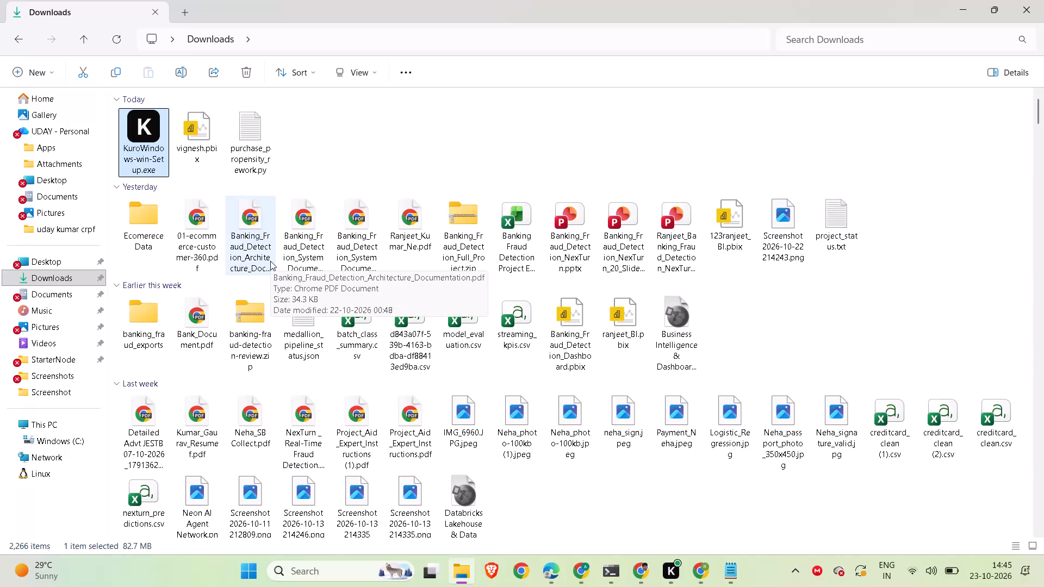
Open the report file vignesh.pbix from the Downloads folder in Power BI Desktop.
{"action": "double_click", "coordinate": [183, 139]}
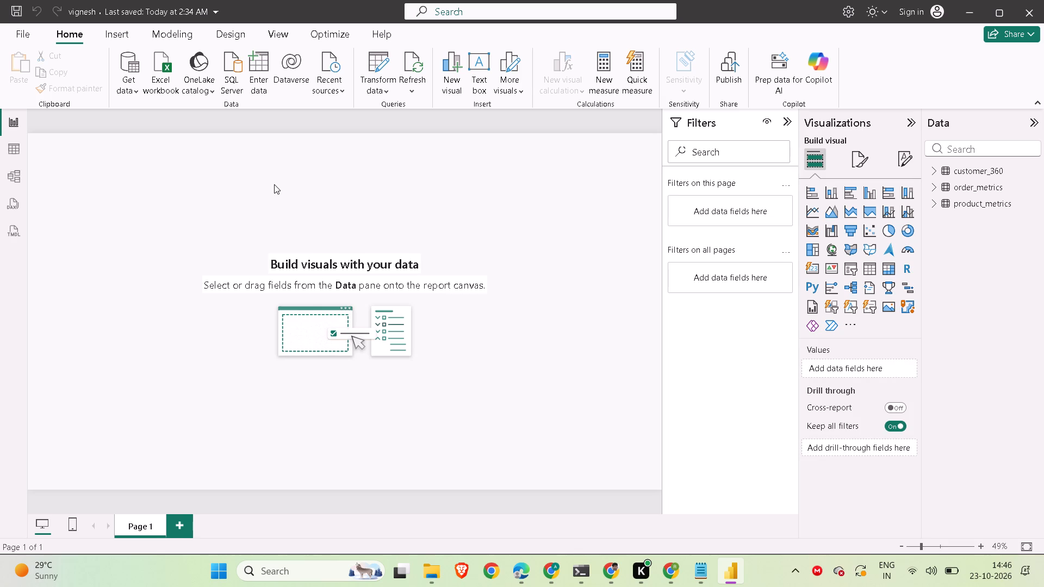
Examine the model view's table diagram and semantic model outline for customer_360, order_metrics and product_metrics, dismissing the information notice.
{"action": "left_click", "coordinate": [15, 172]}
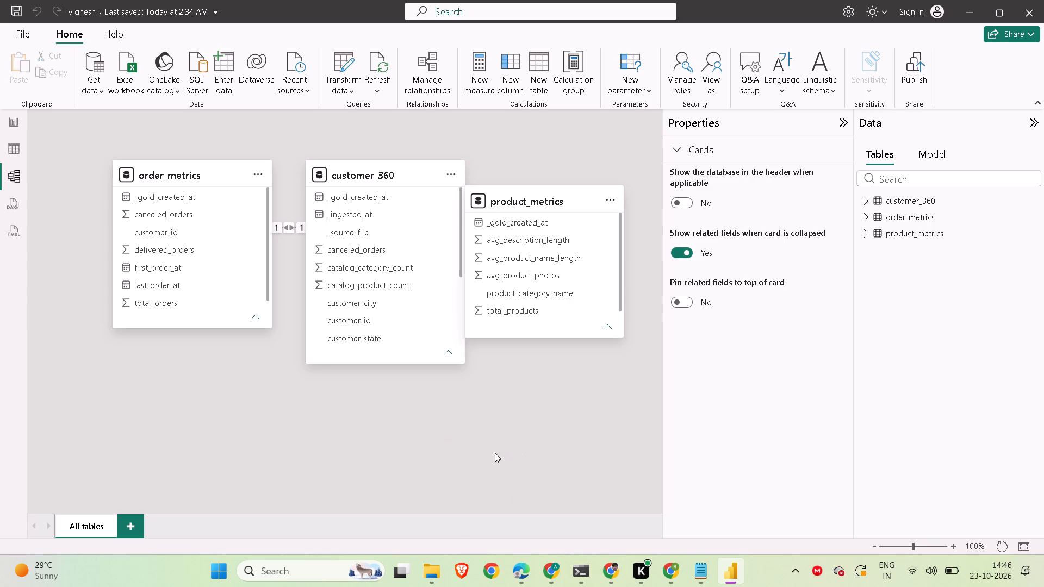
{"action": "left_click", "coordinate": [934, 157]}
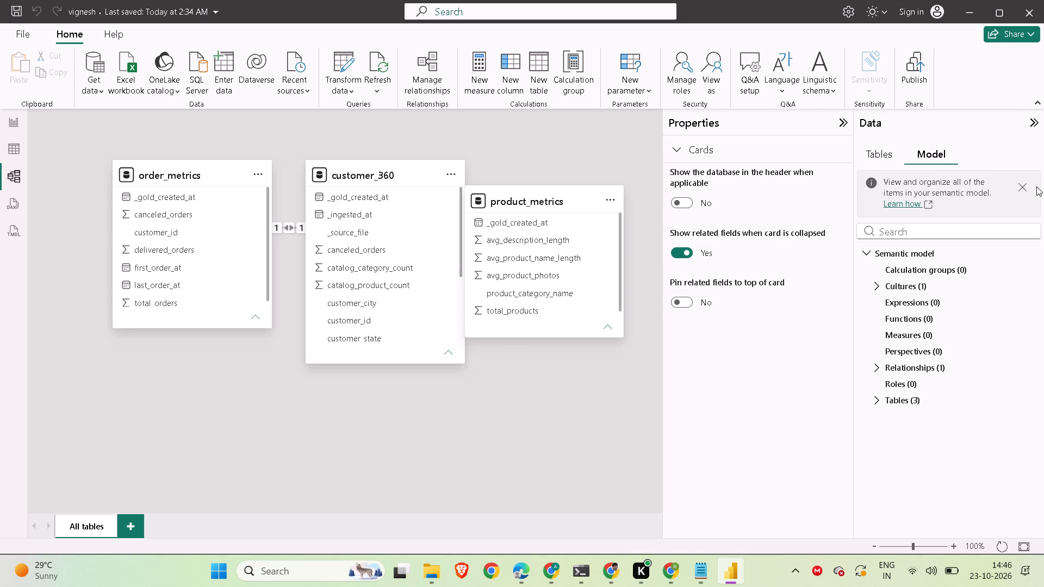
{"action": "left_click", "coordinate": [1022, 188]}
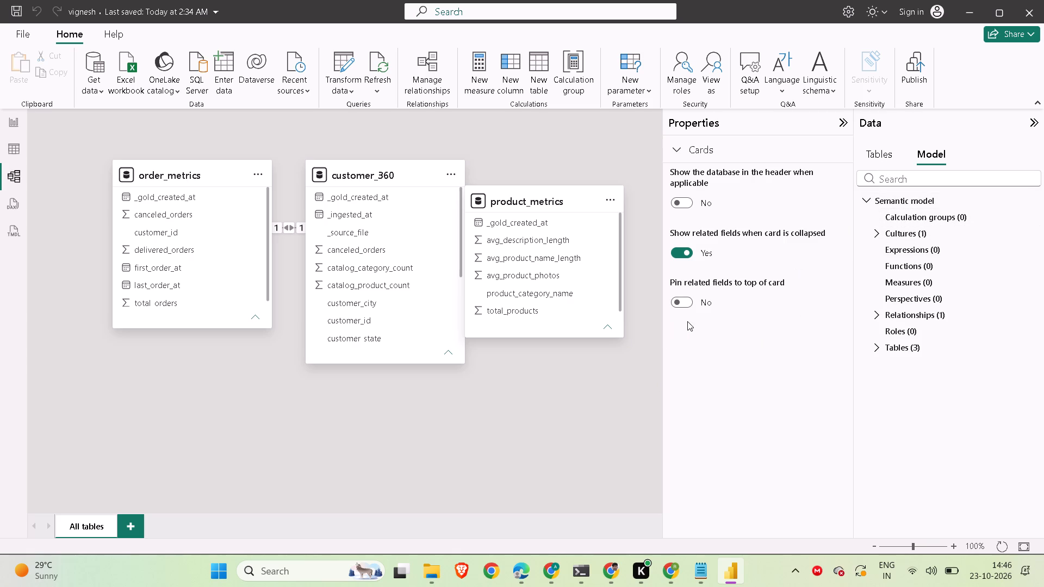
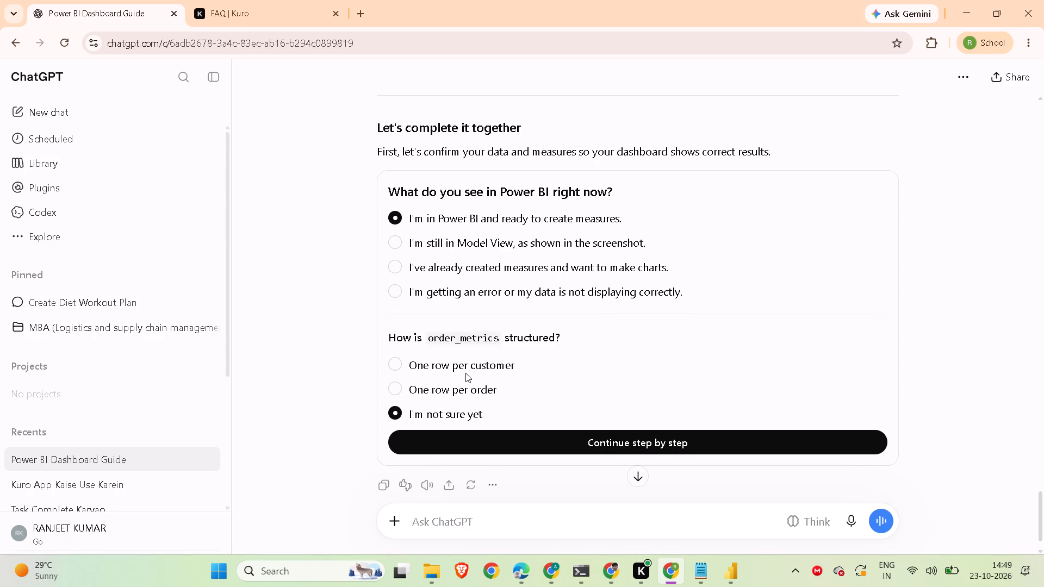
{"action": "scroll", "coordinate": [465, 373], "scroll_direction": "down", "scroll_amount": 1}
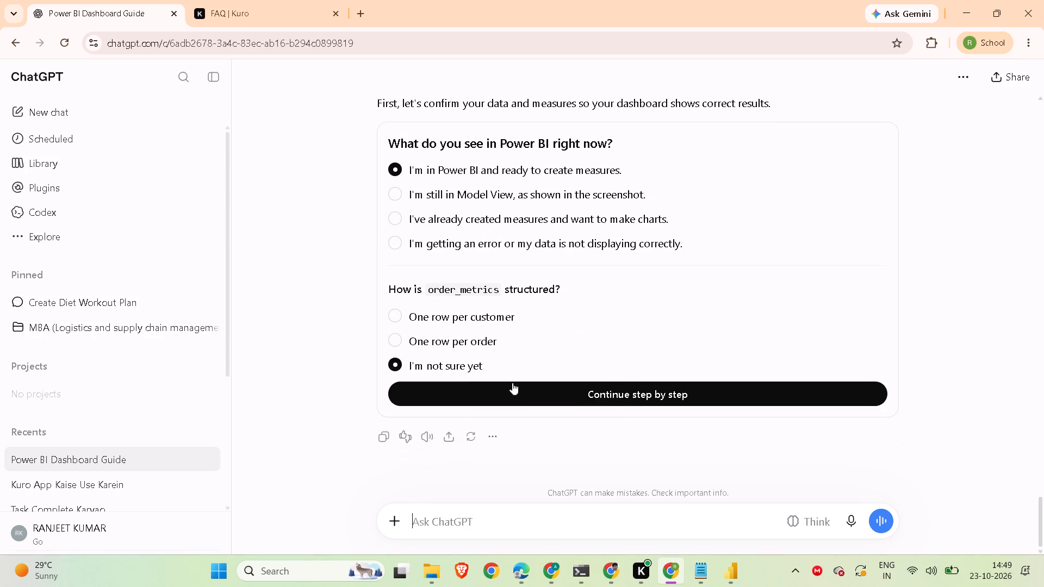
{"action": "left_click", "coordinate": [530, 394]}
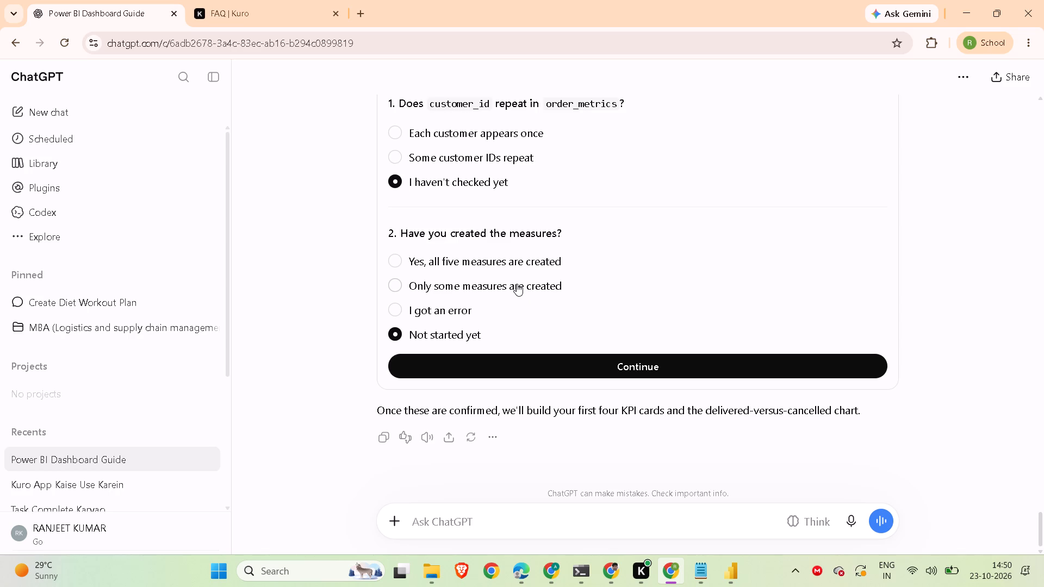
Review the new guidance and the earlier sections on dashboard pages, data relationships, DAX measures and visuals.
{"action": "scroll", "coordinate": [501, 242], "scroll_direction": "up", "scroll_amount": 7}
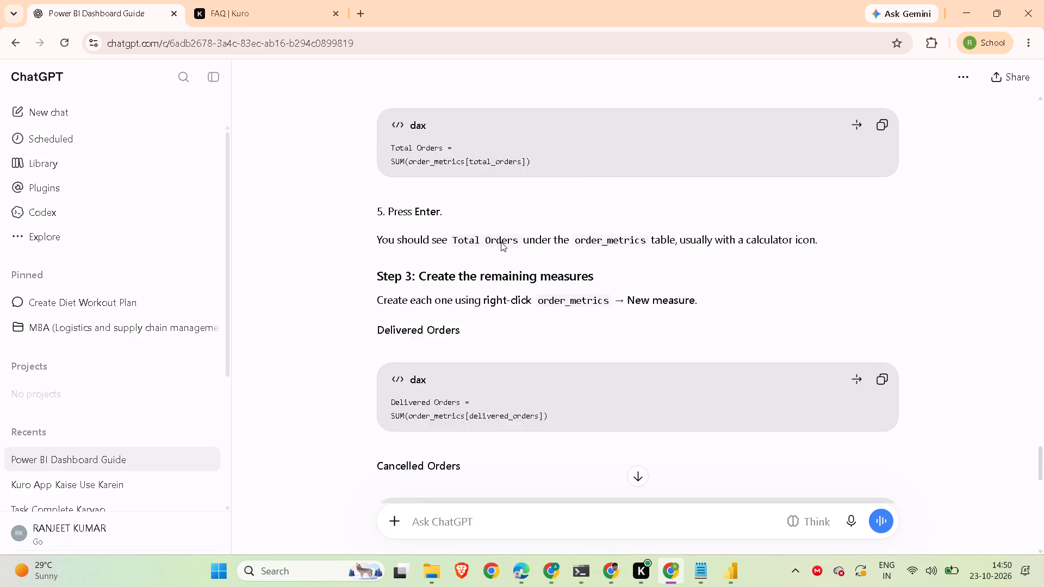
{"action": "scroll", "coordinate": [501, 242], "scroll_direction": "up", "scroll_amount": 6}
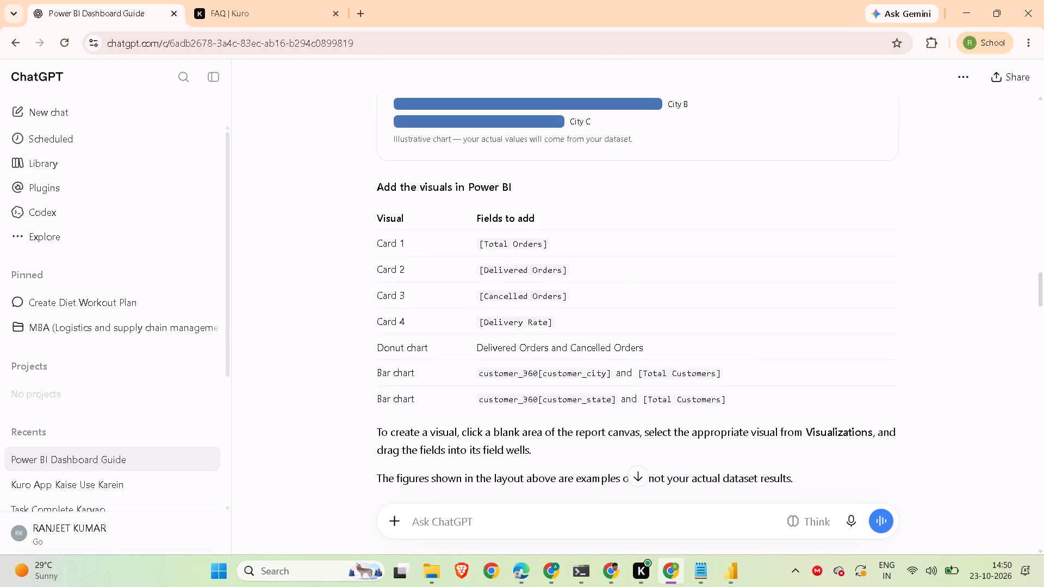
{"action": "scroll", "coordinate": [501, 242], "scroll_direction": "up", "scroll_amount": 4}
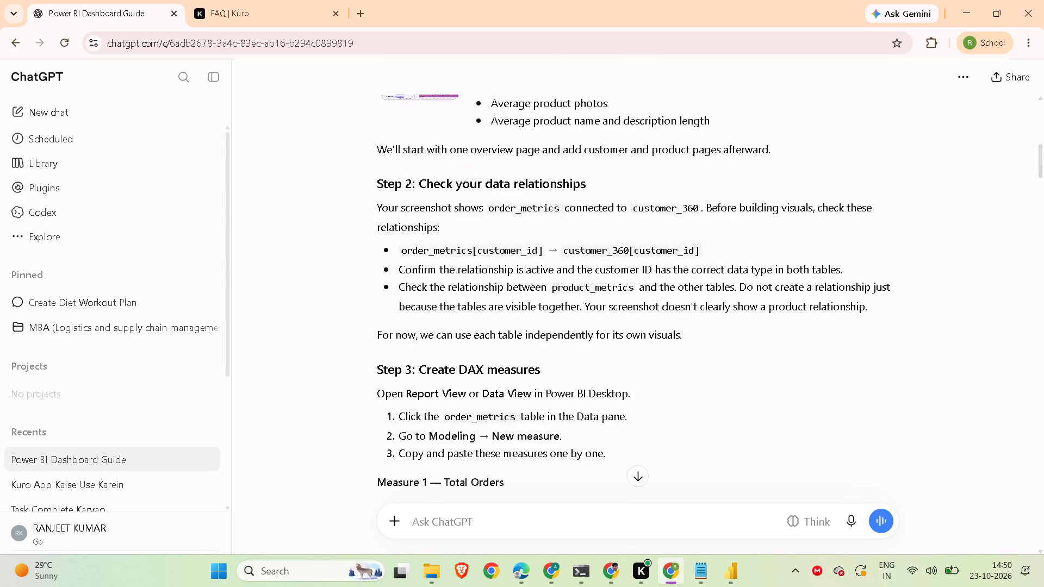
{"action": "scroll", "coordinate": [501, 242], "scroll_direction": "up", "scroll_amount": 1}
{"action": "scroll", "coordinate": [501, 242], "scroll_direction": "down", "scroll_amount": 1}
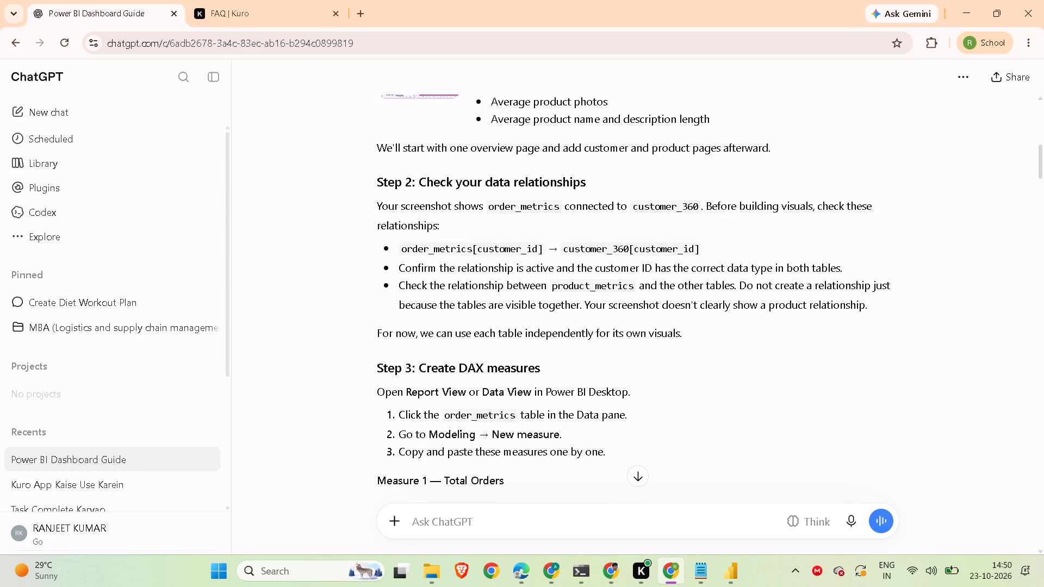
{"action": "scroll", "coordinate": [501, 242], "scroll_direction": "down", "scroll_amount": 2}
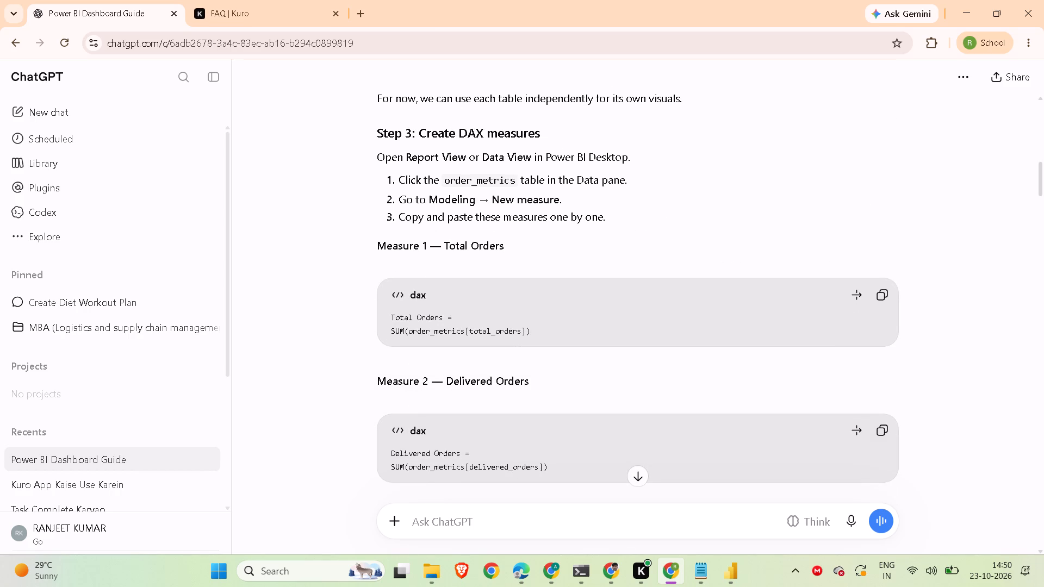
{"action": "scroll", "coordinate": [435, 219], "scroll_direction": "up", "scroll_amount": 6}
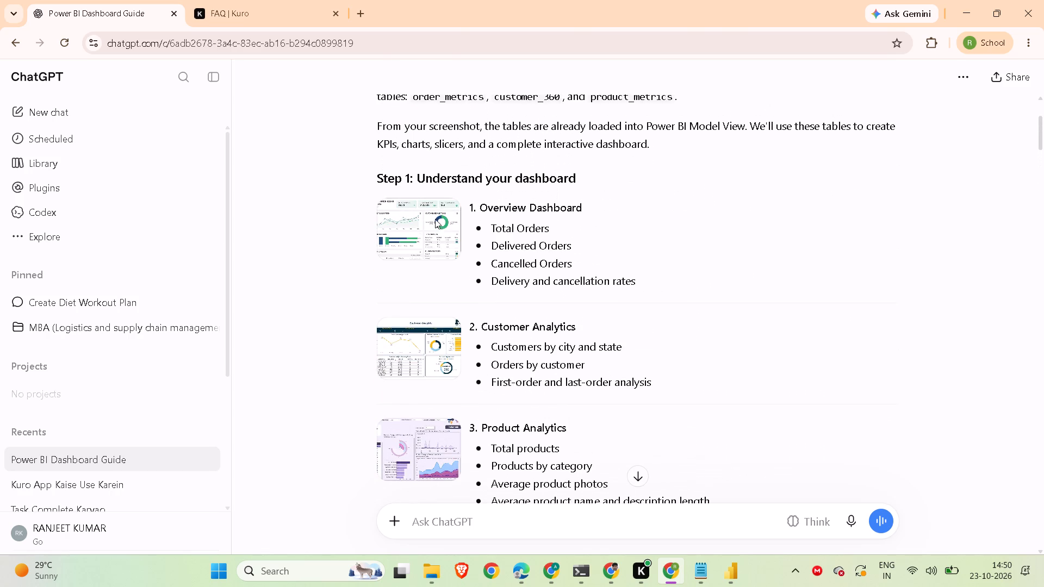
{"action": "scroll", "coordinate": [435, 219], "scroll_direction": "up", "scroll_amount": 1}
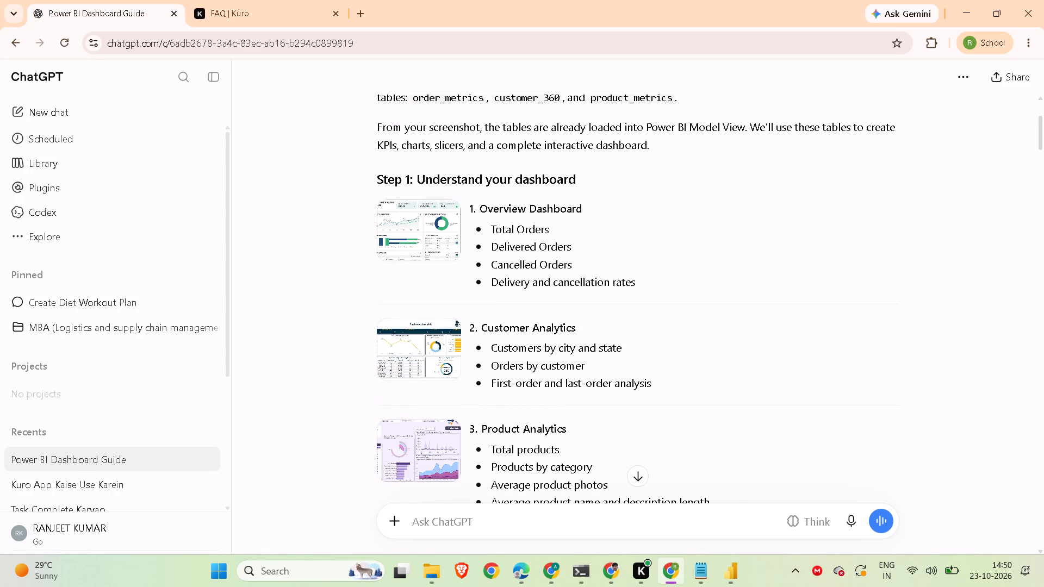
{"action": "scroll", "coordinate": [515, 301], "scroll_direction": "down", "scroll_amount": 3}
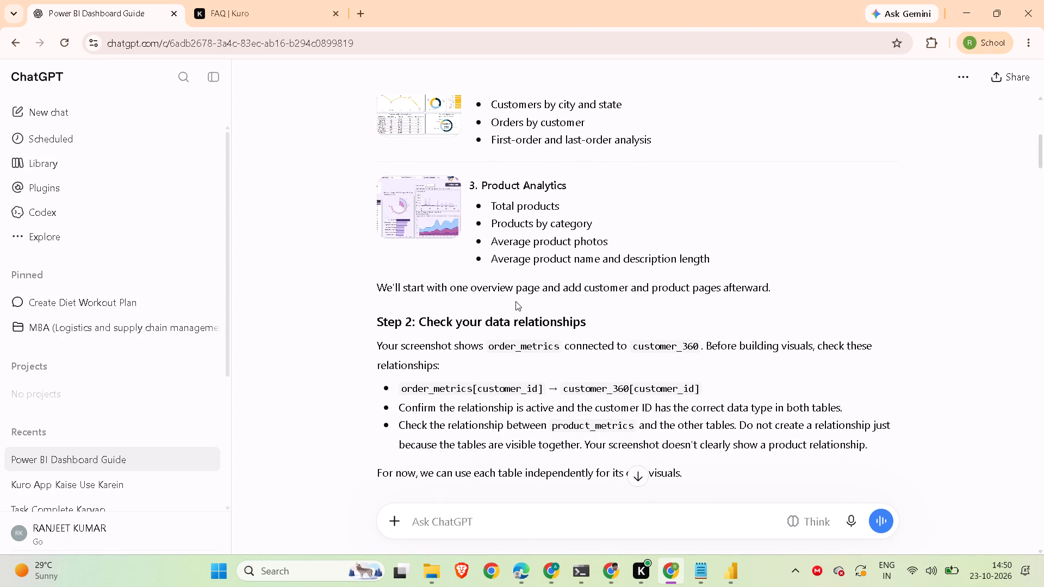
{"action": "scroll", "coordinate": [482, 308], "scroll_direction": "down", "scroll_amount": 1}
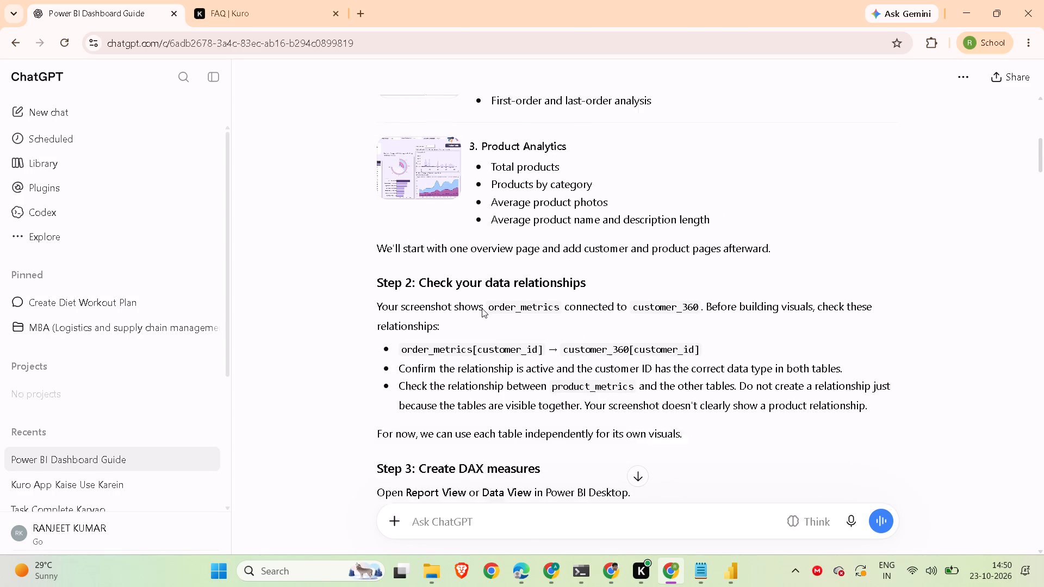
{"action": "scroll", "coordinate": [482, 308], "scroll_direction": "down", "scroll_amount": 1}
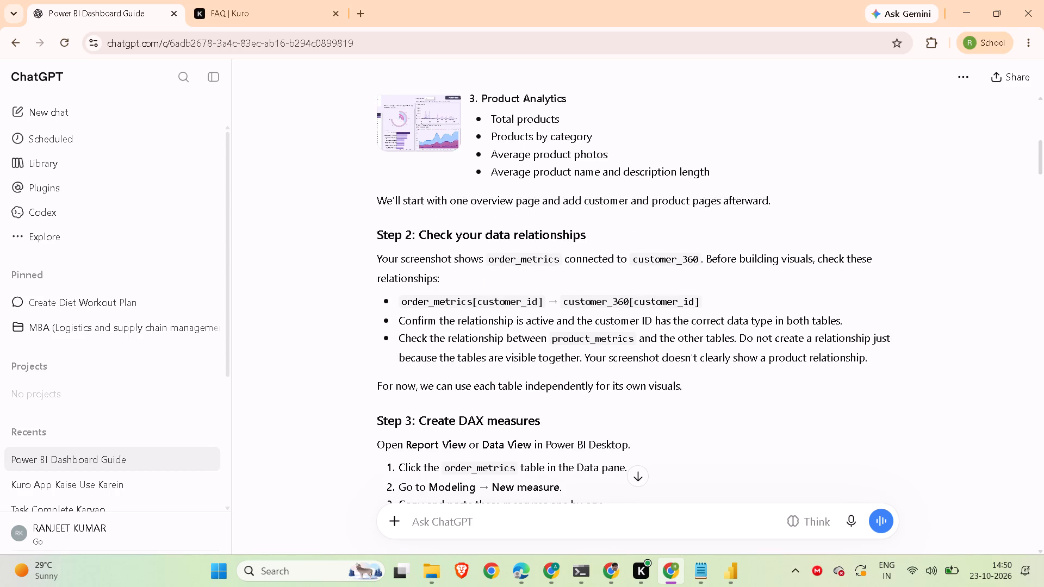
{"action": "scroll", "coordinate": [573, 311], "scroll_direction": "down", "scroll_amount": 1}
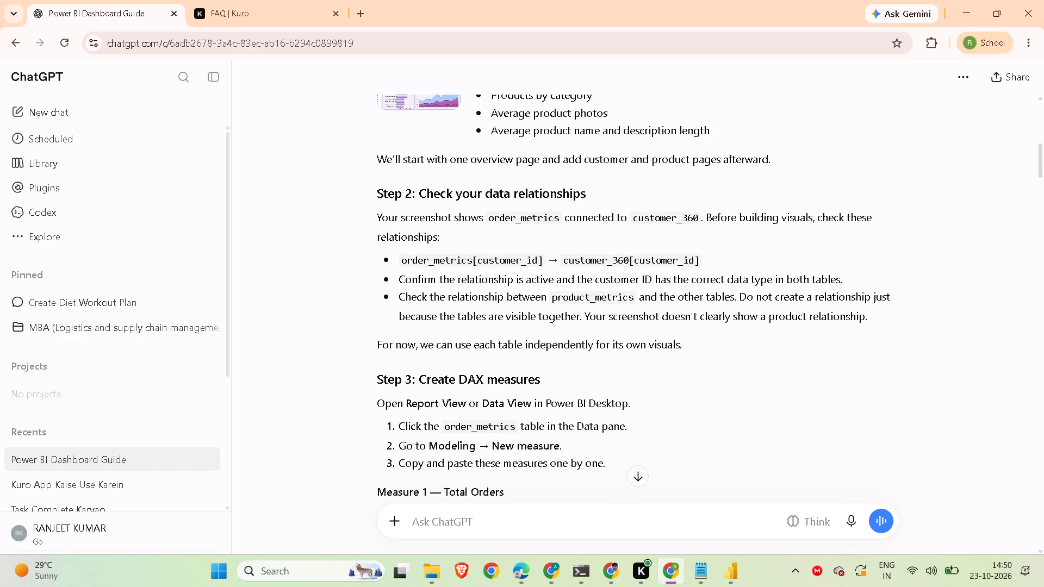
{"action": "scroll", "coordinate": [573, 311], "scroll_direction": "down", "scroll_amount": 1}
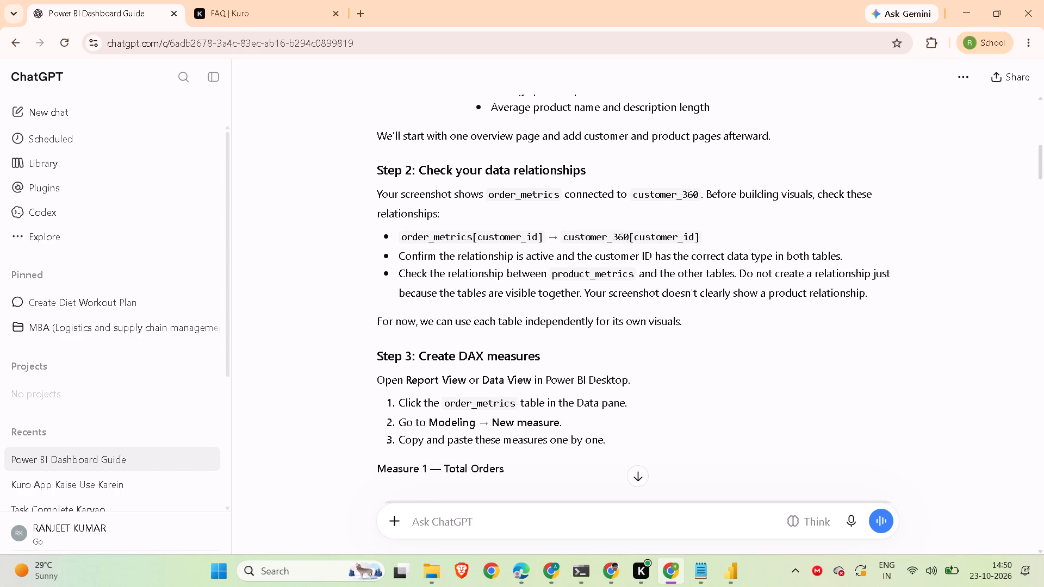
Switch to Power BI, space the customer_360 and product_metrics cards apart in the model view, and hide customer_360's _ingested_at column.
{"action": "left_click", "coordinate": [725, 573]}
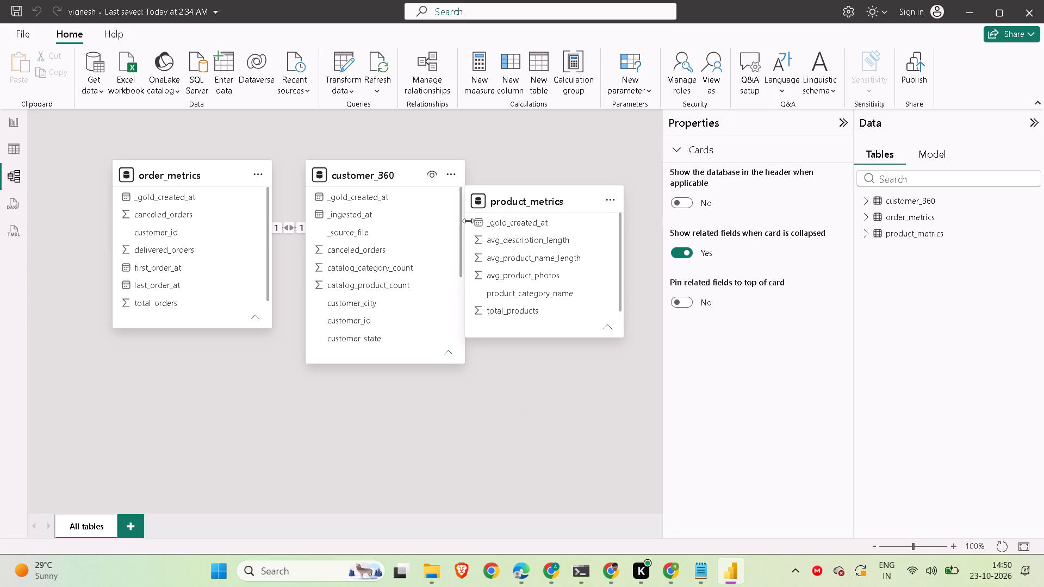
{"action": "left_click", "coordinate": [554, 204]}
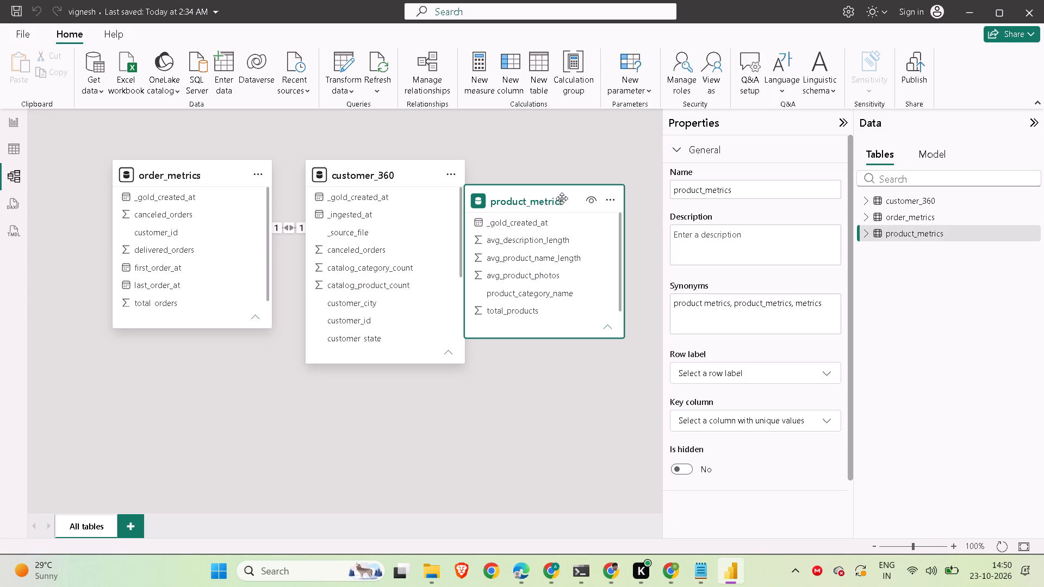
{"action": "left_click_drag", "start_coordinate": [562, 198], "coordinate": [589, 193]}
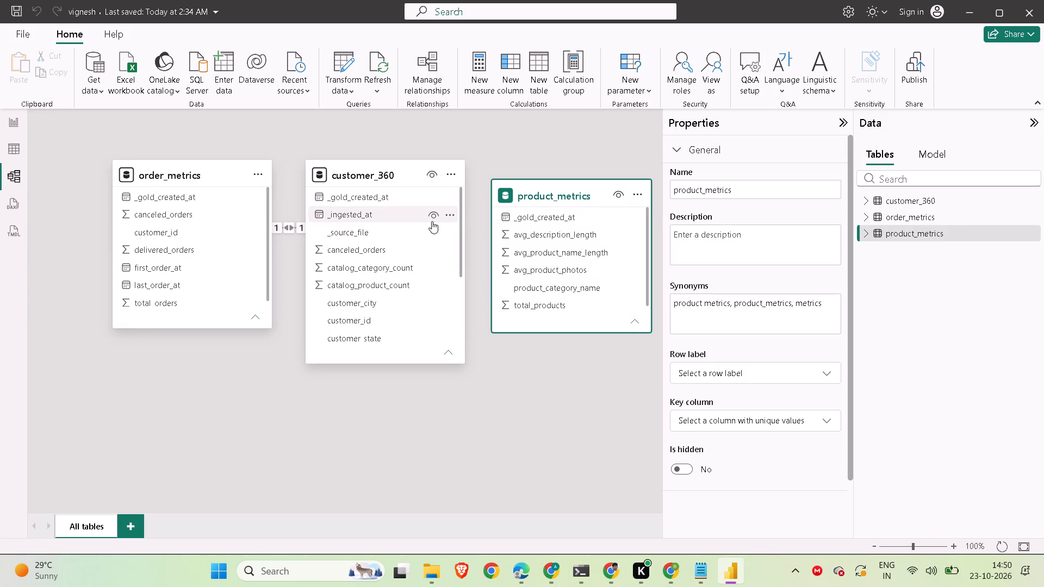
{"action": "left_click", "coordinate": [426, 222]}
{"action": "left_click", "coordinate": [413, 168]}
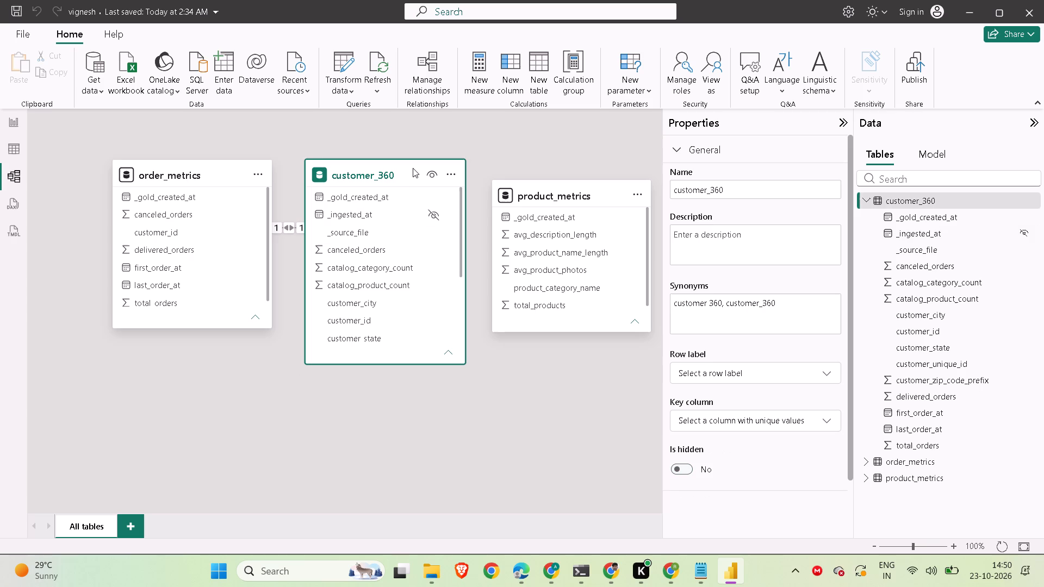
{"action": "left_click_drag", "start_coordinate": [412, 164], "coordinate": [432, 163]}
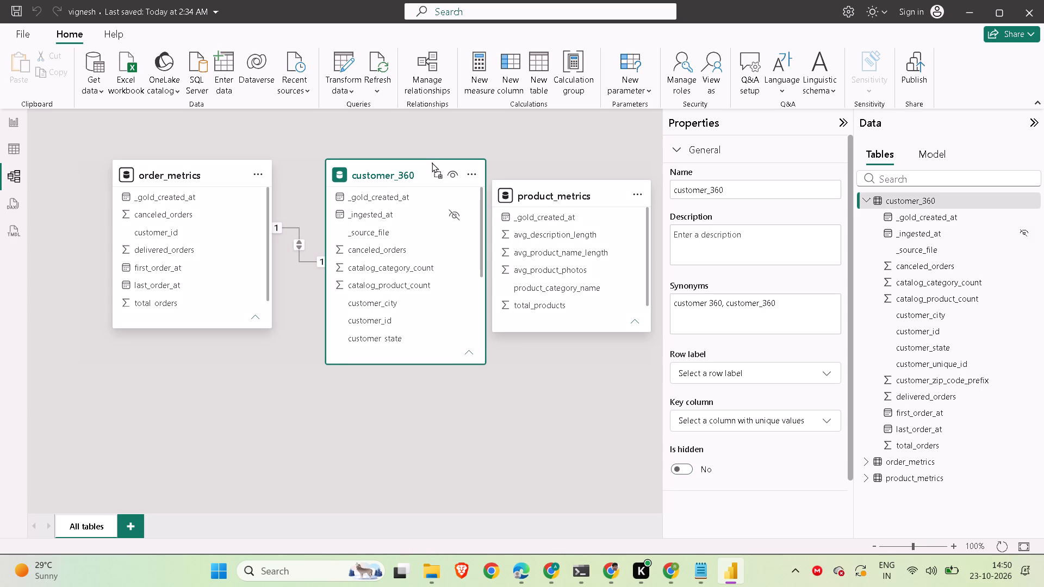
{"action": "left_click_drag", "start_coordinate": [432, 163], "coordinate": [420, 189]}
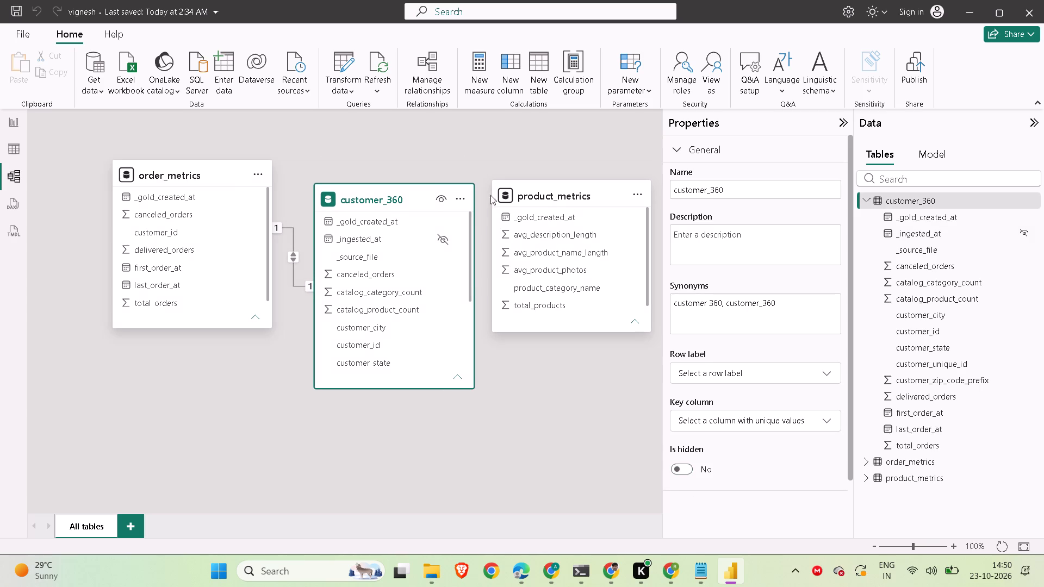
{"action": "left_click", "coordinate": [580, 187]}
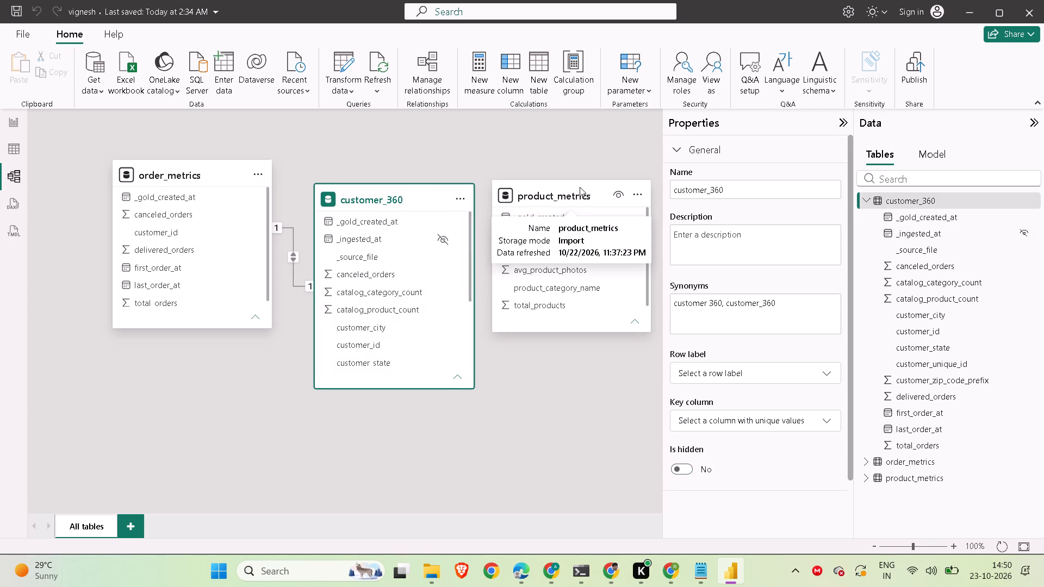
{"action": "left_click_drag", "start_coordinate": [568, 186], "coordinate": [573, 163]}
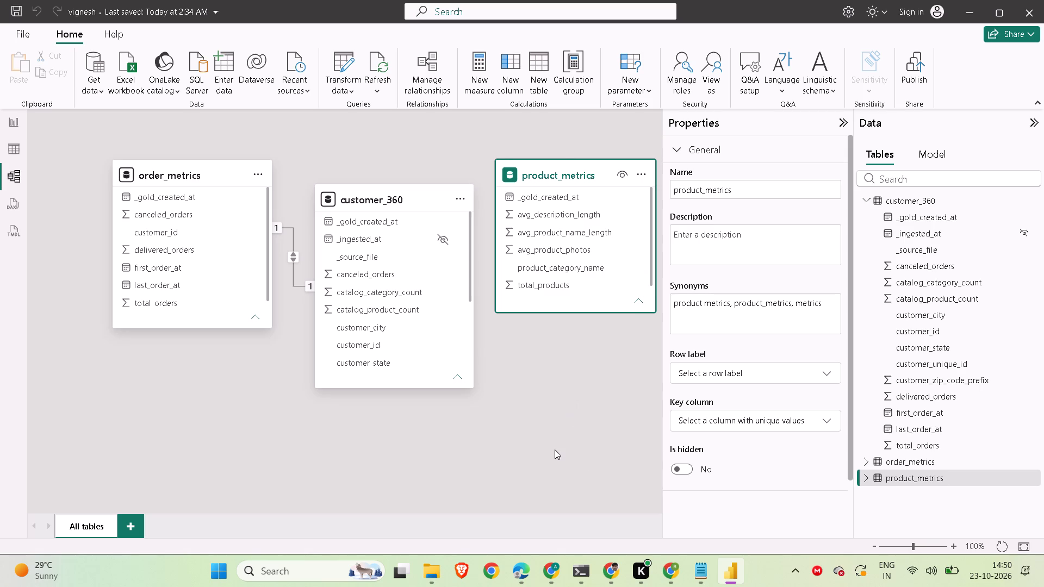
{"action": "key", "text": "Print"}
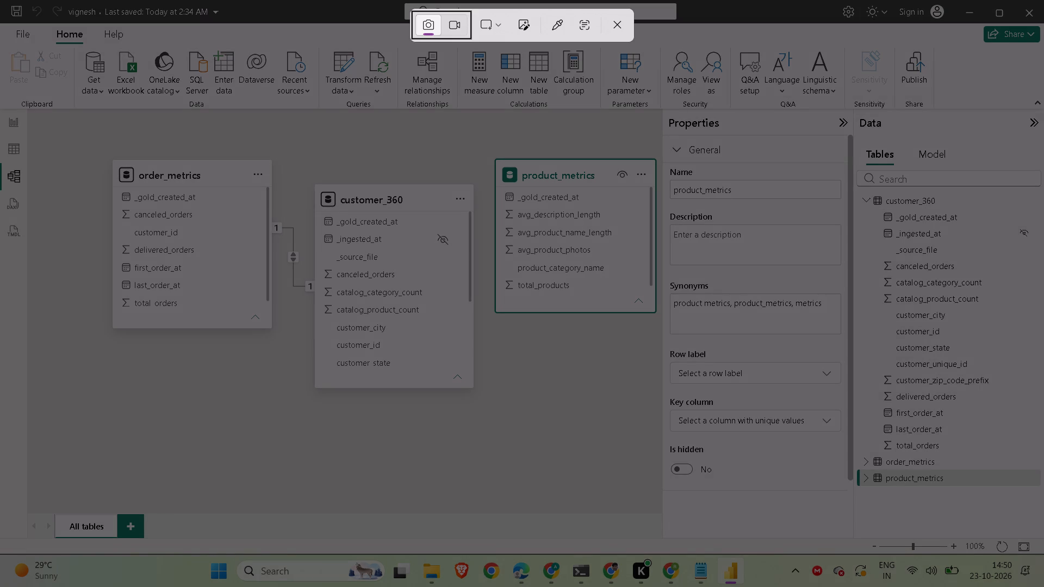
{"action": "left_click_drag", "start_coordinate": [0, 17], "coordinate": [446, 331]}
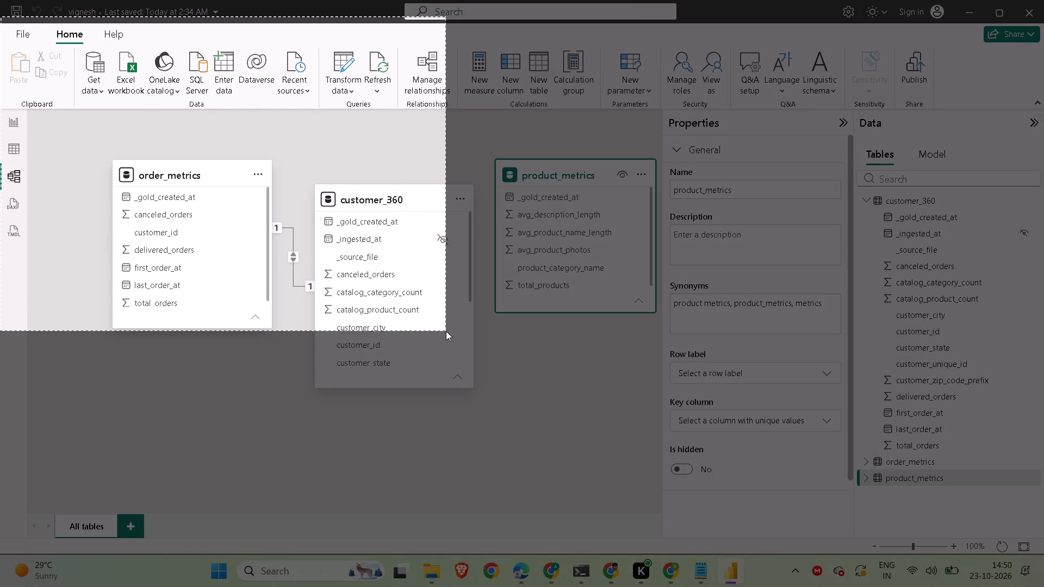
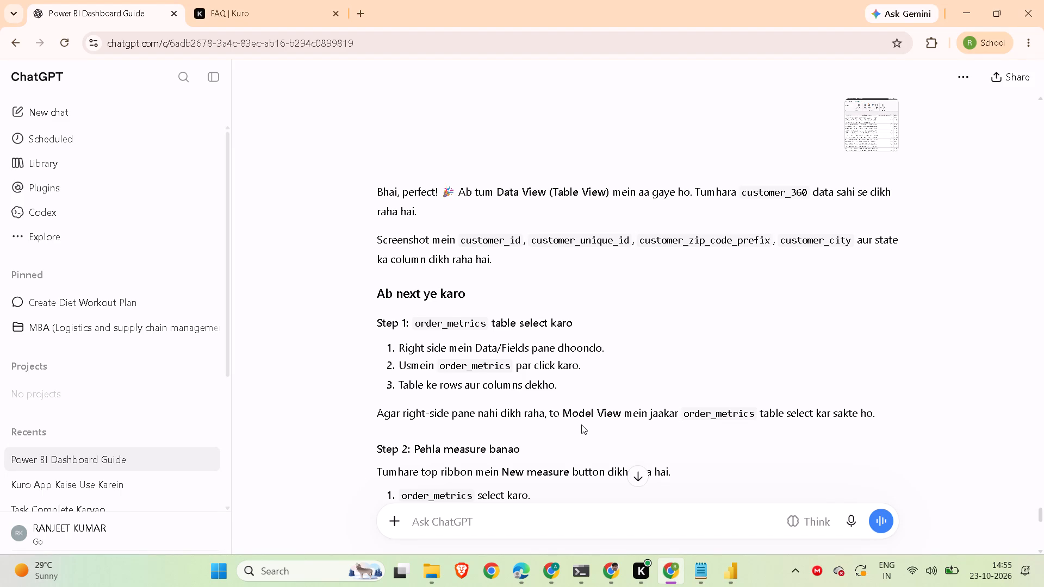
{"action": "scroll", "coordinate": [581, 424], "scroll_direction": "down", "scroll_amount": 3}
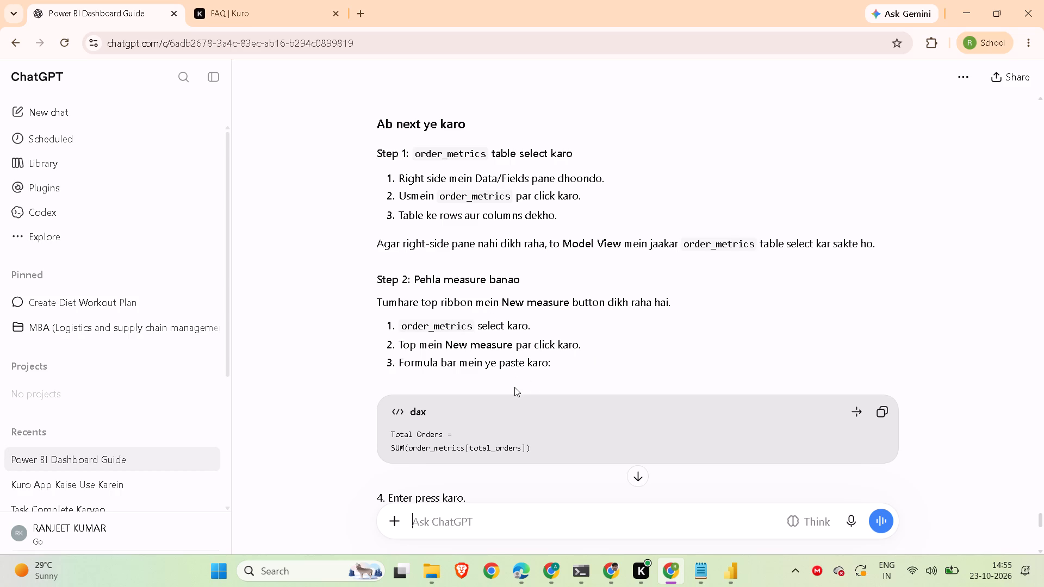
{"action": "left_click", "coordinate": [879, 414]}
{"action": "left_click", "coordinate": [731, 576]}
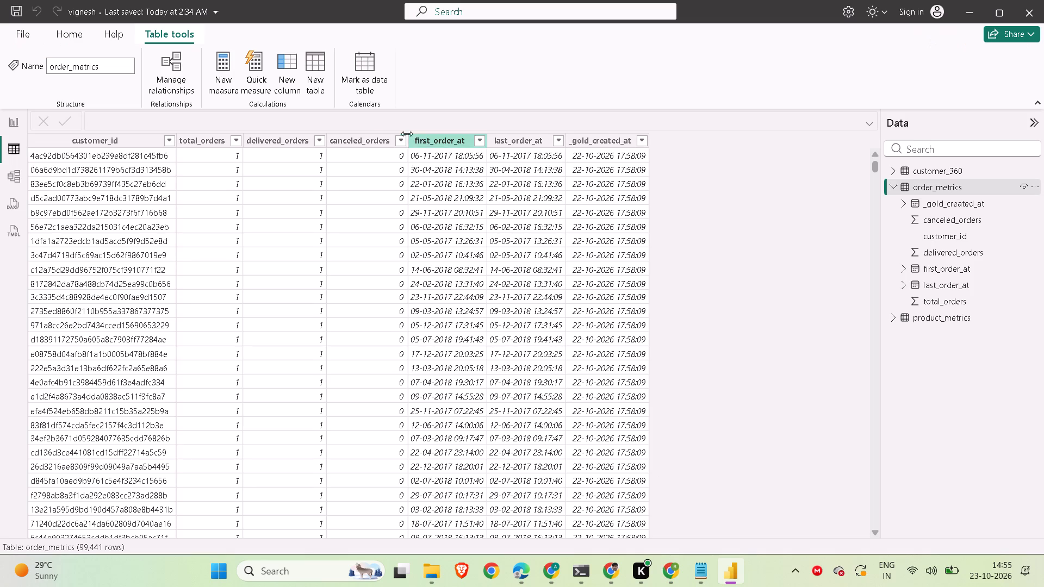
{"action": "left_click", "coordinate": [223, 76]}
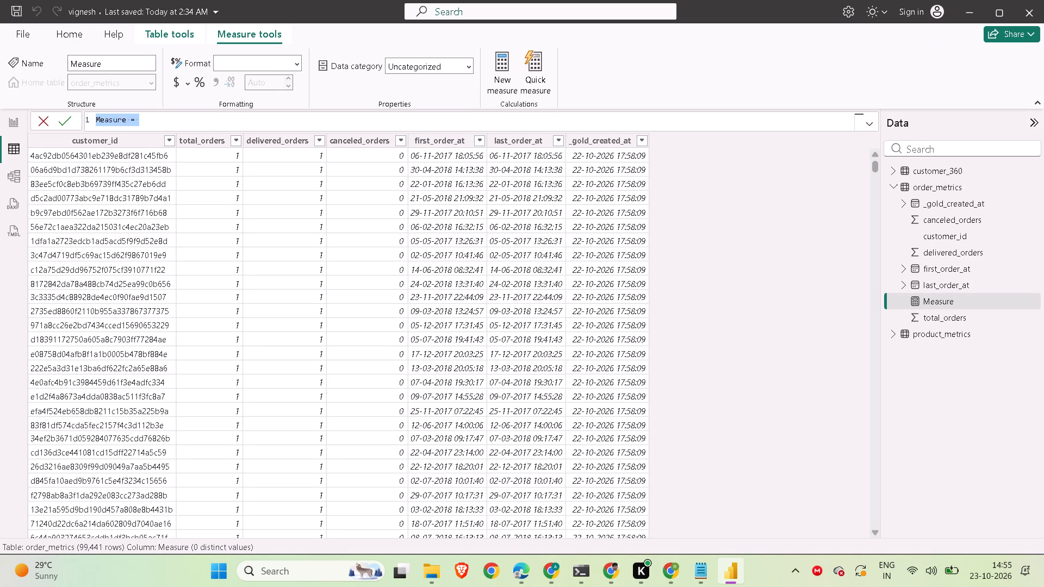
{"action": "key", "text": "ctrl+v"}
{"action": "key", "text": "Return"}
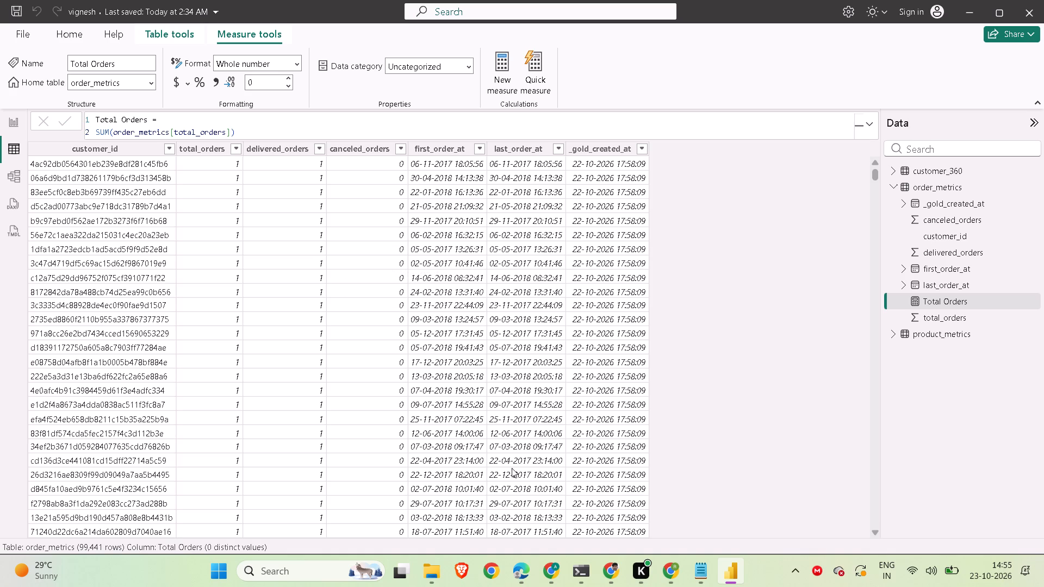
Copy the Delivered Orders formula from ChatGPT's reply in Chrome and return to Power BI.
{"action": "left_click", "coordinate": [677, 579]}
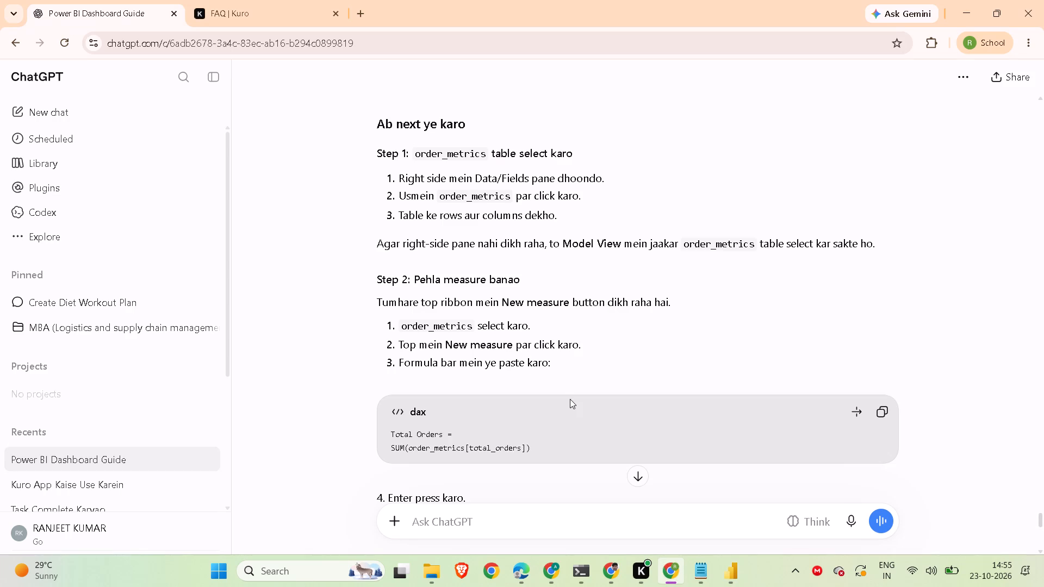
{"action": "scroll", "coordinate": [570, 399], "scroll_direction": "down", "scroll_amount": 3}
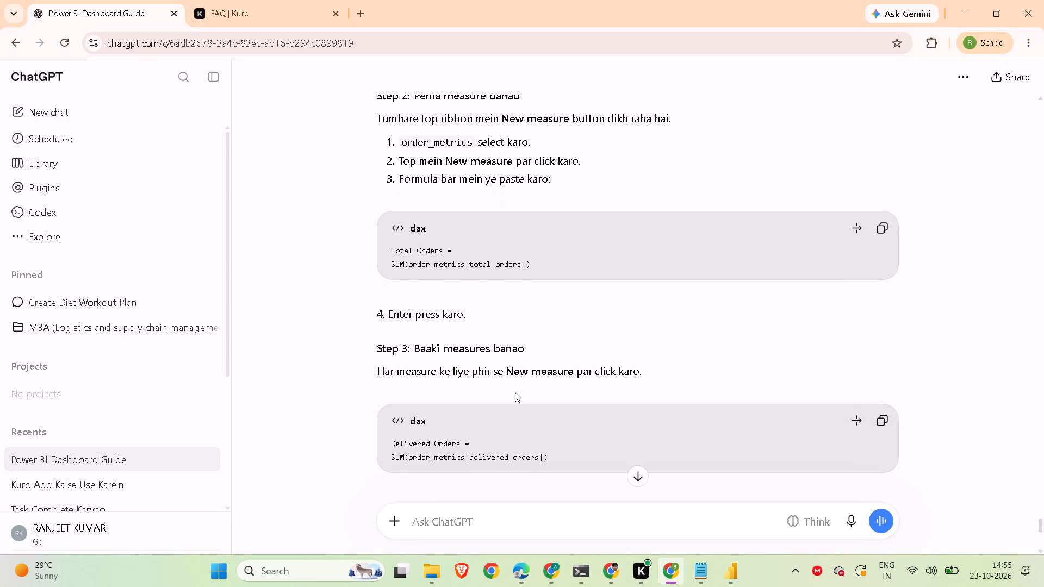
{"action": "left_click", "coordinate": [881, 422]}
{"action": "left_click", "coordinate": [725, 576]}
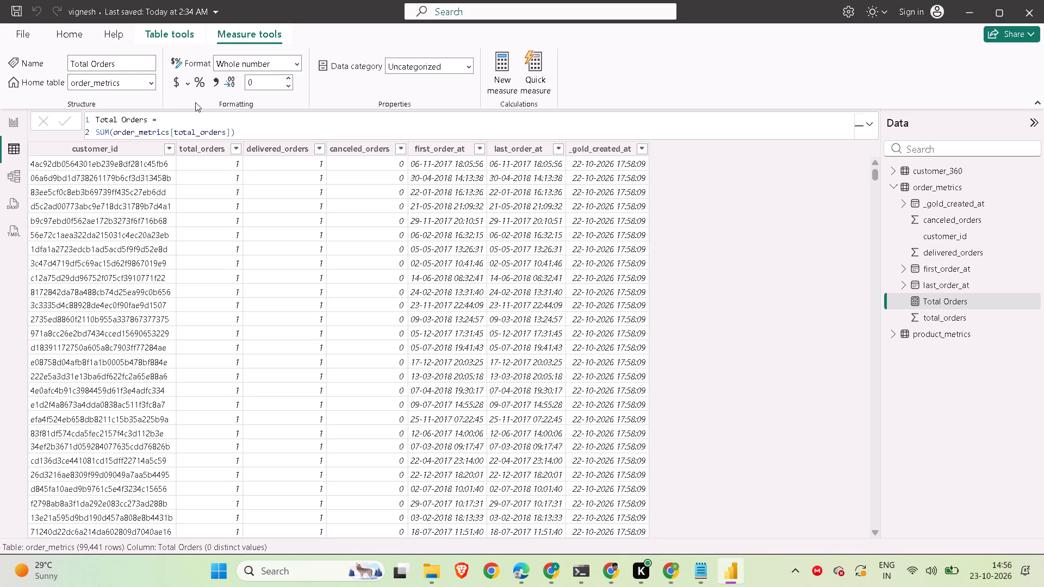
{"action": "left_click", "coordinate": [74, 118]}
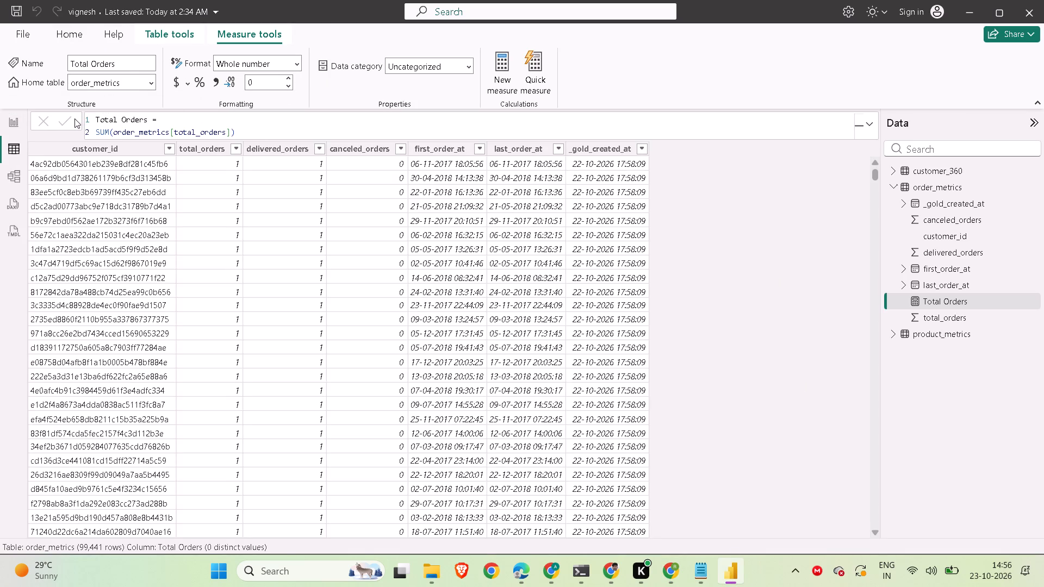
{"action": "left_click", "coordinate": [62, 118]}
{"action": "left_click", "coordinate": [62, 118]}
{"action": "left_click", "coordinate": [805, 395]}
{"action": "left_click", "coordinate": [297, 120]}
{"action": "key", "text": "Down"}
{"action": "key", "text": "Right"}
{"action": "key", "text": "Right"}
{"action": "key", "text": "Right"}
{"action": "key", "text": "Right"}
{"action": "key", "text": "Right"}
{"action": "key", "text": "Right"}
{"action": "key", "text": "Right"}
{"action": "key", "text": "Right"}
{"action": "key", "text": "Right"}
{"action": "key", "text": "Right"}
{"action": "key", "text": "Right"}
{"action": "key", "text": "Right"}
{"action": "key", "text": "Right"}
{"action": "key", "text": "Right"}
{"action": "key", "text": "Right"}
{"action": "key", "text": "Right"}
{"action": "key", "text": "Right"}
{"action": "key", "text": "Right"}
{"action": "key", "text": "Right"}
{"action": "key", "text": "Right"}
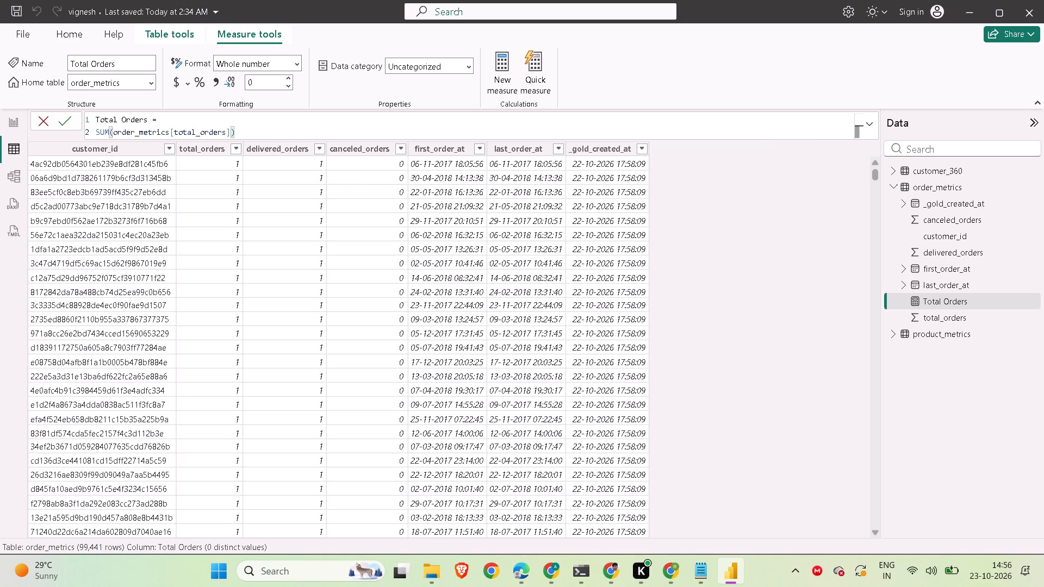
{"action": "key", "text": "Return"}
Create a new measure in order_metrics from the copied formula: Delivered Orders = SUM(order_metrics[delivered_orders]).
{"action": "left_click", "coordinate": [501, 83]}
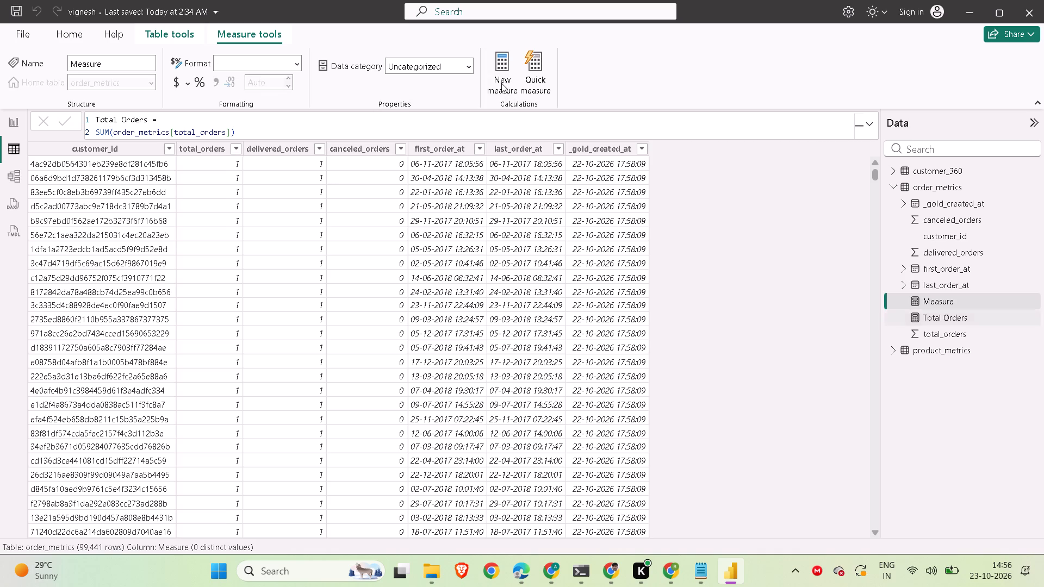
{"action": "key", "text": "ctrl+v"}
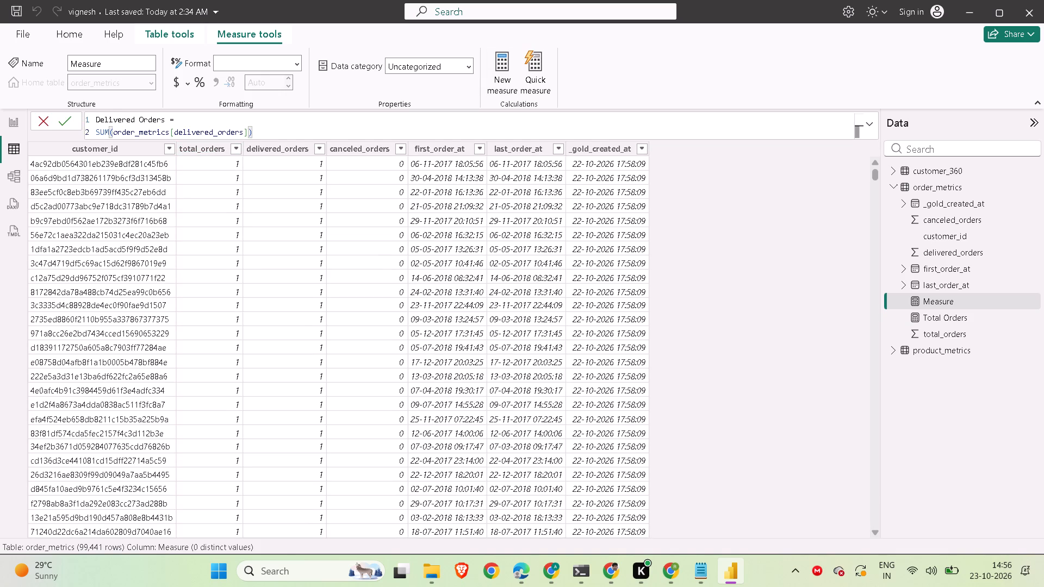
{"action": "key", "text": "Return"}
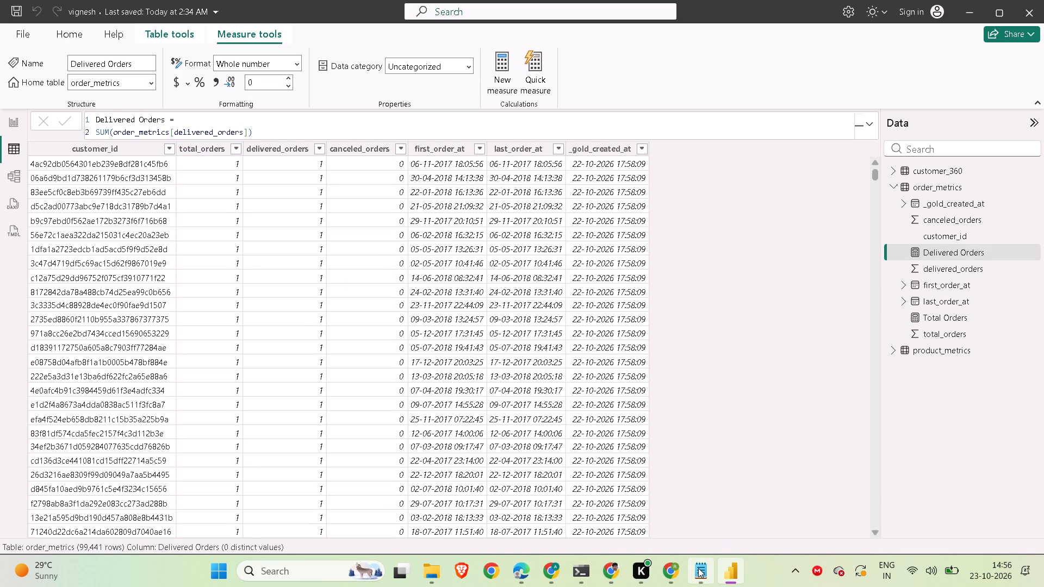
Copy the Cancelled Orders formula from ChatGPT and create it as a measure in order_metrics: Cancelled Orders = SUM(order_metrics[canceled_orders]).
{"action": "left_click", "coordinate": [679, 574]}
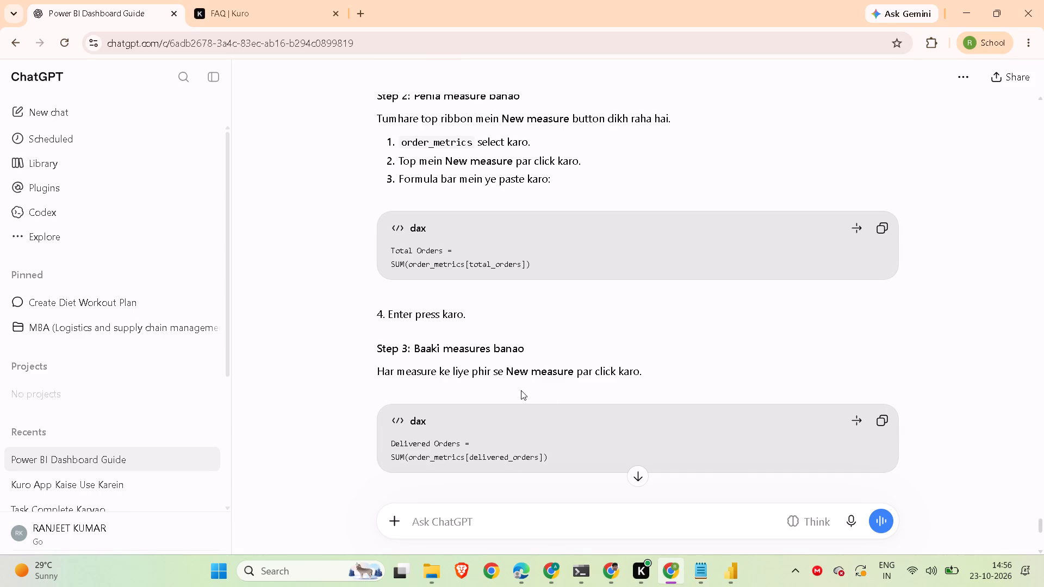
{"action": "scroll", "coordinate": [521, 390], "scroll_direction": "down", "scroll_amount": 2}
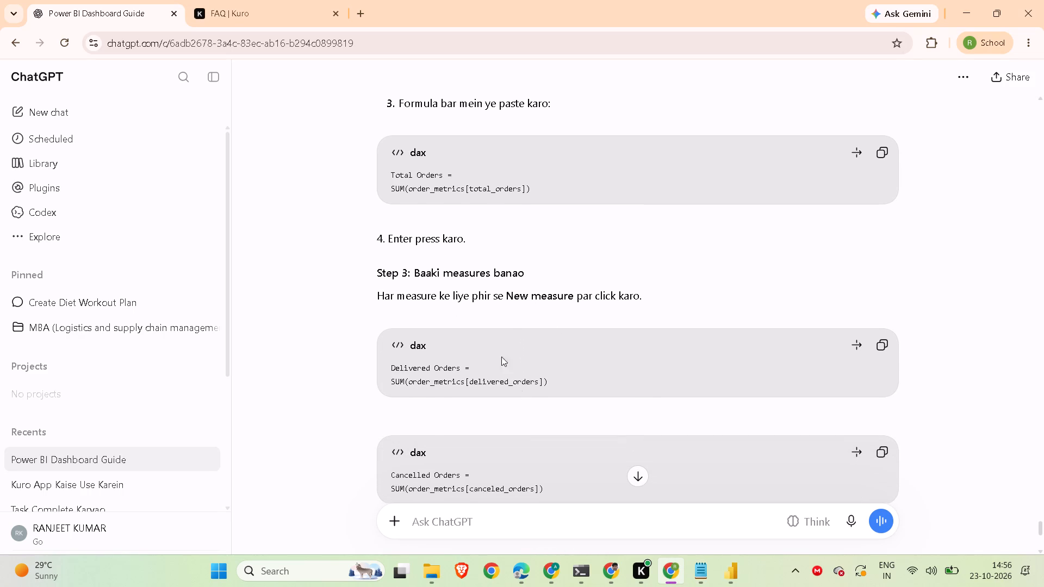
{"action": "scroll", "coordinate": [495, 347], "scroll_direction": "up", "scroll_amount": 4}
{"action": "scroll", "coordinate": [495, 347], "scroll_direction": "down", "scroll_amount": 1}
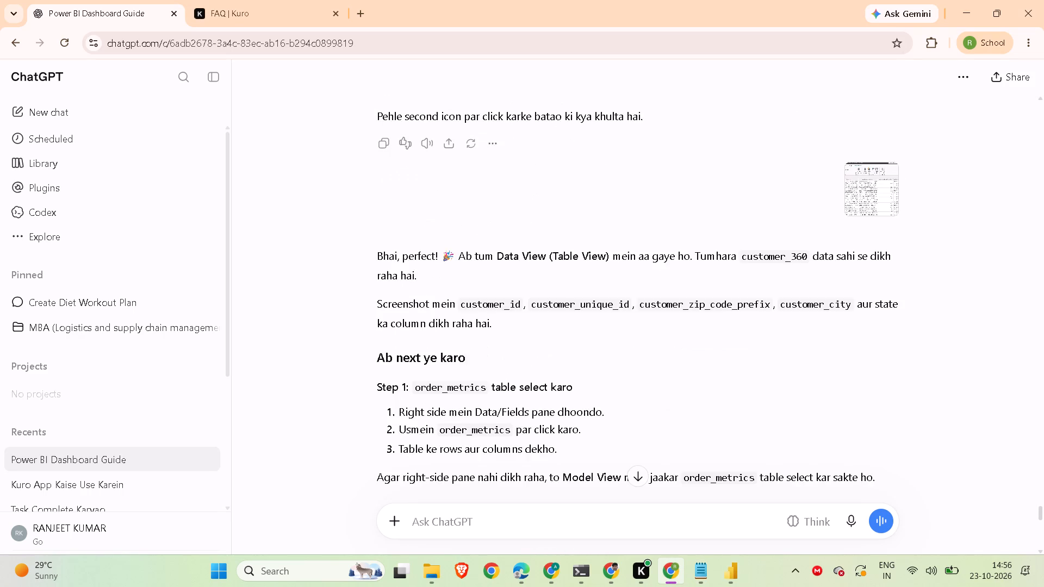
{"action": "scroll", "coordinate": [495, 347], "scroll_direction": "down", "scroll_amount": 2}
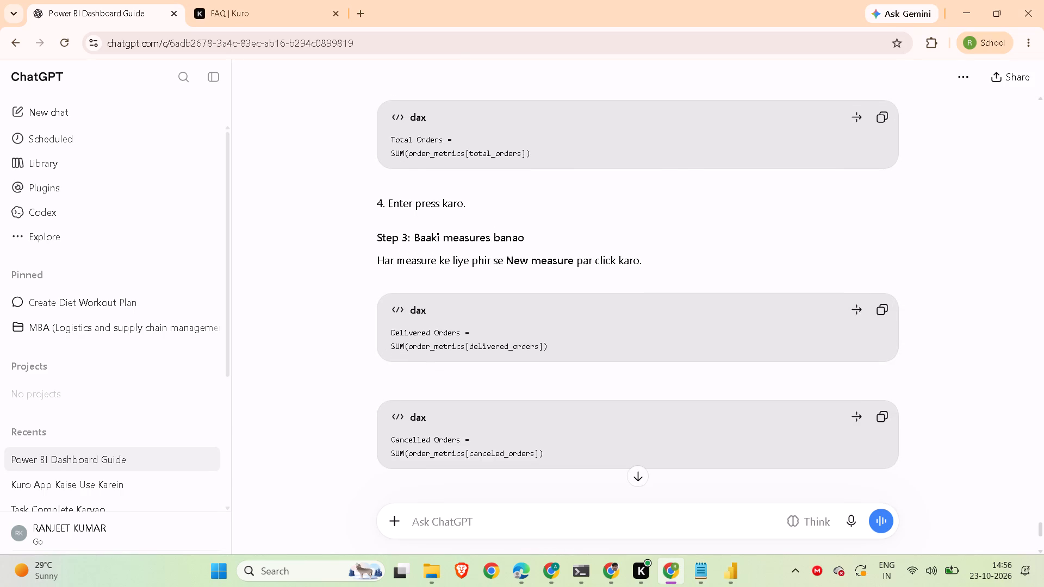
{"action": "scroll", "coordinate": [495, 347], "scroll_direction": "down", "scroll_amount": 2}
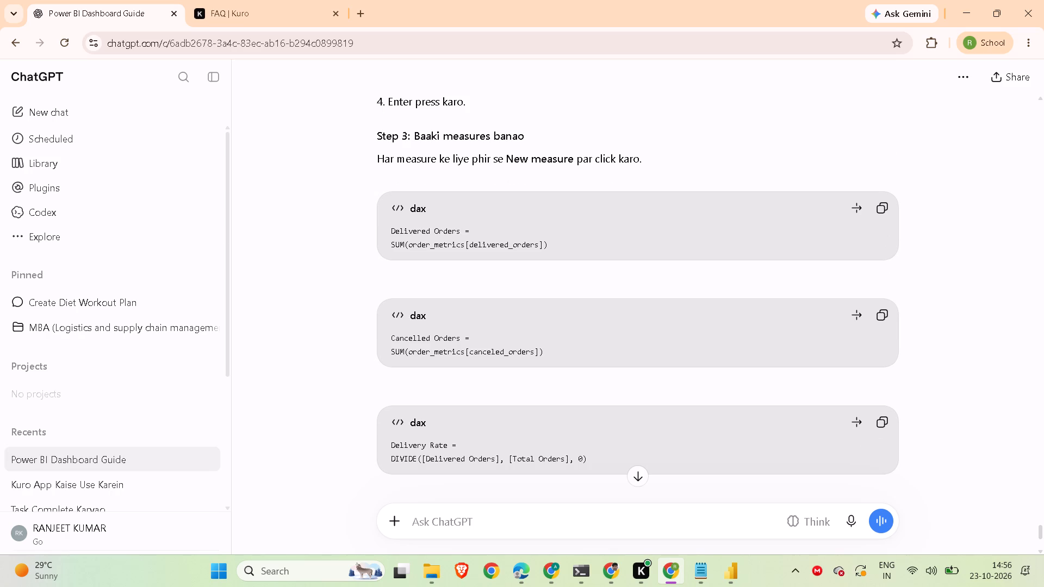
{"action": "scroll", "coordinate": [495, 347], "scroll_direction": "down", "scroll_amount": 1}
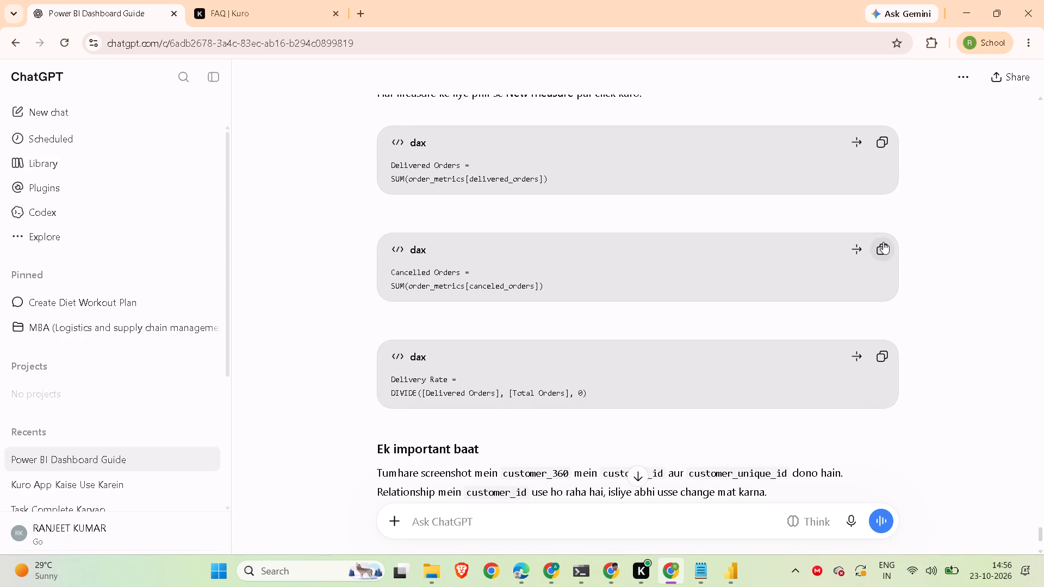
{"action": "left_click", "coordinate": [883, 242]}
{"action": "left_click", "coordinate": [737, 569]}
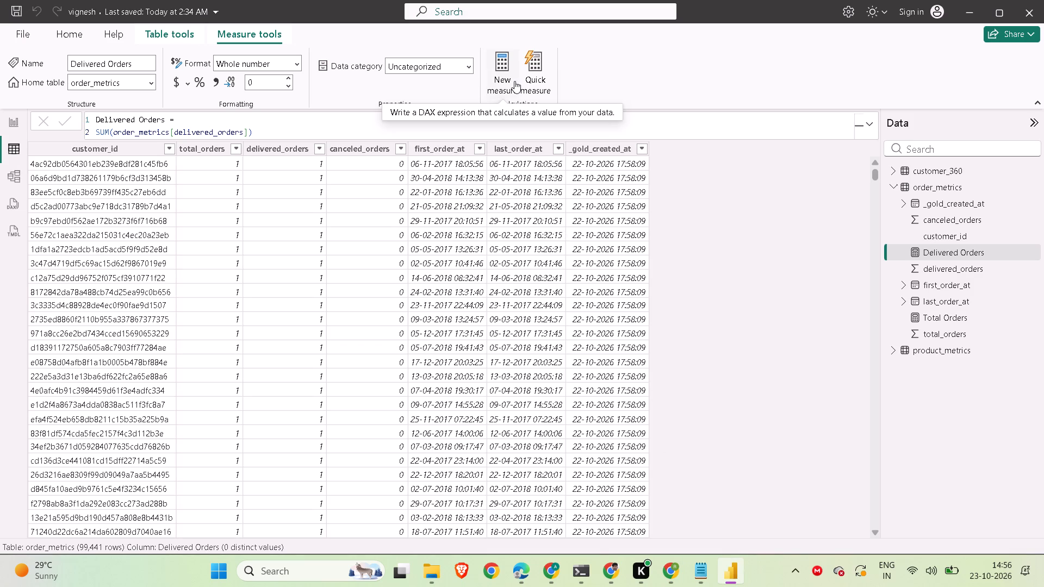
{"action": "left_click", "coordinate": [498, 84]}
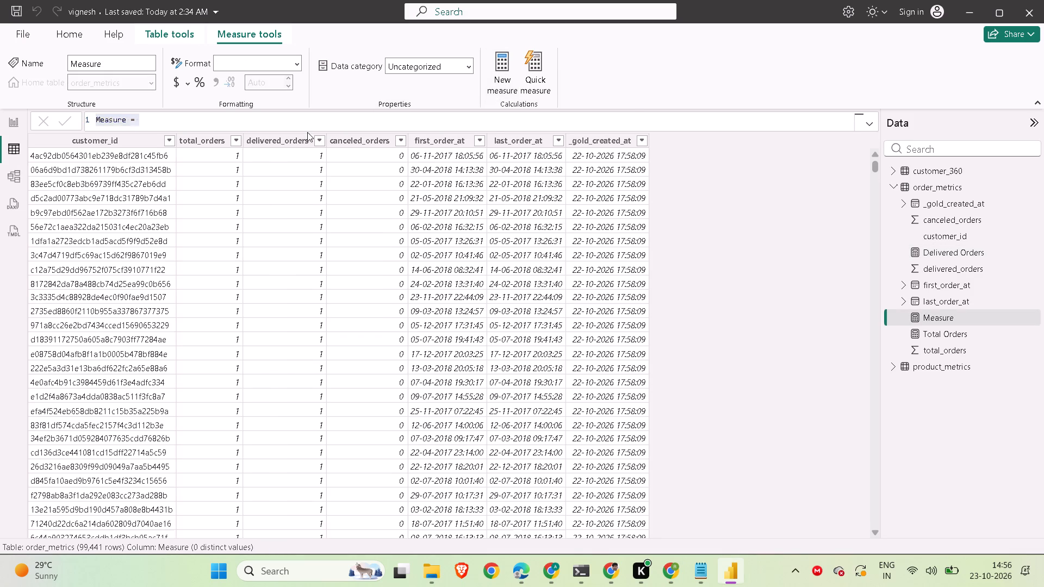
{"action": "key", "text": "ctrl+v"}
{"action": "key", "text": "Return"}
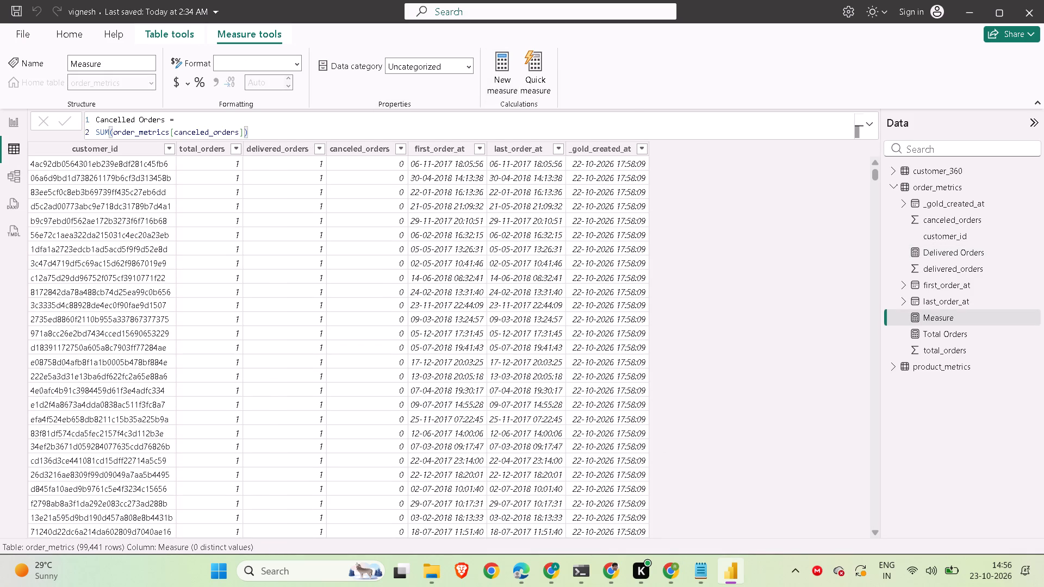
Copy the Delivery Rate formula from ChatGPT and create it as a measure in order_metrics: Delivery Rate = DIVIDE([Delivered Orders], [Total Orders], 0).
{"action": "left_click", "coordinate": [665, 571]}
{"action": "scroll", "coordinate": [656, 396], "scroll_direction": "down", "scroll_amount": 1}
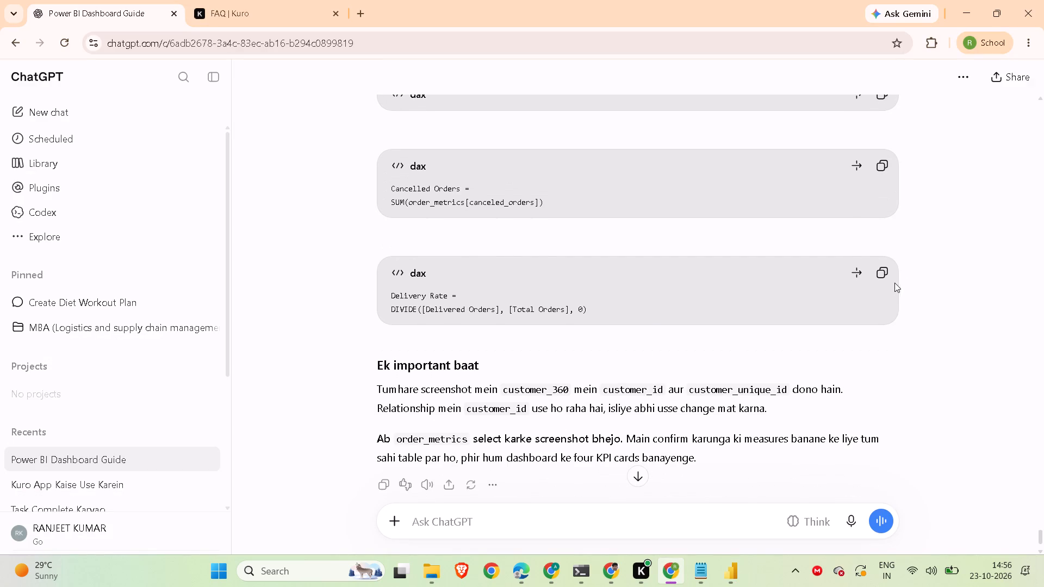
{"action": "left_click", "coordinate": [885, 274]}
{"action": "left_click", "coordinate": [742, 577]}
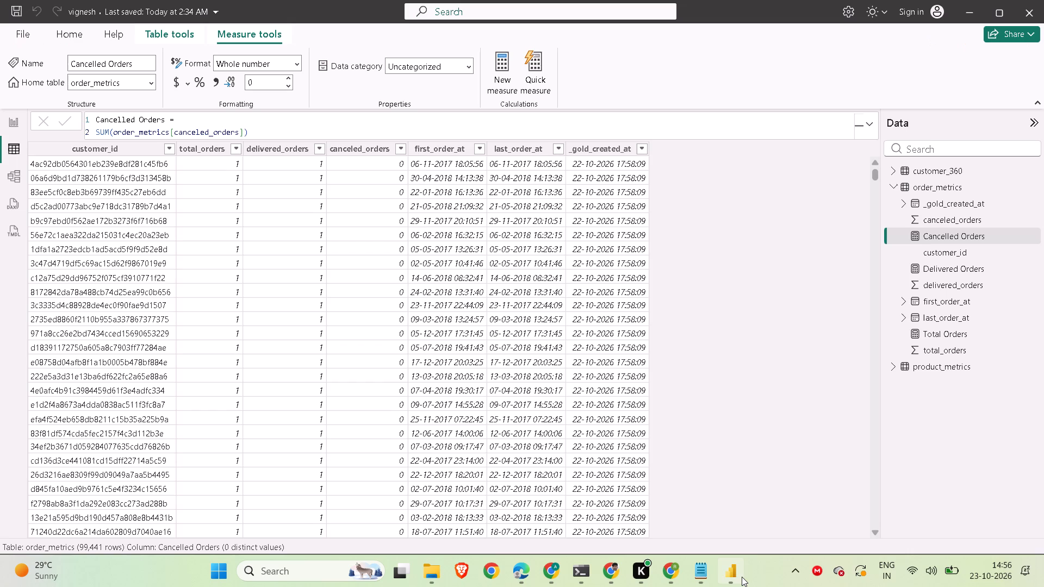
{"action": "left_click", "coordinate": [503, 84]}
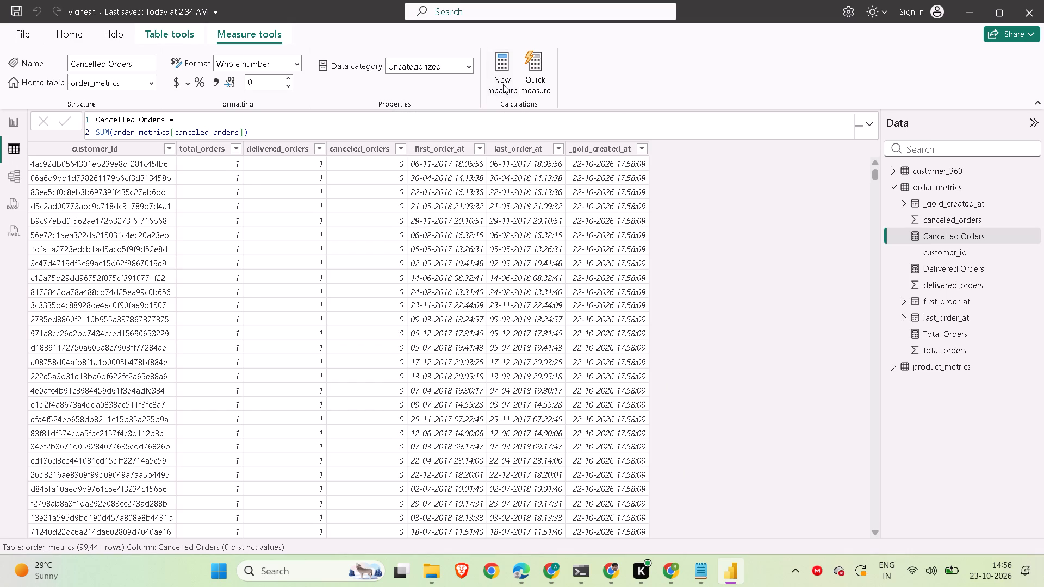
{"action": "key", "text": "ctrl+v"}
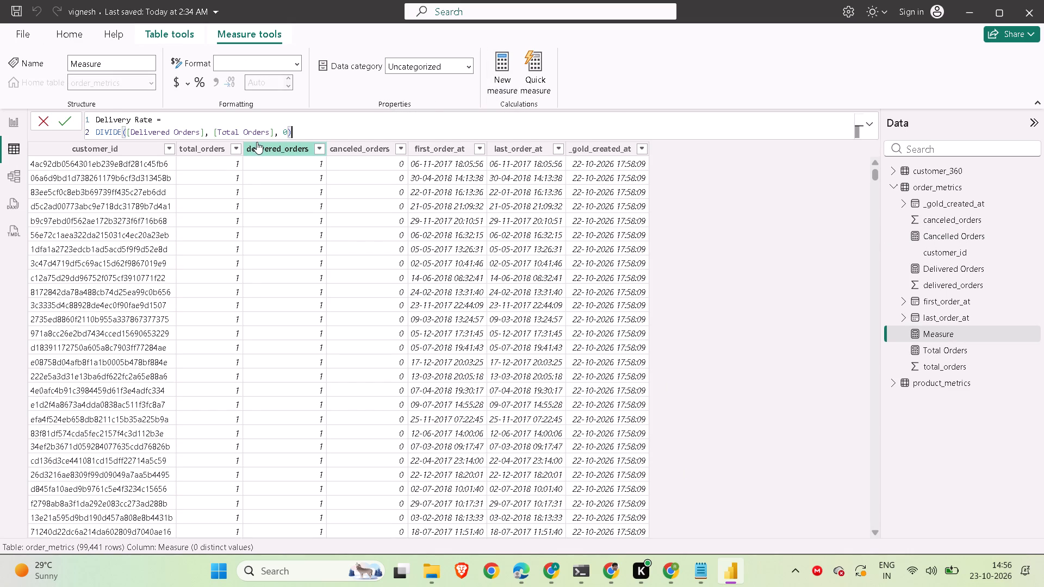
{"action": "key", "text": "Return"}
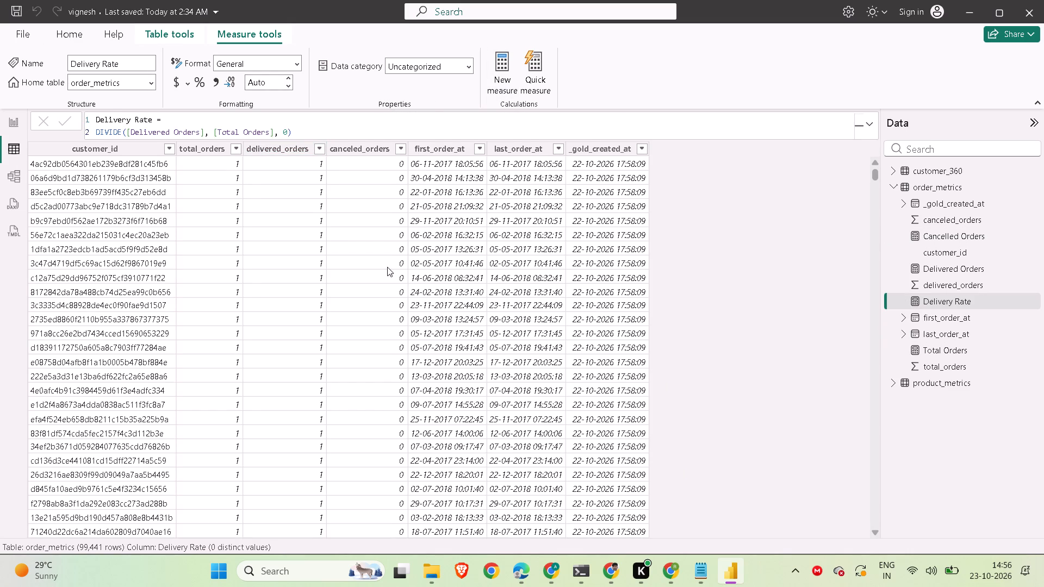
{"action": "left_click", "coordinate": [661, 560]}
{"action": "scroll", "coordinate": [481, 350], "scroll_direction": "down", "scroll_amount": 1}
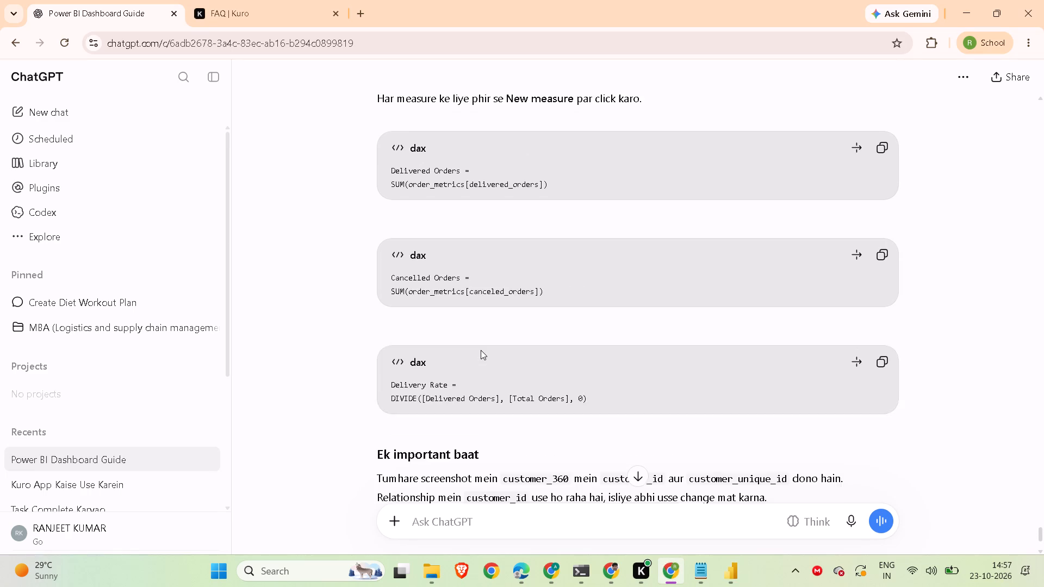
{"action": "scroll", "coordinate": [481, 350], "scroll_direction": "down", "scroll_amount": 2}
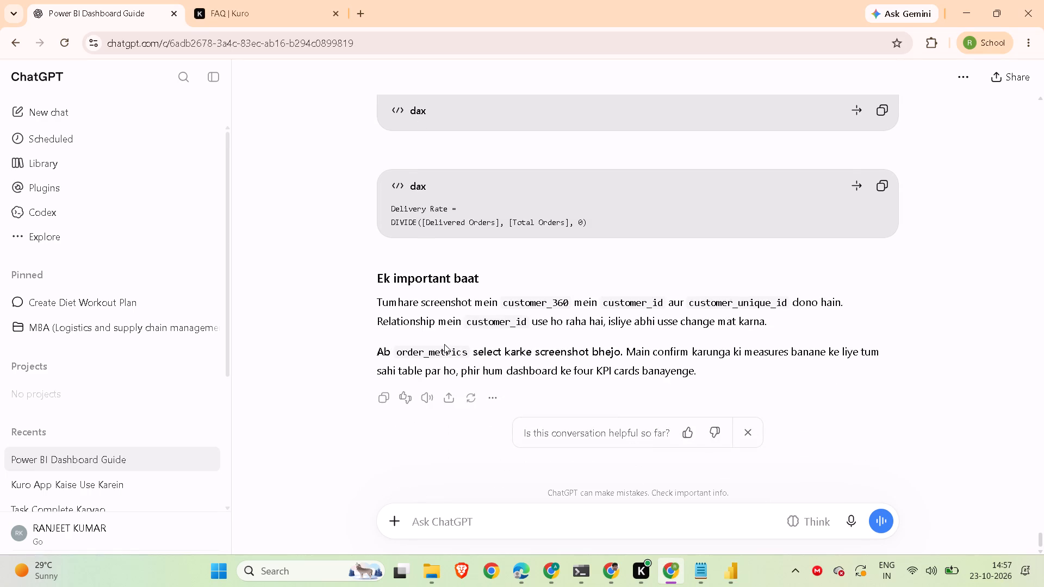
{"action": "scroll", "coordinate": [389, 264], "scroll_direction": "down", "scroll_amount": 1}
{"action": "left_click", "coordinate": [728, 572]}
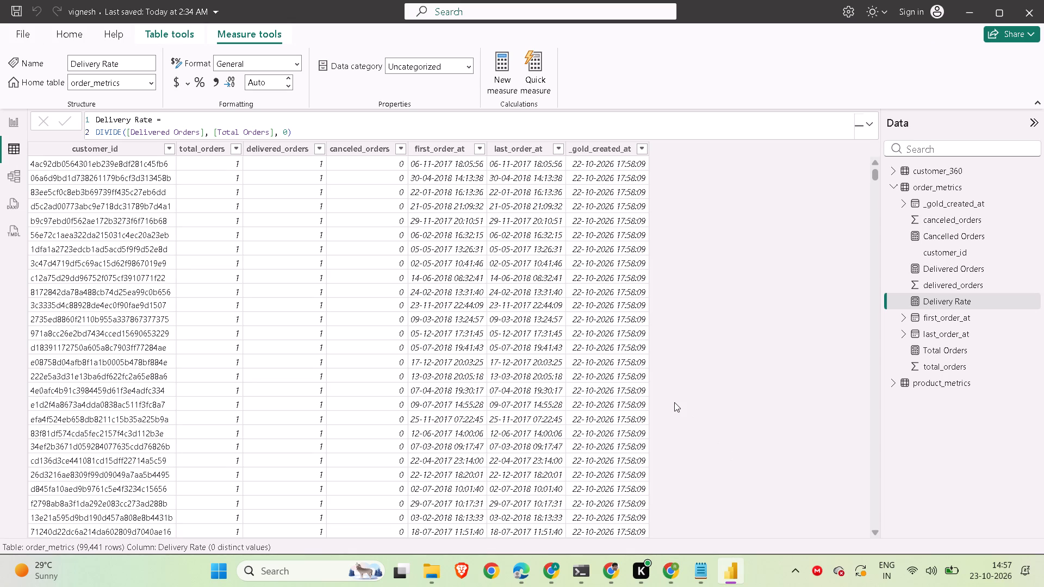
{"action": "key", "text": "Print"}
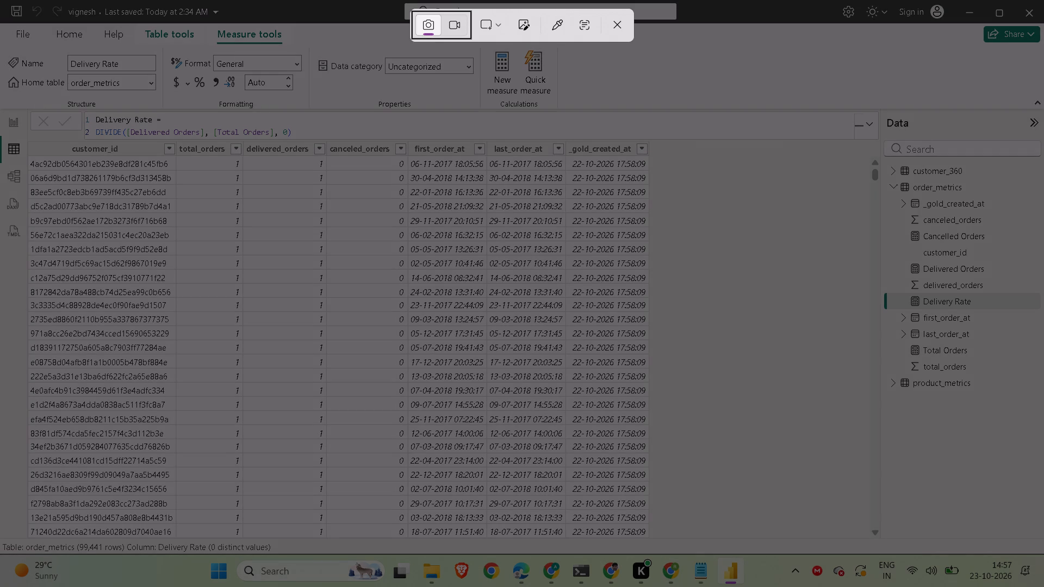
{"action": "left_click_drag", "start_coordinate": [0, 0], "coordinate": [683, 411]}
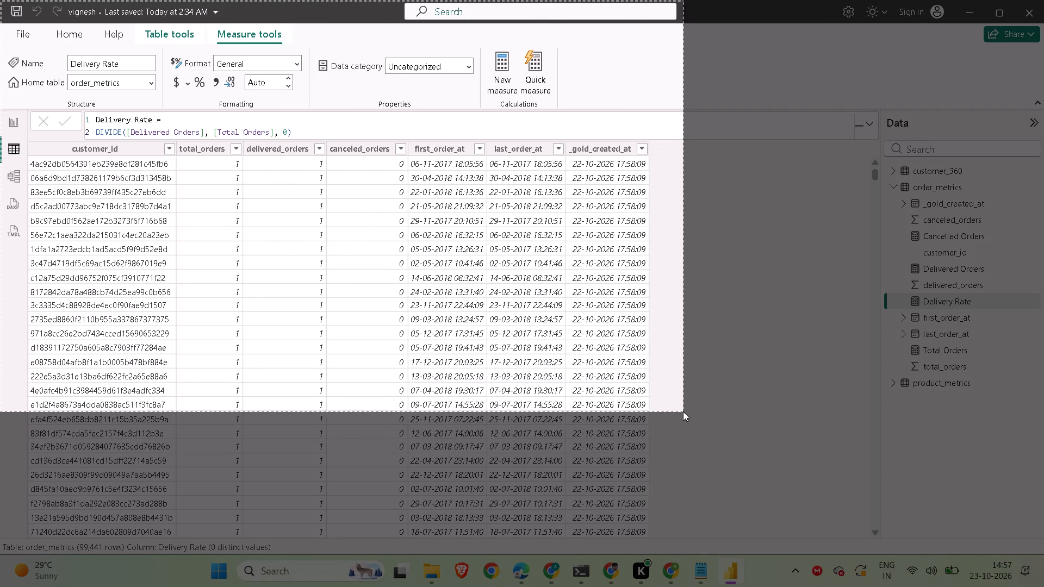
{"action": "left_click_drag", "start_coordinate": [683, 411], "coordinate": [875, 431]}
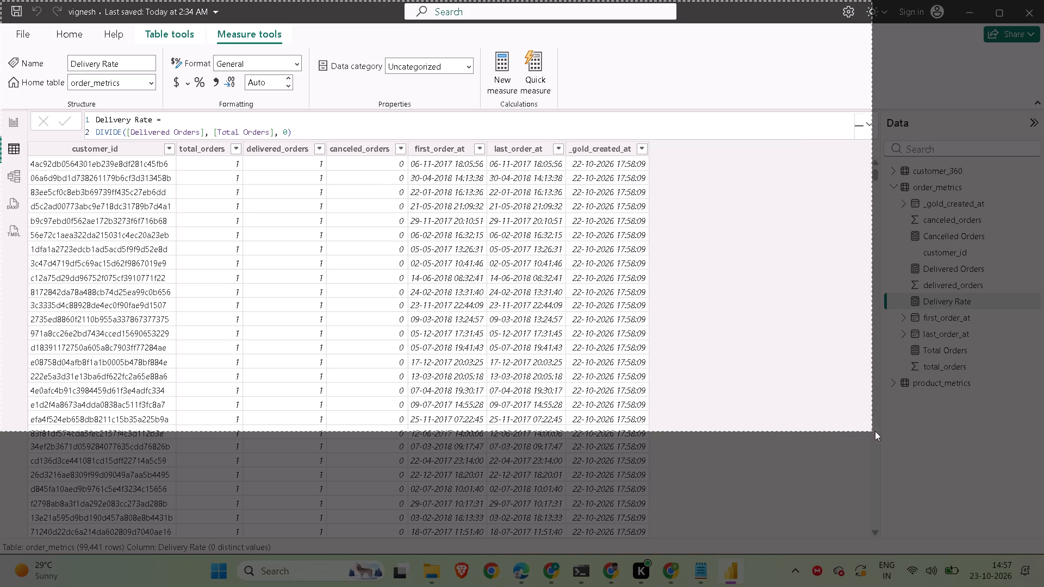
{"action": "left_click_drag", "start_coordinate": [875, 431], "coordinate": [1043, 447]}
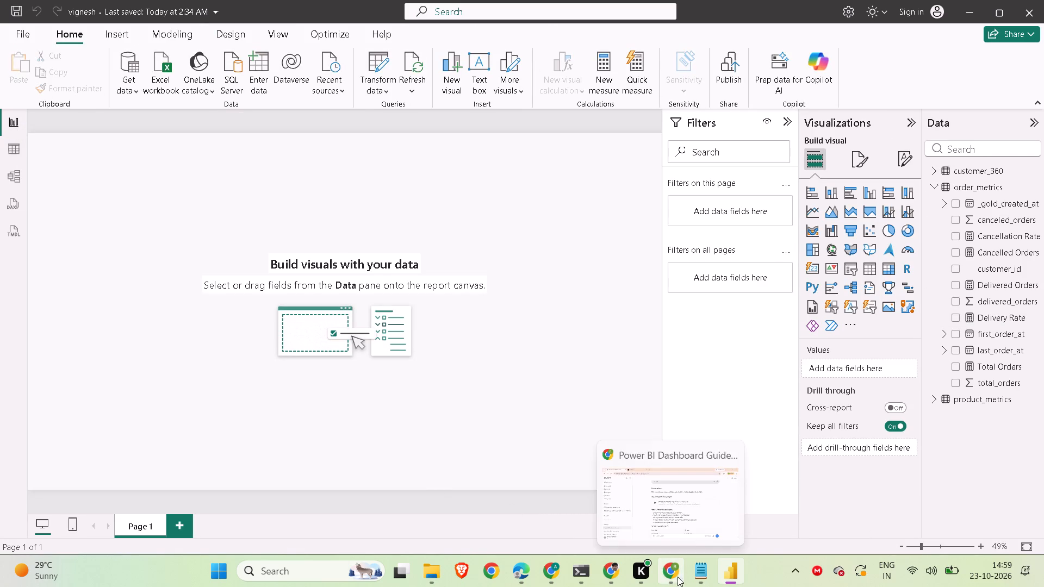
Following ChatGPT's Step 3, insert an empty Card visual on the blank Page 1 canvas in Power BI.
{"action": "left_click", "coordinate": [658, 574]}
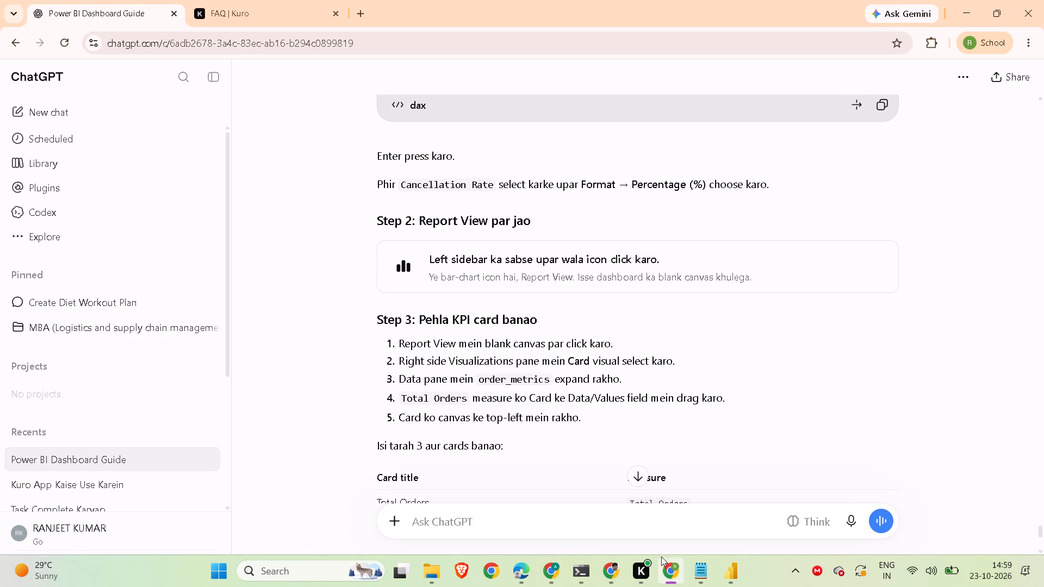
{"action": "scroll", "coordinate": [516, 366], "scroll_direction": "down", "scroll_amount": 1}
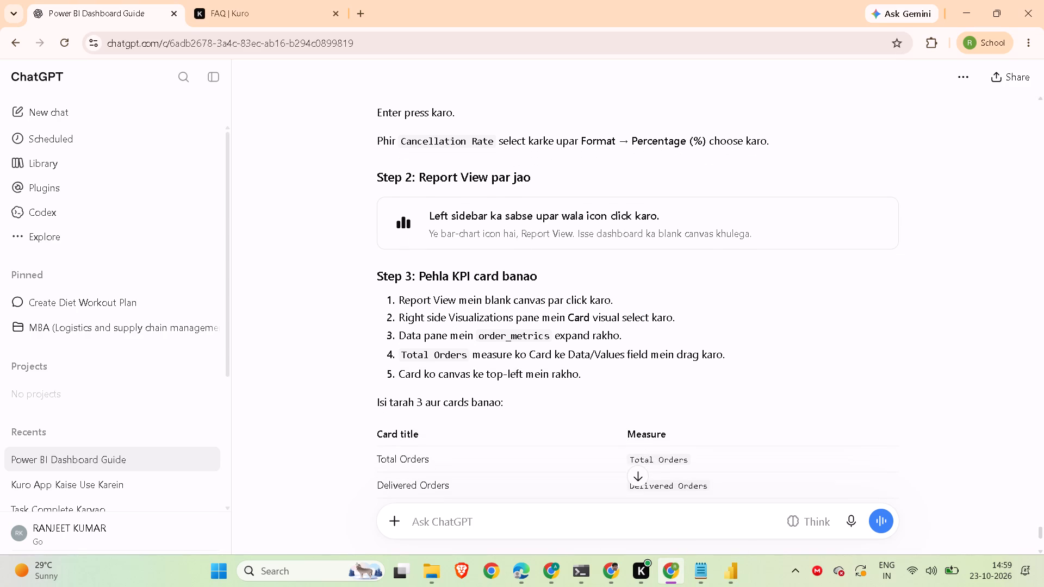
{"action": "left_click", "coordinate": [739, 573]}
{"action": "left_click", "coordinate": [359, 326]}
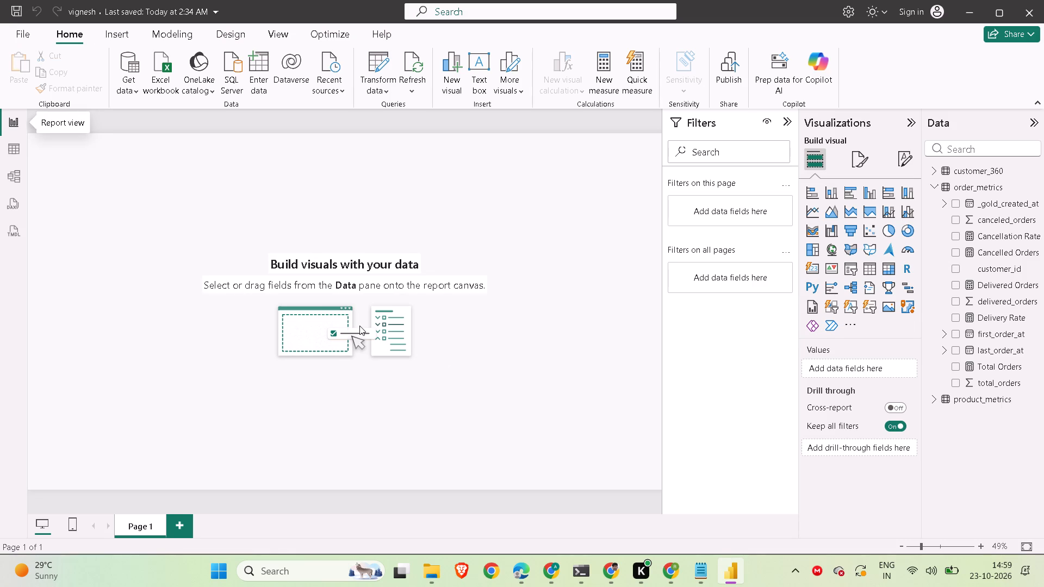
{"action": "left_click", "coordinate": [345, 329]}
{"action": "left_click", "coordinate": [346, 282]}
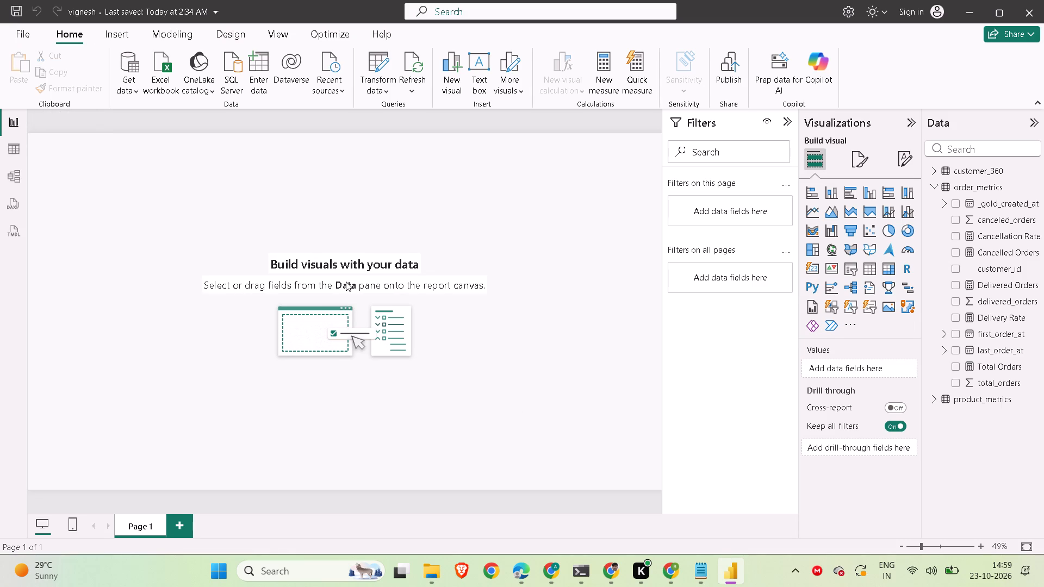
{"action": "left_click", "coordinate": [393, 328]}
{"action": "left_click", "coordinate": [341, 274]}
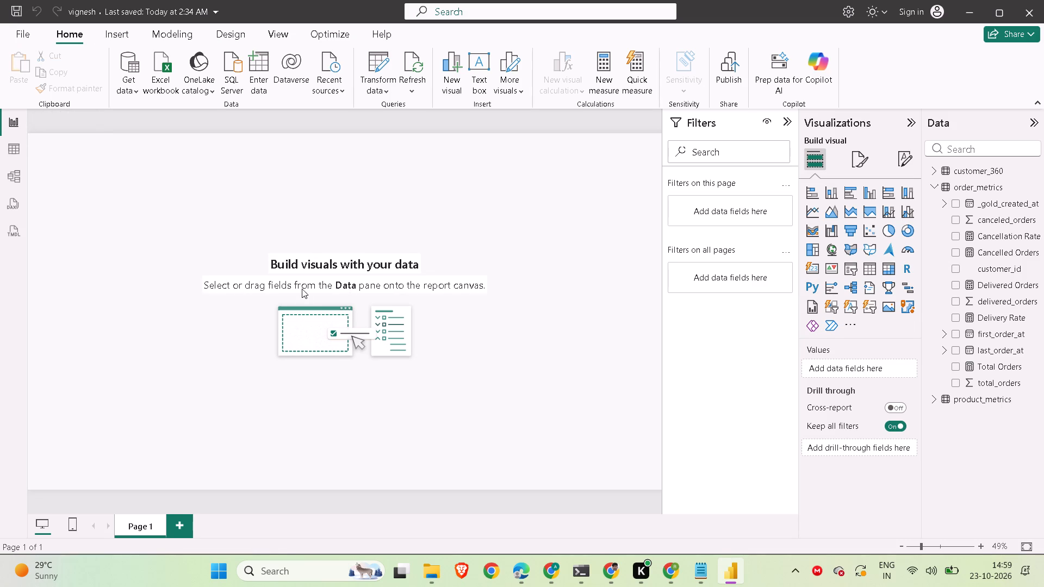
{"action": "left_click", "coordinate": [294, 294]}
{"action": "left_click", "coordinate": [306, 341]}
{"action": "left_click", "coordinate": [674, 573]}
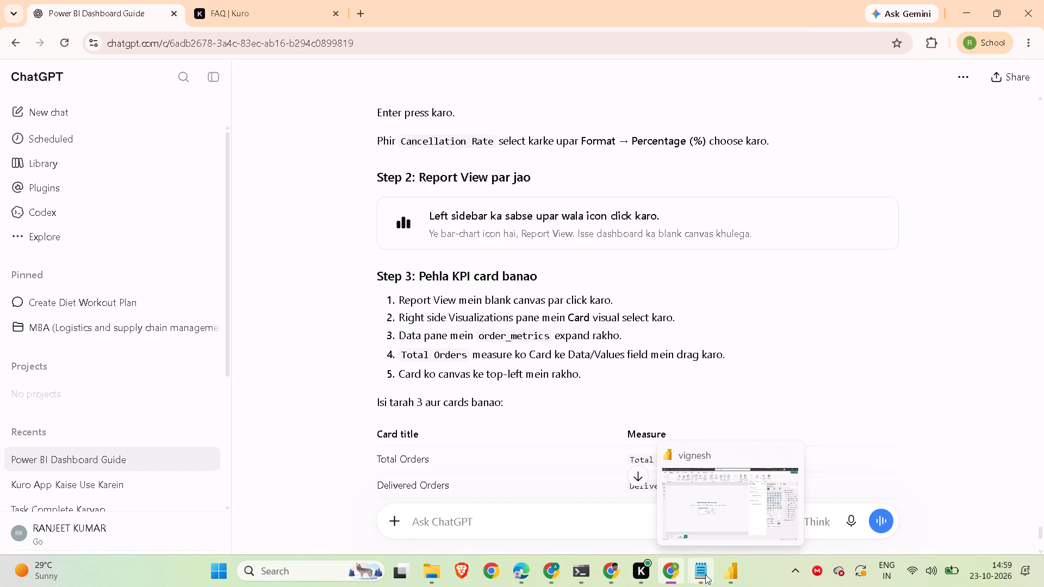
{"action": "left_click", "coordinate": [722, 574]}
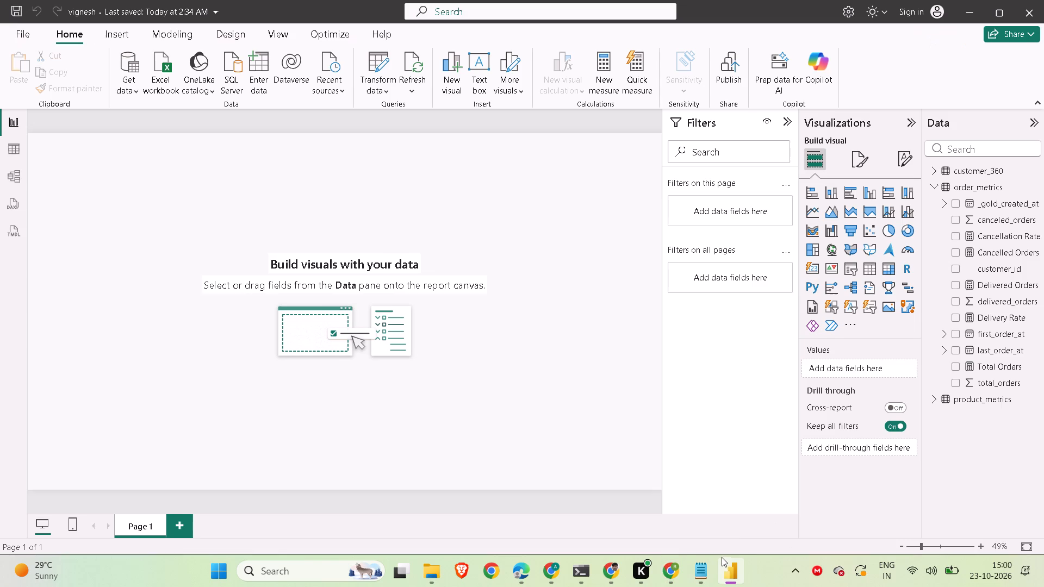
{"action": "left_click", "coordinate": [815, 275]}
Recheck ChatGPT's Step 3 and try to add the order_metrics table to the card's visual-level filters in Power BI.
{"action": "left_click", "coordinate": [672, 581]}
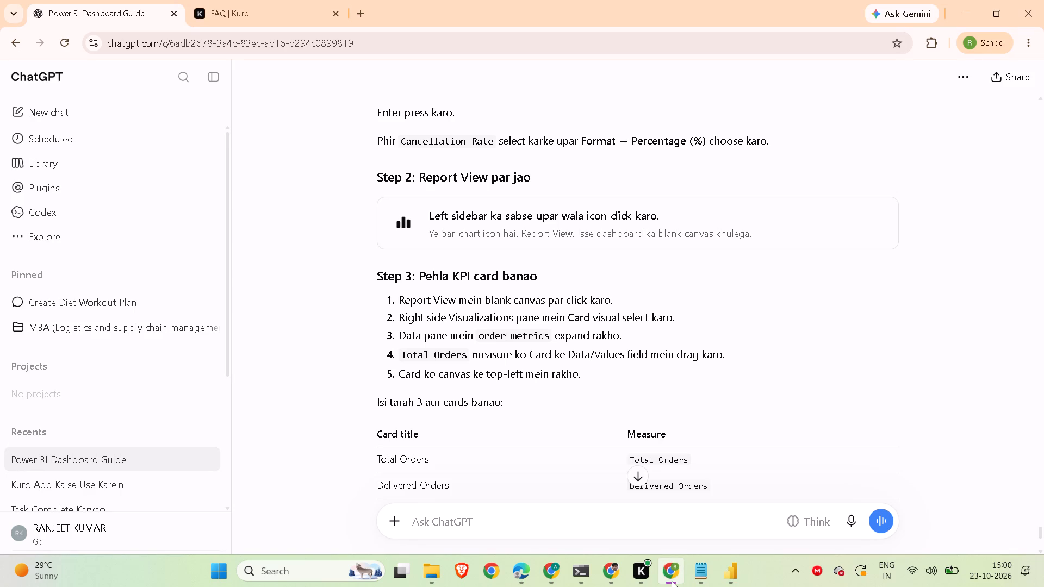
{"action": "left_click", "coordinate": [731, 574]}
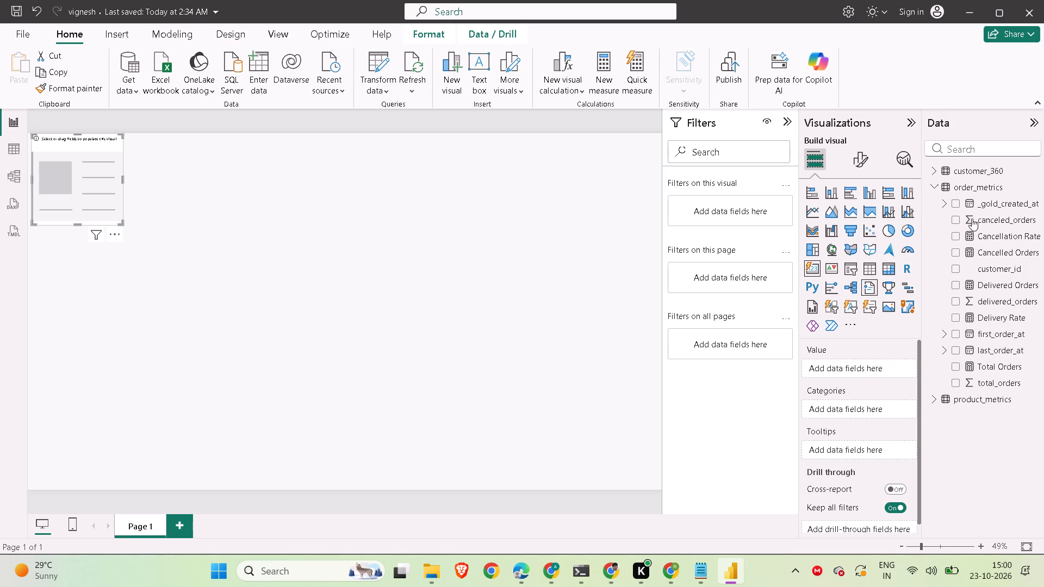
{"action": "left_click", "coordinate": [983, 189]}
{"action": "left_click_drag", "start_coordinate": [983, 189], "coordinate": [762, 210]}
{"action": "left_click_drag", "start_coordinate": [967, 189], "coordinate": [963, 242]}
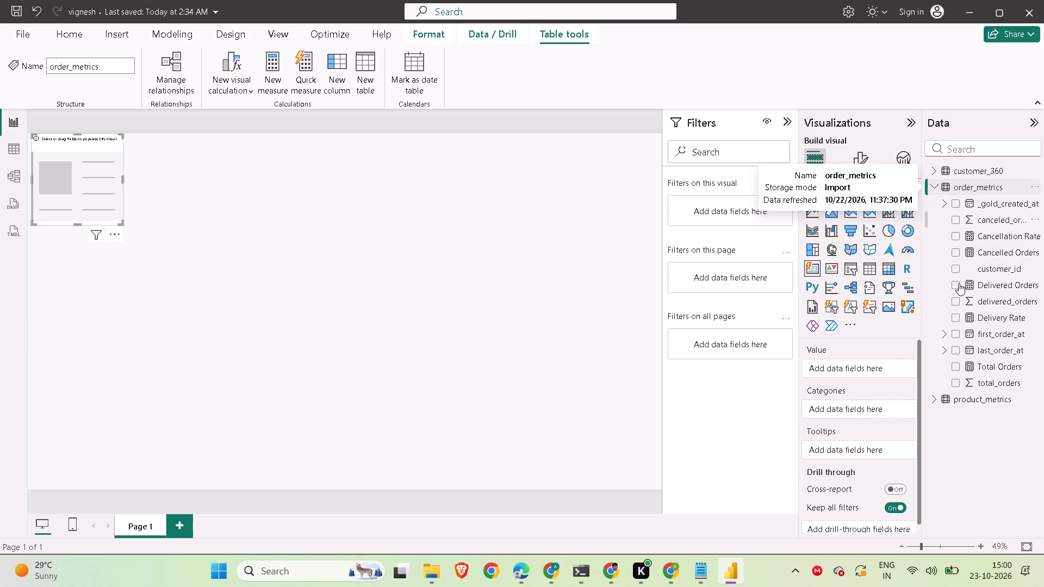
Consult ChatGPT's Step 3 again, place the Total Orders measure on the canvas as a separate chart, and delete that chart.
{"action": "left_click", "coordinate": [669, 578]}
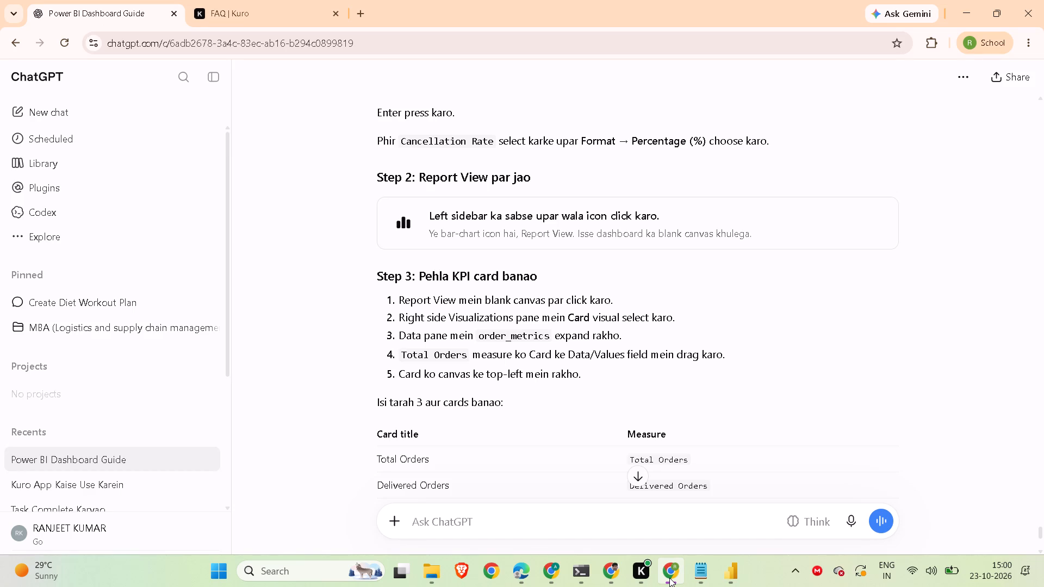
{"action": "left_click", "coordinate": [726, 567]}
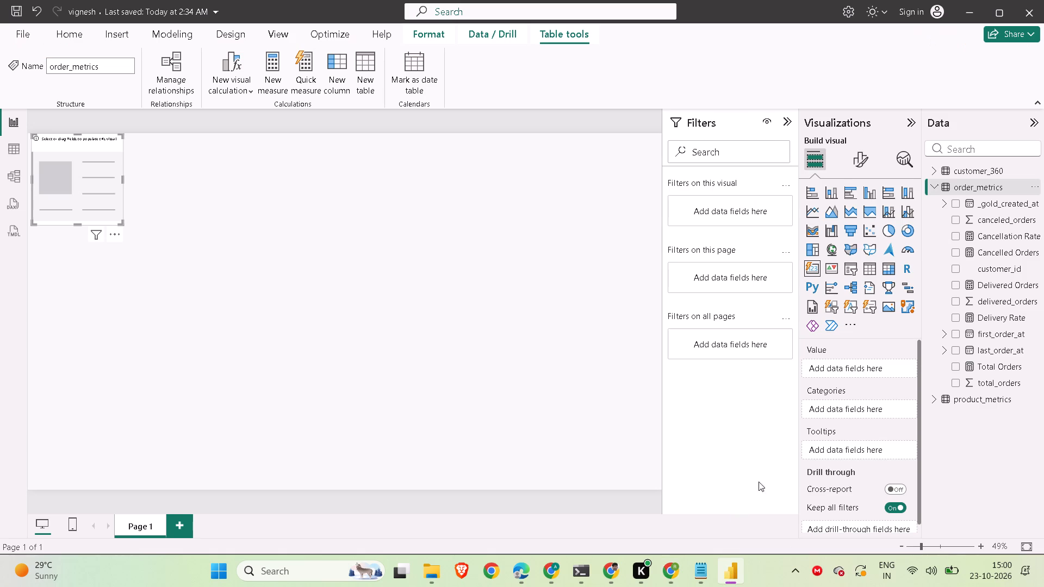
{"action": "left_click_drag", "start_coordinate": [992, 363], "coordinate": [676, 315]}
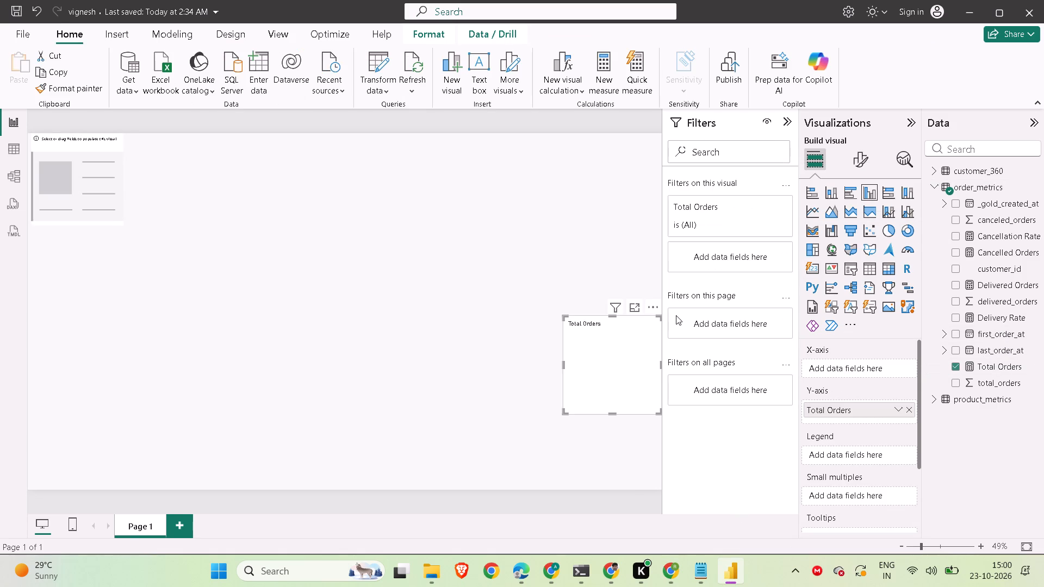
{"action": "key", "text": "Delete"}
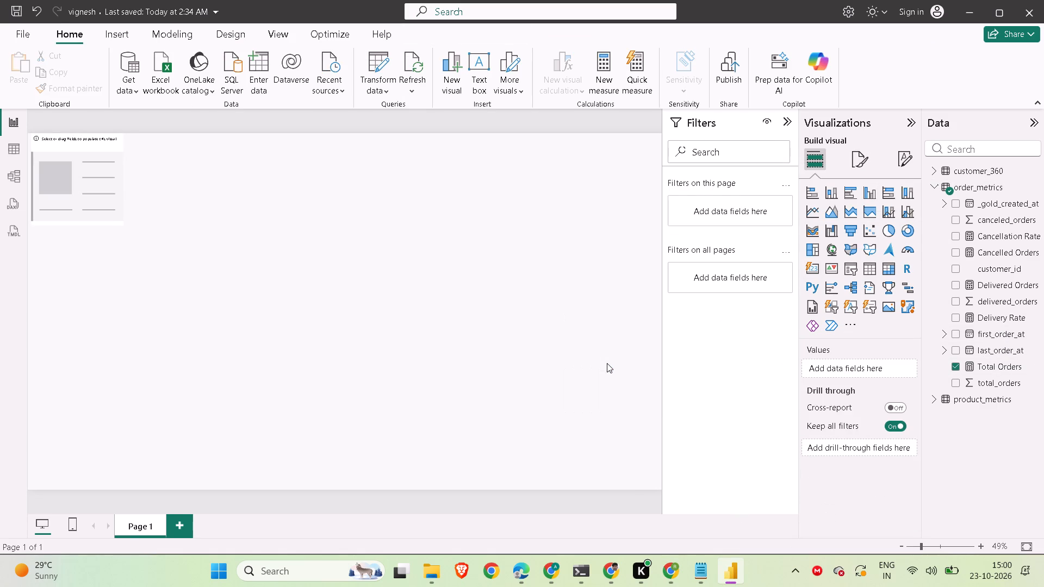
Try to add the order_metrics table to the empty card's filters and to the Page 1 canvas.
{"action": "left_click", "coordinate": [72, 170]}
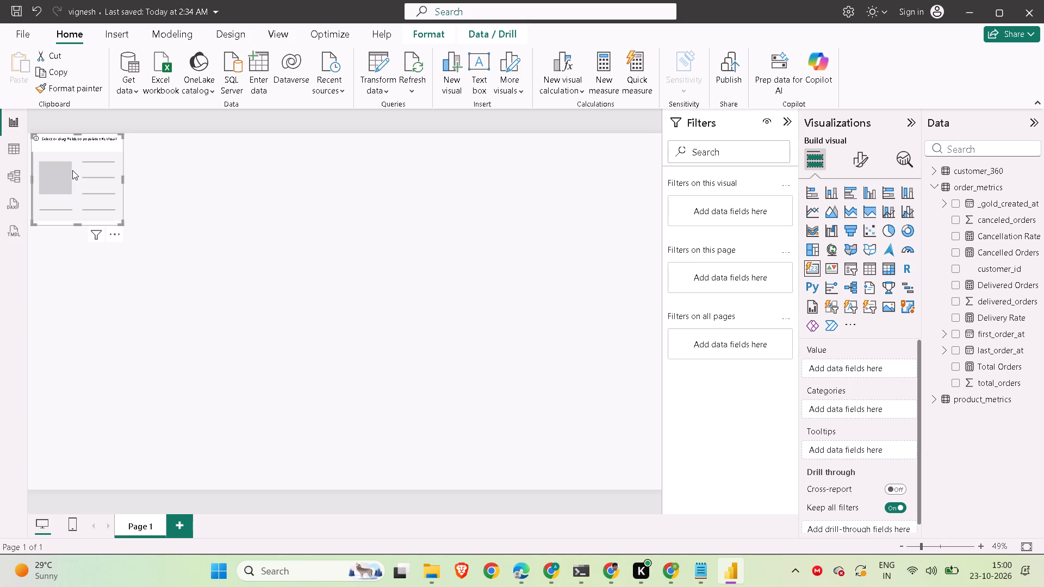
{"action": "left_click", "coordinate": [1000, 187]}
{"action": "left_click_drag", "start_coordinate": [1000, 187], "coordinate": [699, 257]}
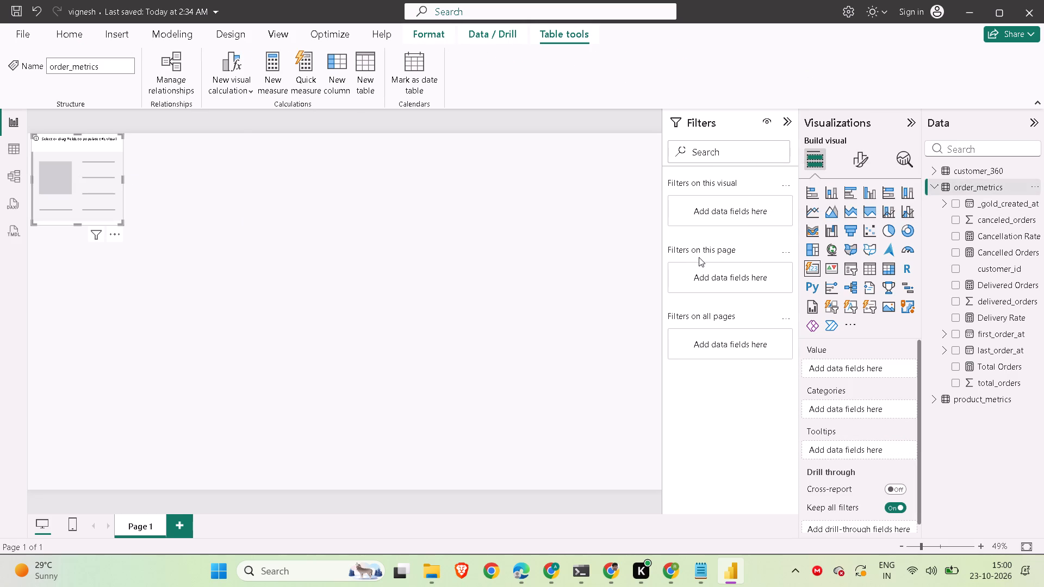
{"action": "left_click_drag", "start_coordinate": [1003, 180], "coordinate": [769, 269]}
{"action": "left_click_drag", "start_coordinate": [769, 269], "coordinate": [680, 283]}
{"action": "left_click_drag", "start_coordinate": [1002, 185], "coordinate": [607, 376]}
Check ChatGPT's Step 3 in Chrome, then place the Total Orders measure on Power BI's Page 1 canvas as its own chart near the middle.
{"action": "left_click", "coordinate": [671, 573]}
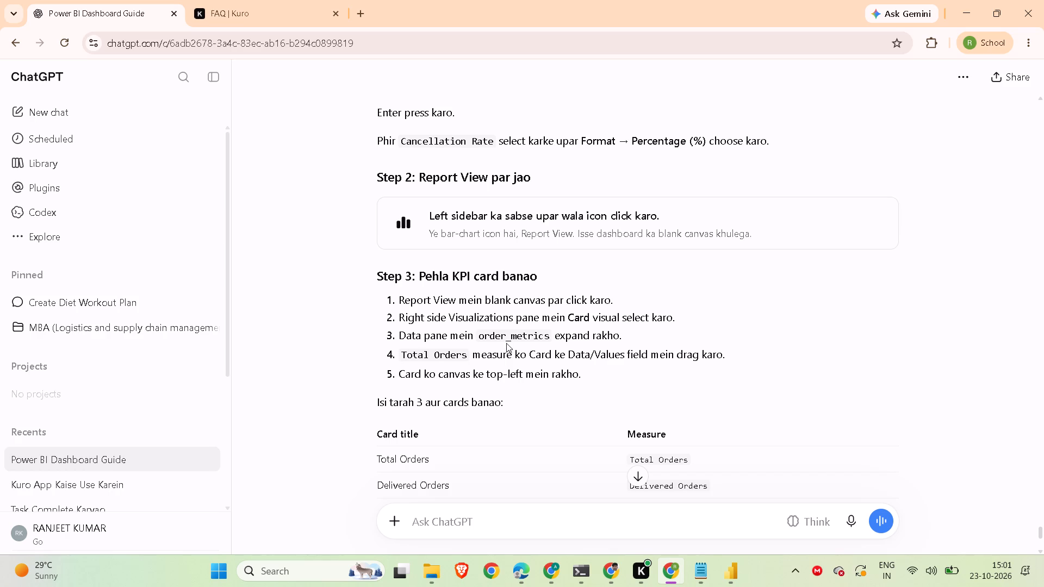
{"action": "left_click", "coordinate": [731, 576]}
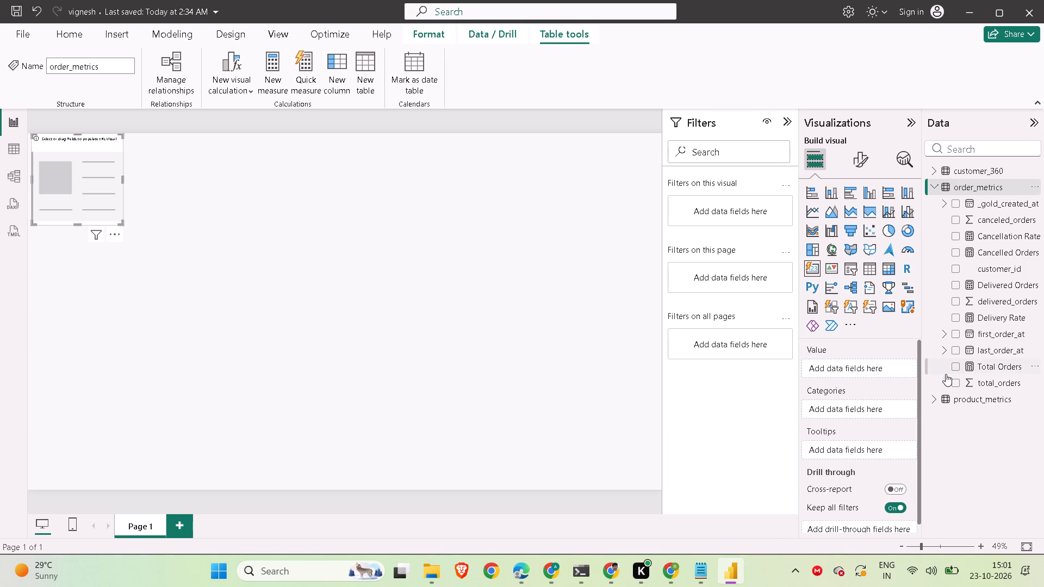
{"action": "left_click_drag", "start_coordinate": [981, 363], "coordinate": [564, 340]}
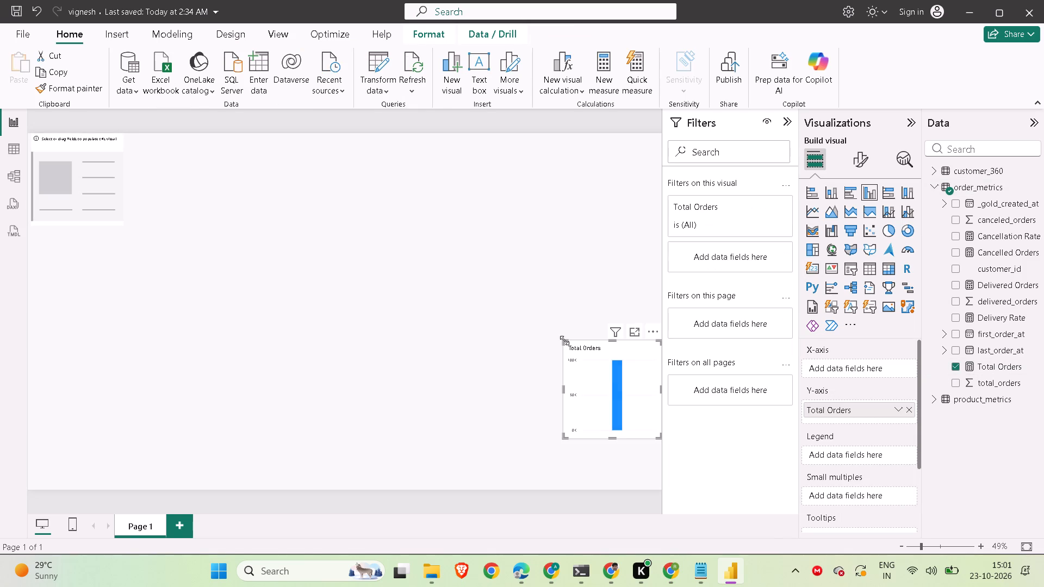
{"action": "left_click_drag", "start_coordinate": [614, 376], "coordinate": [424, 328]}
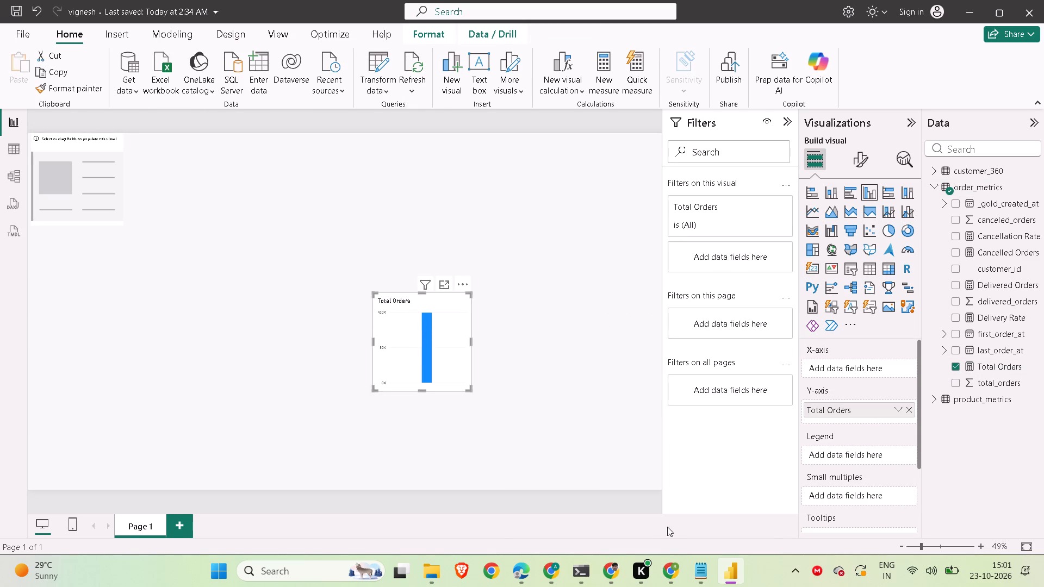
Recheck ChatGPT's Step 3 in Chrome and delete the empty card visual from the Page 1 canvas in Power BI.
{"action": "left_click", "coordinate": [669, 576]}
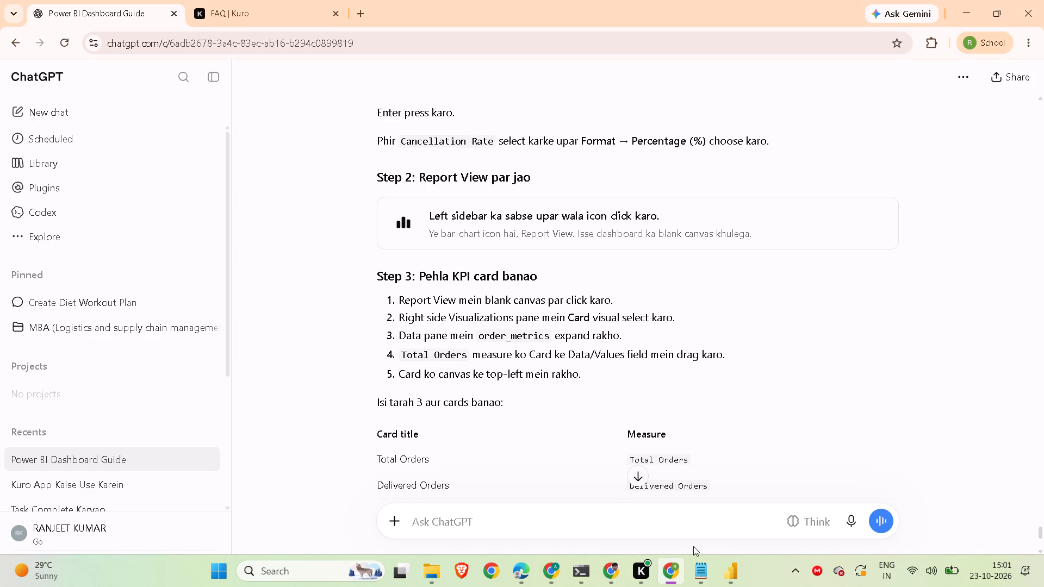
{"action": "left_click", "coordinate": [728, 574]}
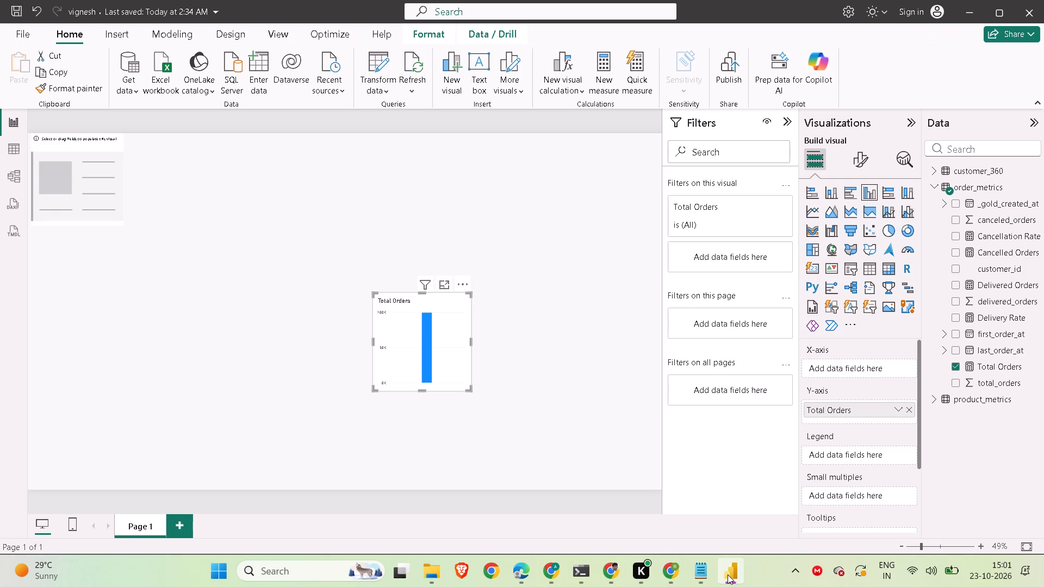
{"action": "left_click", "coordinate": [72, 196]}
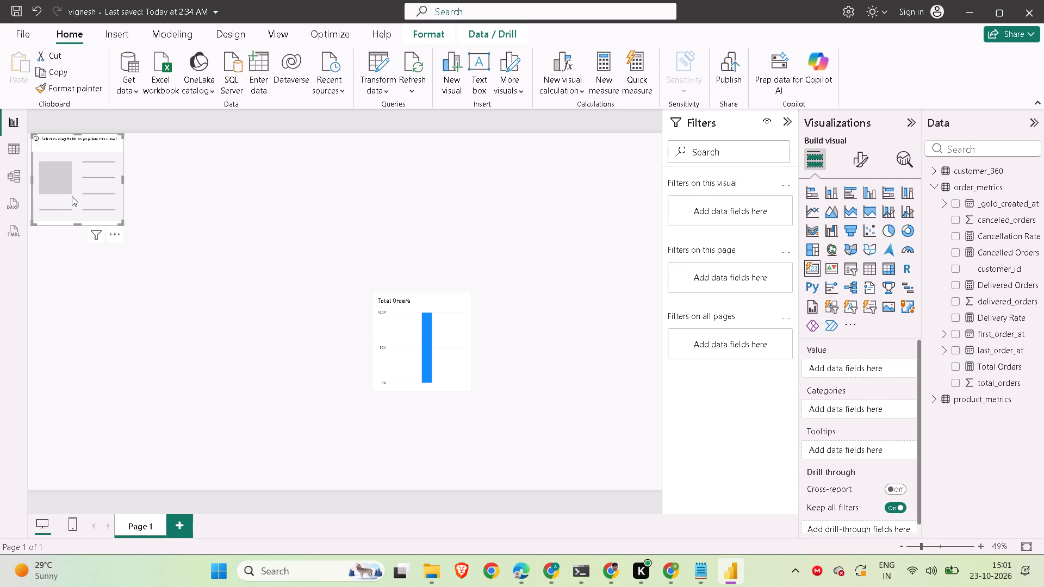
{"action": "key", "text": "Delete"}
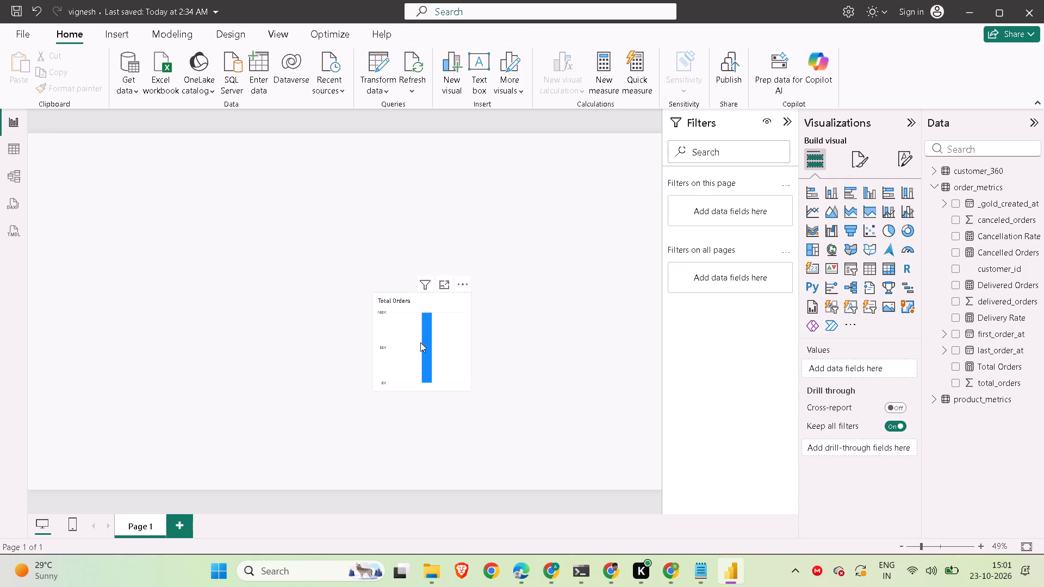
Enlarge the Total Orders chart and place it in the top-left corner of the Page 1 canvas.
{"action": "left_click", "coordinate": [434, 349]}
{"action": "left_click_drag", "start_coordinate": [434, 349], "coordinate": [424, 349]}
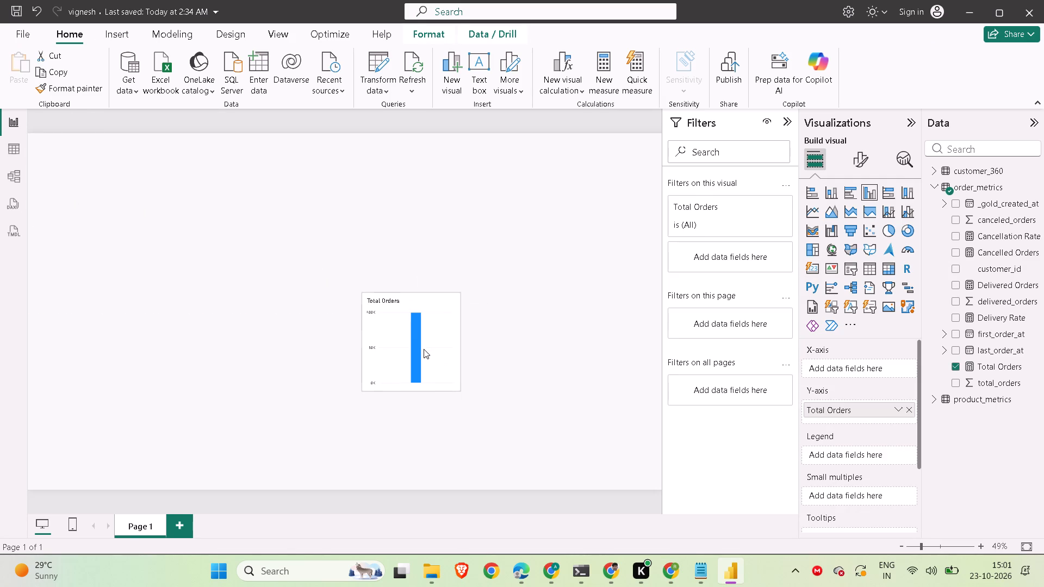
{"action": "left_click_drag", "start_coordinate": [424, 349], "coordinate": [218, 238]}
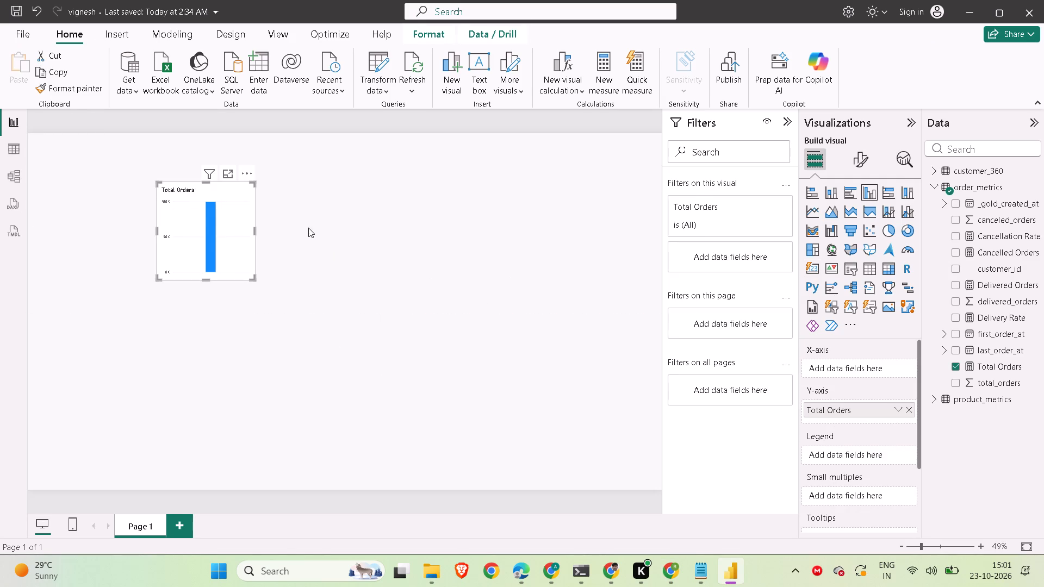
{"action": "left_click_drag", "start_coordinate": [250, 276], "coordinate": [266, 284]}
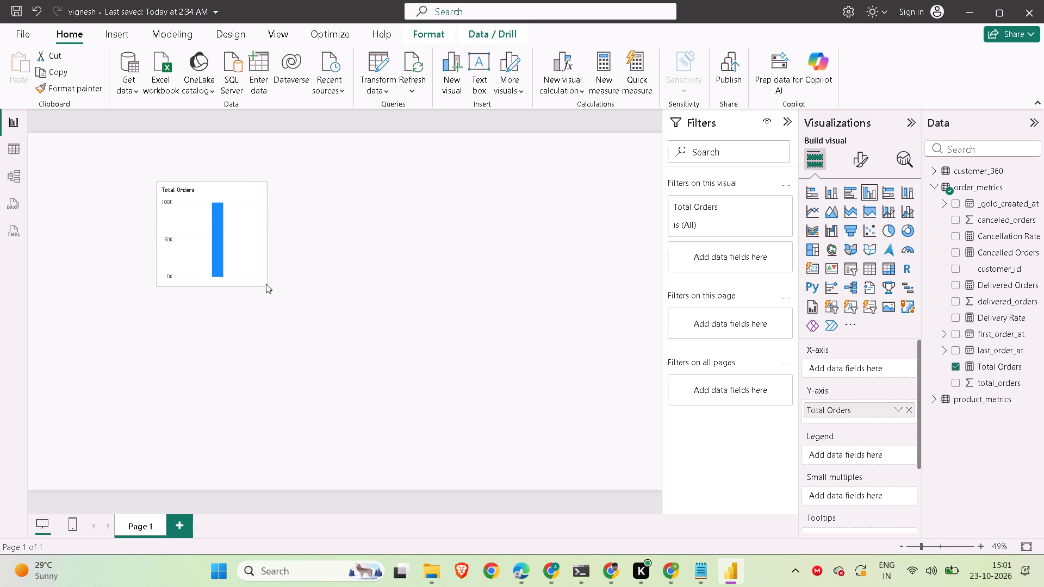
{"action": "left_click_drag", "start_coordinate": [266, 284], "coordinate": [301, 311]}
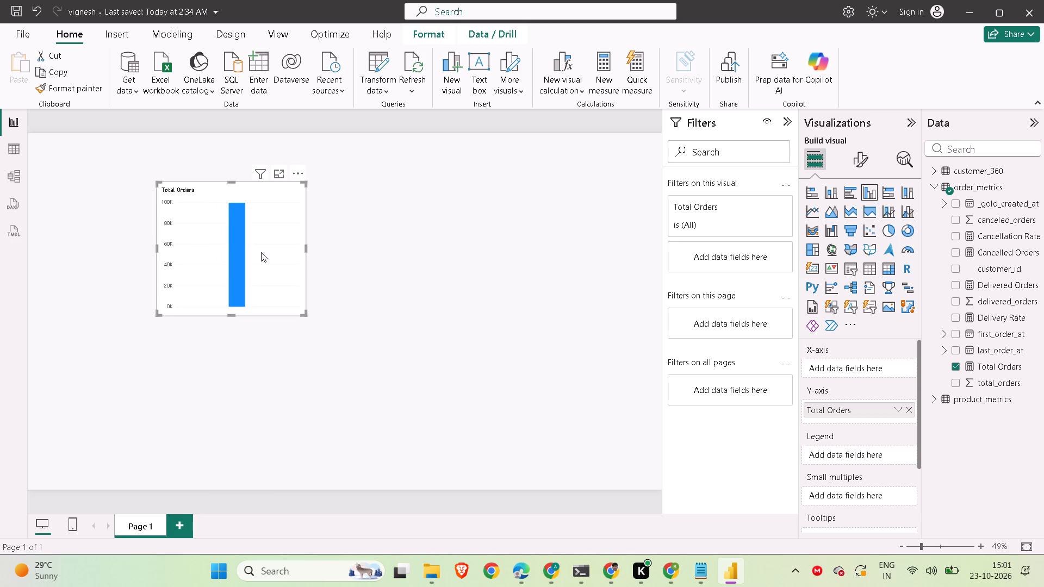
{"action": "left_click_drag", "start_coordinate": [261, 252], "coordinate": [132, 205]}
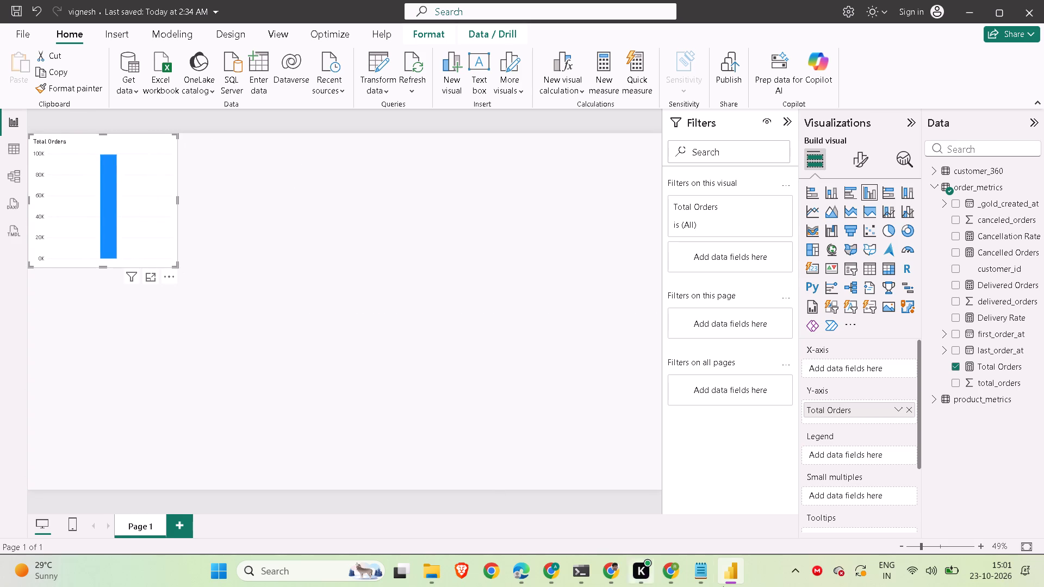
Read ChatGPT's card list in Chrome, then add a Delivered Orders chart in Power BI just right of the Total Orders chart.
{"action": "left_click", "coordinate": [672, 581]}
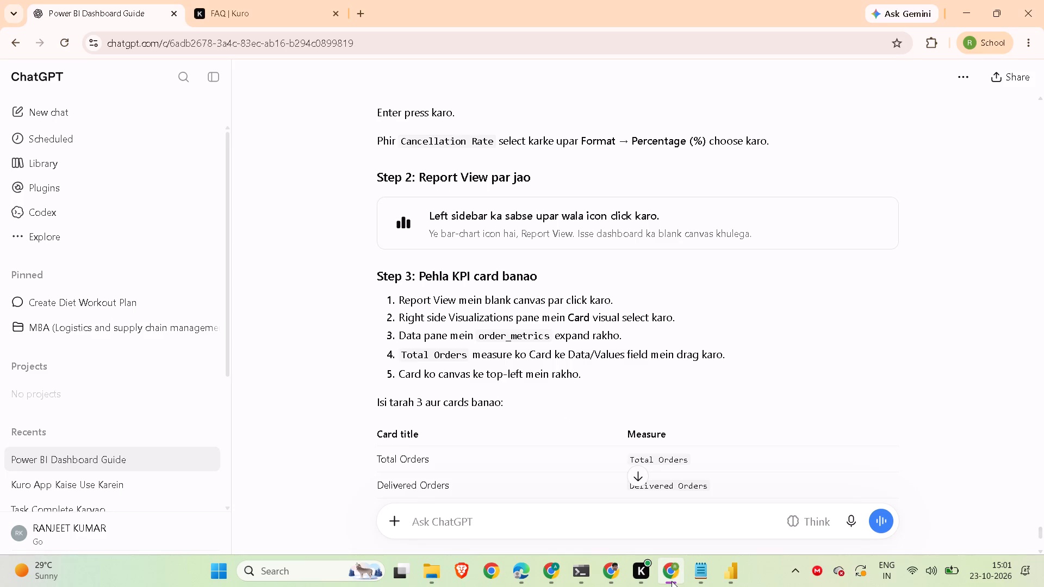
{"action": "scroll", "coordinate": [553, 370], "scroll_direction": "down", "scroll_amount": 2}
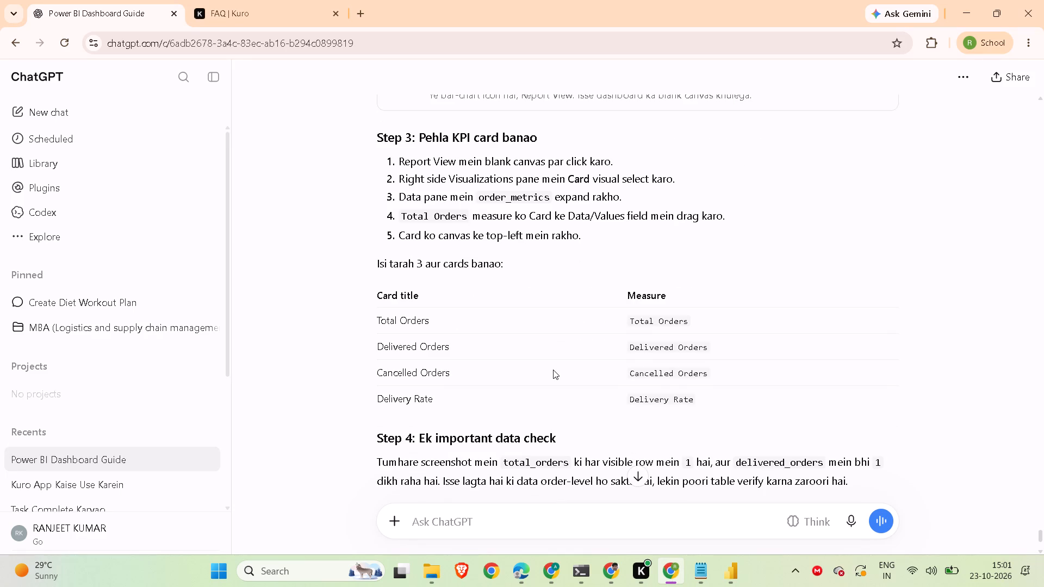
{"action": "left_click", "coordinate": [731, 566]}
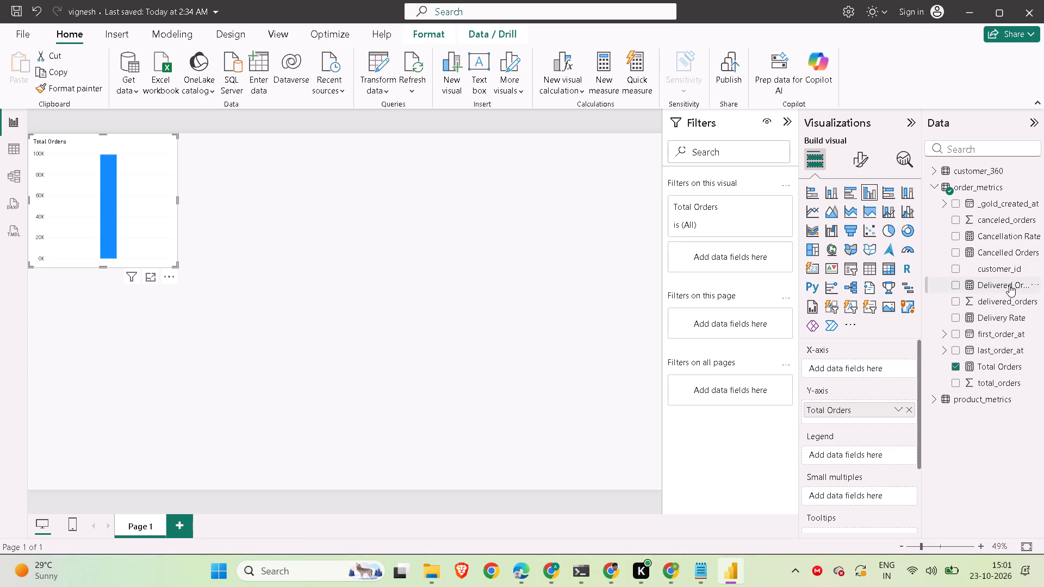
{"action": "left_click_drag", "start_coordinate": [997, 285], "coordinate": [669, 296]}
{"action": "left_click_drag", "start_coordinate": [669, 296], "coordinate": [518, 275]}
{"action": "scroll", "coordinate": [624, 284], "scroll_direction": "left", "scroll_amount": 1}
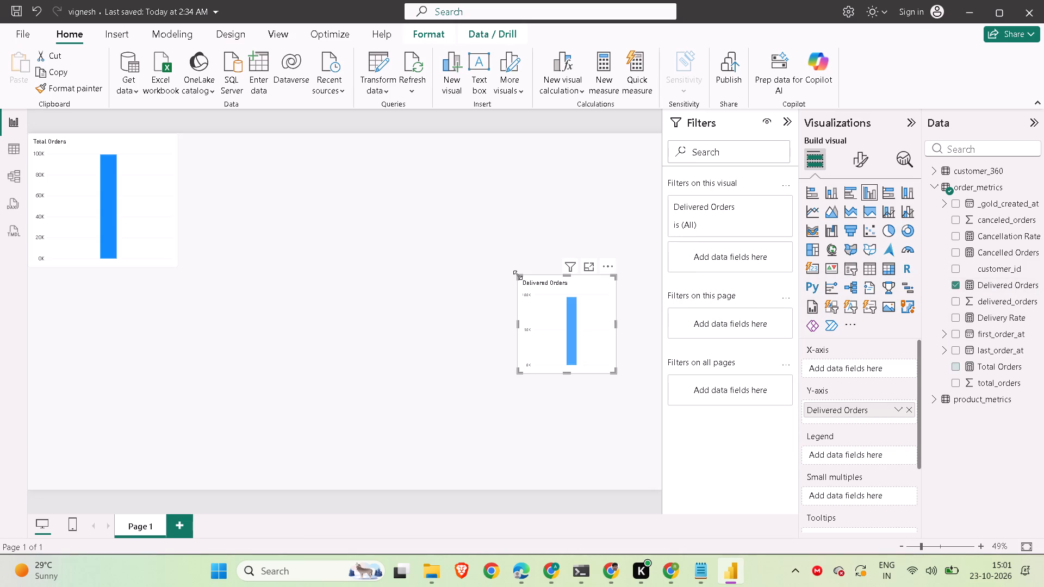
{"action": "left_click_drag", "start_coordinate": [553, 305], "coordinate": [380, 261]}
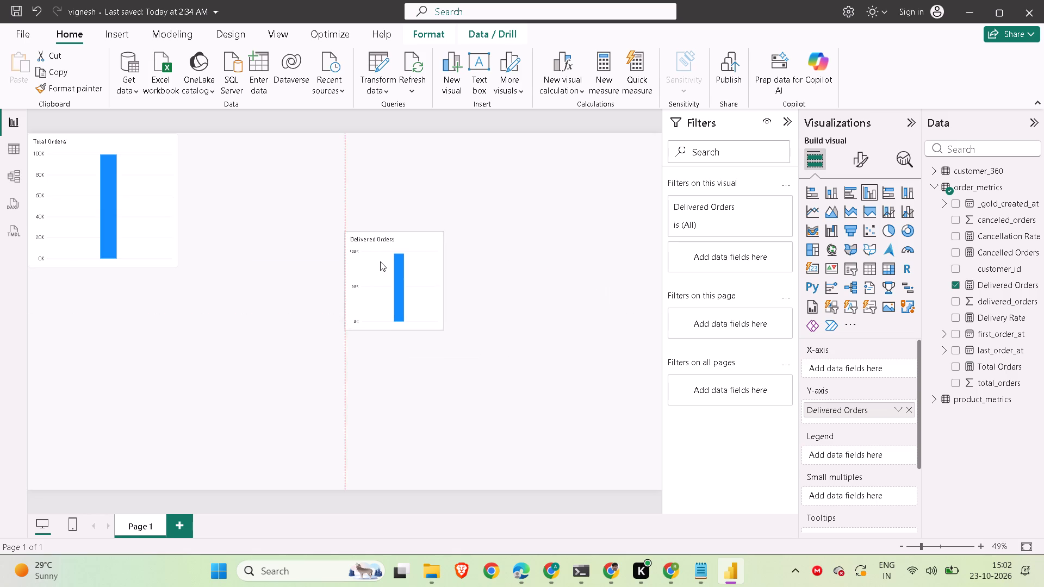
{"action": "left_click_drag", "start_coordinate": [380, 261], "coordinate": [380, 261]}
{"action": "left_click_drag", "start_coordinate": [383, 267], "coordinate": [241, 180]}
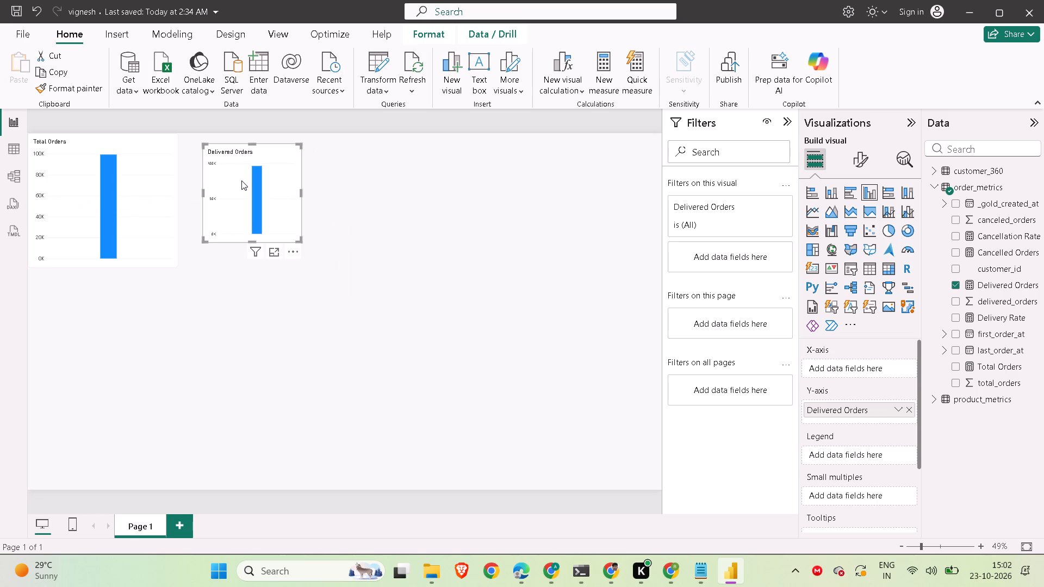
Recheck ChatGPT's card list in Chrome and add a Cancelled Orders chart in Power BI, aligned to the right of Delivered Orders.
{"action": "left_click", "coordinate": [677, 578]}
{"action": "left_click", "coordinate": [736, 572]}
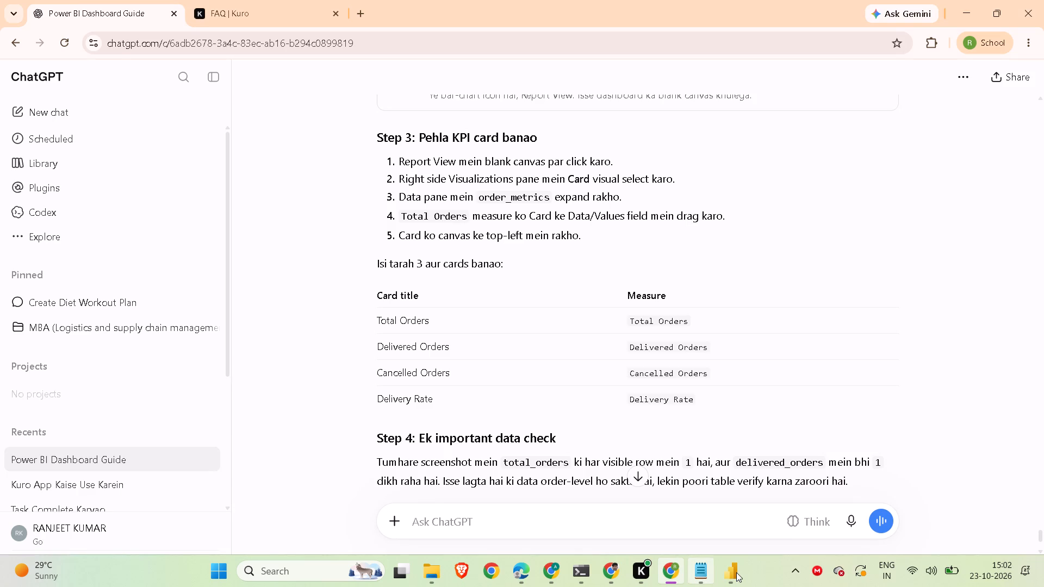
{"action": "left_click", "coordinate": [729, 572]}
{"action": "left_click", "coordinate": [729, 572]}
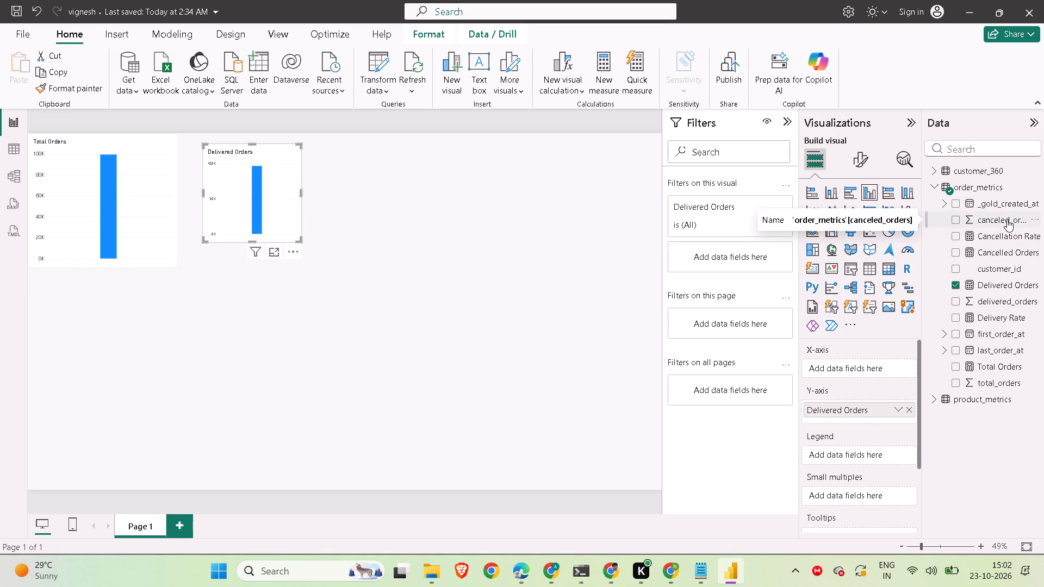
{"action": "left_click_drag", "start_coordinate": [999, 251], "coordinate": [788, 348]}
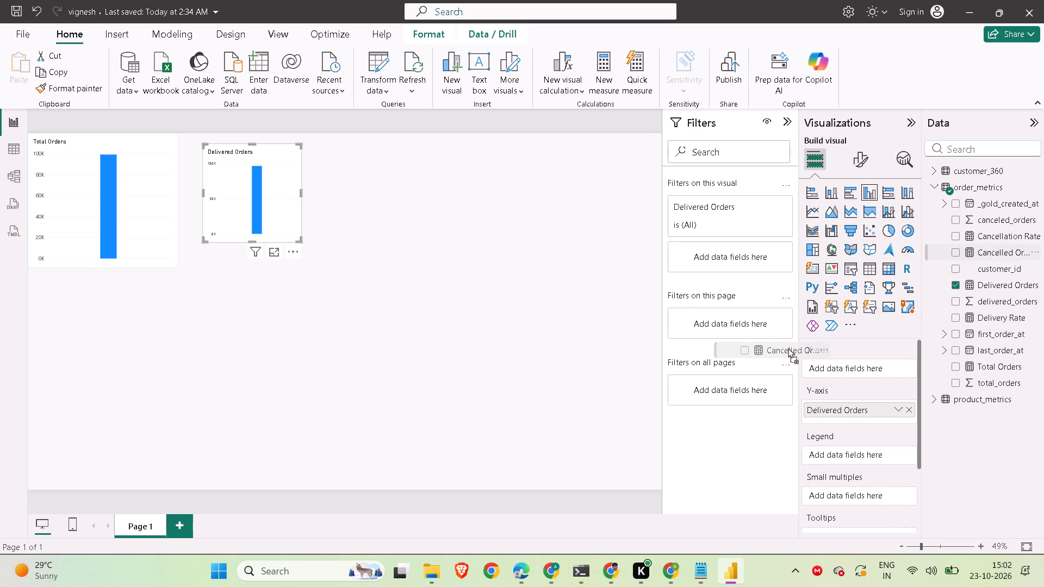
{"action": "left_click_drag", "start_coordinate": [788, 348], "coordinate": [605, 354]}
{"action": "scroll", "coordinate": [747, 348], "scroll_direction": "left", "scroll_amount": 2}
{"action": "left_click_drag", "start_coordinate": [605, 375], "coordinate": [471, 295]}
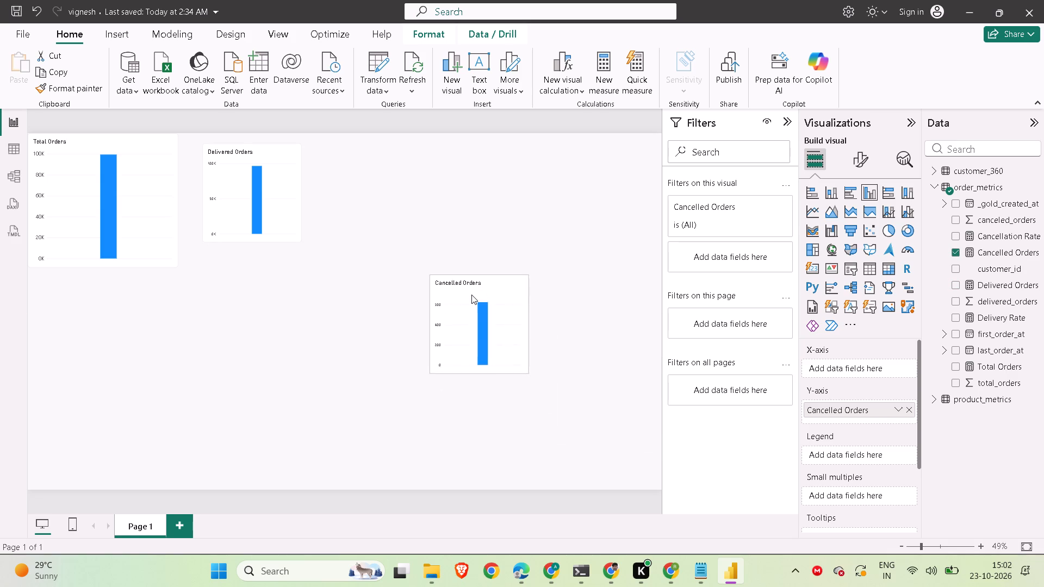
{"action": "left_click_drag", "start_coordinate": [471, 295], "coordinate": [388, 162]}
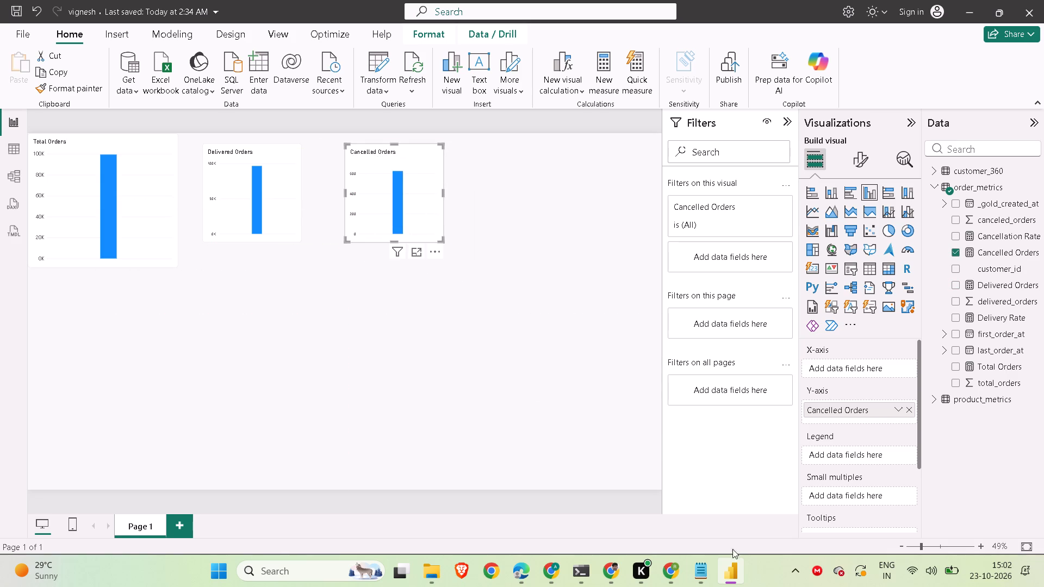
Recheck ChatGPT's card list in Chrome, then add a Delivery Rate chart in Power BI beside the Cancelled Orders chart.
{"action": "left_click", "coordinate": [667, 566]}
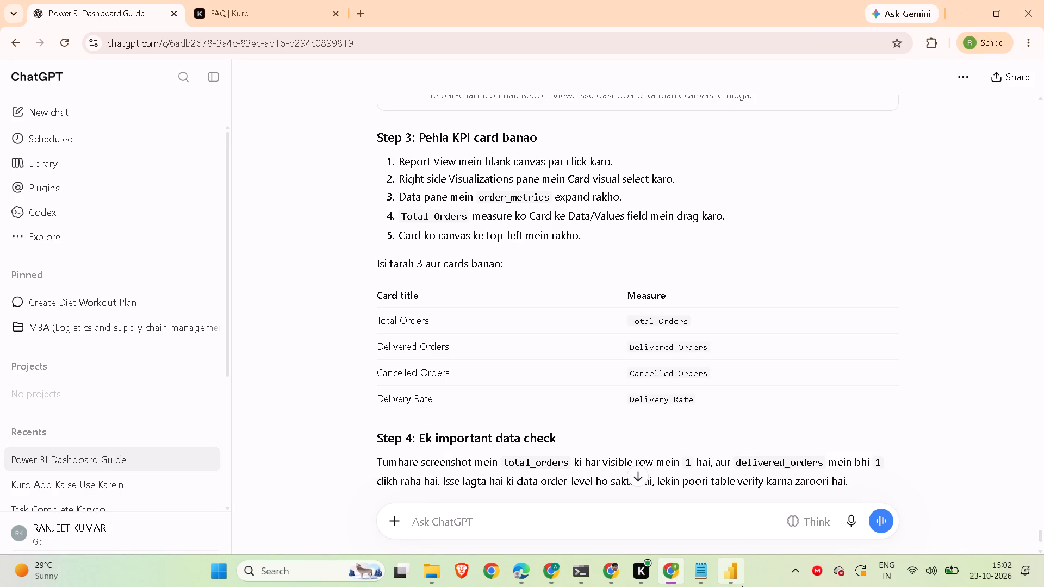
{"action": "left_click", "coordinate": [726, 564]}
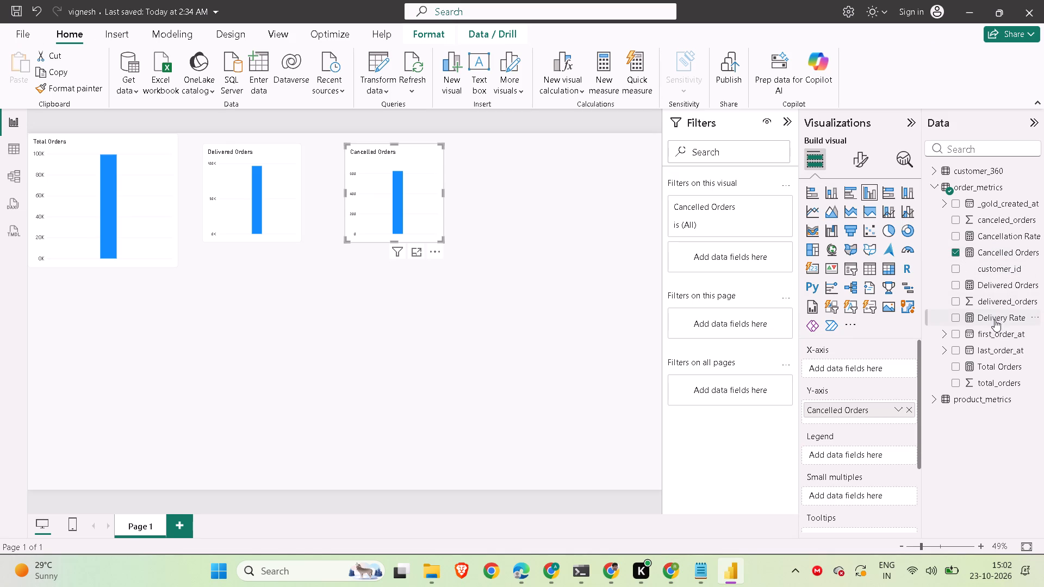
{"action": "left_click_drag", "start_coordinate": [995, 320], "coordinate": [707, 403]}
{"action": "left_click_drag", "start_coordinate": [707, 403], "coordinate": [564, 419]}
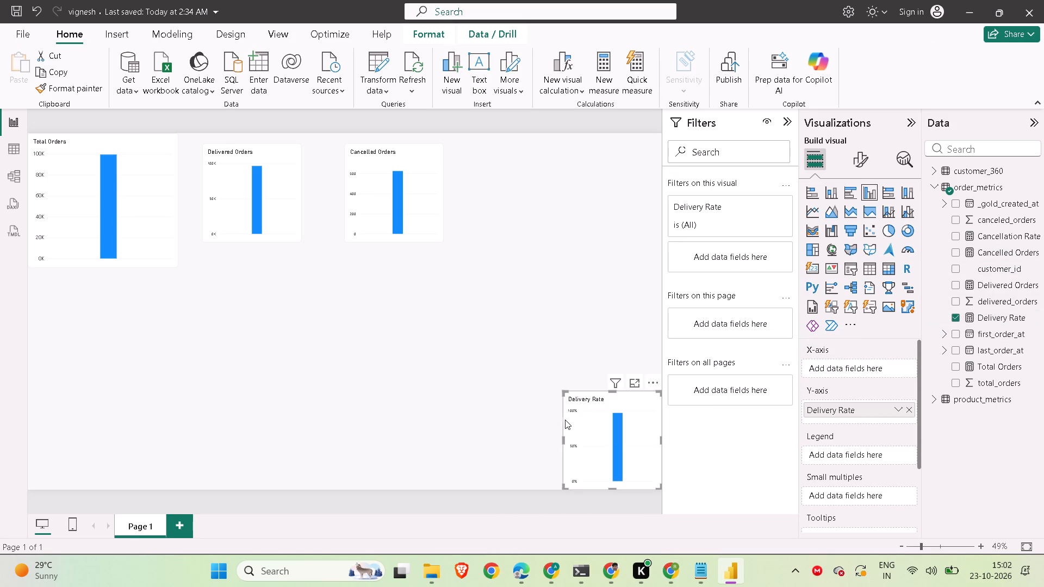
{"action": "left_click_drag", "start_coordinate": [594, 427], "coordinate": [469, 213]}
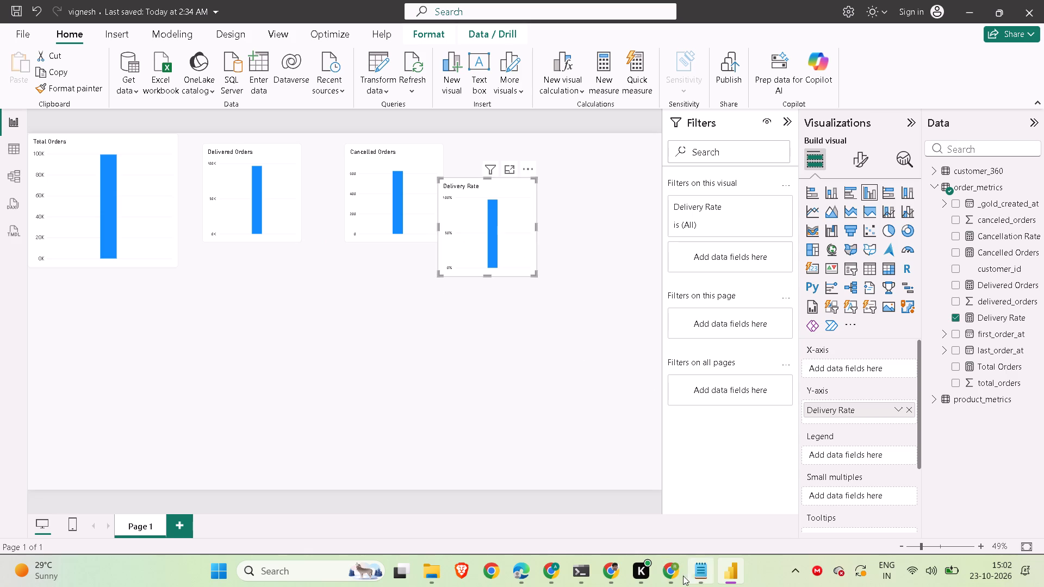
Read ChatGPT's Step 4 data check in Chrome, then return to the Power BI report.
{"action": "left_click", "coordinate": [668, 582]}
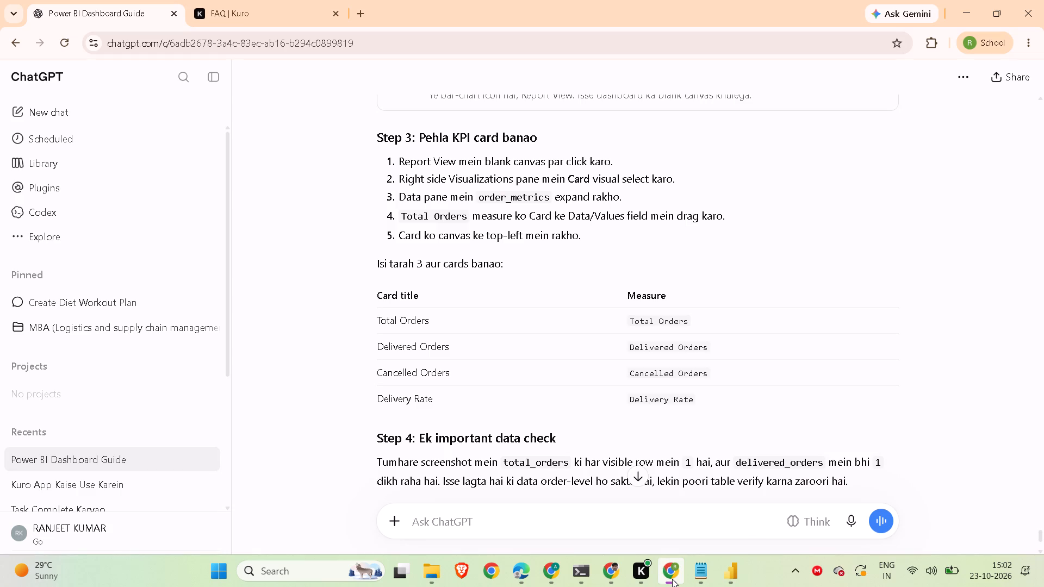
{"action": "scroll", "coordinate": [538, 446], "scroll_direction": "down", "scroll_amount": 3}
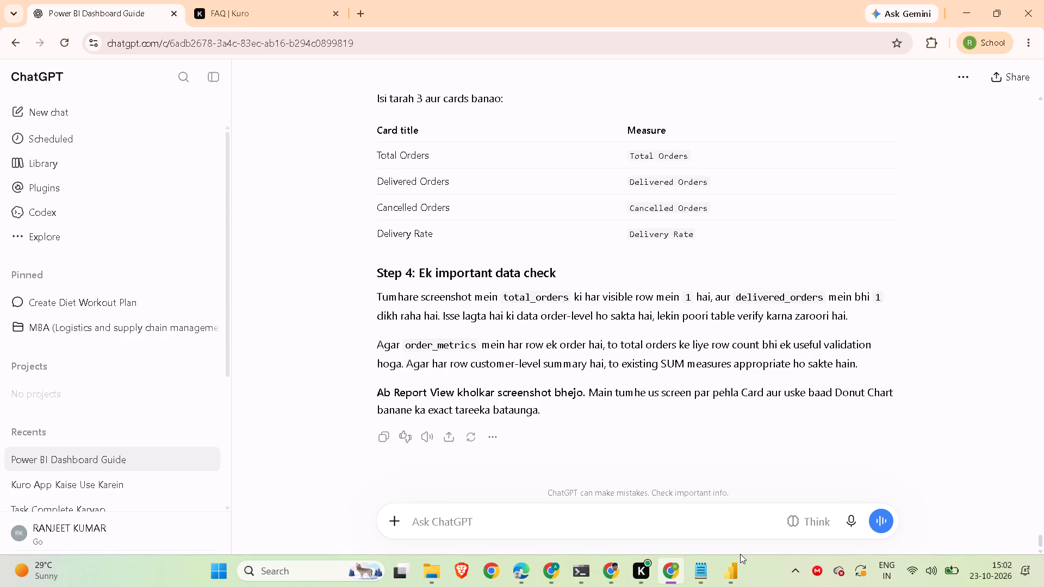
{"action": "left_click", "coordinate": [736, 574]}
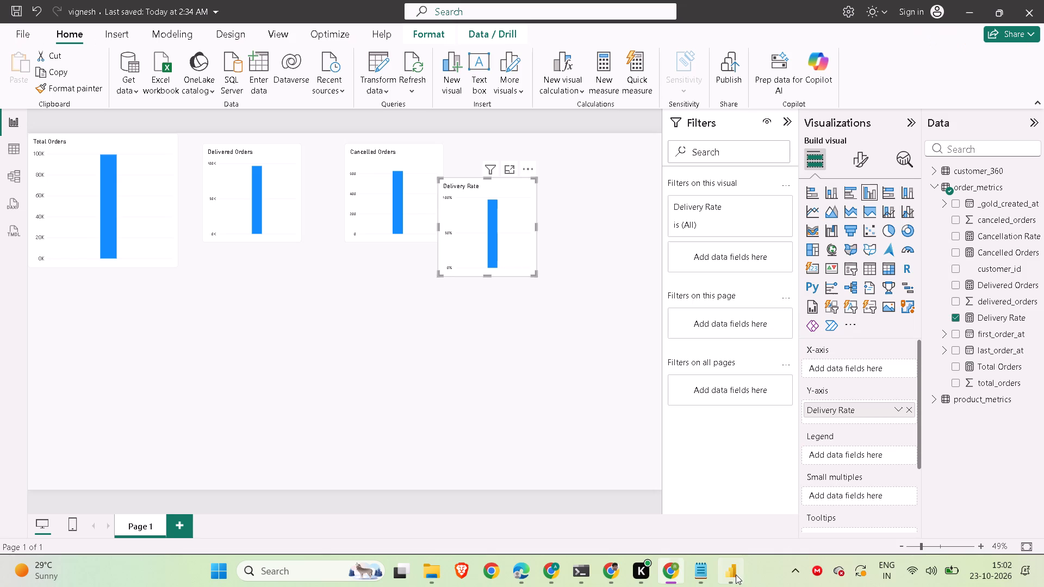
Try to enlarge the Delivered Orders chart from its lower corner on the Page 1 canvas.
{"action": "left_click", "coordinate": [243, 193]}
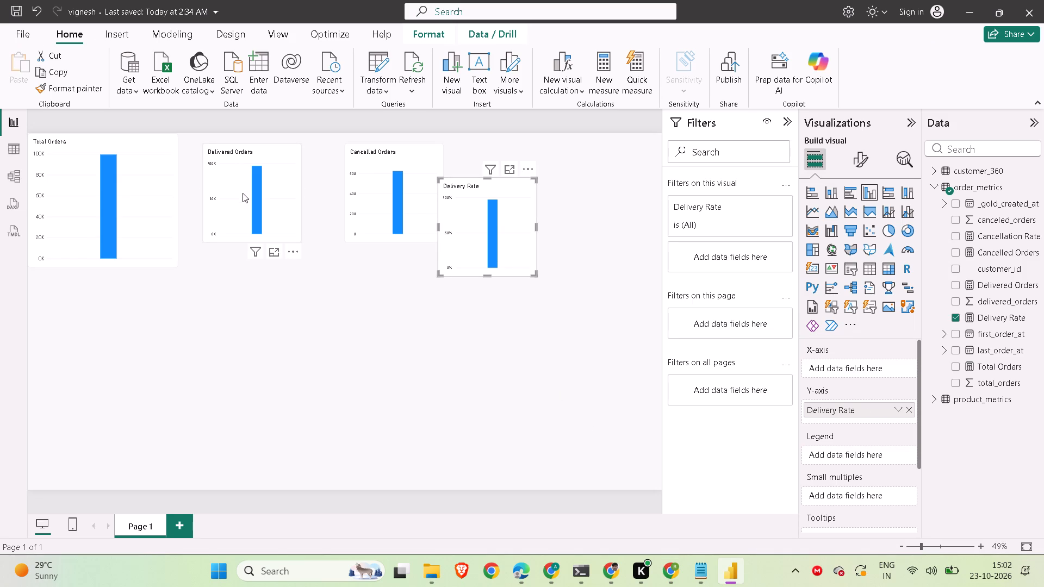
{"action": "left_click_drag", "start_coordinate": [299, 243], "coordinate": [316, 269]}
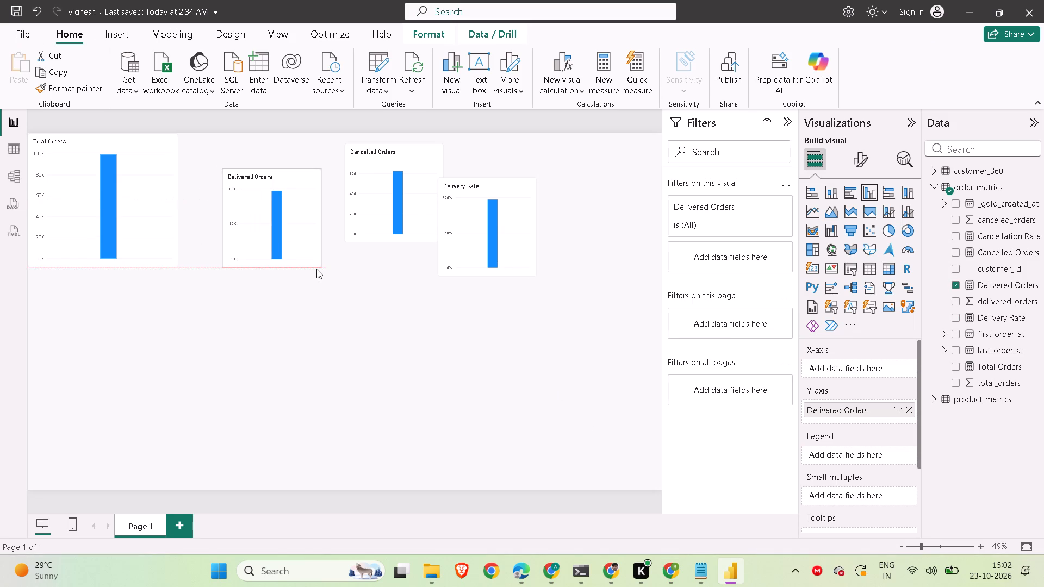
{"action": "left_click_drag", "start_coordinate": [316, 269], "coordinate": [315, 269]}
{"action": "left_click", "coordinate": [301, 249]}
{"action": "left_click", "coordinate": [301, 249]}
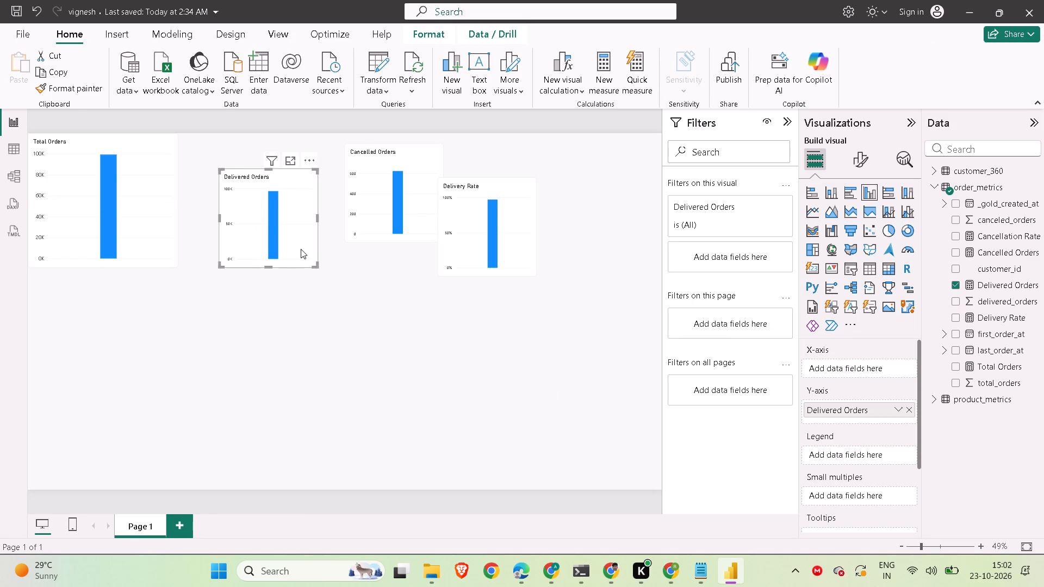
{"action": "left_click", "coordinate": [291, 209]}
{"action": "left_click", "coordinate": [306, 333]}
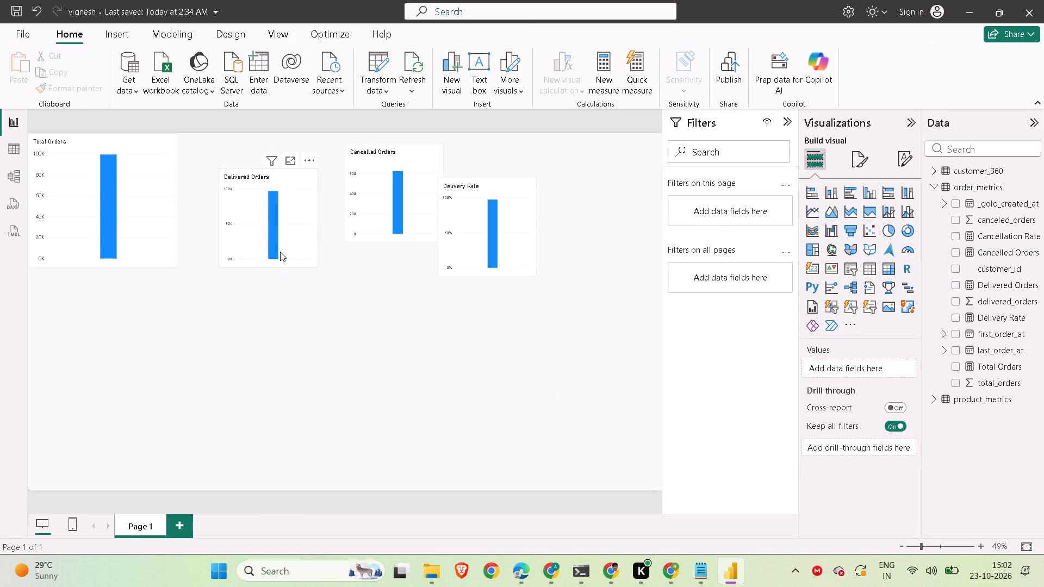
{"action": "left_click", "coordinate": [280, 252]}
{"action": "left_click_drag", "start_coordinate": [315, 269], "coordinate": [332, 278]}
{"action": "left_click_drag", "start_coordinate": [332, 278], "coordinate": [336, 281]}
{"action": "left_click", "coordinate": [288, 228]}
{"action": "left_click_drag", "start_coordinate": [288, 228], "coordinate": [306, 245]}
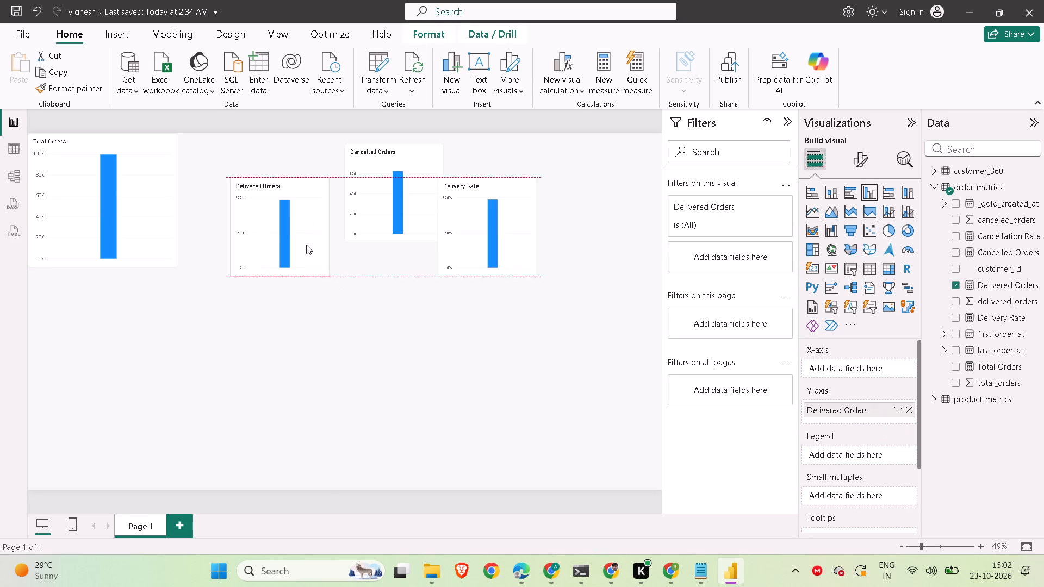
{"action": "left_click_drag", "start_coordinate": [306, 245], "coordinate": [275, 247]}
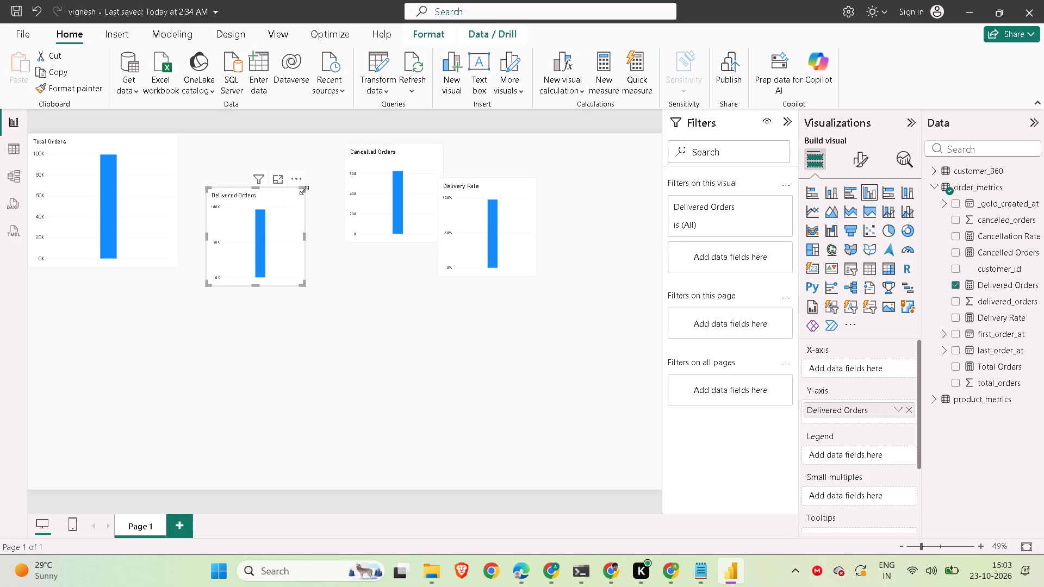
Enlarge the Delivered Orders chart to about the size of Total Orders and place it just beside that chart in the top row.
{"action": "left_click_drag", "start_coordinate": [304, 190], "coordinate": [333, 160]}
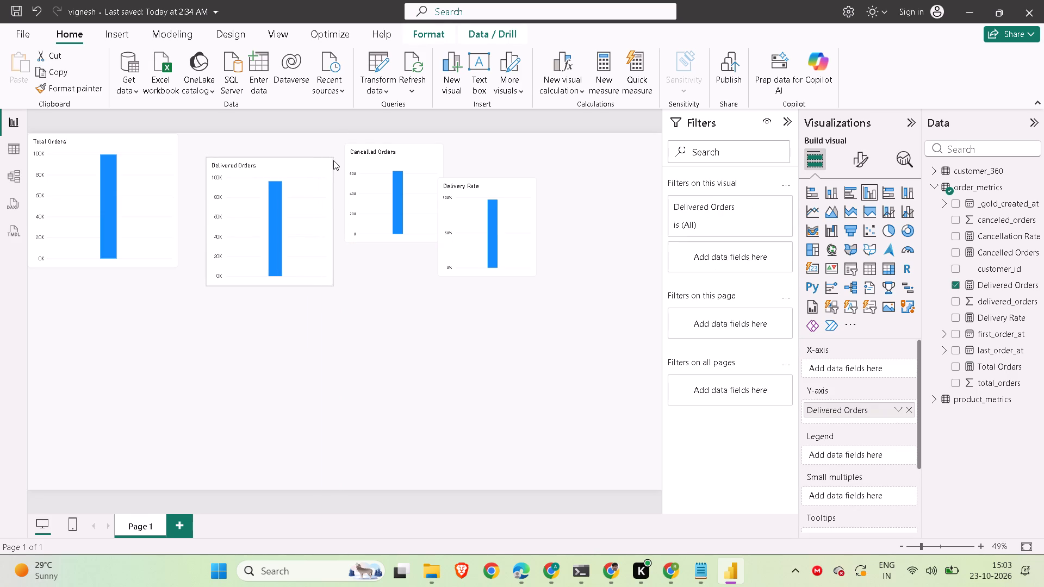
{"action": "left_click_drag", "start_coordinate": [333, 160], "coordinate": [335, 161]}
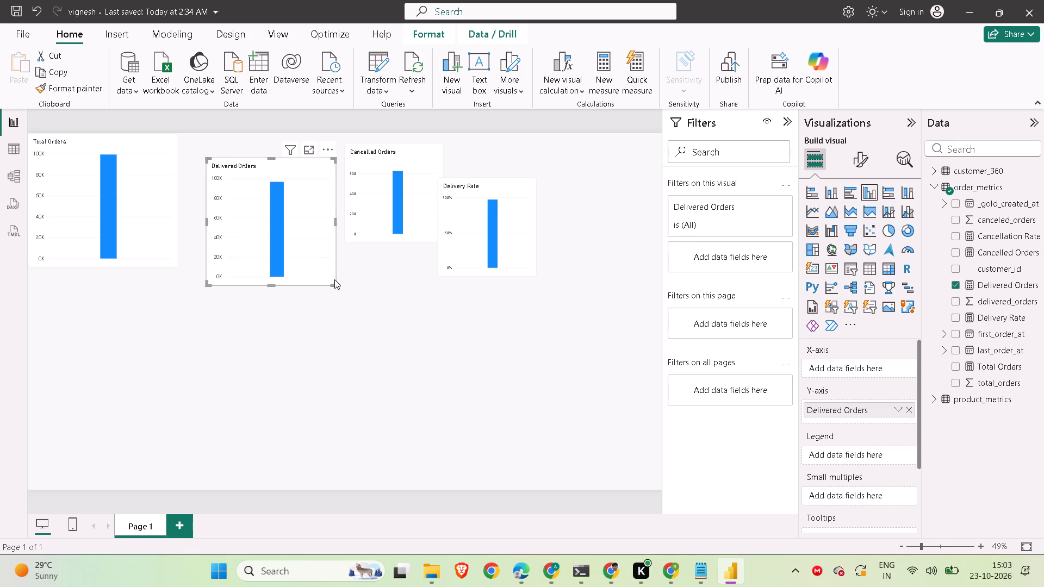
{"action": "left_click_drag", "start_coordinate": [334, 280], "coordinate": [355, 283]}
{"action": "left_click_drag", "start_coordinate": [293, 248], "coordinate": [268, 225]}
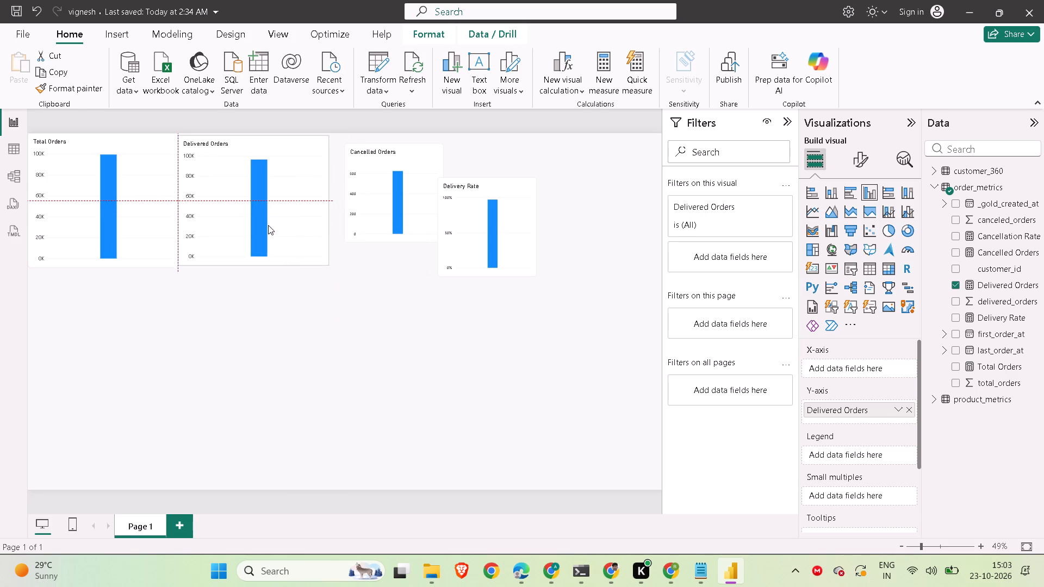
{"action": "left_click_drag", "start_coordinate": [268, 225], "coordinate": [274, 227]}
Move the Delivery Rate chart down out of the way and enlarge the Cancelled Orders chart to match the top-row charts.
{"action": "left_click_drag", "start_coordinate": [469, 227], "coordinate": [508, 327]}
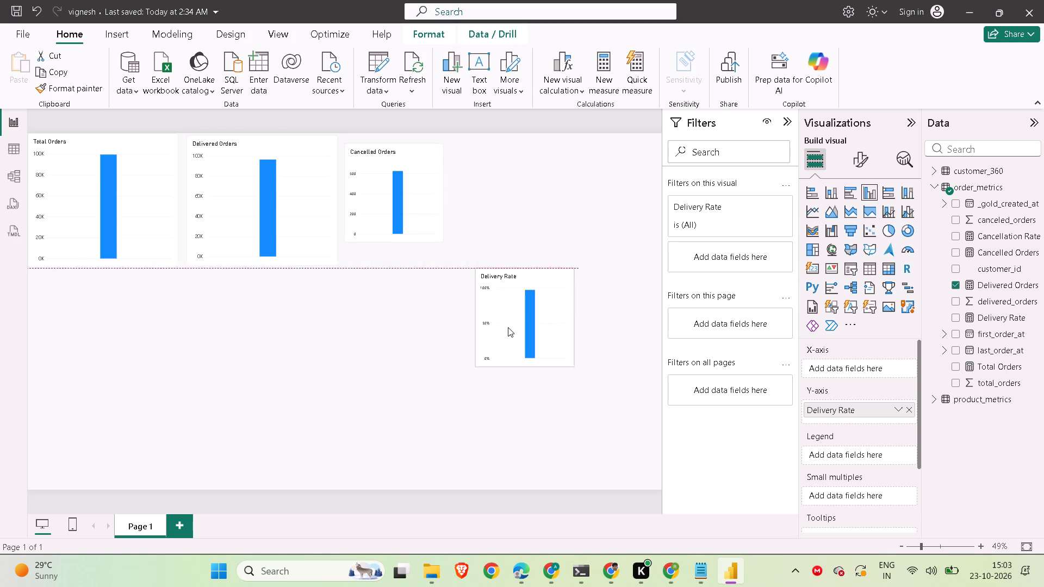
{"action": "left_click_drag", "start_coordinate": [508, 327], "coordinate": [511, 336]}
{"action": "left_click_drag", "start_coordinate": [524, 317], "coordinate": [524, 370]}
{"action": "left_click", "coordinate": [397, 177]}
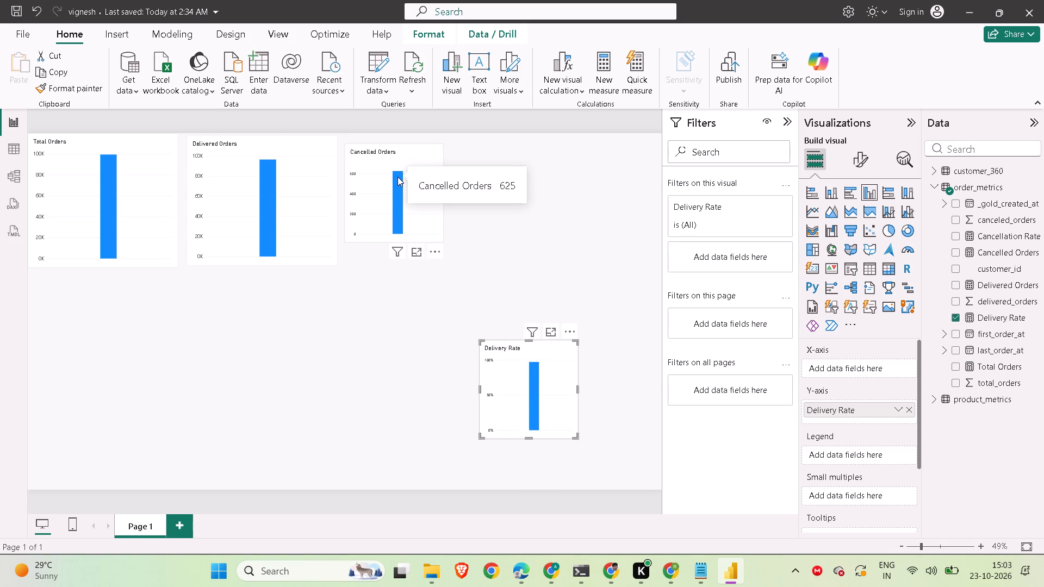
{"action": "left_click", "coordinate": [389, 196]}
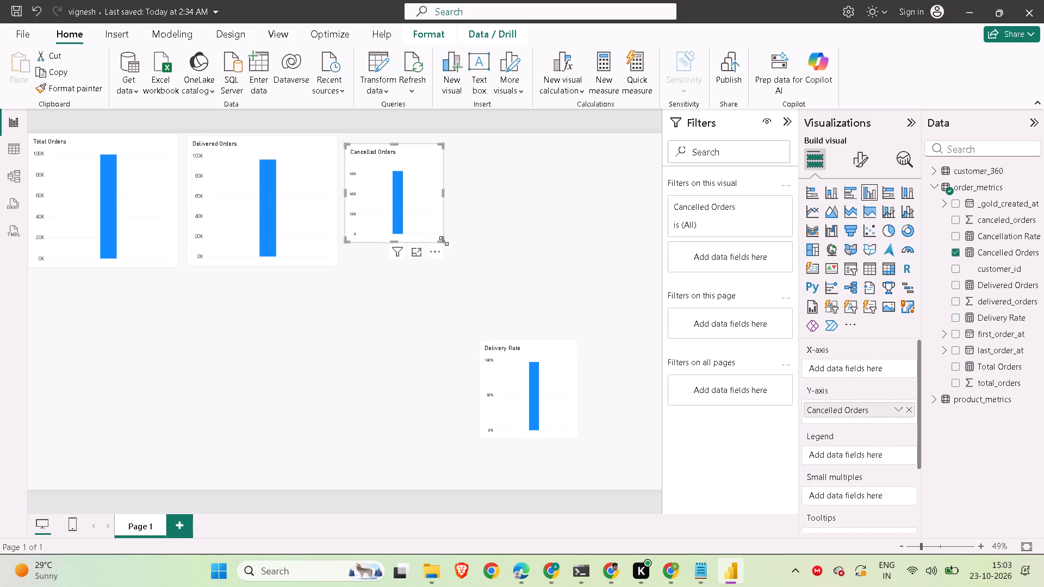
{"action": "left_click_drag", "start_coordinate": [444, 241], "coordinate": [505, 266]}
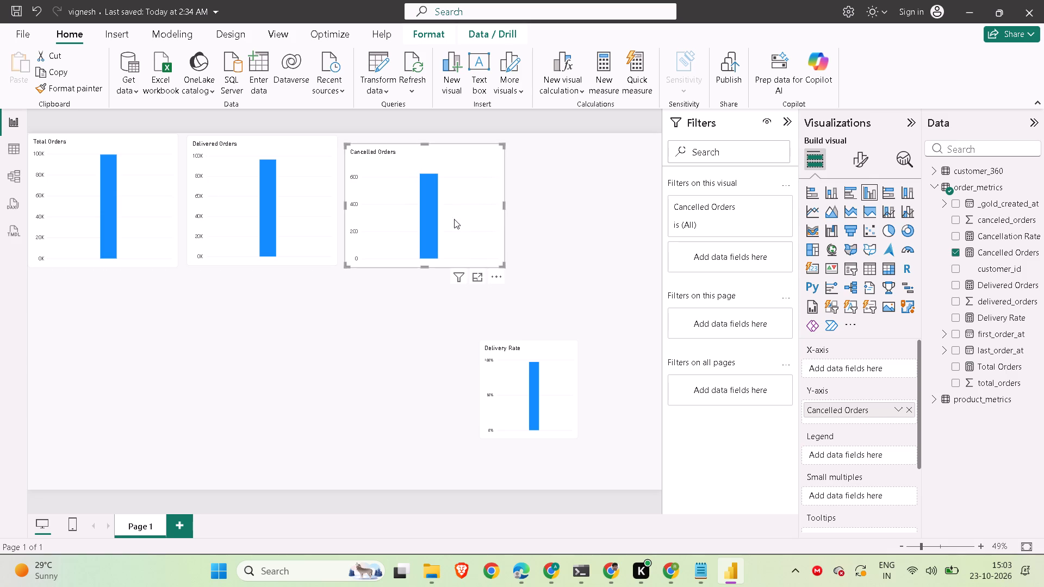
{"action": "left_click_drag", "start_coordinate": [454, 219], "coordinate": [455, 214]}
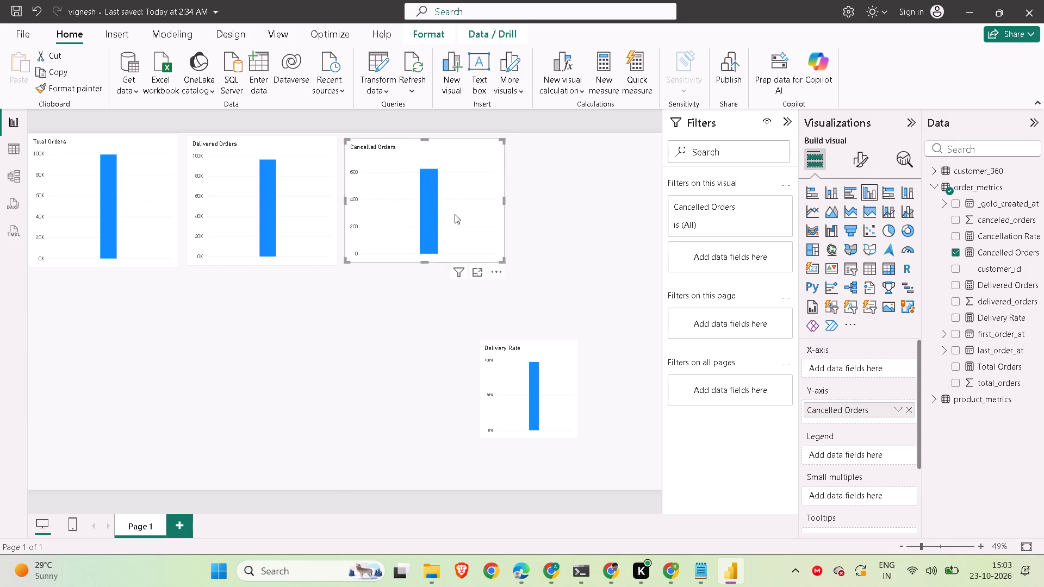
{"action": "left_click", "coordinate": [391, 315]}
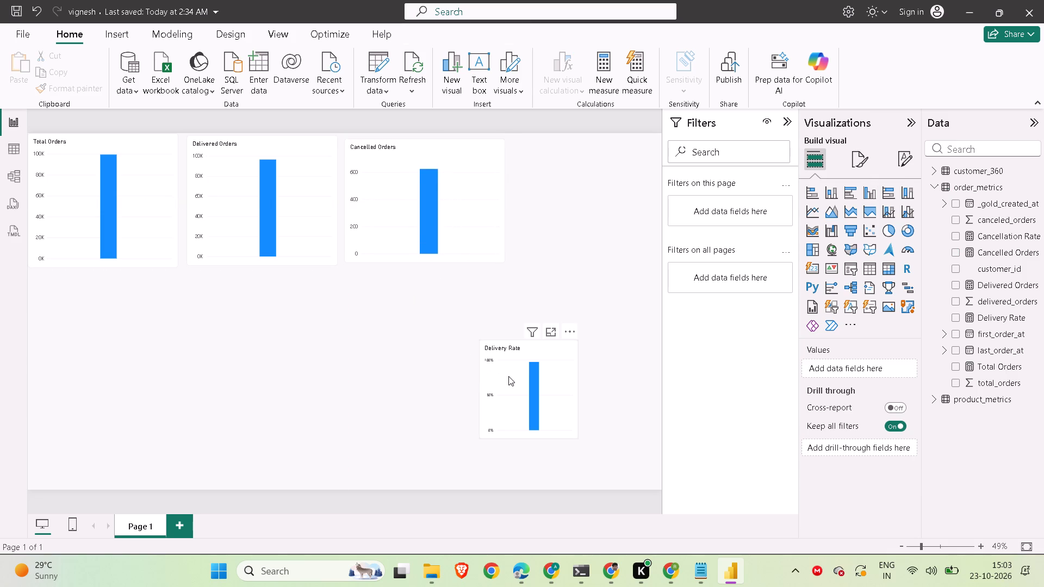
Enlarge the Delivery Rate chart and fit it into the canvas's top-right corner, leaving a gap after Cancelled Orders.
{"action": "left_click", "coordinate": [508, 376]}
{"action": "left_click", "coordinate": [508, 376]}
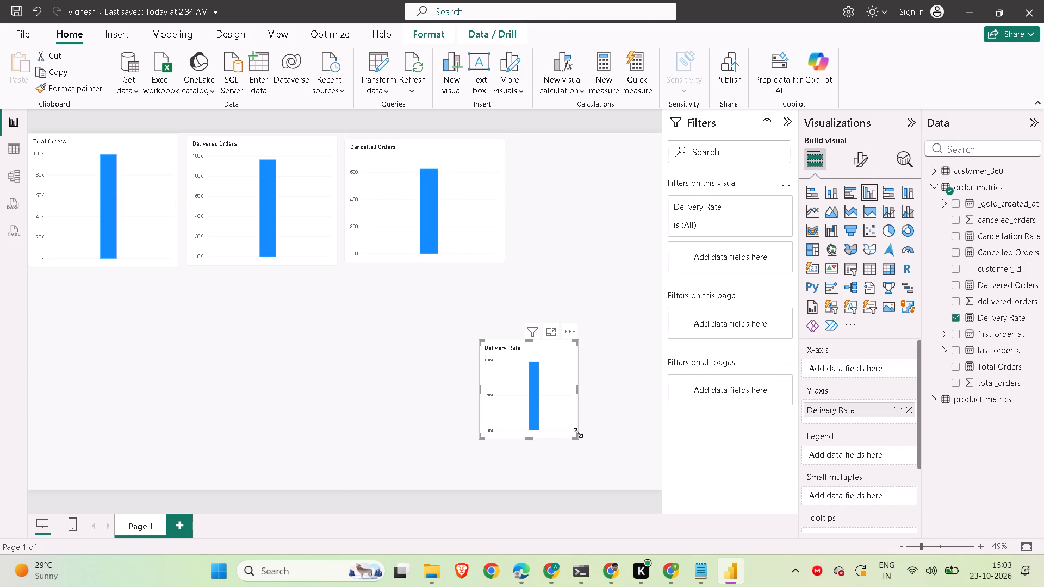
{"action": "left_click_drag", "start_coordinate": [577, 434], "coordinate": [635, 474]}
{"action": "left_click_drag", "start_coordinate": [600, 434], "coordinate": [624, 282]}
{"action": "left_click_drag", "start_coordinate": [604, 278], "coordinate": [613, 223]}
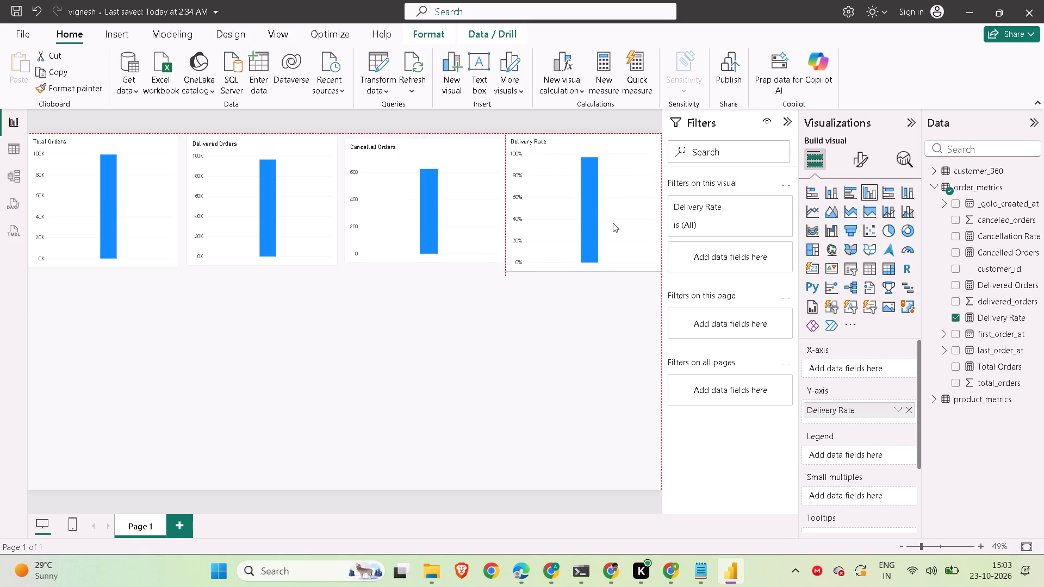
{"action": "left_click_drag", "start_coordinate": [613, 223], "coordinate": [614, 222]}
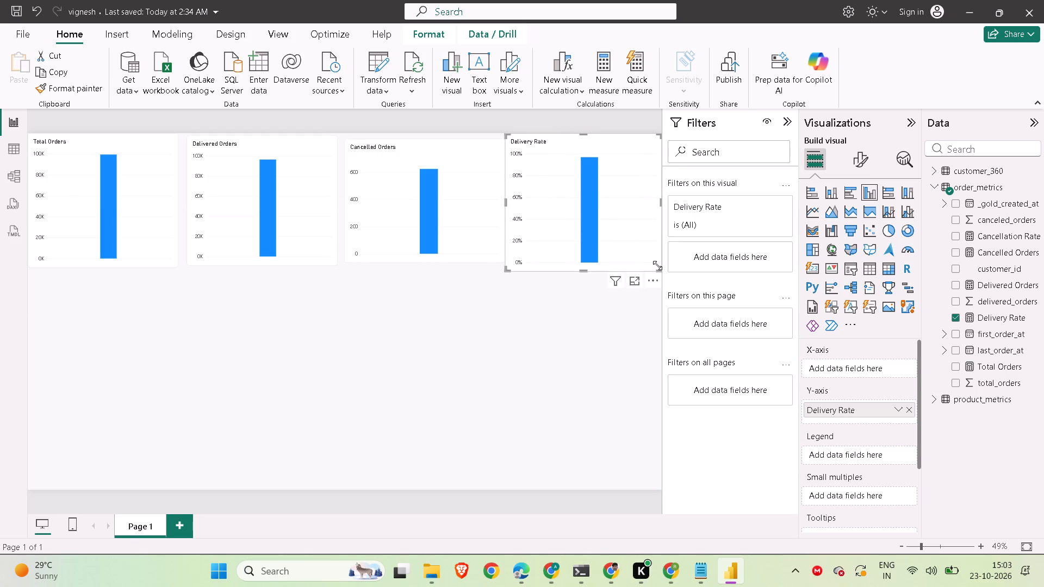
{"action": "left_click_drag", "start_coordinate": [660, 268], "coordinate": [649, 261]}
{"action": "left_click_drag", "start_coordinate": [592, 225], "coordinate": [604, 223]}
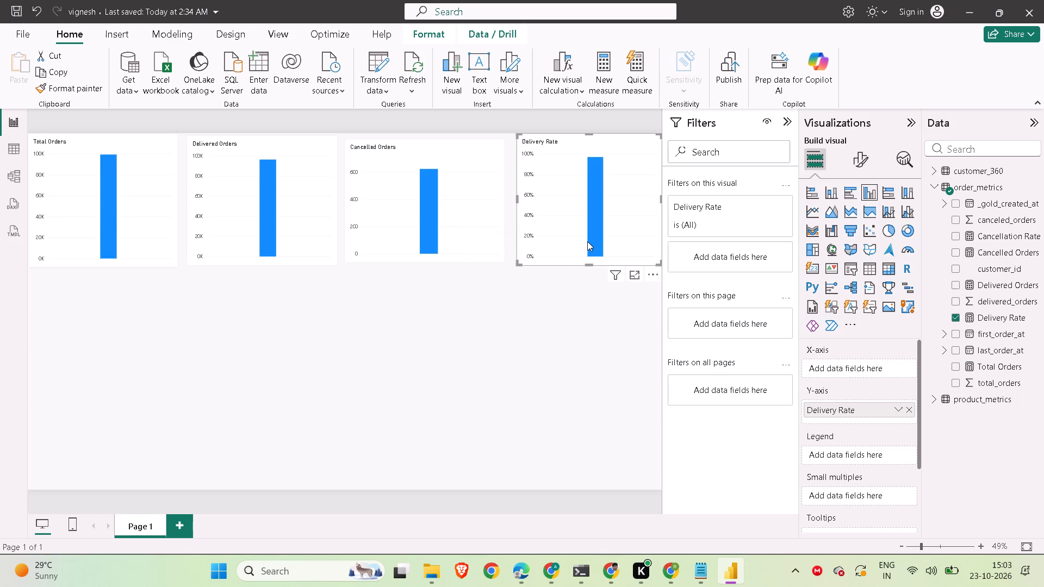
{"action": "key", "text": "Print"}
{"action": "left_click_drag", "start_coordinate": [0, 63], "coordinate": [134, 230]}
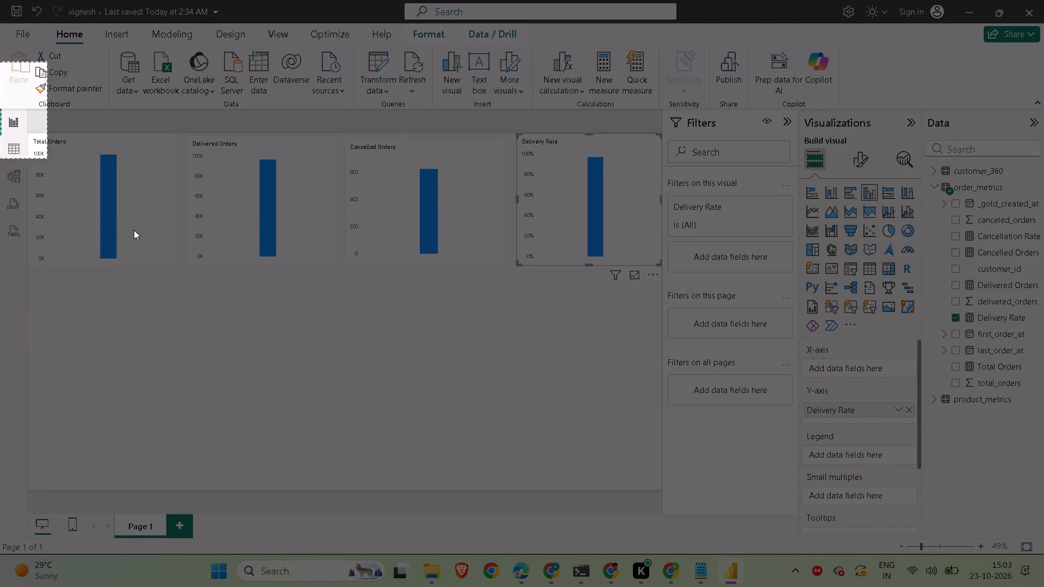
{"action": "left_click_drag", "start_coordinate": [134, 230], "coordinate": [681, 347]}
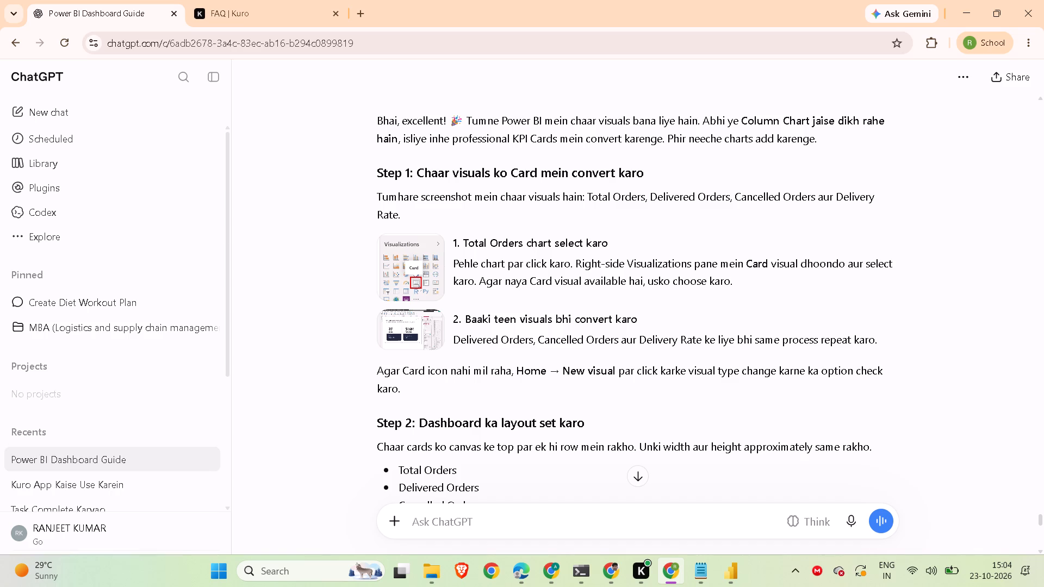
Switch to Power BI and convert the Total Orders column chart on Page 1 into a Card visual.
{"action": "left_click", "coordinate": [734, 572]}
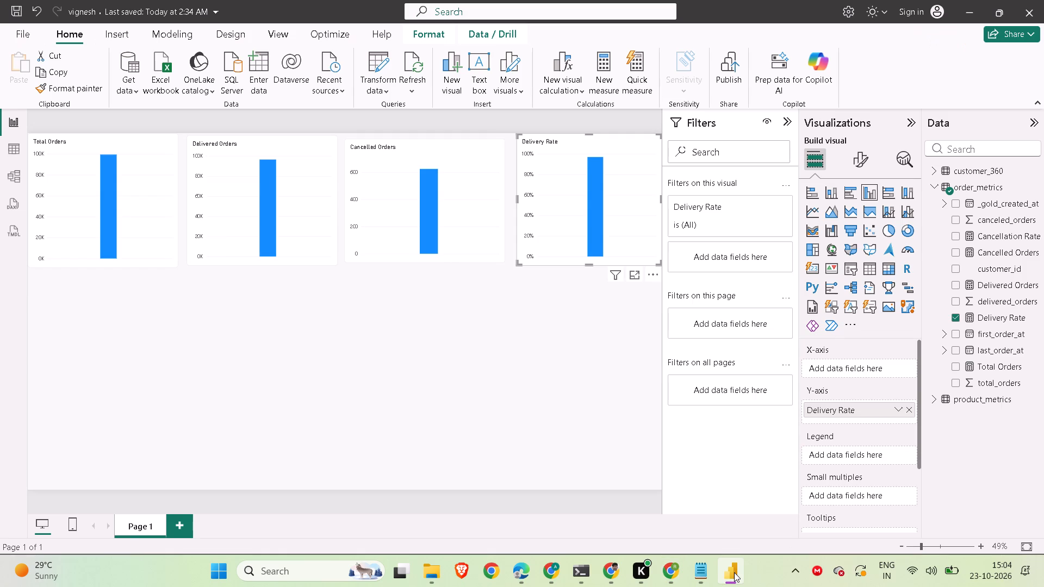
{"action": "left_click", "coordinate": [125, 179]}
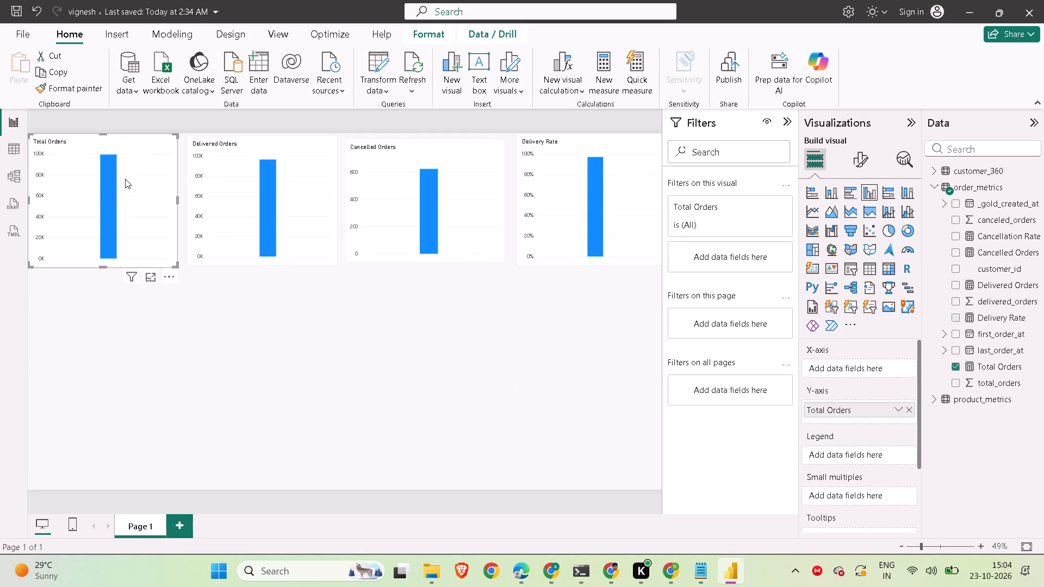
{"action": "left_click", "coordinate": [813, 271]}
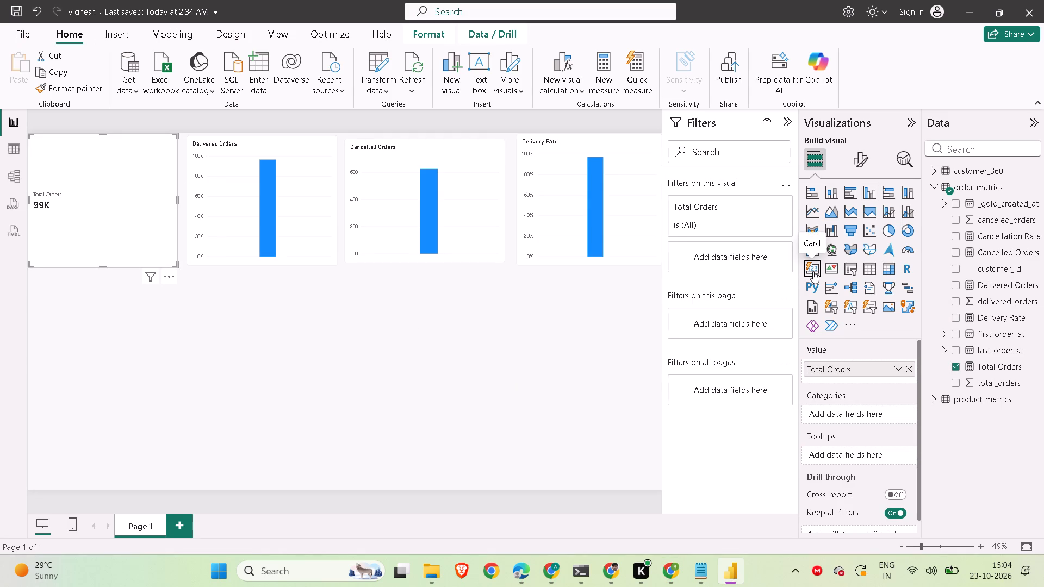
Recheck ChatGPT's card instructions in Chrome, then convert the Delivered Orders, Cancelled Orders and Delivery Rate charts in Power BI into Card visuals.
{"action": "left_click", "coordinate": [669, 575]}
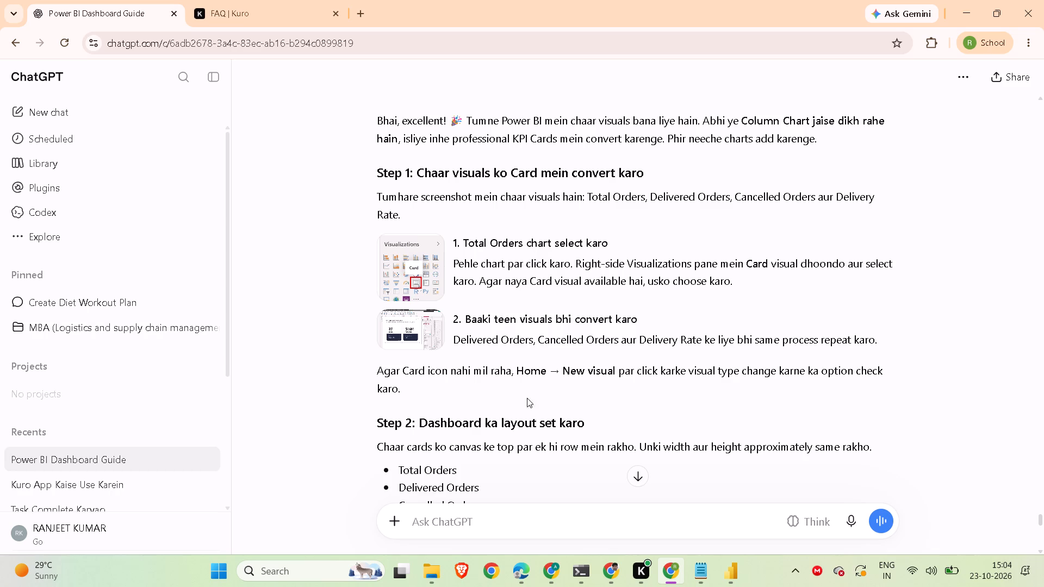
{"action": "scroll", "coordinate": [524, 402], "scroll_direction": "down", "scroll_amount": 2}
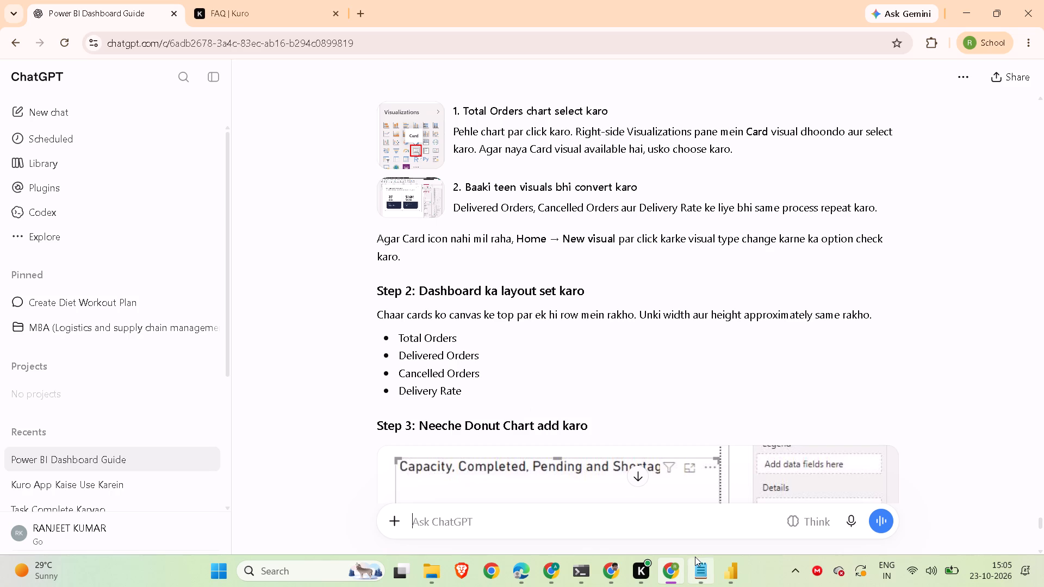
{"action": "left_click", "coordinate": [721, 572]}
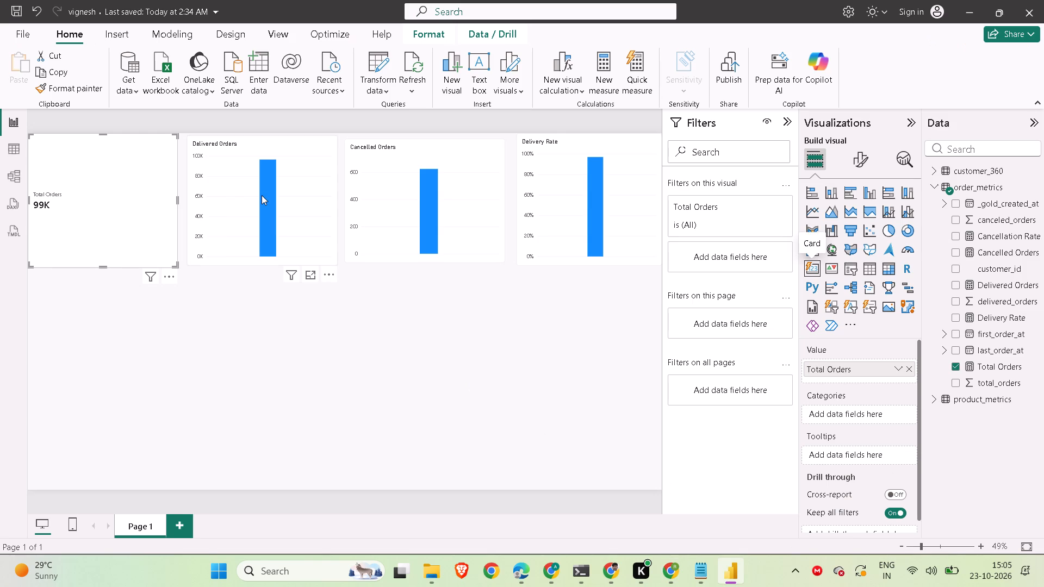
{"action": "left_click", "coordinate": [262, 194]}
{"action": "left_click", "coordinate": [206, 213]}
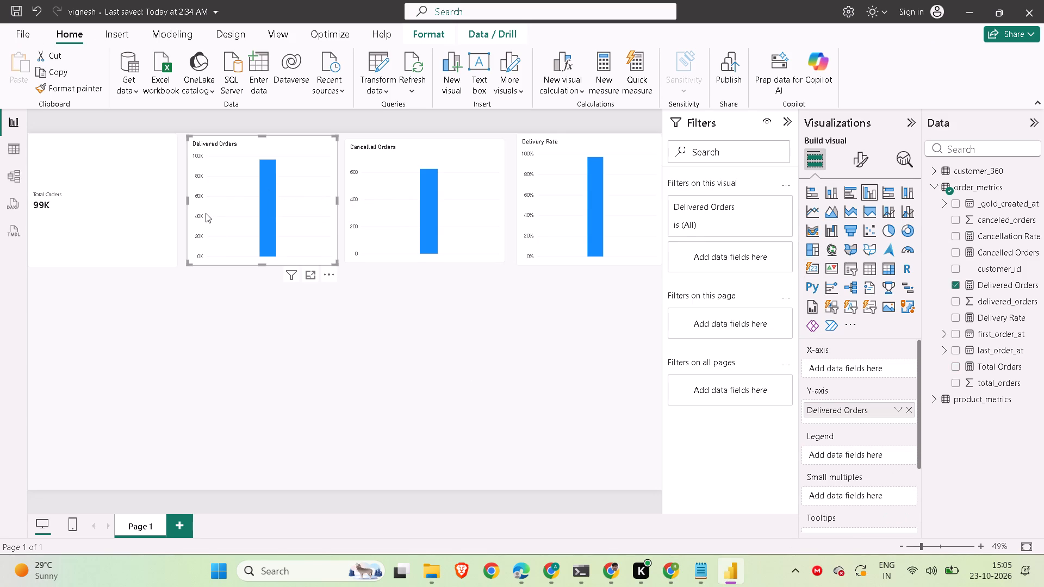
{"action": "left_click", "coordinate": [812, 276]}
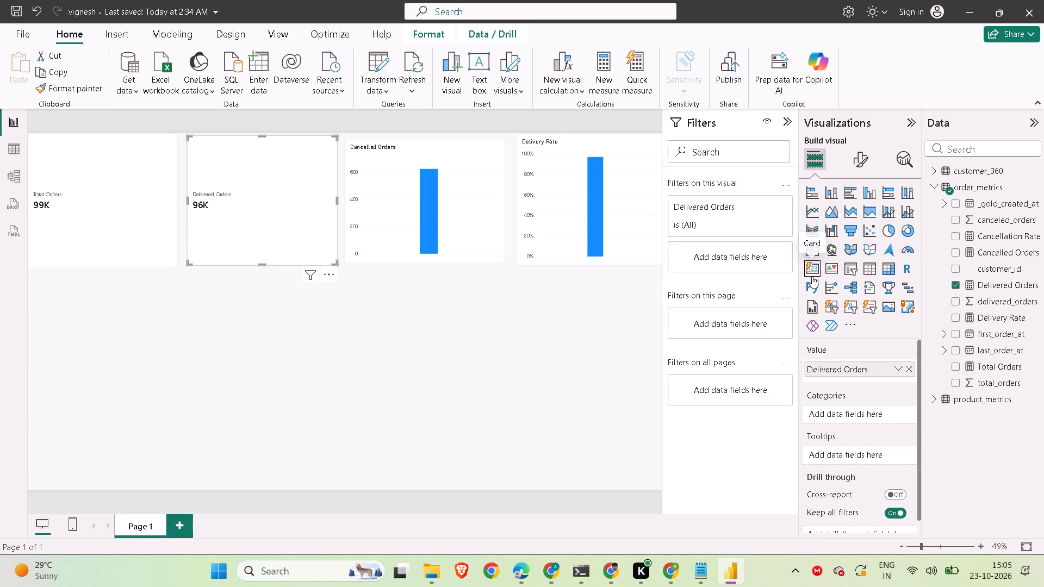
{"action": "left_click", "coordinate": [422, 157]}
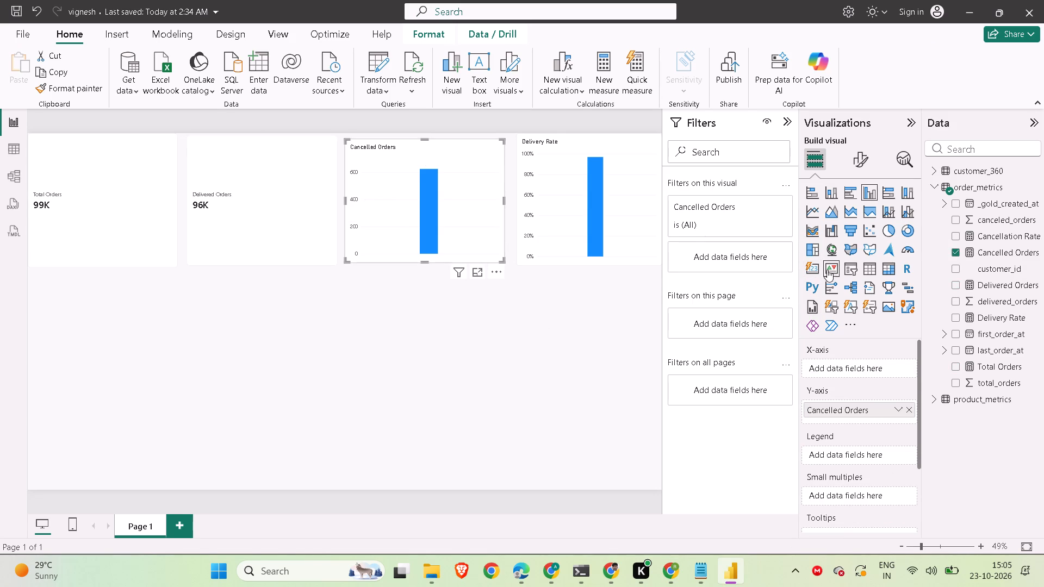
{"action": "left_click", "coordinate": [814, 273]}
{"action": "left_click", "coordinate": [584, 195]}
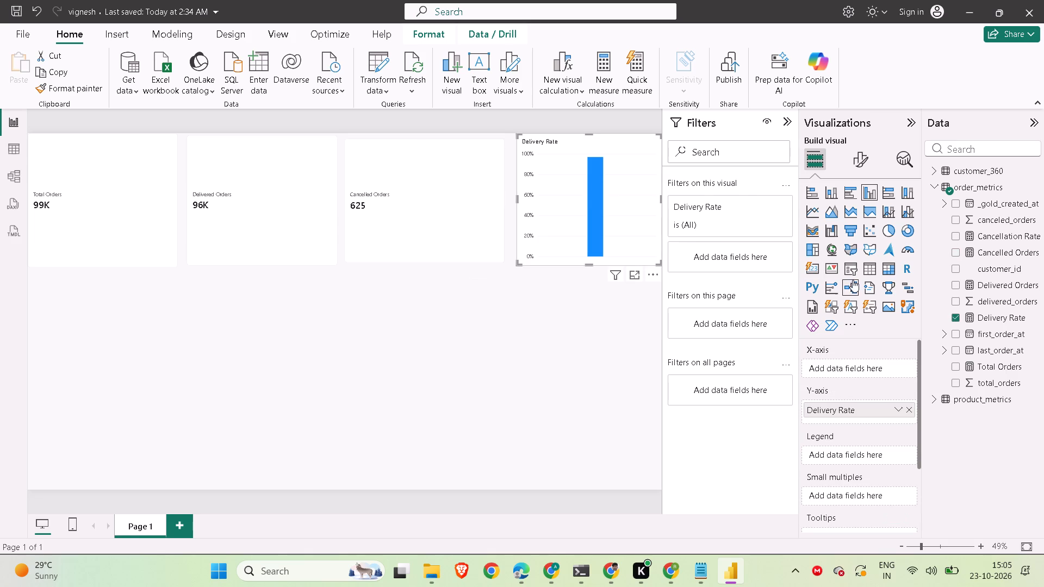
{"action": "left_click", "coordinate": [820, 270]}
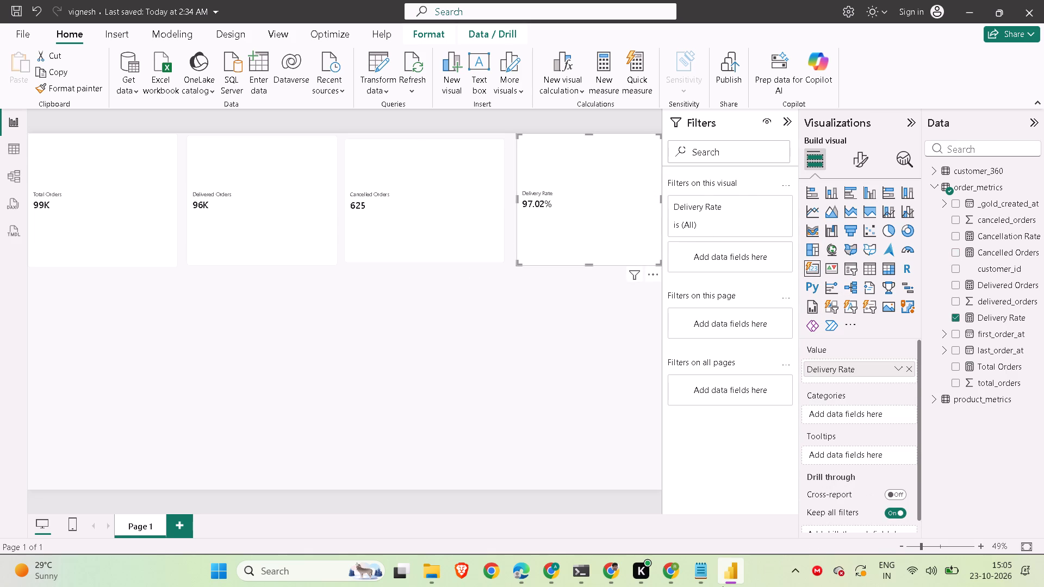
Check ChatGPT's Step 3 in Chrome, then add an empty donut chart to the blank area of Page 1 in Power BI.
{"action": "left_click", "coordinate": [670, 572]}
{"action": "scroll", "coordinate": [541, 441], "scroll_direction": "down", "scroll_amount": 1}
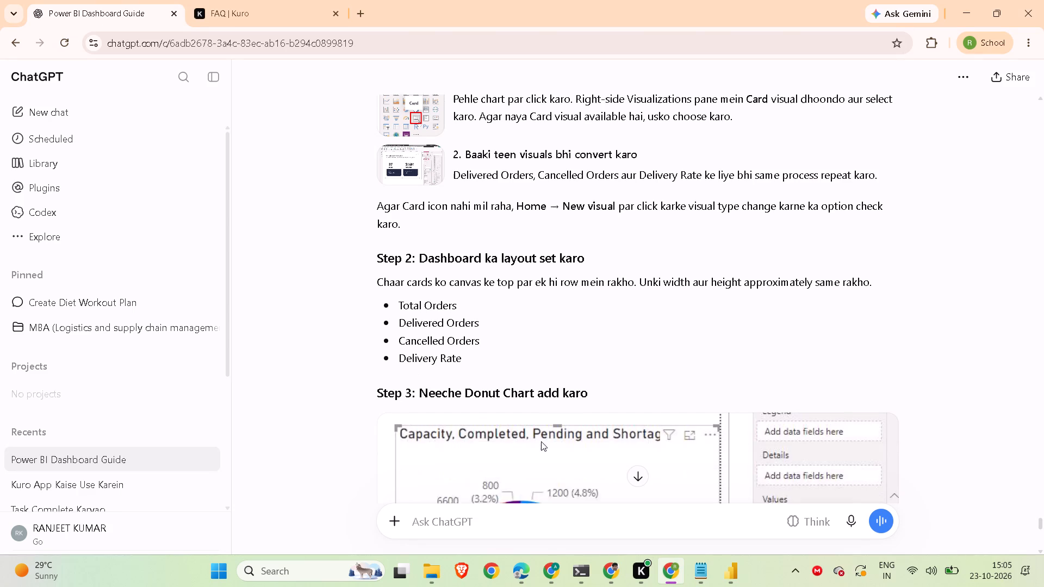
{"action": "scroll", "coordinate": [541, 441], "scroll_direction": "down", "scroll_amount": 4}
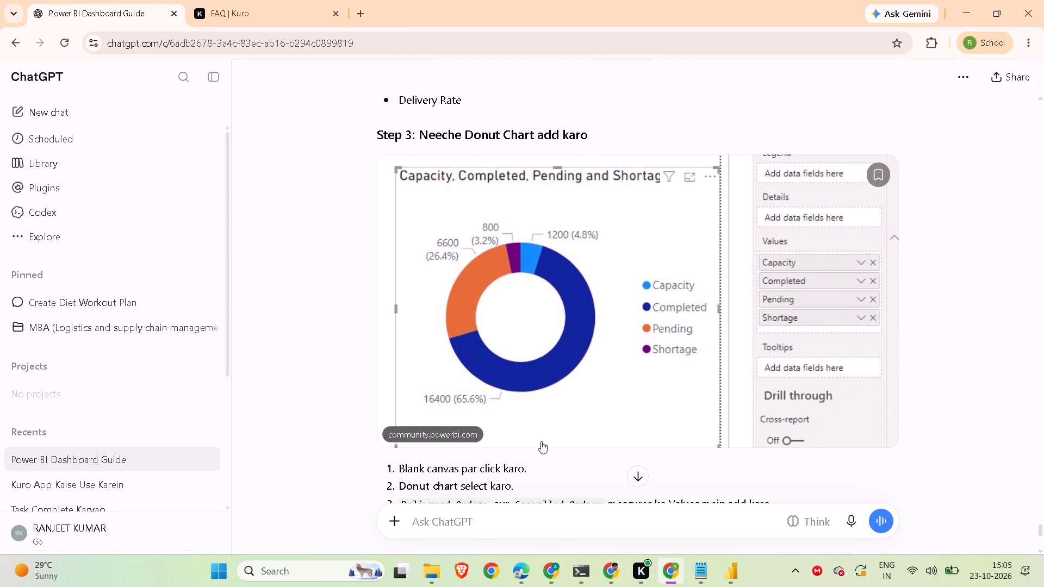
{"action": "scroll", "coordinate": [541, 441], "scroll_direction": "down", "scroll_amount": 1}
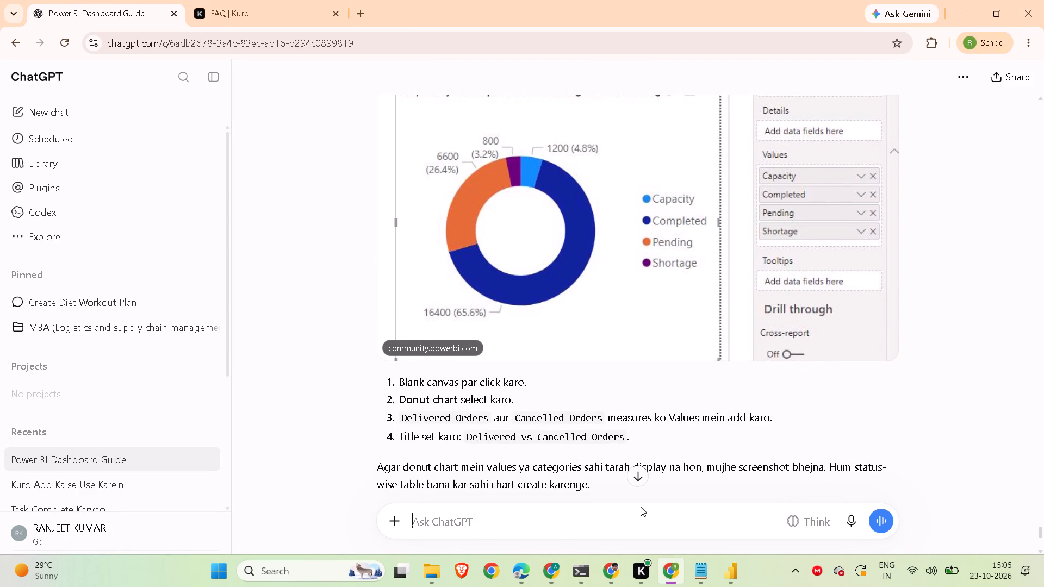
{"action": "left_click", "coordinate": [736, 582]}
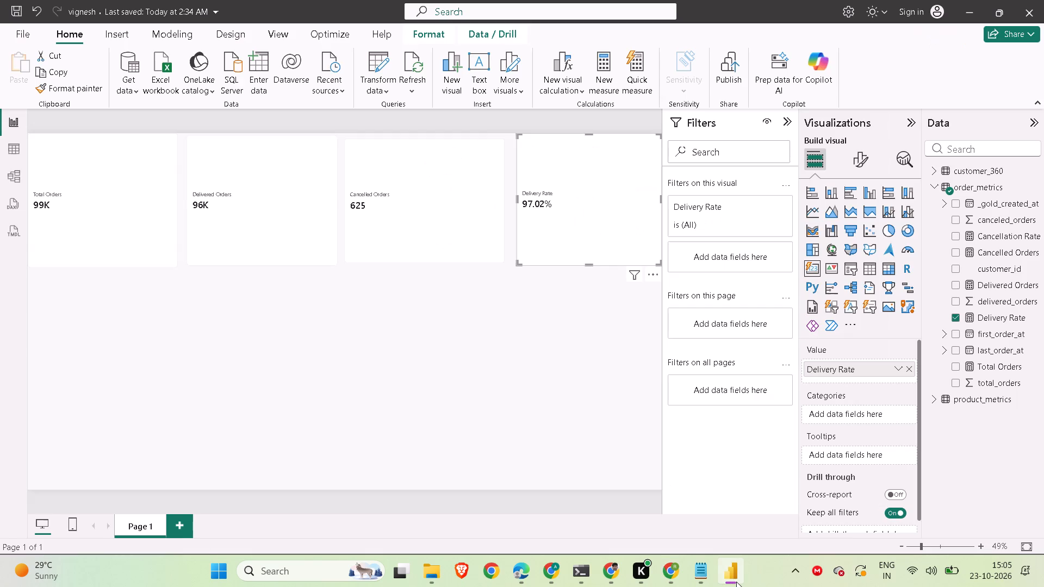
{"action": "left_click", "coordinate": [346, 385]}
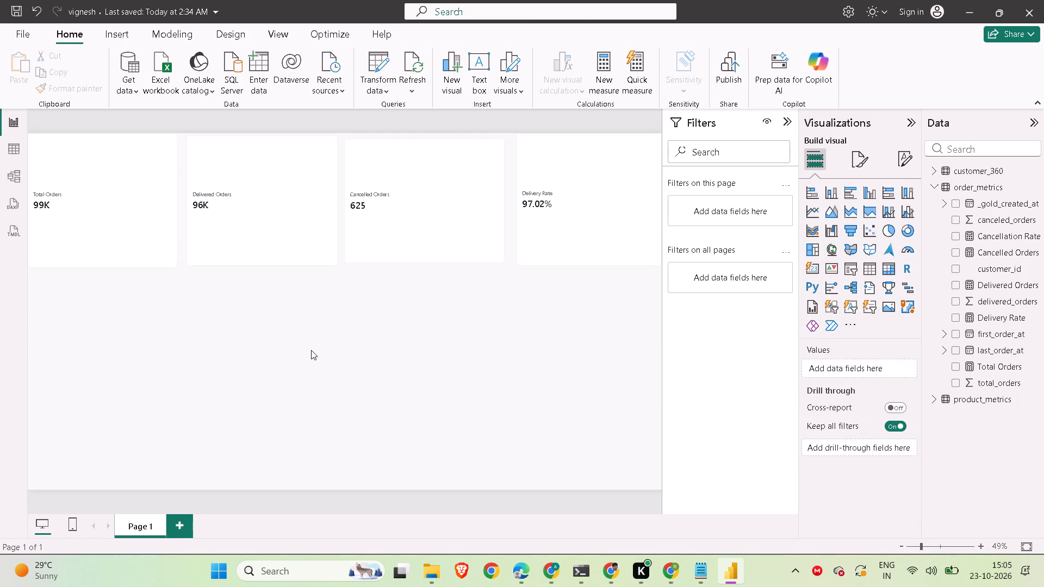
{"action": "left_click", "coordinate": [311, 350]}
{"action": "right_click", "coordinate": [311, 350]}
{"action": "right_click", "coordinate": [306, 324]}
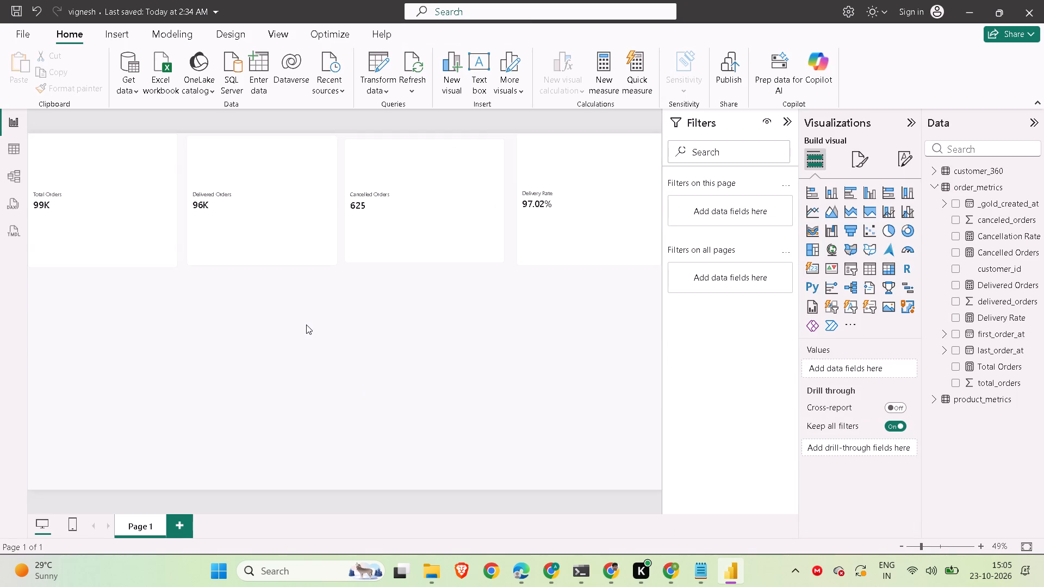
{"action": "right_click", "coordinate": [306, 324]}
{"action": "left_click", "coordinate": [909, 232]}
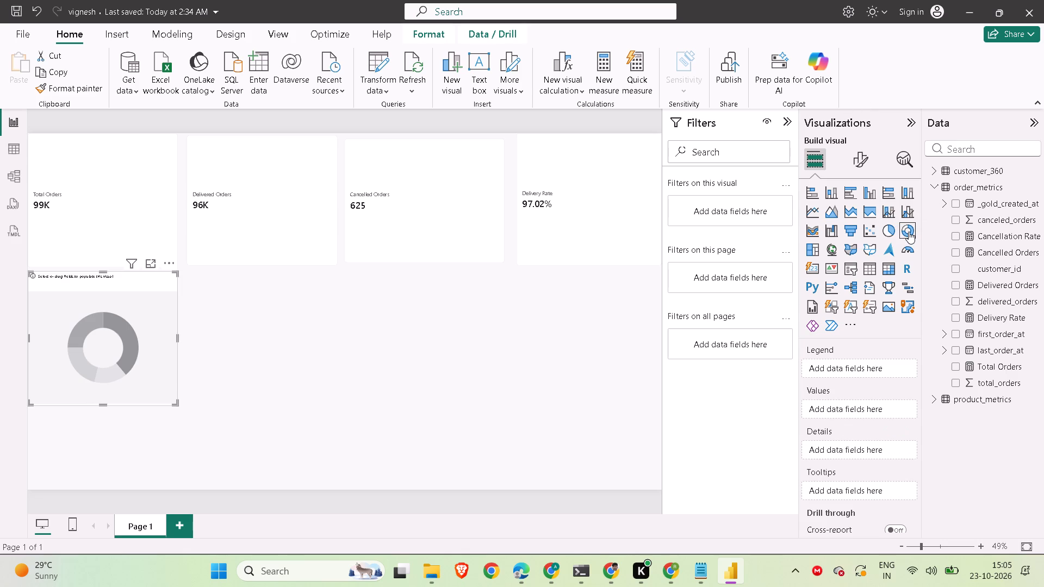
{"action": "left_click", "coordinate": [669, 572]}
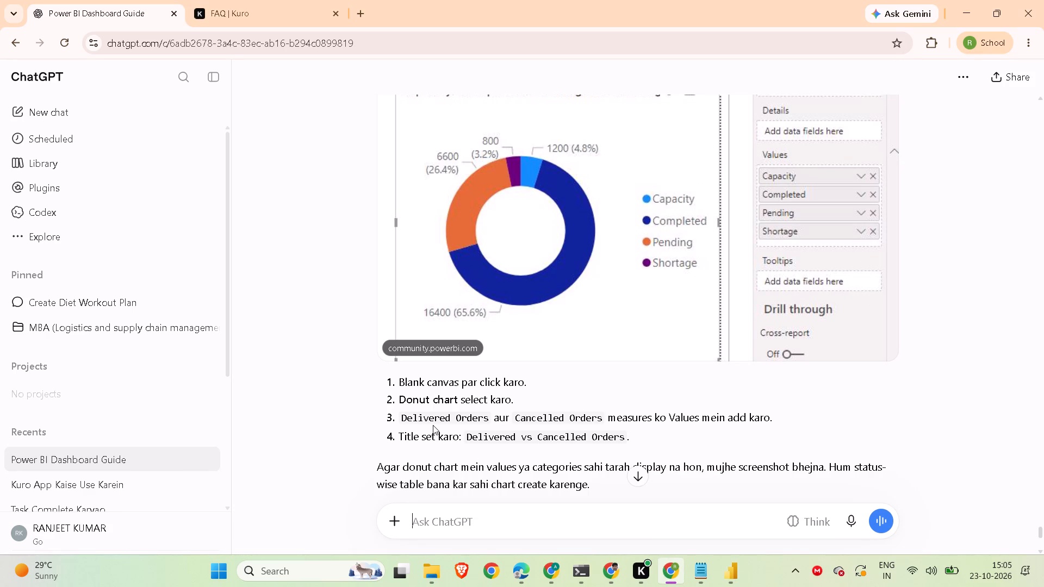
{"action": "scroll", "coordinate": [433, 425], "scroll_direction": "down", "scroll_amount": 1}
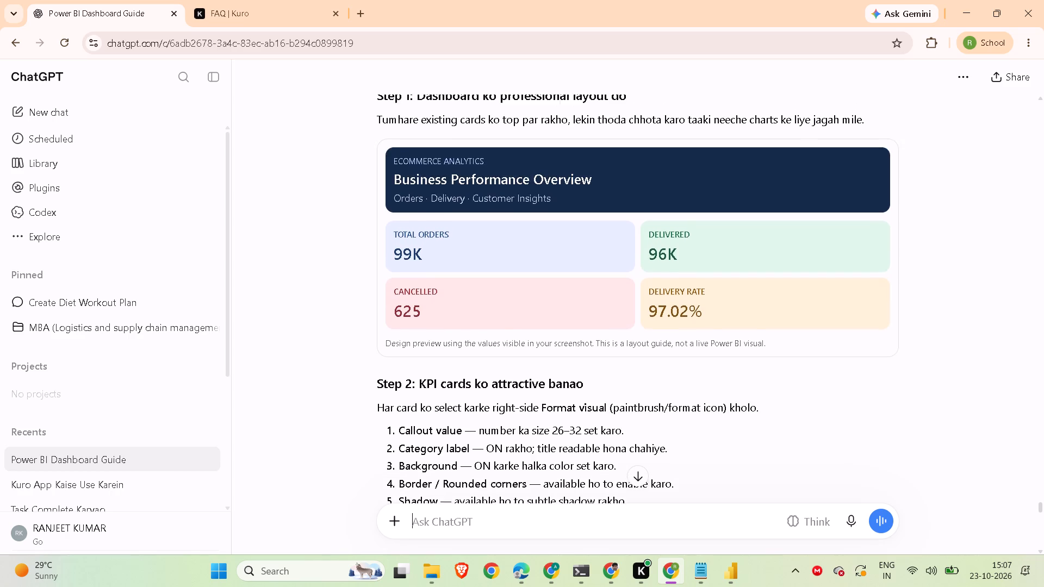
{"action": "scroll", "coordinate": [470, 392], "scroll_direction": "up", "scroll_amount": 1}
{"action": "scroll", "coordinate": [470, 392], "scroll_direction": "down", "scroll_amount": 1}
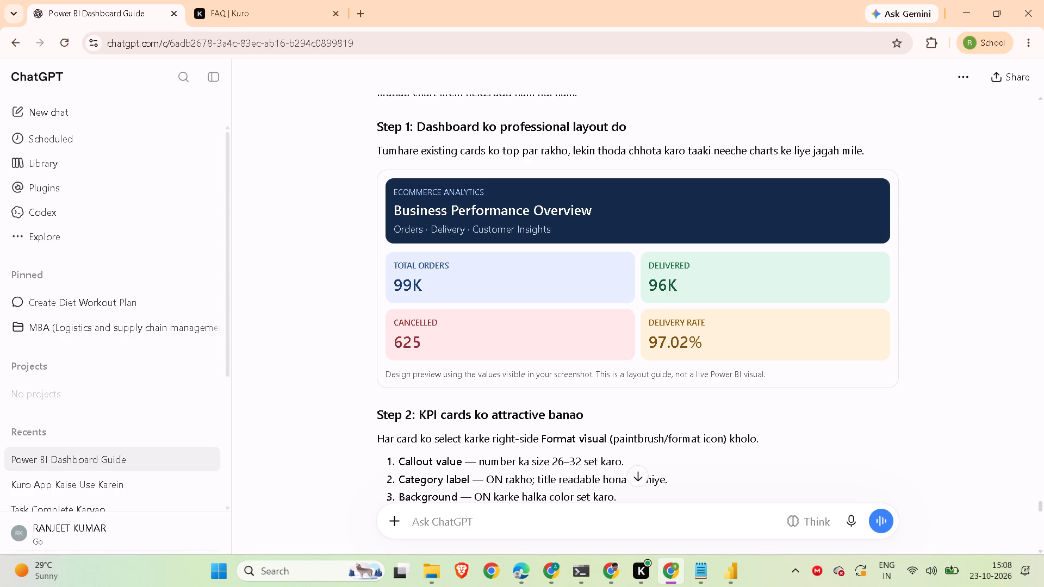
{"action": "scroll", "coordinate": [579, 463], "scroll_direction": "down", "scroll_amount": 1}
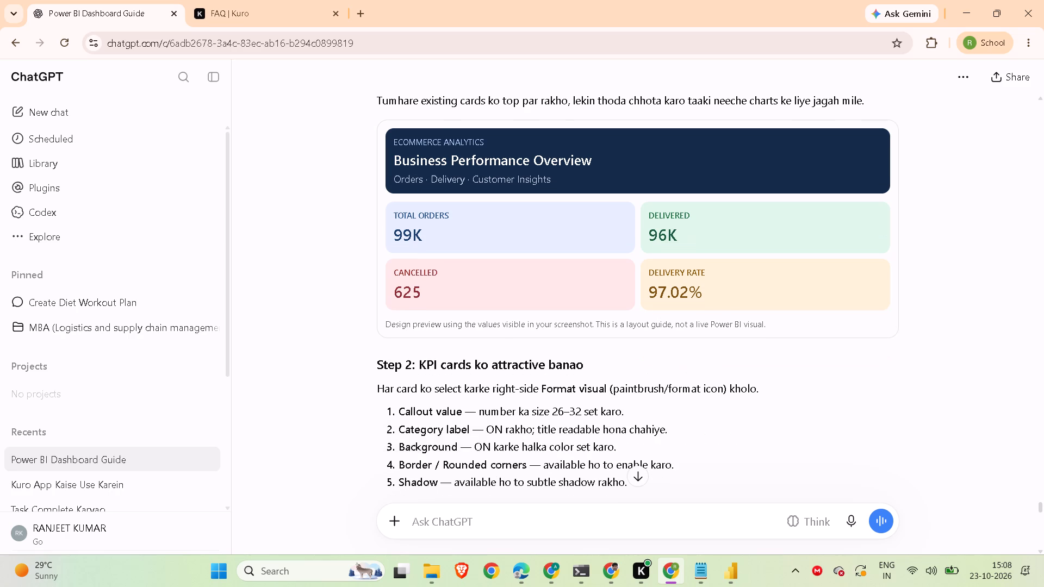
{"action": "scroll", "coordinate": [579, 463], "scroll_direction": "down", "scroll_amount": 1}
Switch to Power BI, select the Total Orders card and open its visual formatting options, rechecking ChatGPT's Step 2 in Chrome.
{"action": "left_click", "coordinate": [730, 578]}
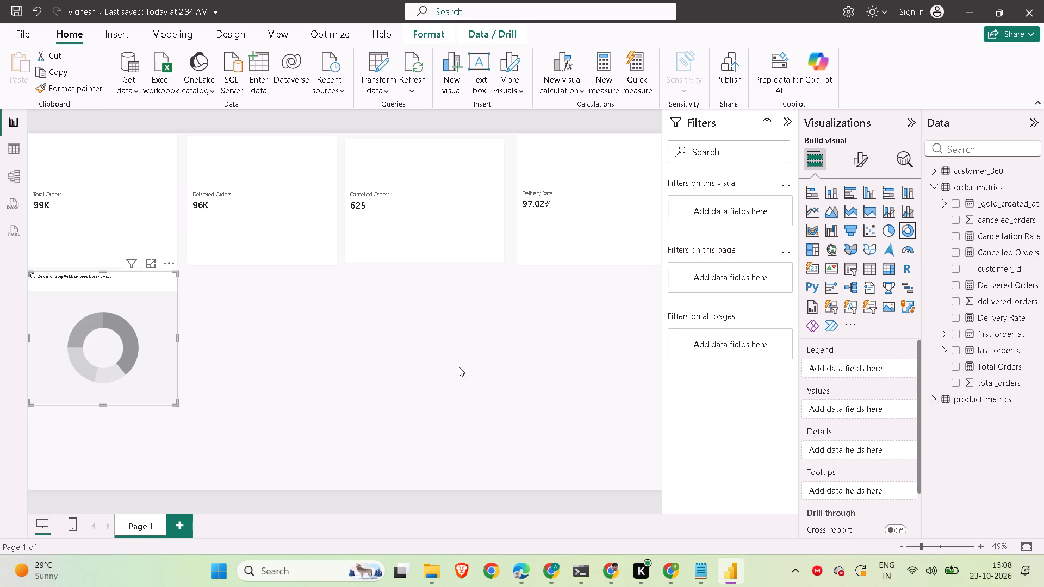
{"action": "left_click", "coordinate": [92, 226]}
{"action": "right_click", "coordinate": [92, 226]}
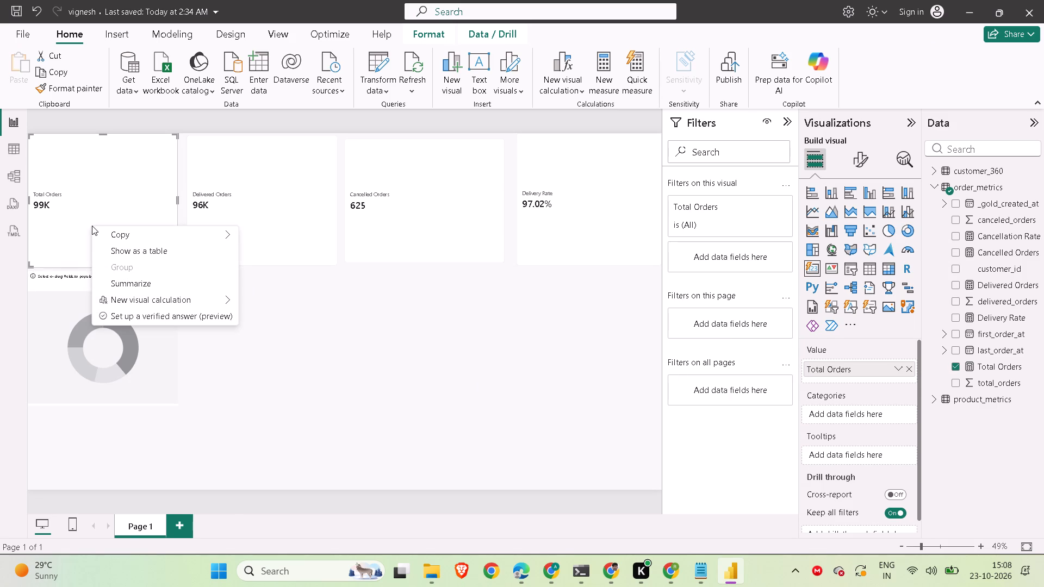
{"action": "left_click", "coordinate": [94, 209]}
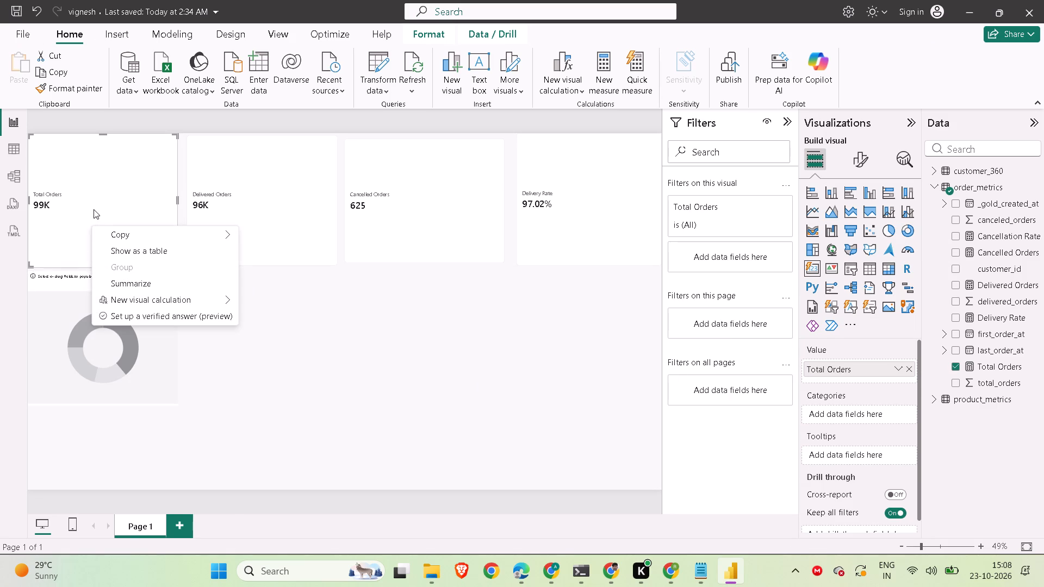
{"action": "left_click", "coordinate": [94, 209]}
{"action": "left_click", "coordinate": [94, 209]}
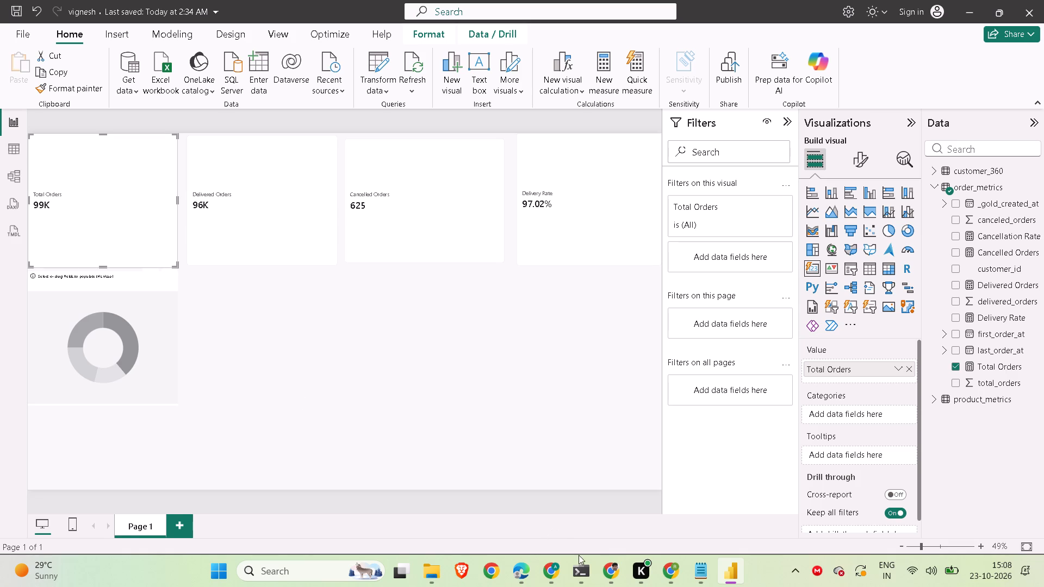
{"action": "left_click", "coordinate": [672, 578]}
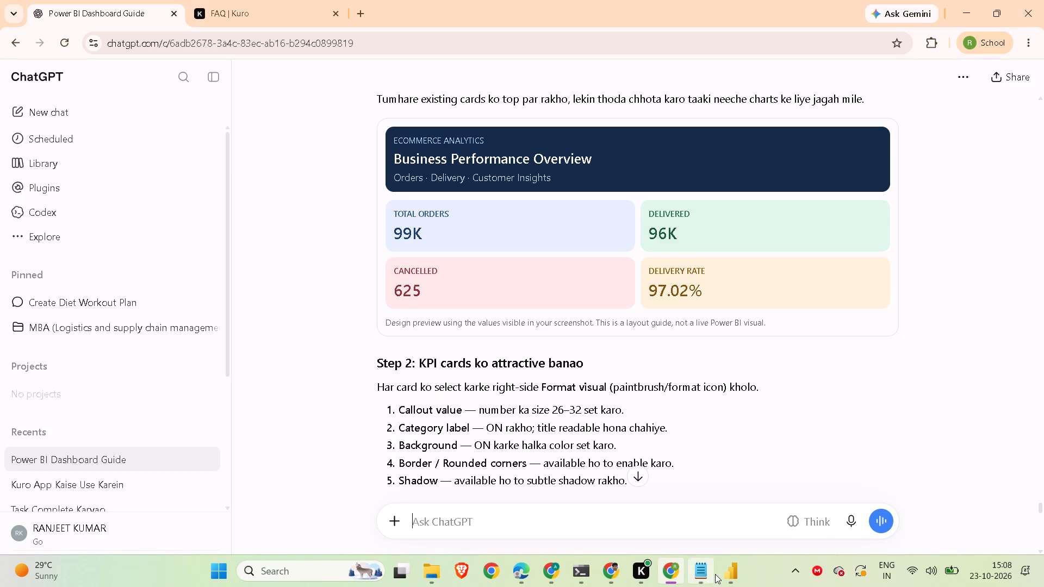
{"action": "left_click", "coordinate": [732, 577]}
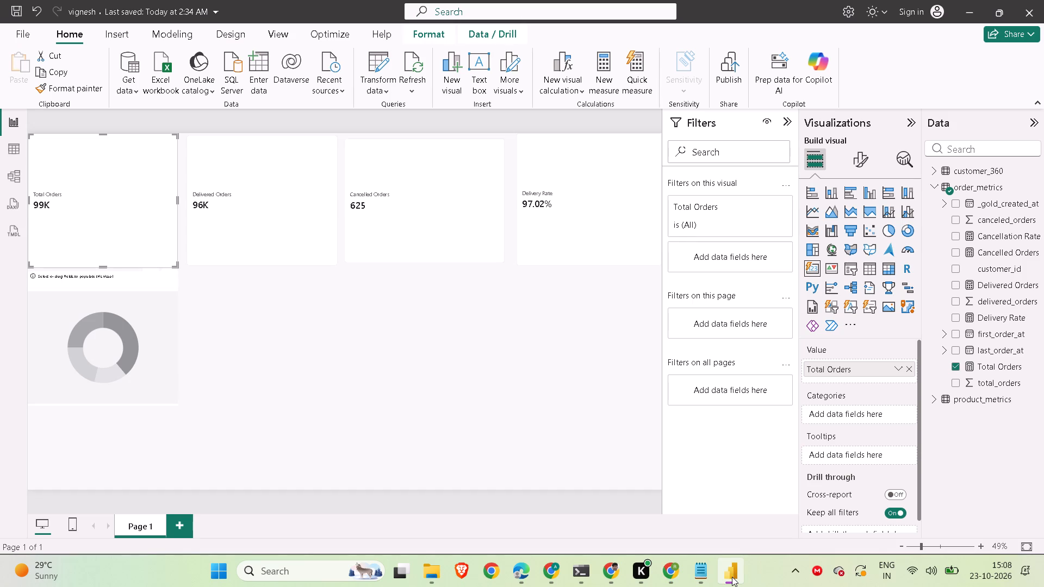
{"action": "left_click", "coordinate": [857, 164]}
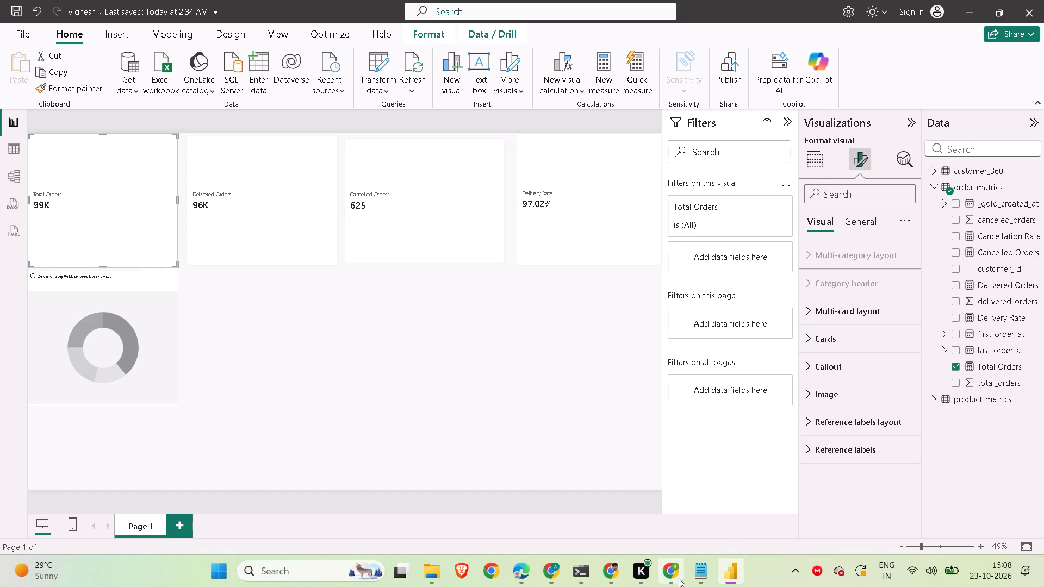
Recheck the callout value advice in Chrome, then expand the Total Orders card's Callout settings in Power BI.
{"action": "left_click", "coordinate": [663, 576]}
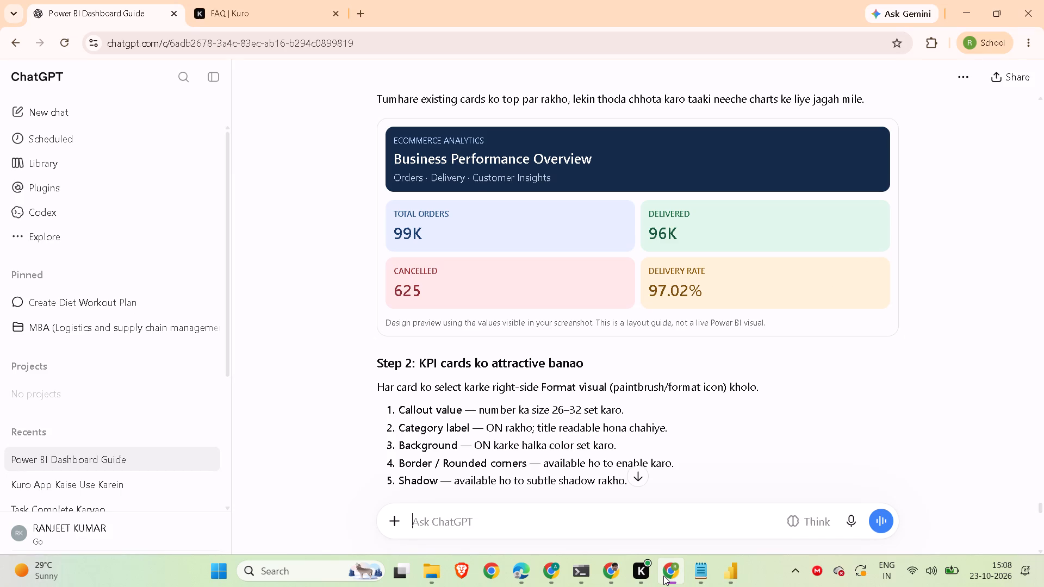
{"action": "left_click", "coordinate": [725, 568]}
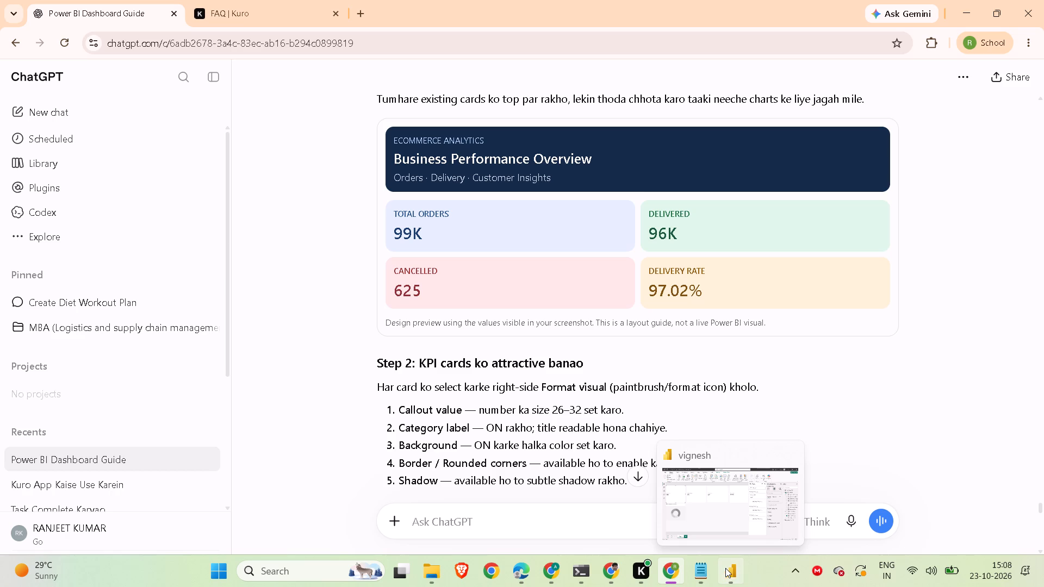
{"action": "left_click", "coordinate": [813, 369]}
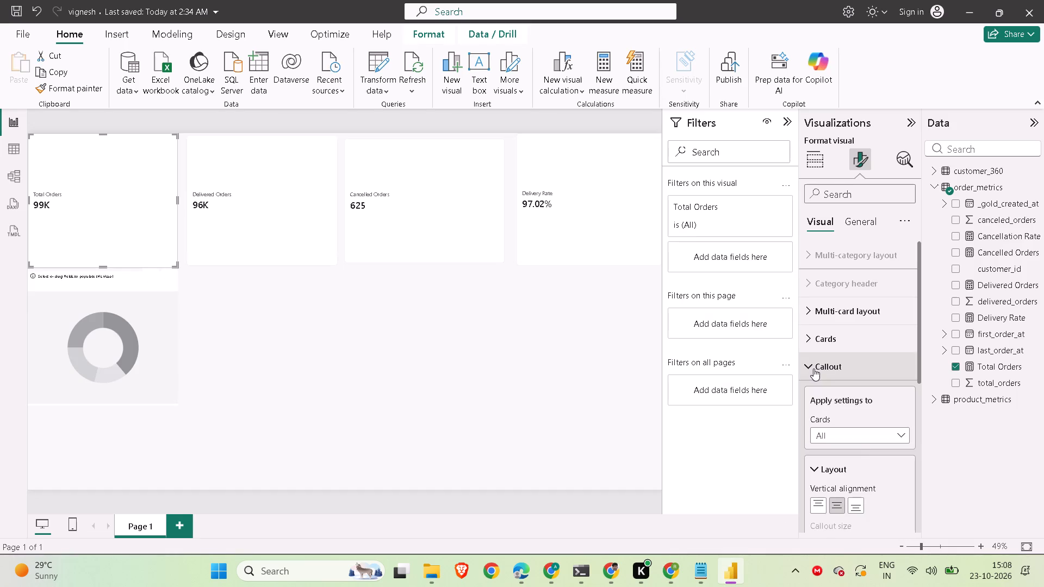
{"action": "scroll", "coordinate": [855, 444], "scroll_direction": "down", "scroll_amount": 2}
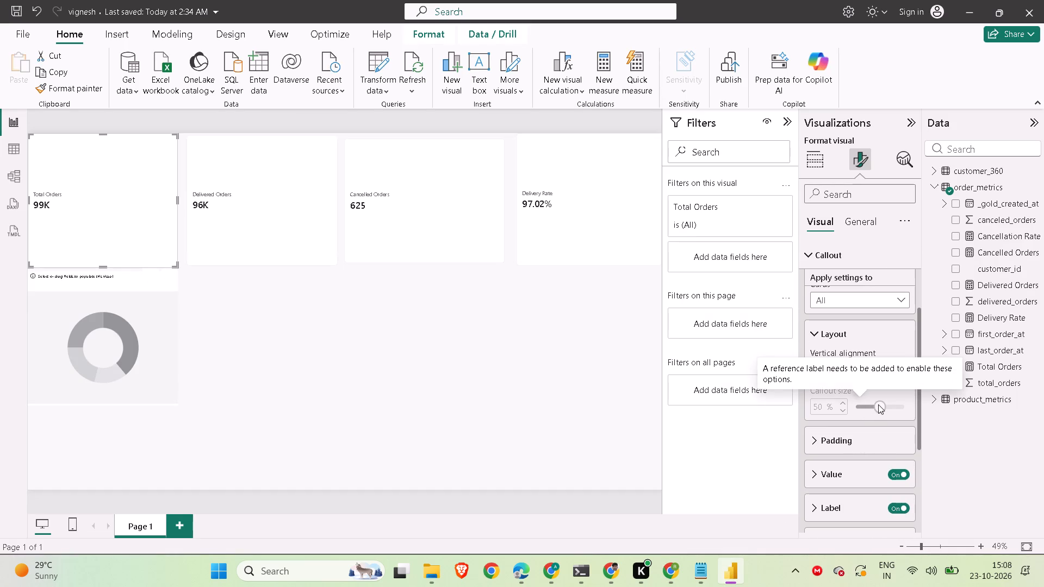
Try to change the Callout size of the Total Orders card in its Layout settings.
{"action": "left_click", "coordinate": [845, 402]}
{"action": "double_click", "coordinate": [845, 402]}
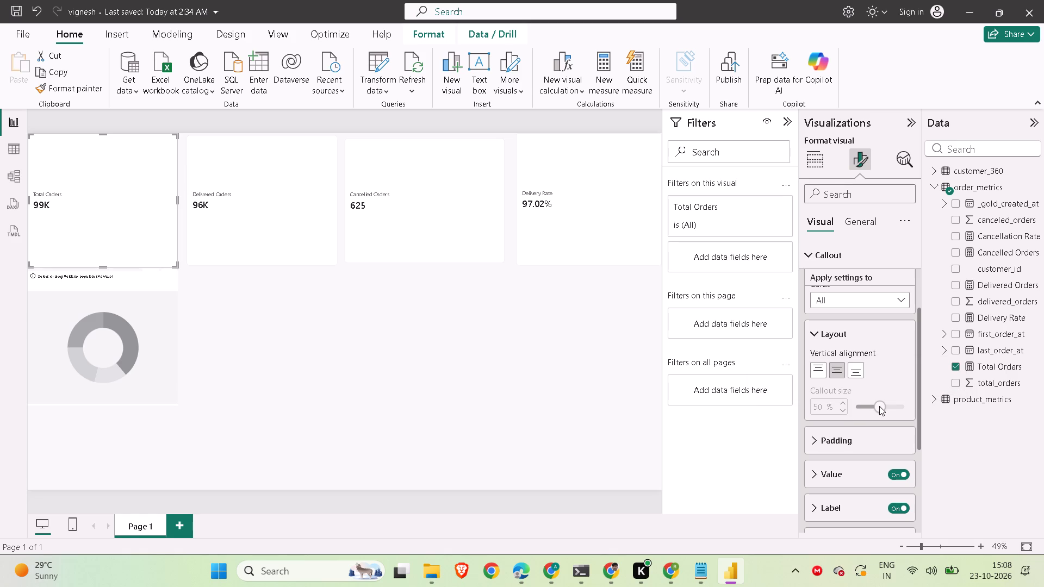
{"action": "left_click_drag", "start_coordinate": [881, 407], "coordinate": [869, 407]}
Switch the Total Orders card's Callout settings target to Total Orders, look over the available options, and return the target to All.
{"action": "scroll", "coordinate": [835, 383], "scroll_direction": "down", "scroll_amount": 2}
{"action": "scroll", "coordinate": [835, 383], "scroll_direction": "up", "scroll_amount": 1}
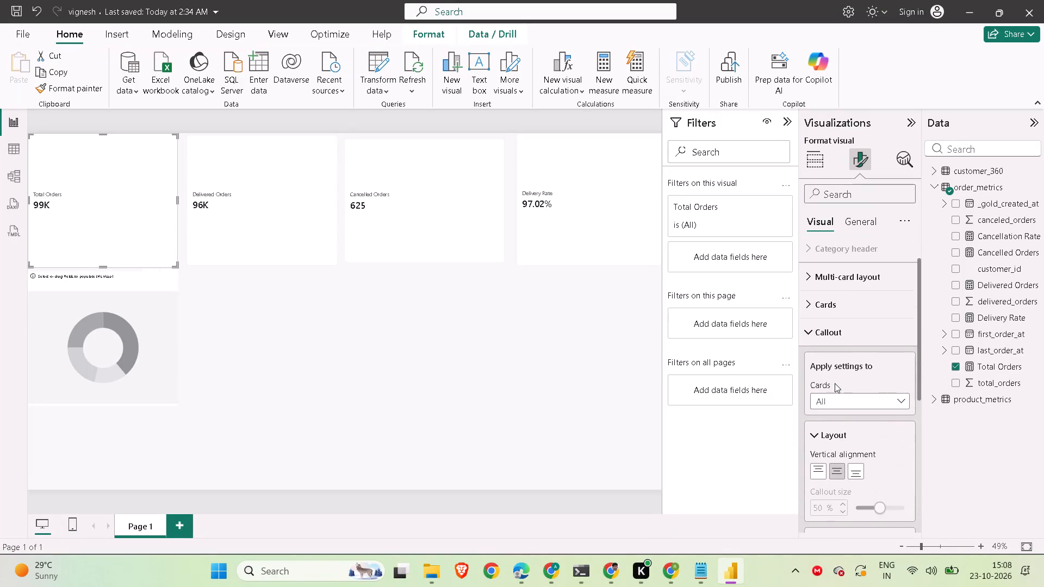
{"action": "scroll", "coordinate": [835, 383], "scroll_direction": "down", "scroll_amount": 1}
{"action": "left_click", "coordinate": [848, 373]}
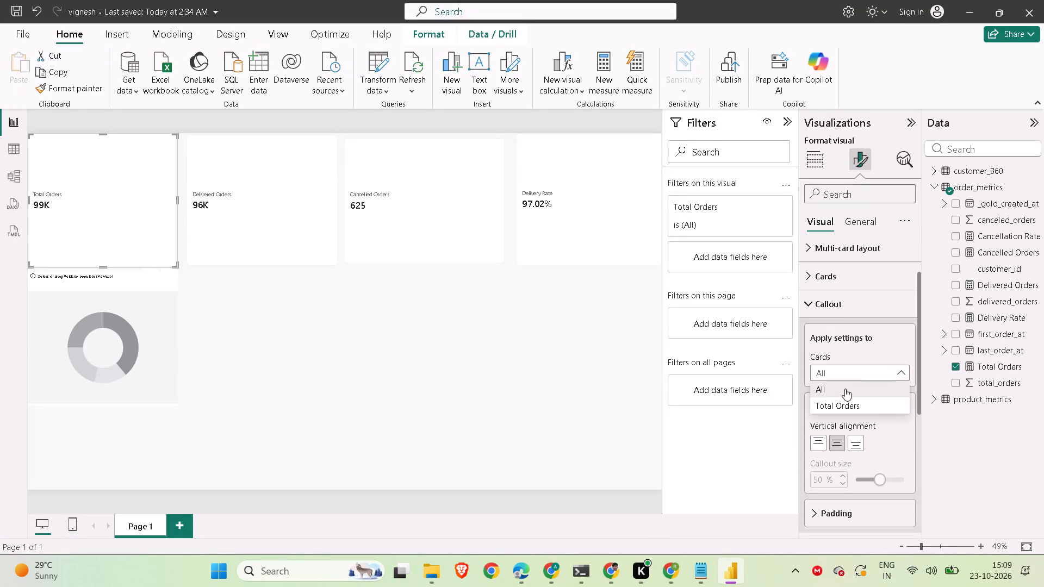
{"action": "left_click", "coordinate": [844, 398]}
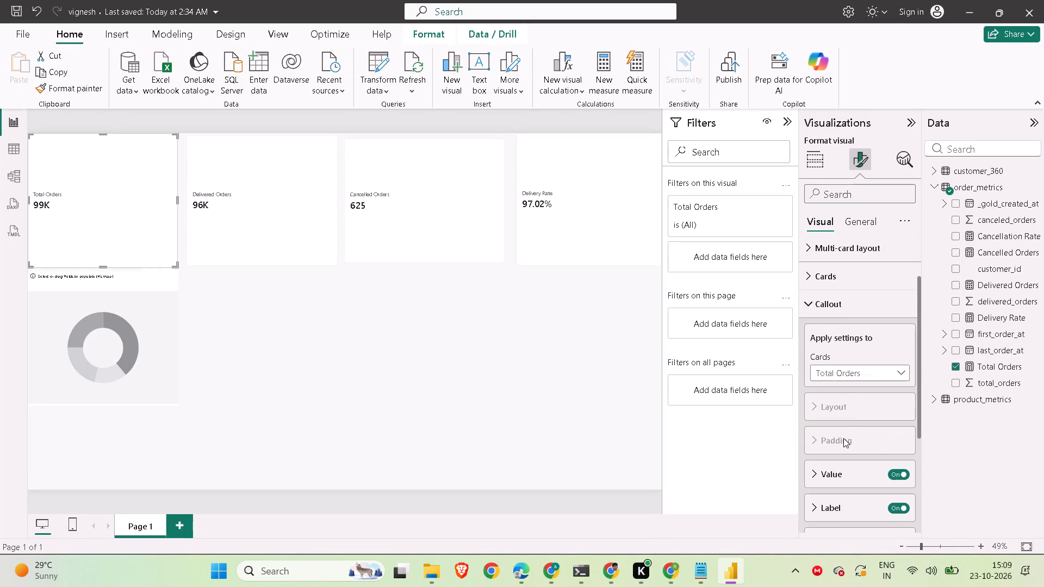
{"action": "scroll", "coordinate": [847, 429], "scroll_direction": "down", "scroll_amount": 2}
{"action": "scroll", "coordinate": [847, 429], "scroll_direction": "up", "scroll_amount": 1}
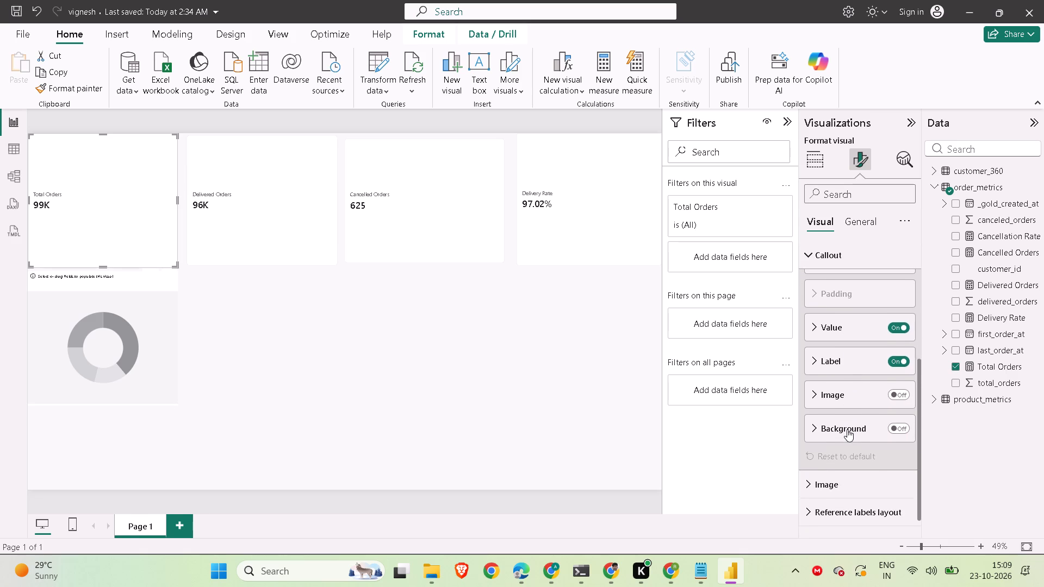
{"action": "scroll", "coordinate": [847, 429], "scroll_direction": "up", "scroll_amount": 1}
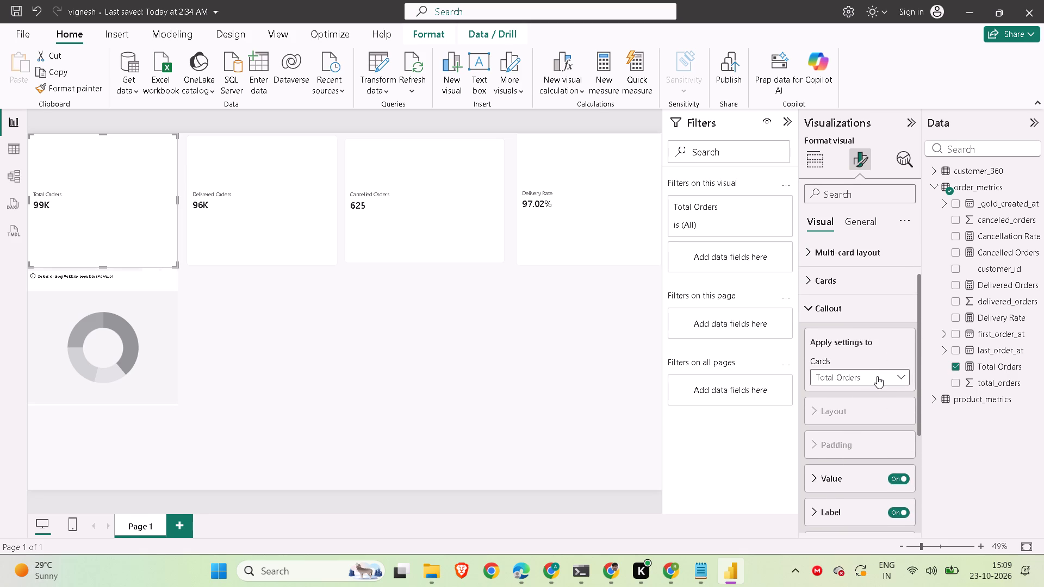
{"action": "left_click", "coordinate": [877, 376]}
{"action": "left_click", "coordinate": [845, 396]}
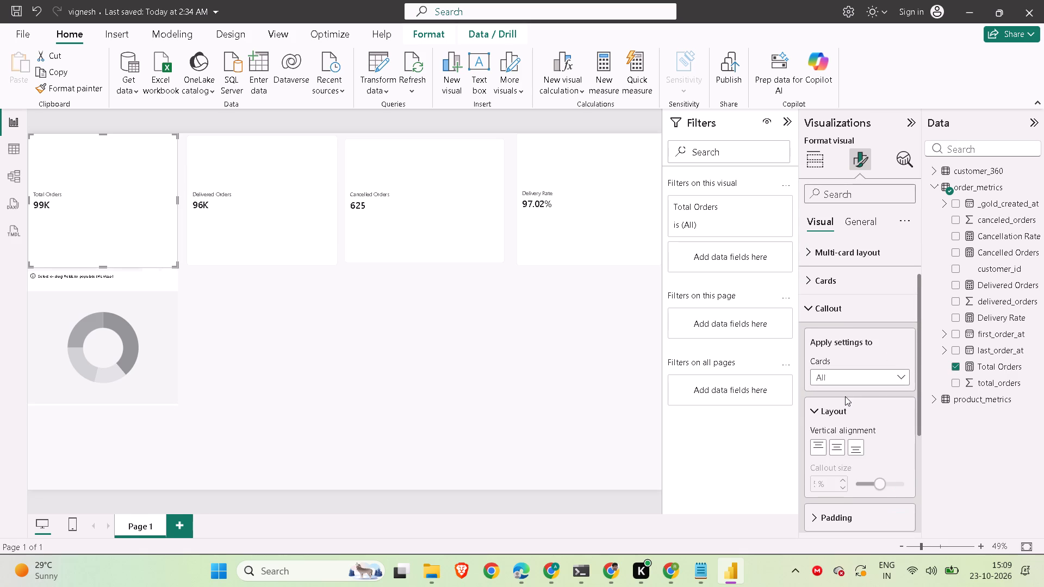
Reopen the Total Orders card's Callout settings, capture a screenshot of them and send it to ChatGPT in Chrome.
{"action": "left_click", "coordinate": [816, 318]}
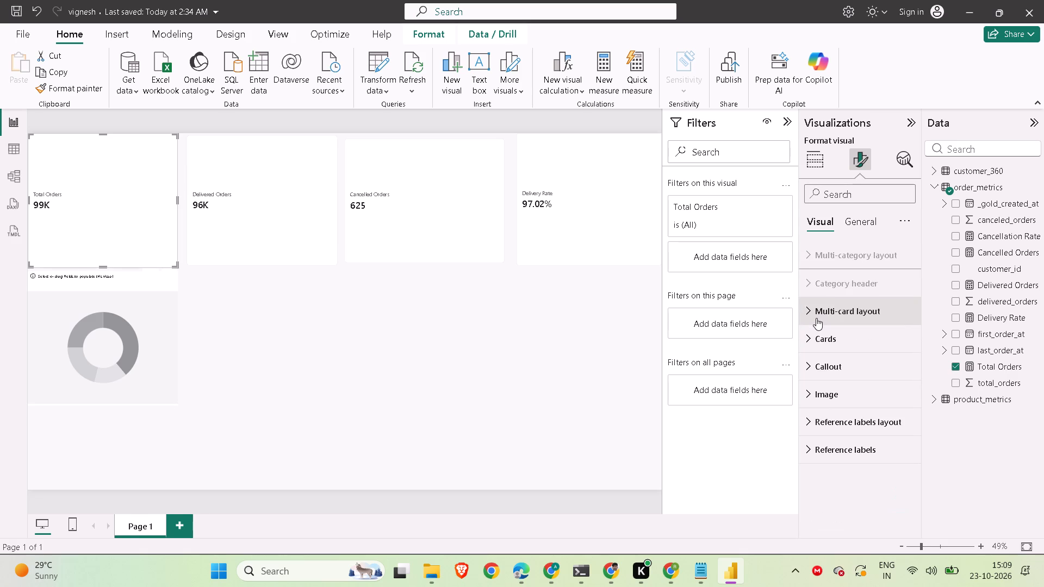
{"action": "left_click", "coordinate": [813, 364]}
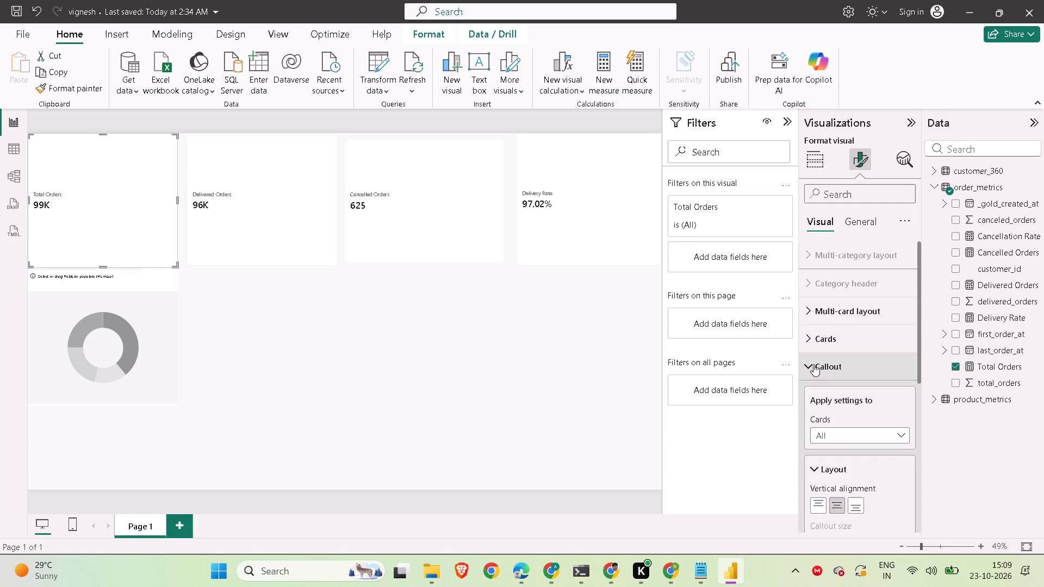
{"action": "scroll", "coordinate": [828, 420], "scroll_direction": "down", "scroll_amount": 2}
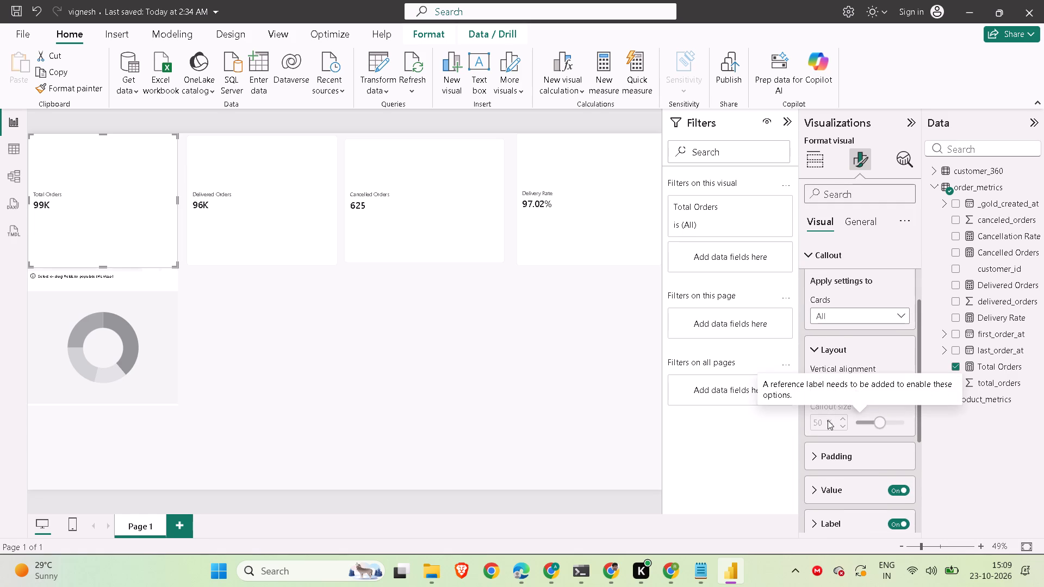
{"action": "scroll", "coordinate": [828, 420], "scroll_direction": "down", "scroll_amount": 1}
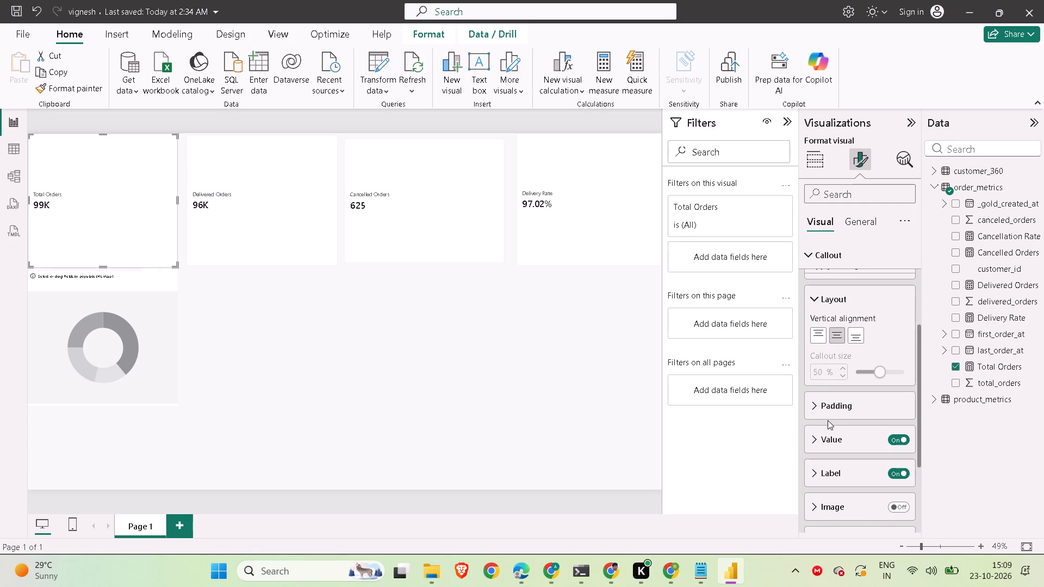
{"action": "scroll", "coordinate": [828, 420], "scroll_direction": "up", "scroll_amount": 3}
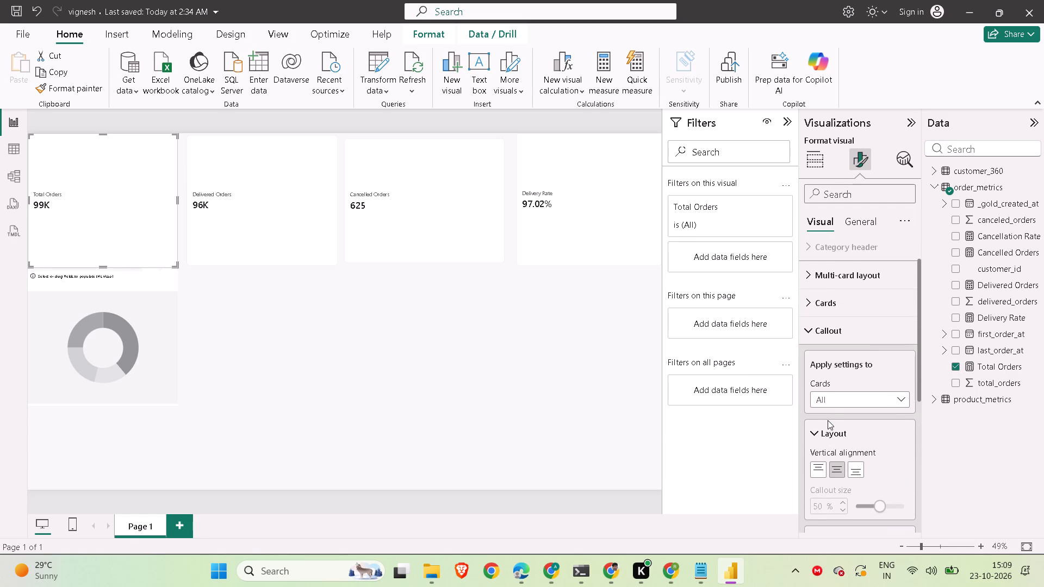
{"action": "scroll", "coordinate": [828, 420], "scroll_direction": "down", "scroll_amount": 1}
{"action": "key", "text": "Print"}
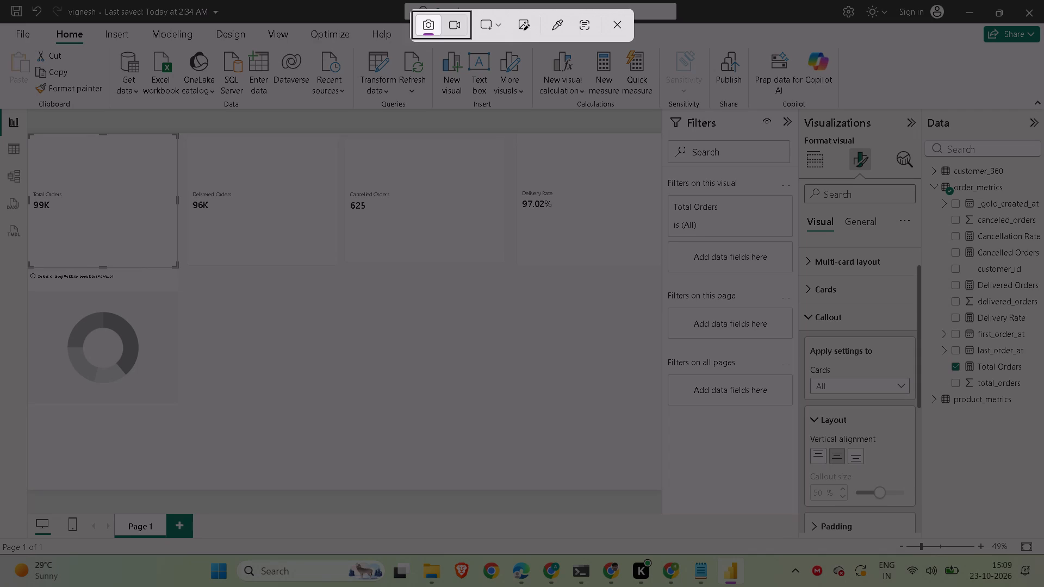
{"action": "left_click_drag", "start_coordinate": [801, 202], "coordinate": [986, 586]}
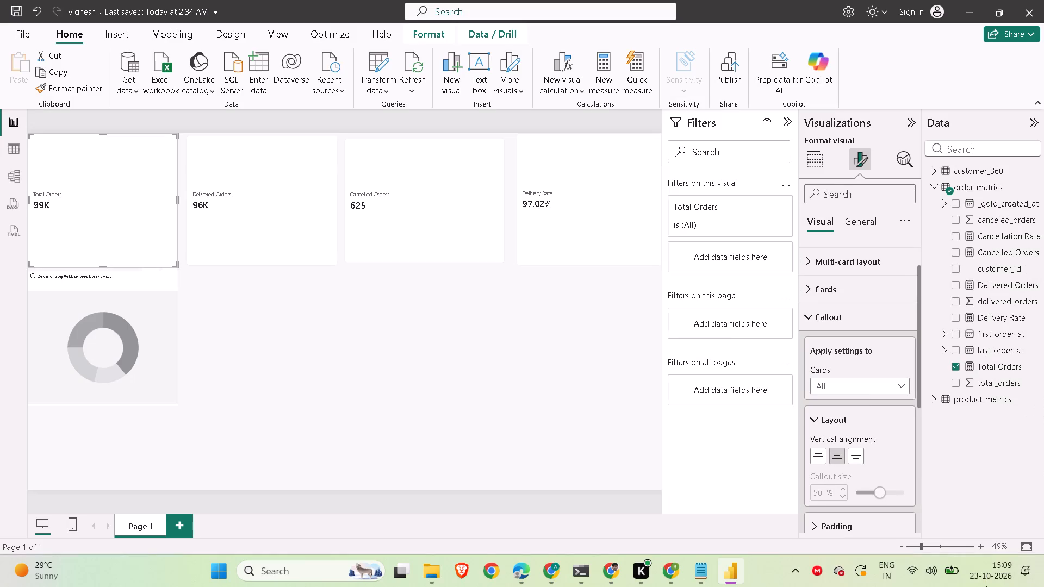
{"action": "left_click", "coordinate": [665, 574]}
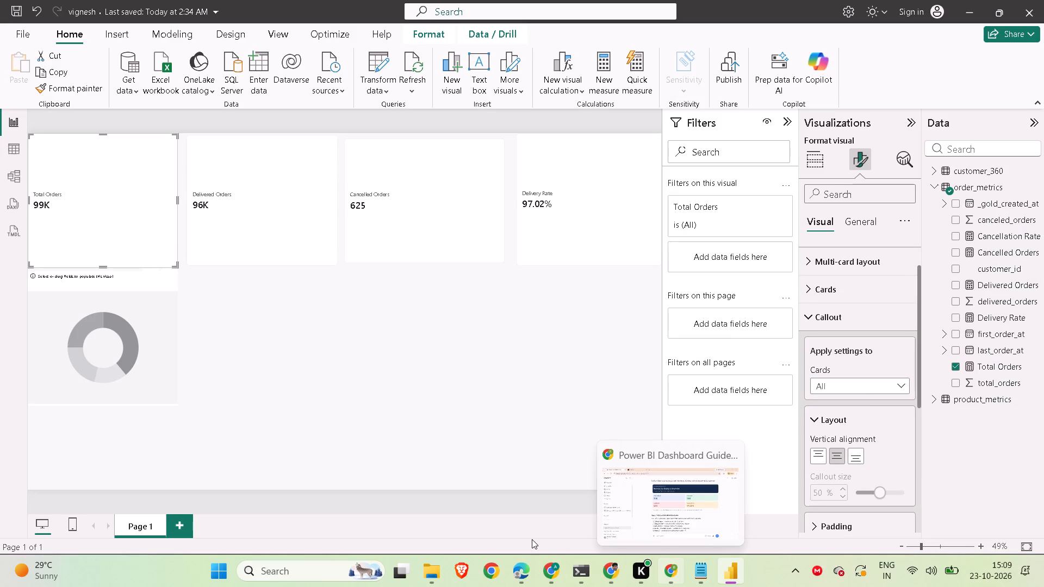
{"action": "left_click", "coordinate": [500, 514]}
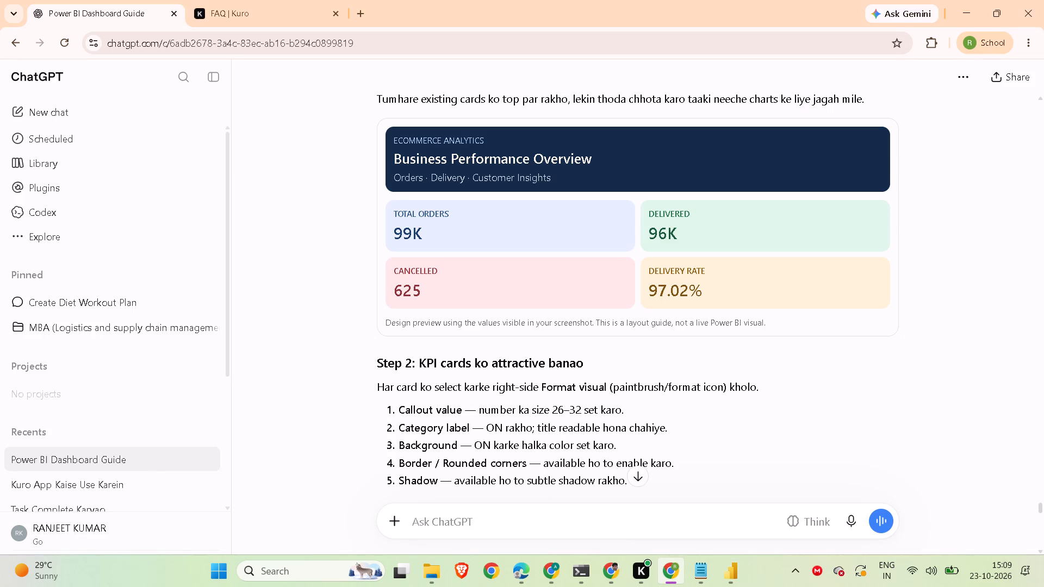
{"action": "key", "text": "ctrl+v"}
{"action": "key", "text": "Return"}
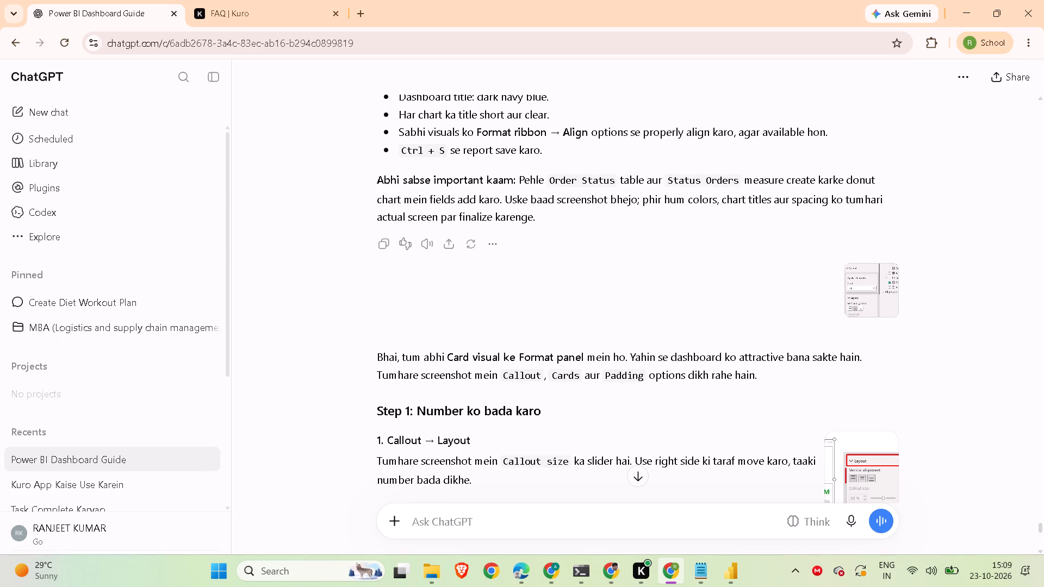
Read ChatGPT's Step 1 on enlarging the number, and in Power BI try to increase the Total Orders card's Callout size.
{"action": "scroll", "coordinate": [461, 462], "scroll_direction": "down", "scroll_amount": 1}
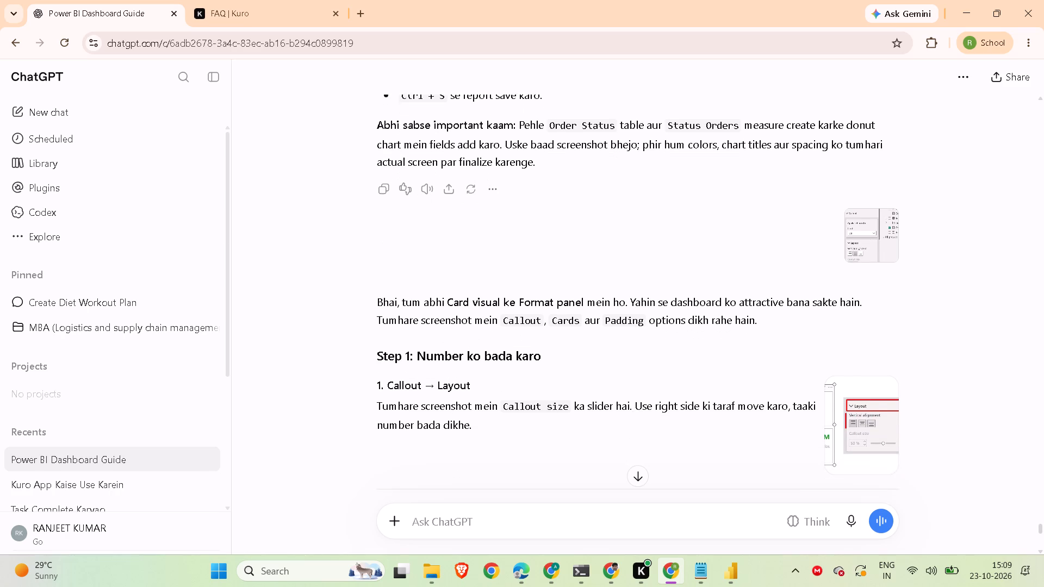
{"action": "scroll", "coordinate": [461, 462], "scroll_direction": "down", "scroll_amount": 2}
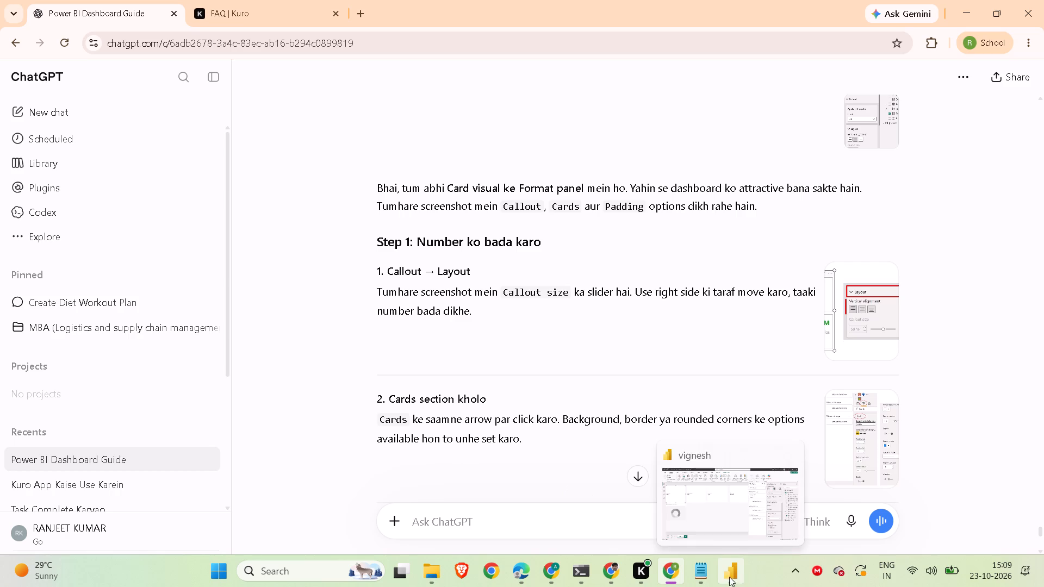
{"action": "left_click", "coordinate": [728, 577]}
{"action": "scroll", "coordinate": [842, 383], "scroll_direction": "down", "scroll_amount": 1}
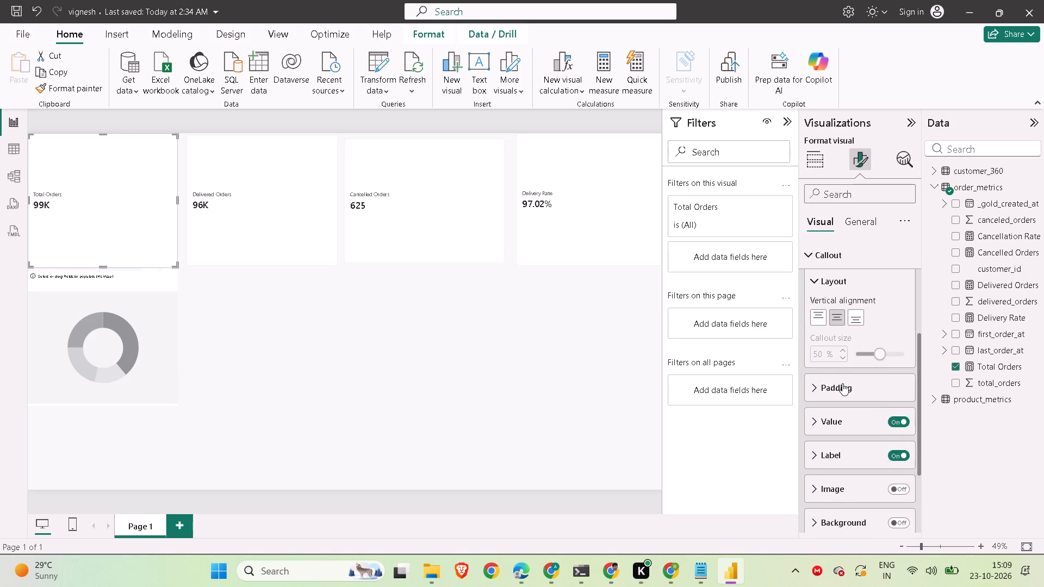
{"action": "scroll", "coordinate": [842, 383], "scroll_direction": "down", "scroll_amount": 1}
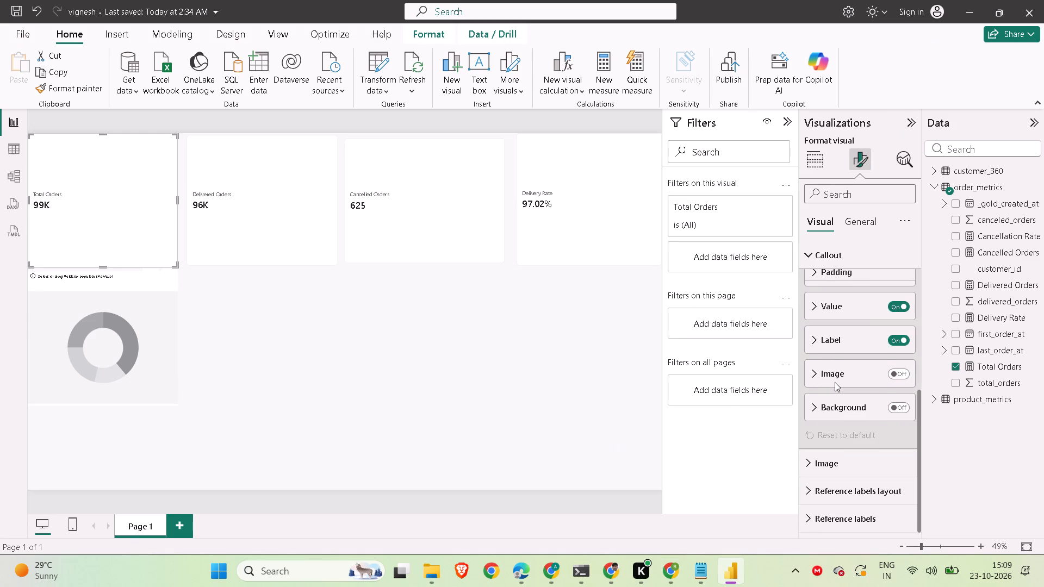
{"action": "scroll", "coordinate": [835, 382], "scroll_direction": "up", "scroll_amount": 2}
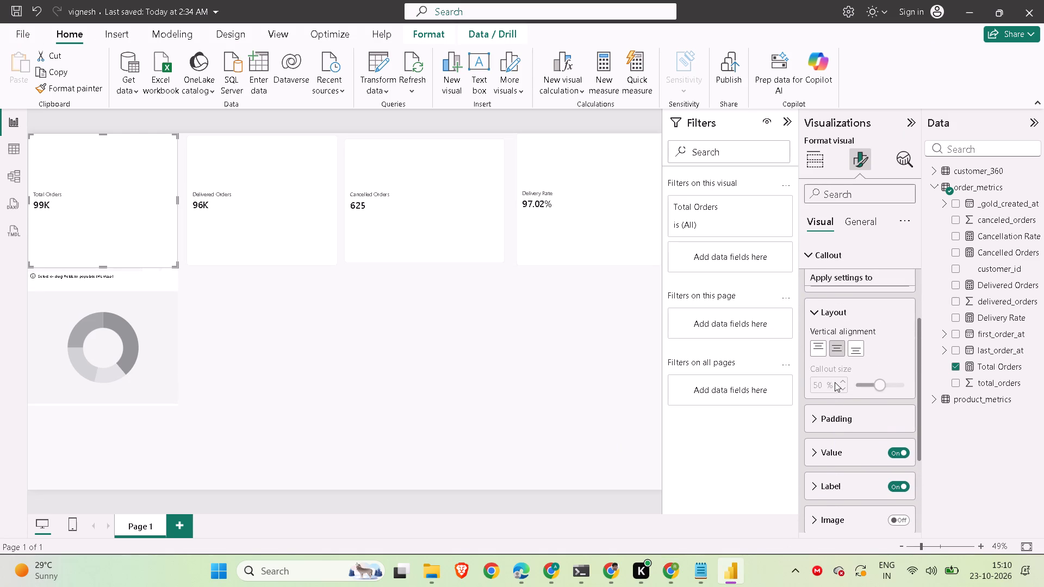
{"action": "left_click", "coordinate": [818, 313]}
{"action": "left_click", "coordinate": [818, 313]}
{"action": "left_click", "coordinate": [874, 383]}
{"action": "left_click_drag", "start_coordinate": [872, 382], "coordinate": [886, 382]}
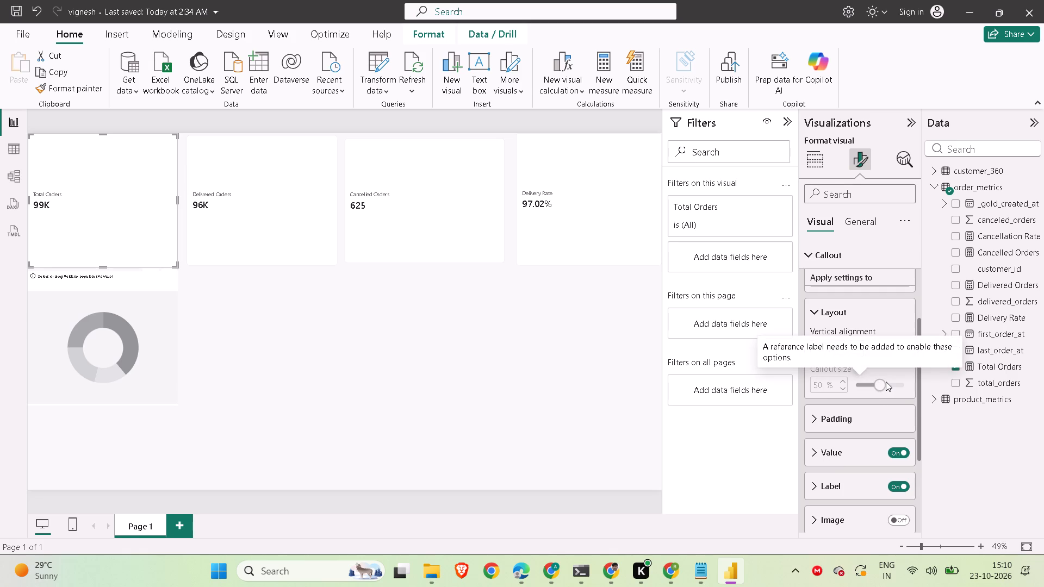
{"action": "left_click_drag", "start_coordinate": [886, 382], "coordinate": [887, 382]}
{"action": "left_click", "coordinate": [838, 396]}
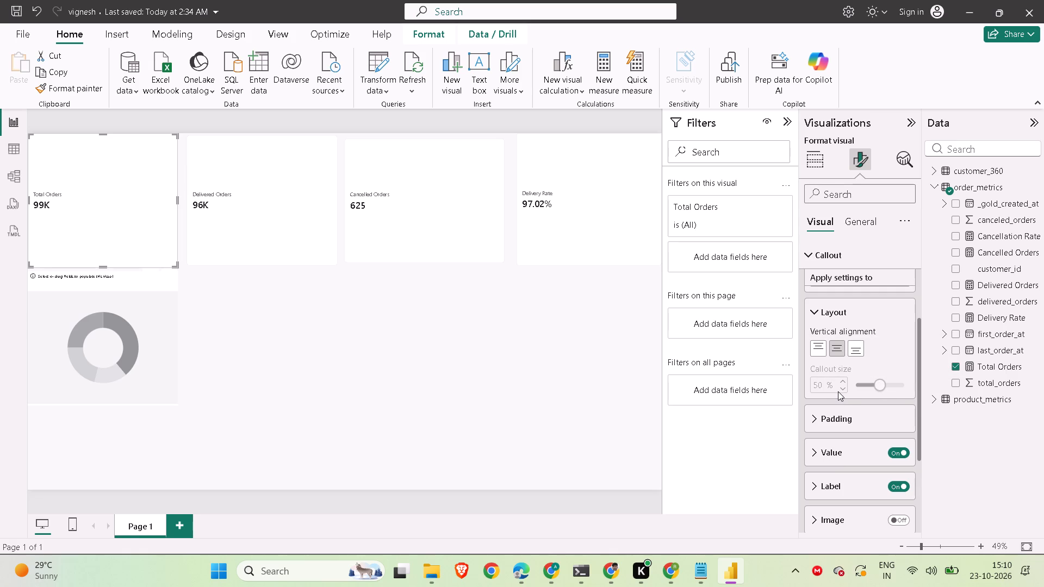
Set the Total Orders card's Callout label font size to 32.
{"action": "left_click", "coordinate": [819, 481]}
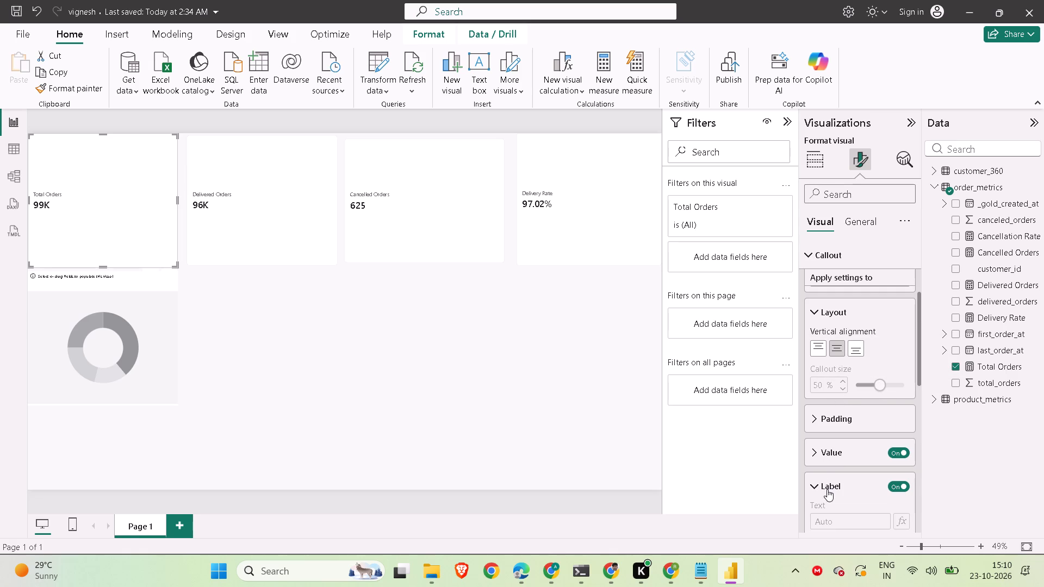
{"action": "scroll", "coordinate": [827, 489], "scroll_direction": "down", "scroll_amount": 2}
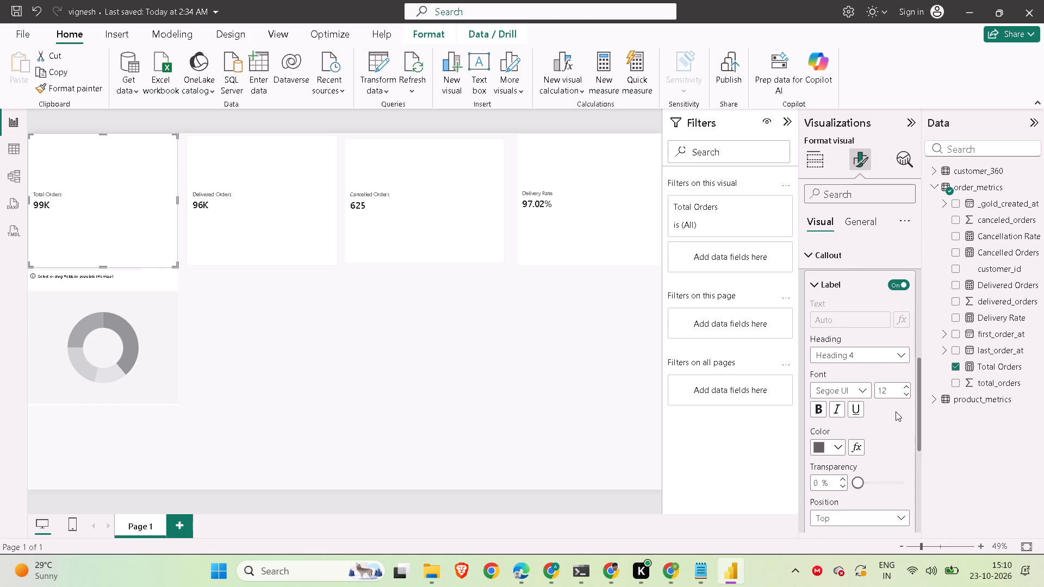
{"action": "triple_click", "coordinate": [909, 393]}
{"action": "left_click", "coordinate": [909, 393]}
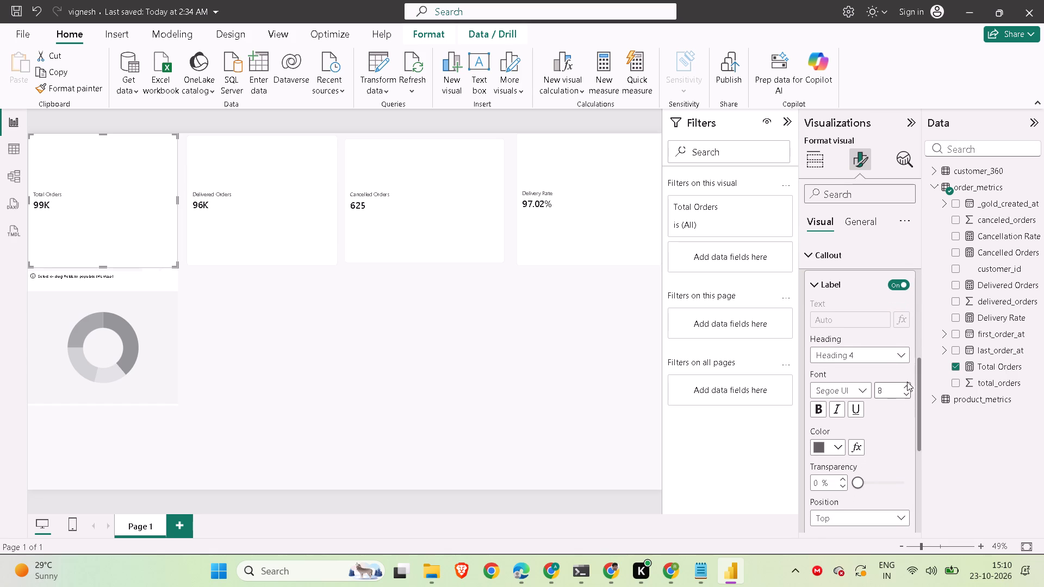
{"action": "triple_click", "coordinate": [908, 385]}
{"action": "triple_click", "coordinate": [908, 385]}
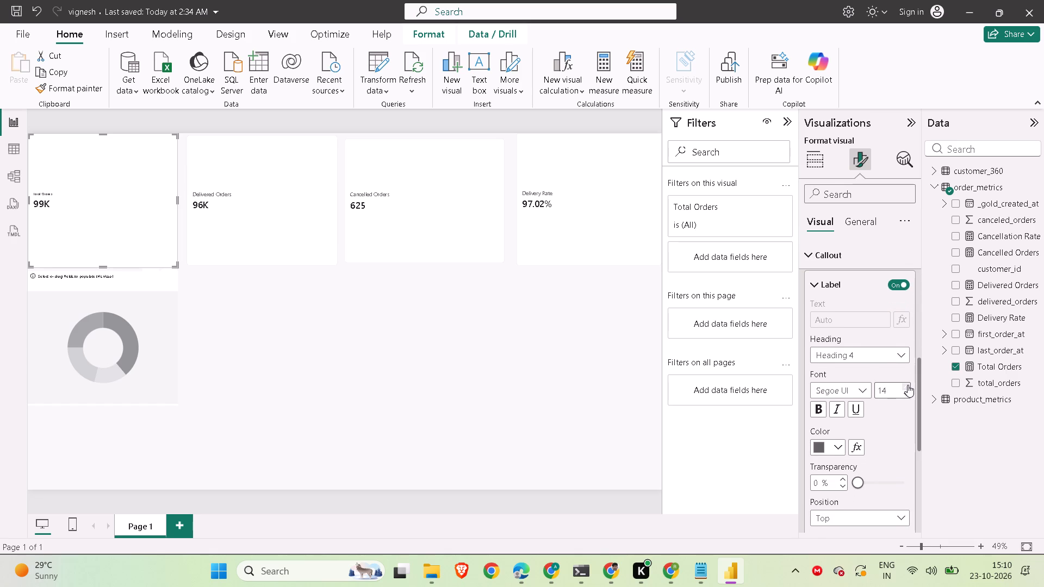
{"action": "triple_click", "coordinate": [908, 385]}
{"action": "triple_click", "coordinate": [905, 385]}
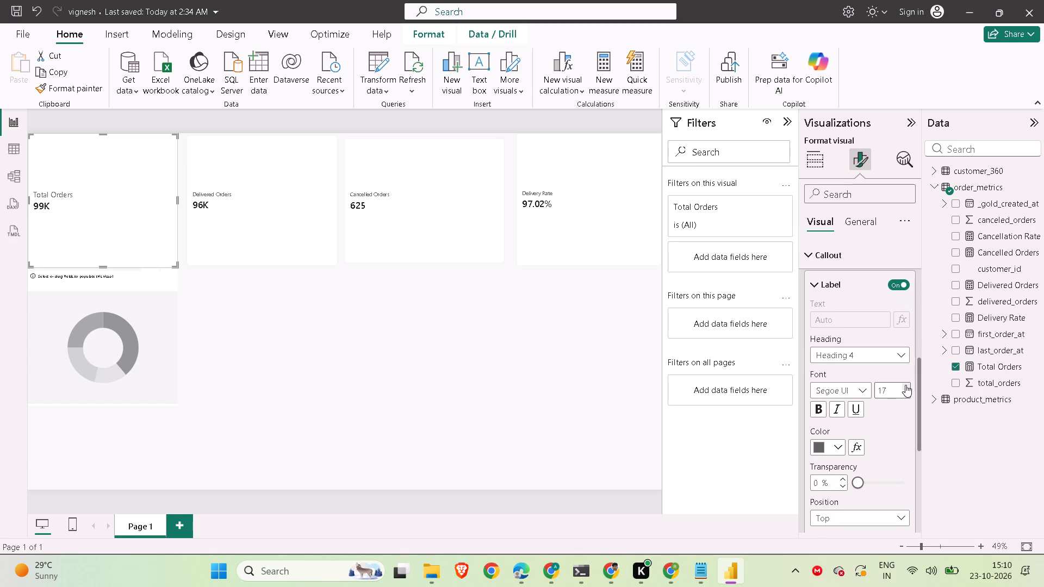
{"action": "double_click", "coordinate": [905, 385]}
{"action": "triple_click", "coordinate": [905, 385]}
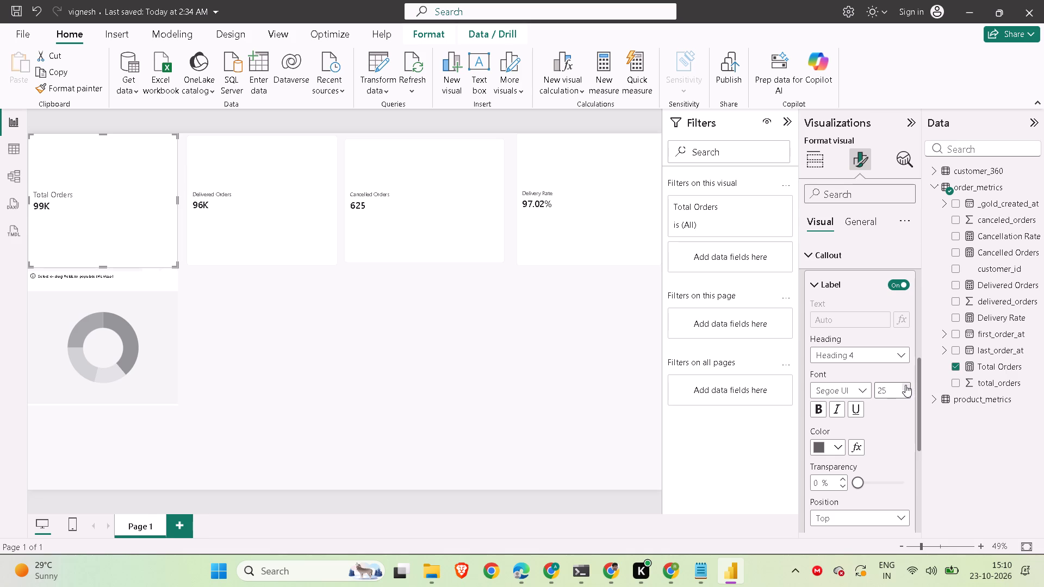
{"action": "left_click", "coordinate": [905, 385]}
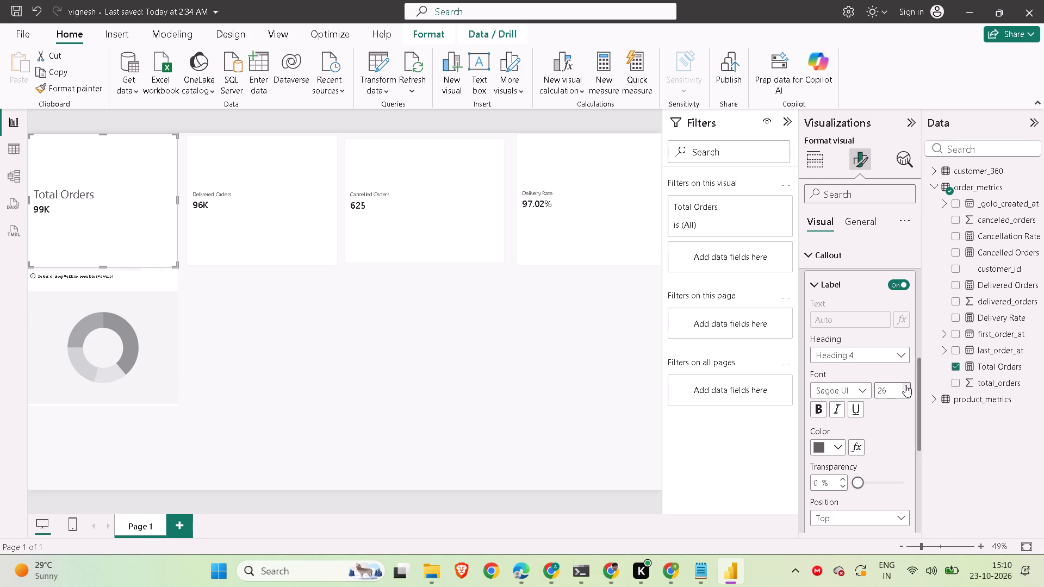
{"action": "left_click", "coordinate": [905, 385]}
{"action": "triple_click", "coordinate": [905, 385]}
{"action": "left_click", "coordinate": [905, 385]}
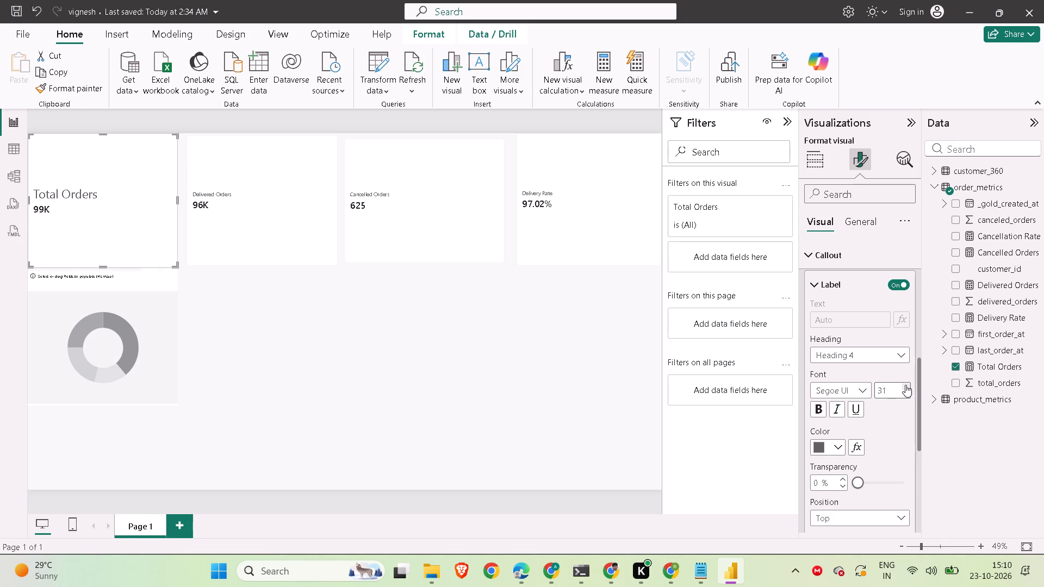
{"action": "left_click", "coordinate": [905, 385]}
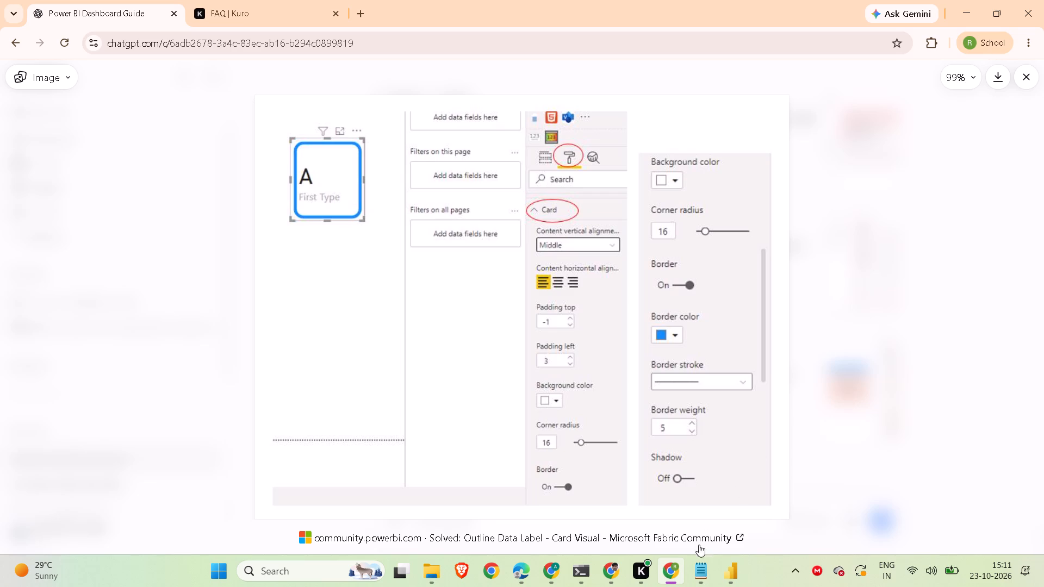
In Power BI, expand the Total Orders card's Cards settings and compare the layout options with ChatGPT's reference image in Chrome.
{"action": "left_click", "coordinate": [728, 569]}
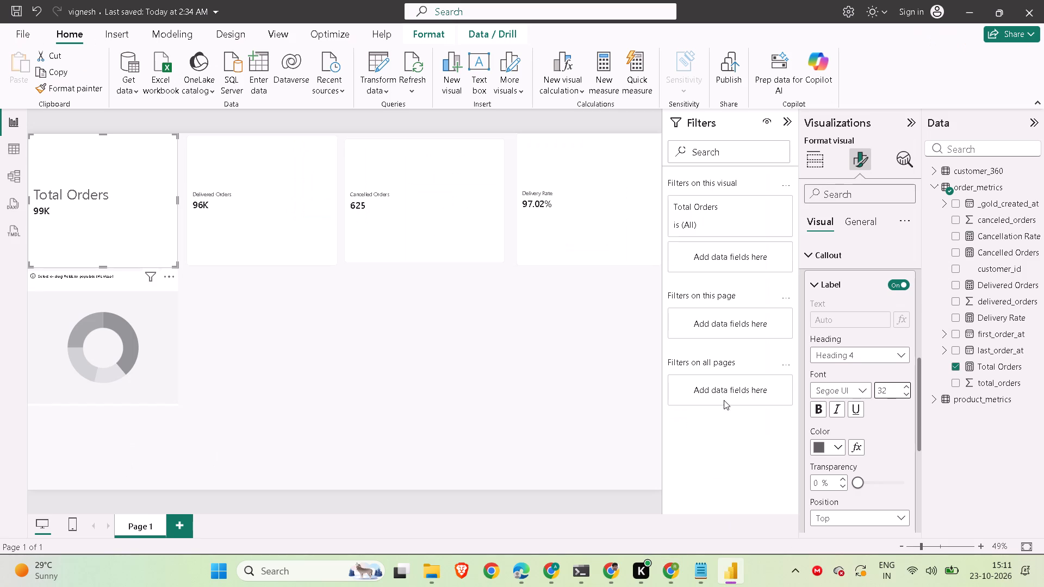
{"action": "scroll", "coordinate": [835, 293], "scroll_direction": "up", "scroll_amount": 4}
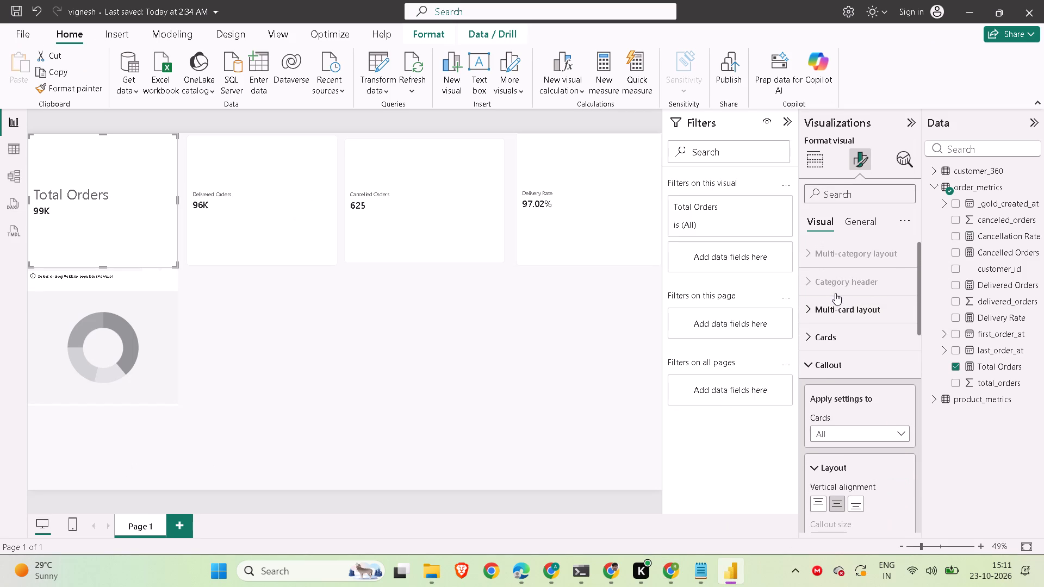
{"action": "left_click", "coordinate": [818, 338]}
{"action": "scroll", "coordinate": [827, 376], "scroll_direction": "down", "scroll_amount": 1}
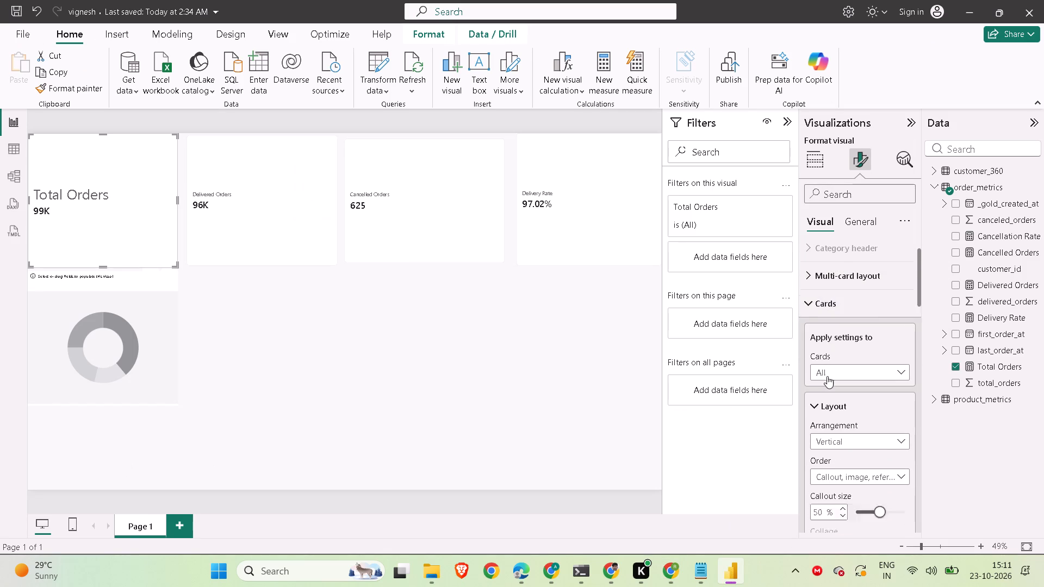
{"action": "scroll", "coordinate": [827, 376], "scroll_direction": "down", "scroll_amount": 1}
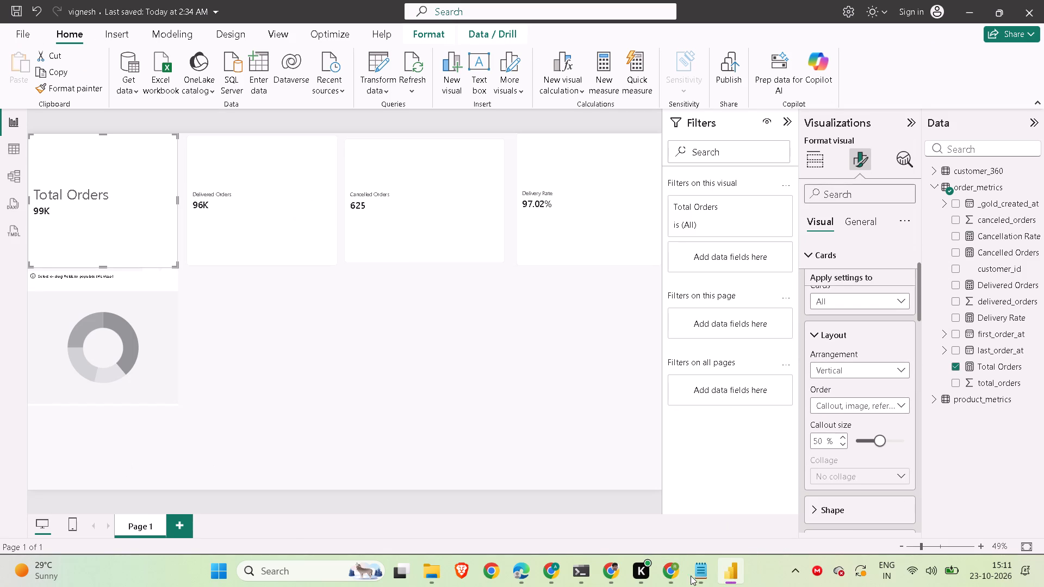
{"action": "left_click", "coordinate": [675, 577]}
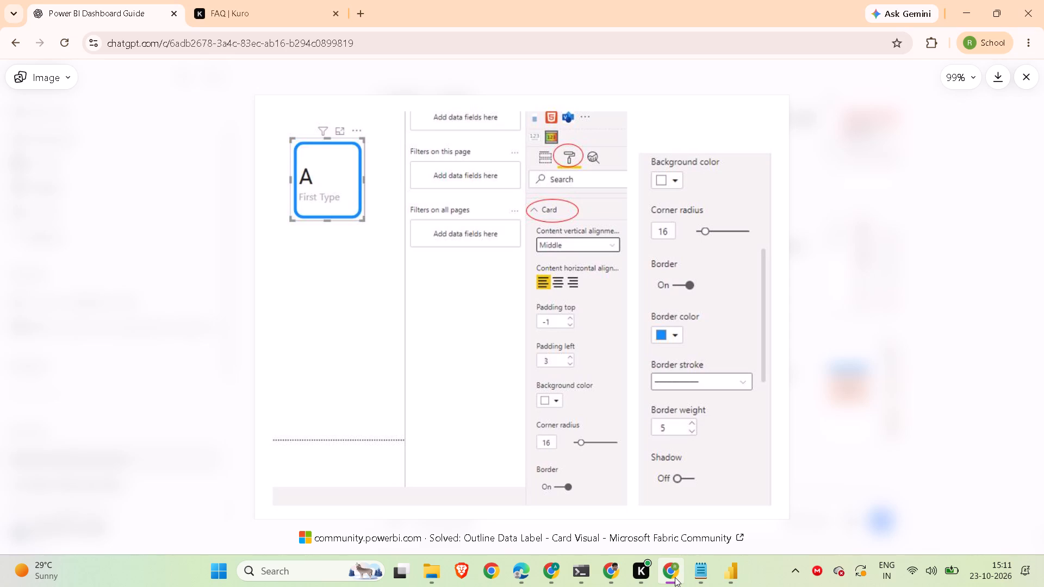
{"action": "left_click", "coordinate": [736, 565]}
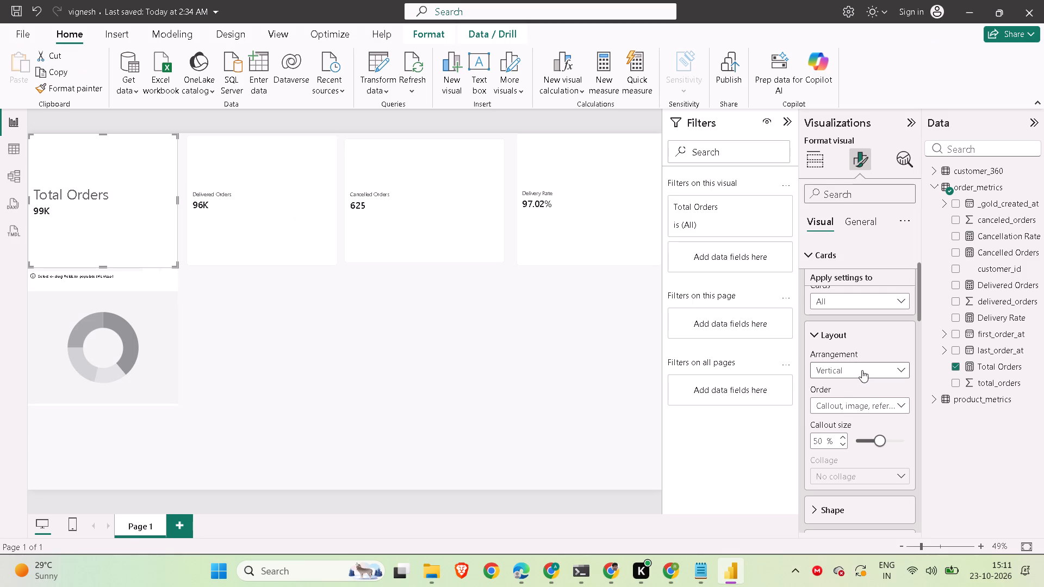
{"action": "left_click", "coordinate": [862, 370]}
{"action": "left_click", "coordinate": [860, 371]}
{"action": "scroll", "coordinate": [850, 399], "scroll_direction": "down", "scroll_amount": 1}
{"action": "scroll", "coordinate": [850, 399], "scroll_direction": "up", "scroll_amount": 2}
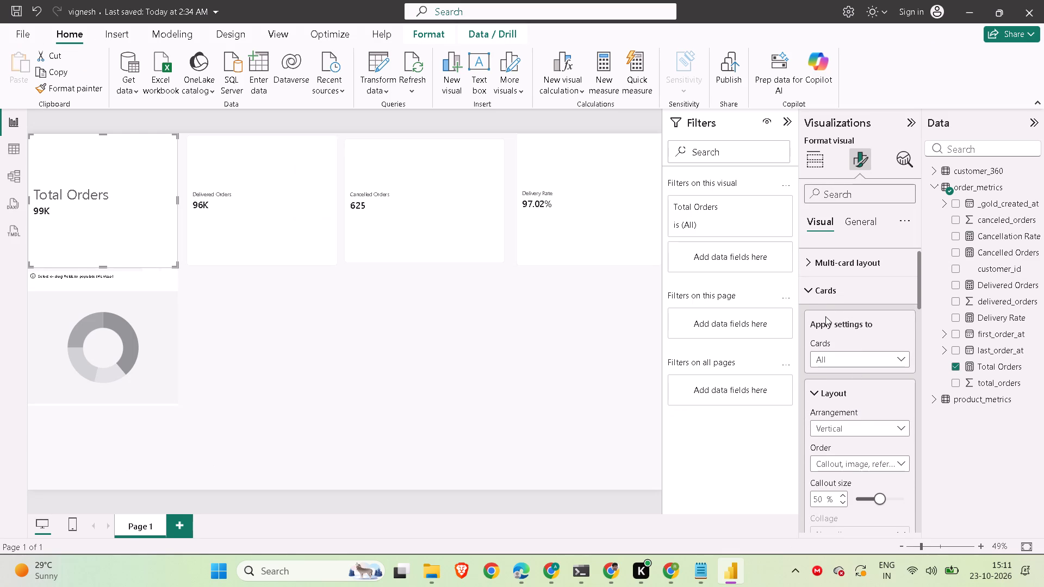
{"action": "scroll", "coordinate": [821, 351], "scroll_direction": "down", "scroll_amount": 1}
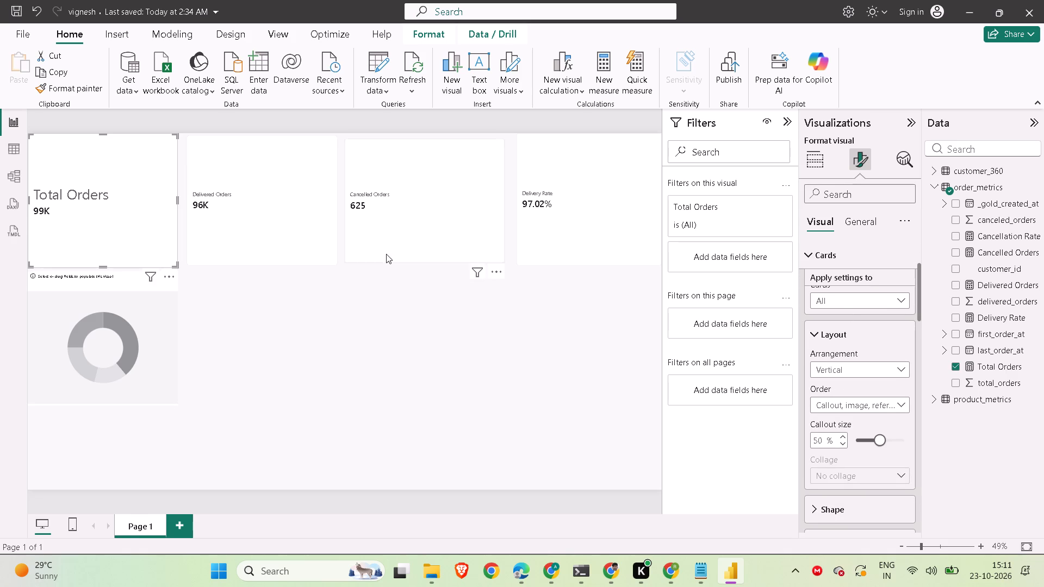
Select the Delivered Orders card and examine its Cards and Multi-card layout formatting options.
{"action": "left_click", "coordinate": [315, 218]}
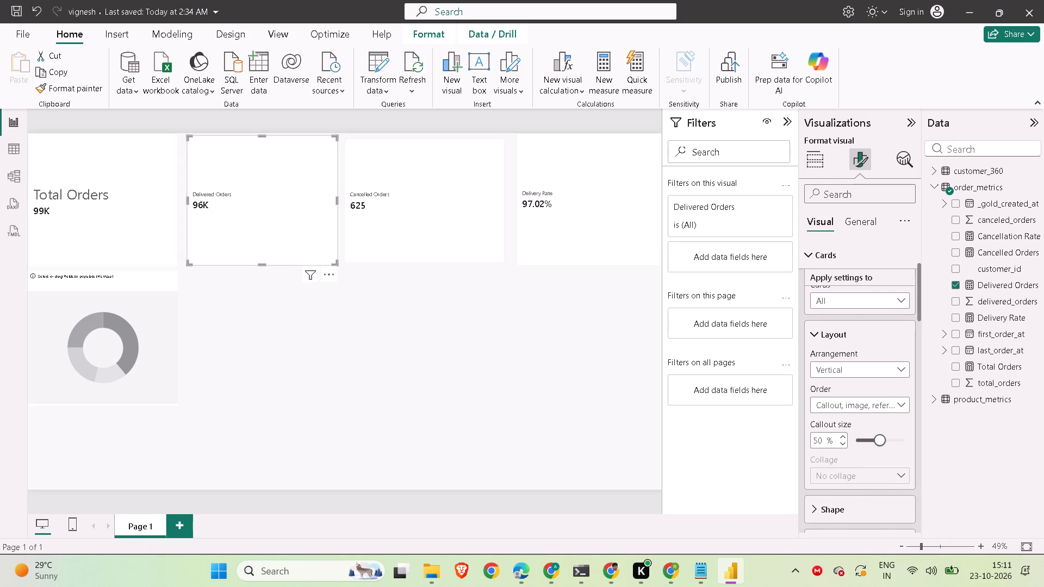
{"action": "scroll", "coordinate": [848, 427], "scroll_direction": "down", "scroll_amount": 3}
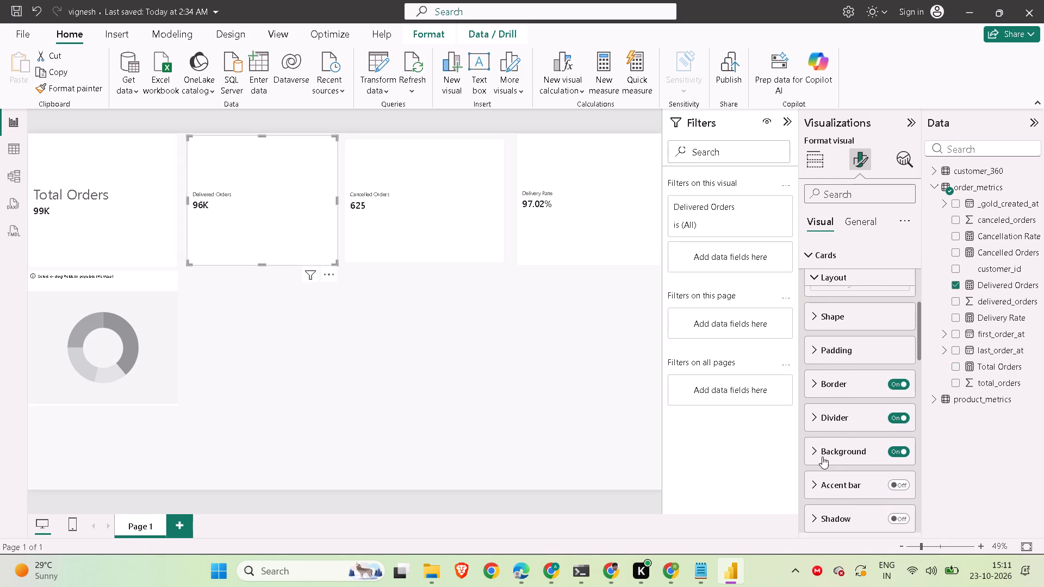
{"action": "scroll", "coordinate": [828, 431], "scroll_direction": "up", "scroll_amount": 4}
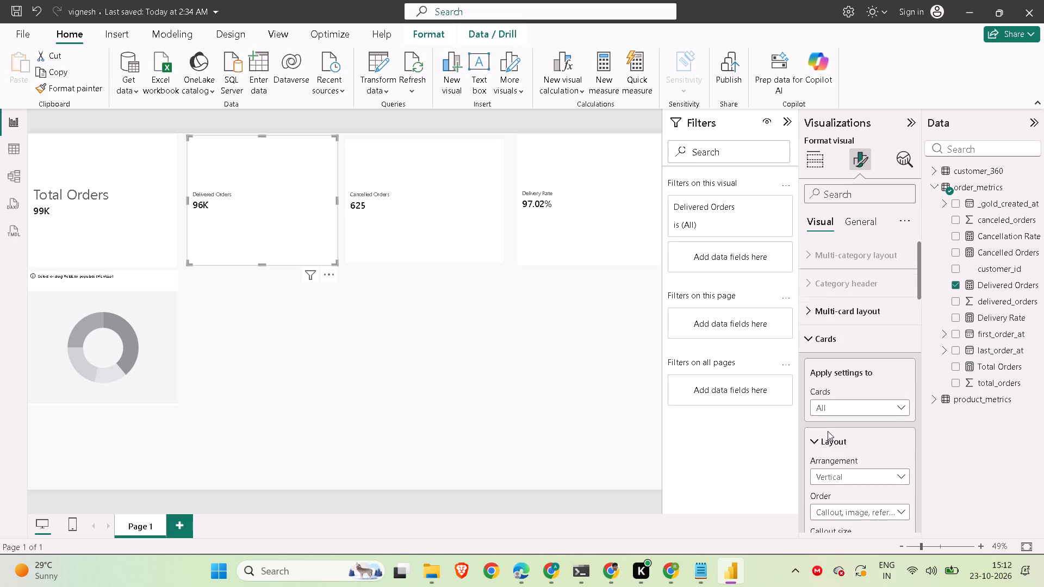
{"action": "scroll", "coordinate": [828, 431], "scroll_direction": "up", "scroll_amount": 1}
{"action": "scroll", "coordinate": [805, 342], "scroll_direction": "down", "scroll_amount": 3}
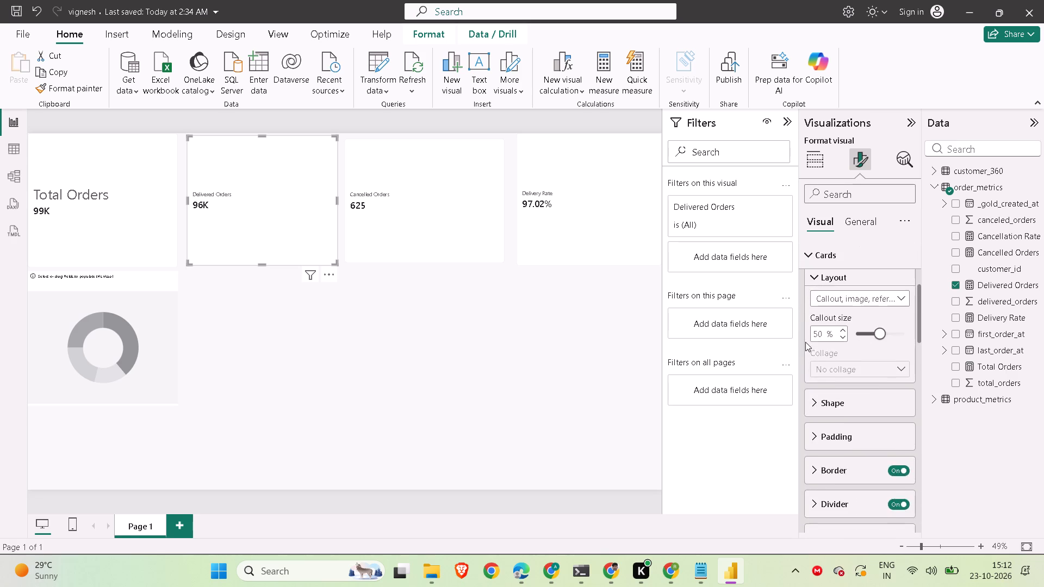
{"action": "scroll", "coordinate": [805, 342], "scroll_direction": "down", "scroll_amount": 1}
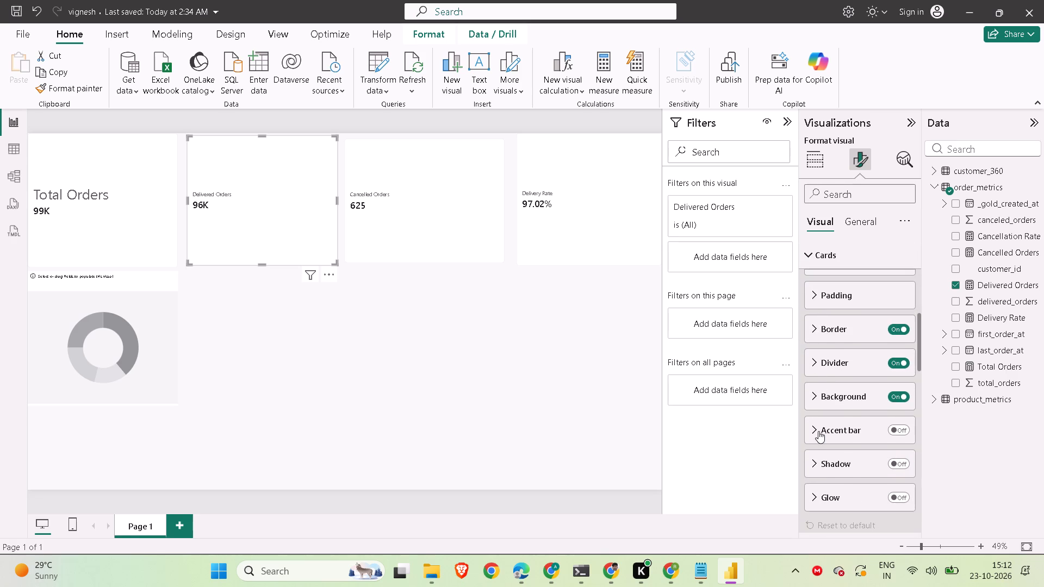
{"action": "scroll", "coordinate": [818, 431], "scroll_direction": "up", "scroll_amount": 7}
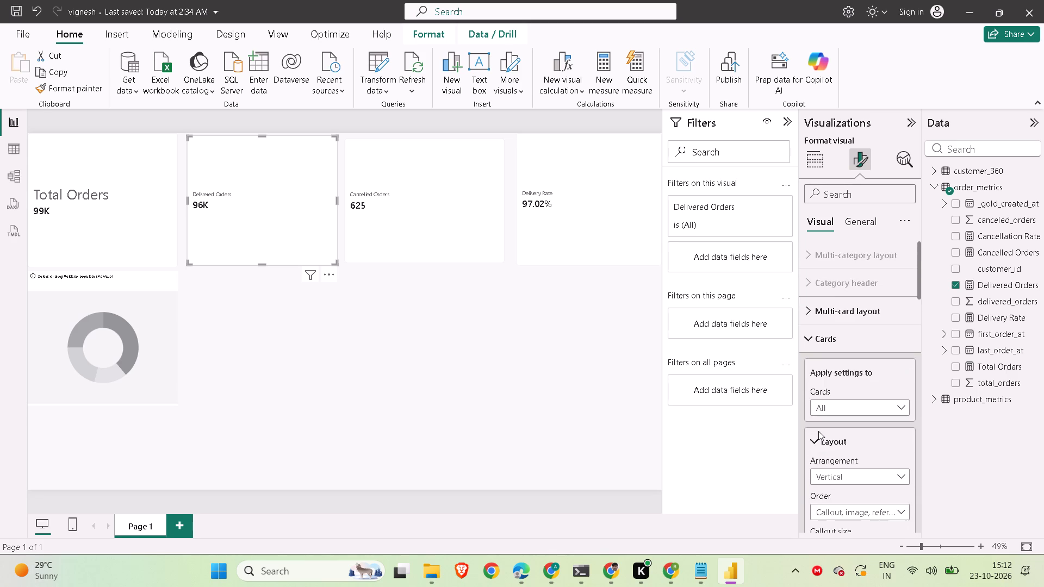
{"action": "left_click", "coordinate": [813, 310]}
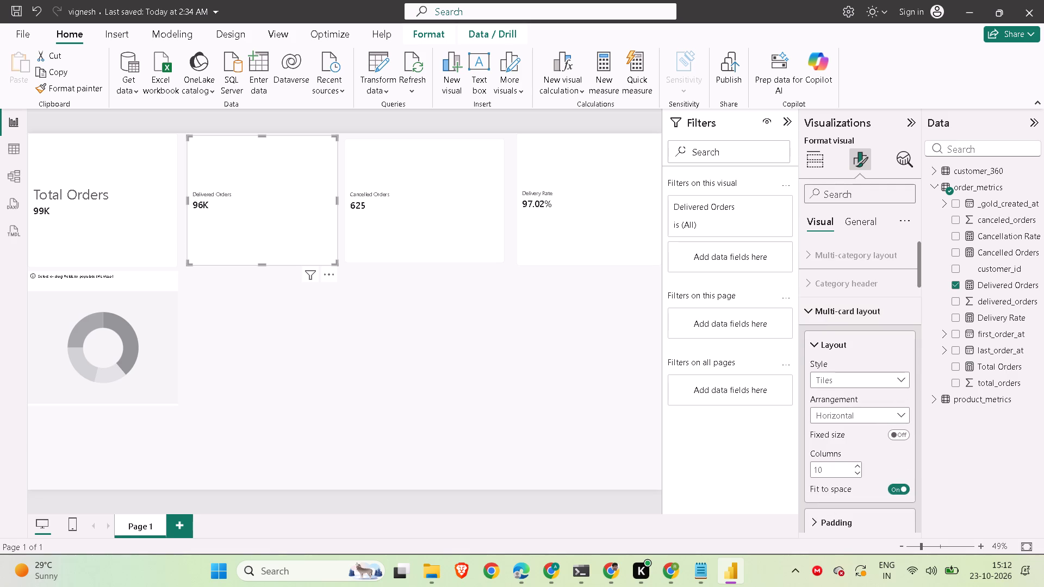
{"action": "scroll", "coordinate": [833, 402], "scroll_direction": "down", "scroll_amount": 3}
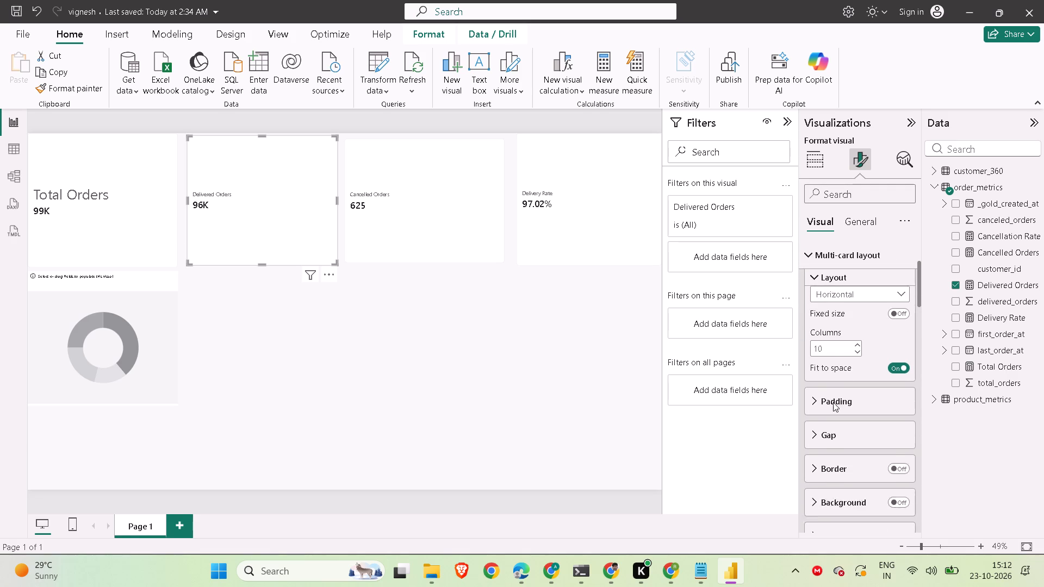
{"action": "scroll", "coordinate": [833, 402], "scroll_direction": "down", "scroll_amount": 5}
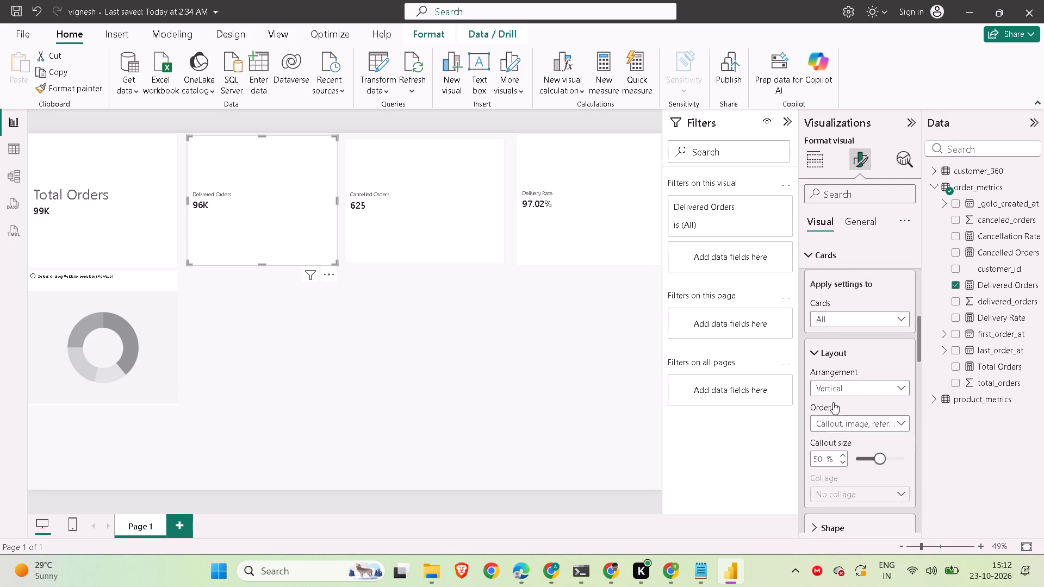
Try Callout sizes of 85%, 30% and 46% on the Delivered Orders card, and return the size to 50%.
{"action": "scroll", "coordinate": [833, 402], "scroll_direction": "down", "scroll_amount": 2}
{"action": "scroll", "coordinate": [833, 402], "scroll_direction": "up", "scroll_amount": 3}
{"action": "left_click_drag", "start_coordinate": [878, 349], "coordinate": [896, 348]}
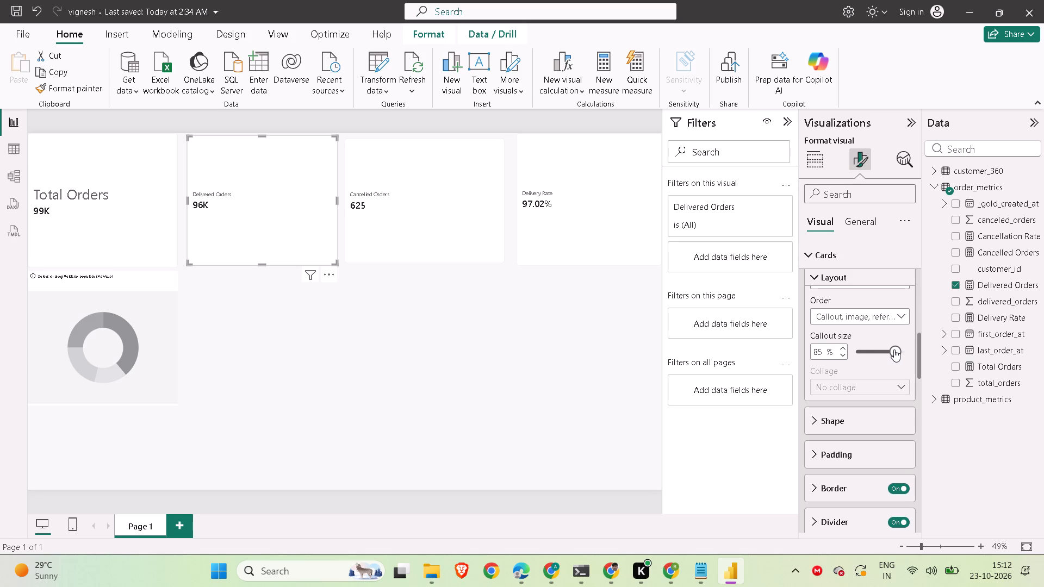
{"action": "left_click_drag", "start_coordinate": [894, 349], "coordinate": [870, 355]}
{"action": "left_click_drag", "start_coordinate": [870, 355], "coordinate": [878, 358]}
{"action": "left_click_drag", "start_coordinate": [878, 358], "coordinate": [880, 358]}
Set the Delivered Orders card's Callout label font size to 32.
{"action": "left_click", "coordinate": [301, 186]}
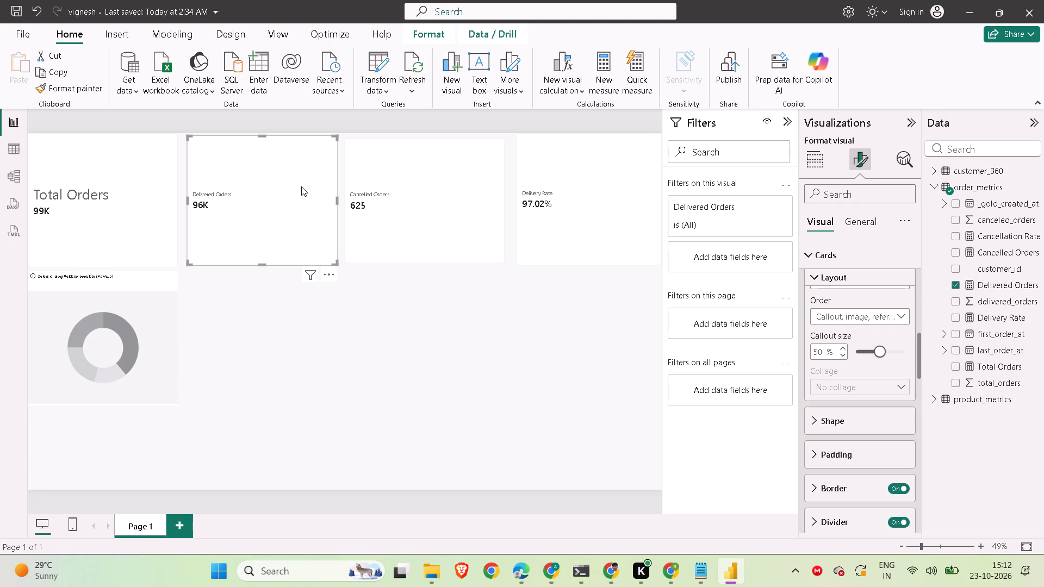
{"action": "scroll", "coordinate": [843, 482], "scroll_direction": "down", "scroll_amount": 2}
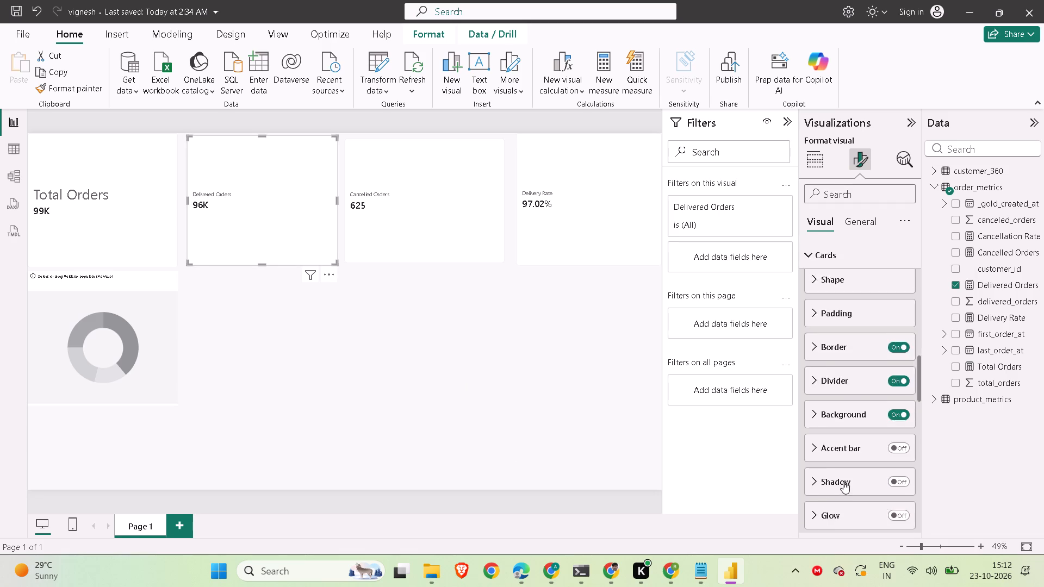
{"action": "scroll", "coordinate": [843, 482], "scroll_direction": "down", "scroll_amount": 2}
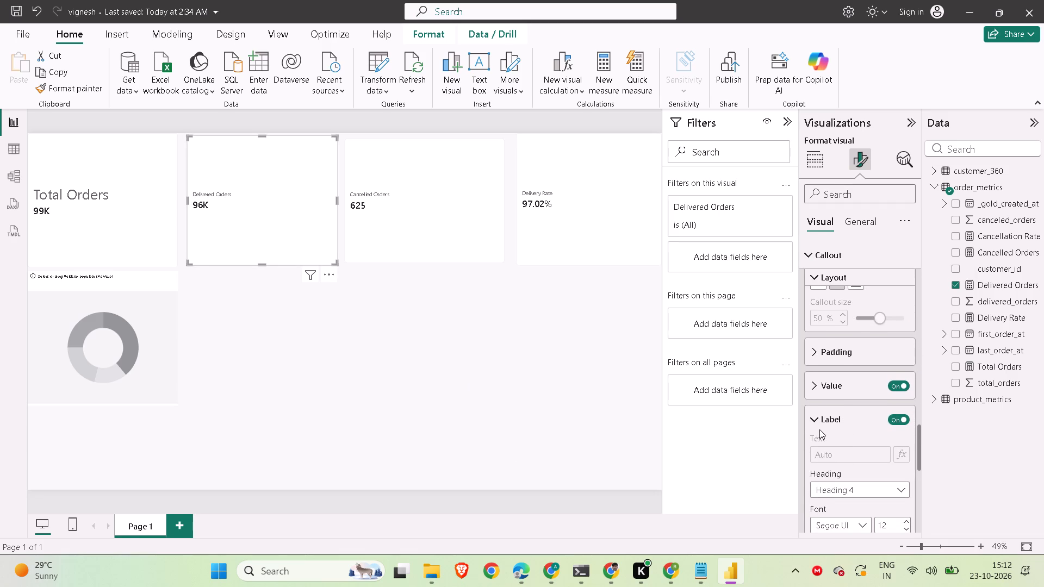
{"action": "scroll", "coordinate": [819, 429], "scroll_direction": "down", "scroll_amount": 1}
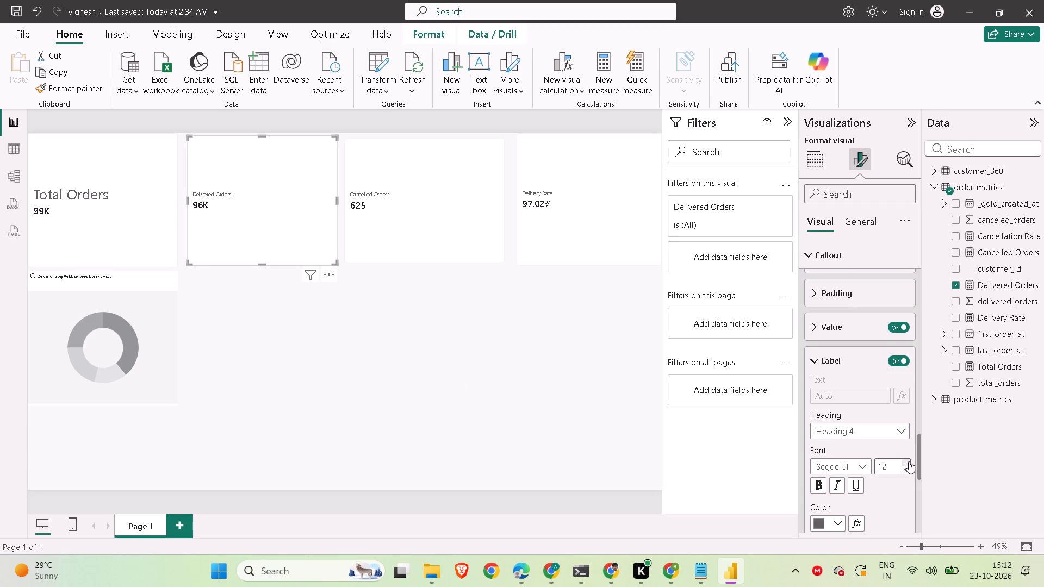
{"action": "triple_click", "coordinate": [909, 461]}
{"action": "triple_click", "coordinate": [909, 461]}
{"action": "triple_click", "coordinate": [909, 461]}
{"action": "triple_click", "coordinate": [909, 461]}
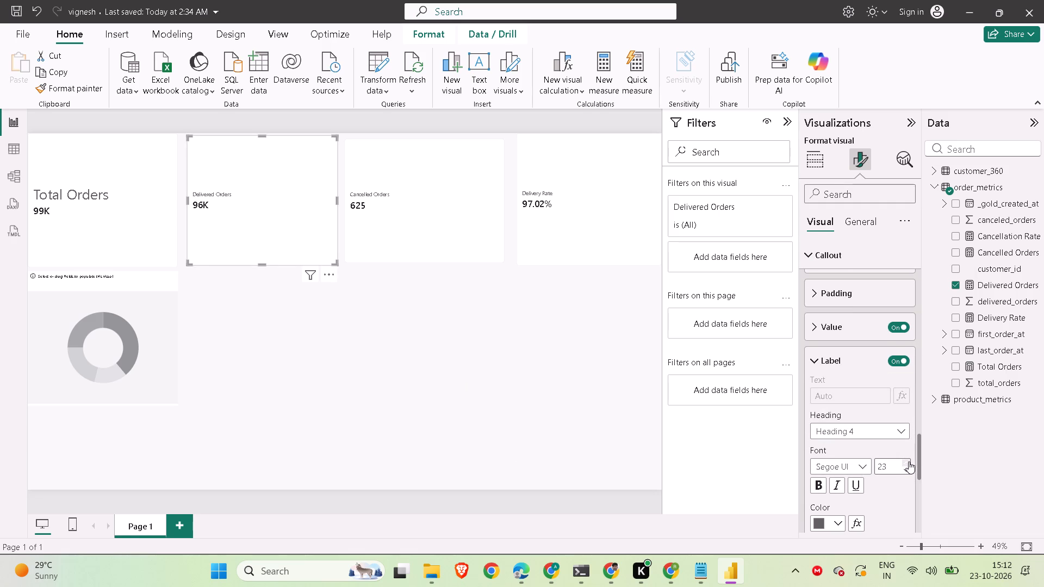
{"action": "triple_click", "coordinate": [909, 461]}
{"action": "double_click", "coordinate": [909, 461]}
{"action": "double_click", "coordinate": [909, 461]}
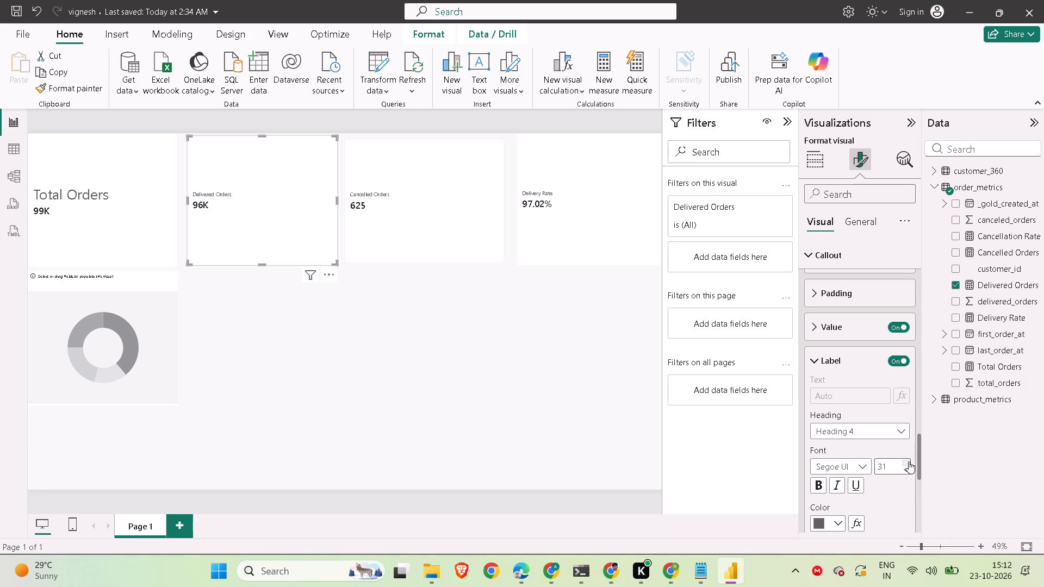
{"action": "left_click", "coordinate": [909, 461]}
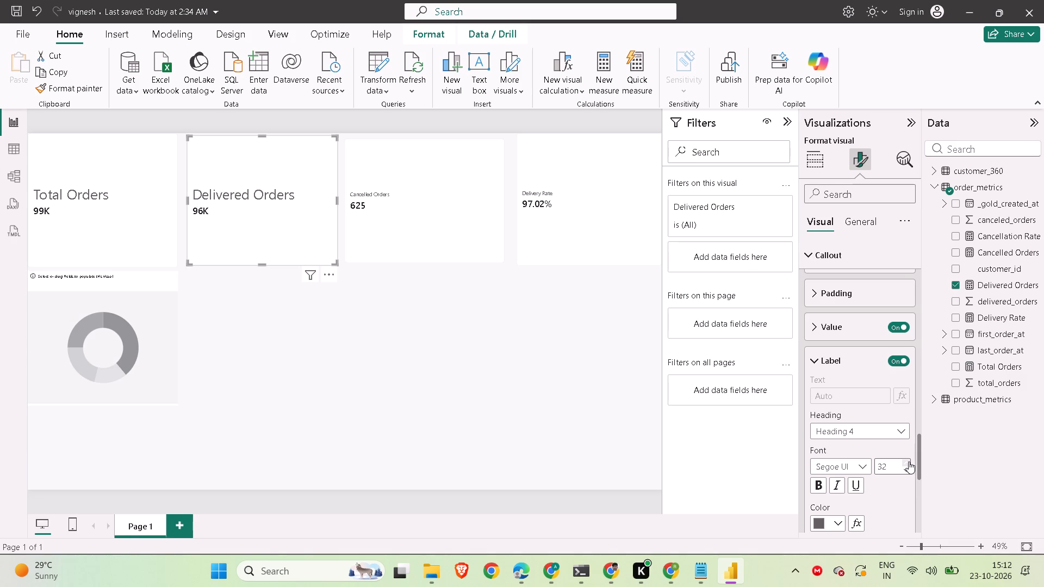
Set the Cancelled Orders card's Callout label font size to 32.
{"action": "left_click", "coordinate": [421, 204]}
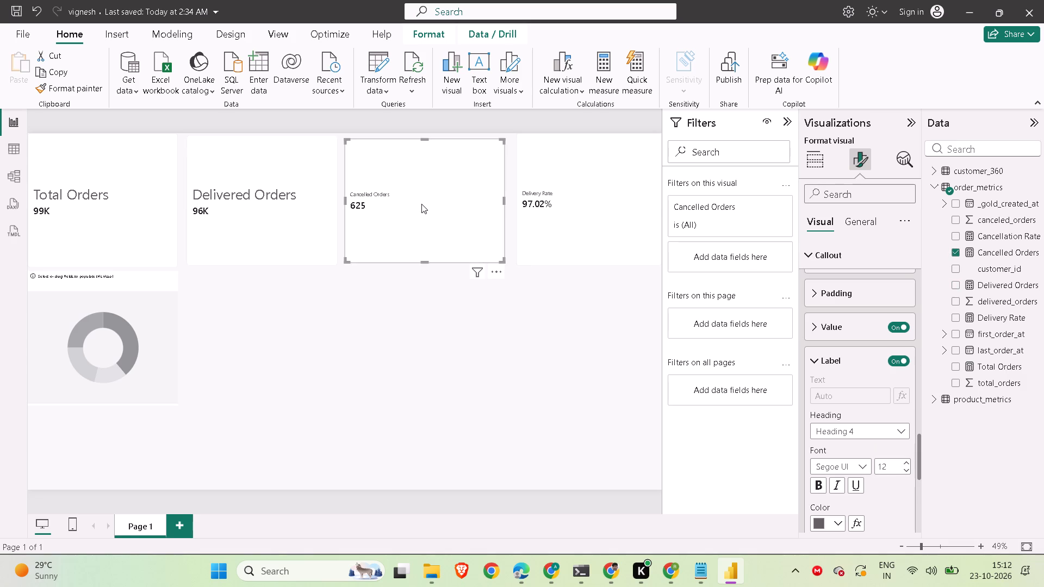
{"action": "triple_click", "coordinate": [908, 464]}
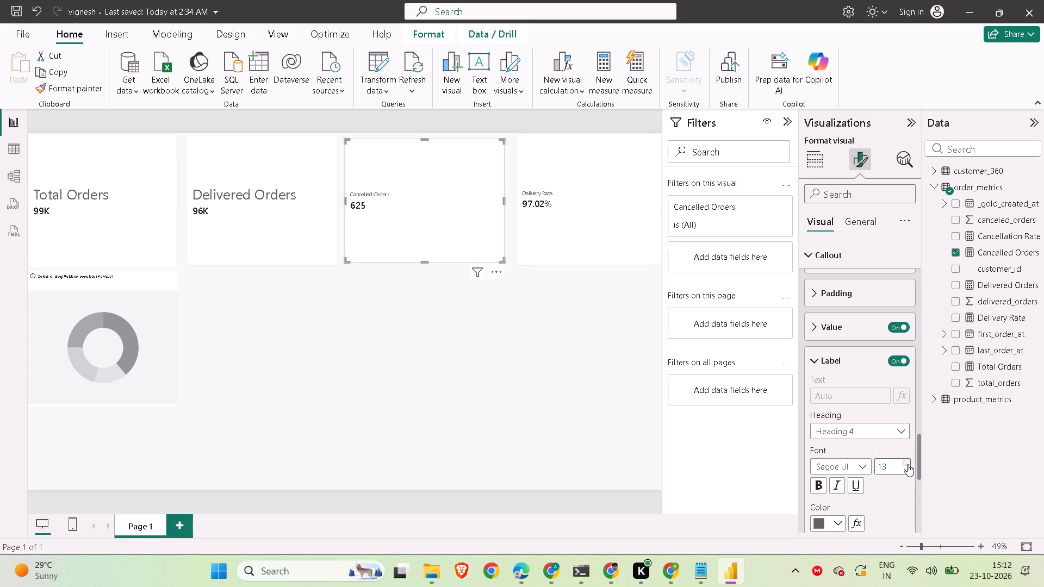
{"action": "triple_click", "coordinate": [908, 464]}
{"action": "triple_click", "coordinate": [908, 464]}
{"action": "triple_click", "coordinate": [908, 464]}
{"action": "triple_click", "coordinate": [908, 464]}
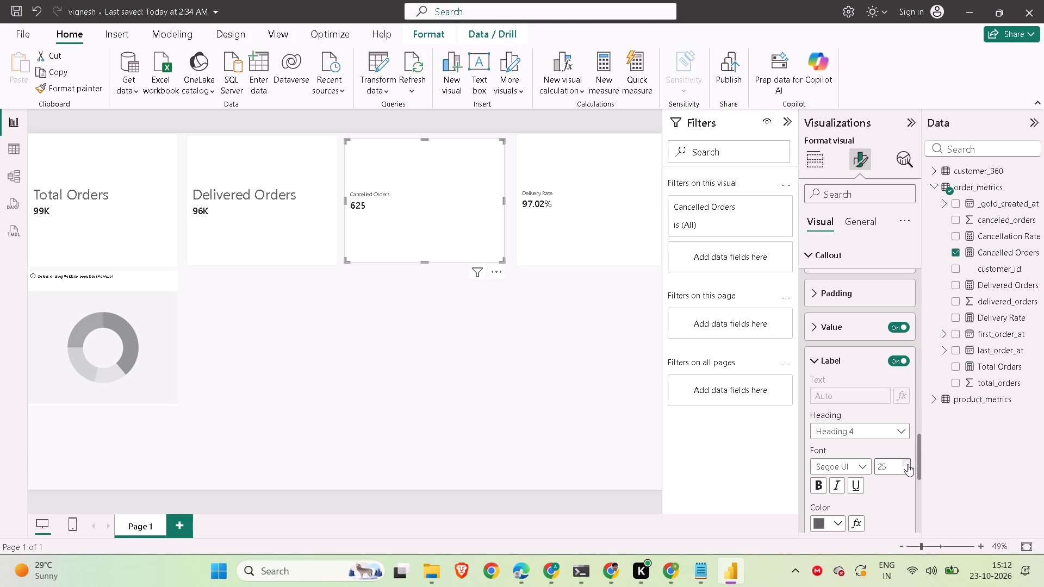
{"action": "triple_click", "coordinate": [908, 464]}
{"action": "left_click", "coordinate": [908, 464]}
{"action": "left_click", "coordinate": [908, 464]}
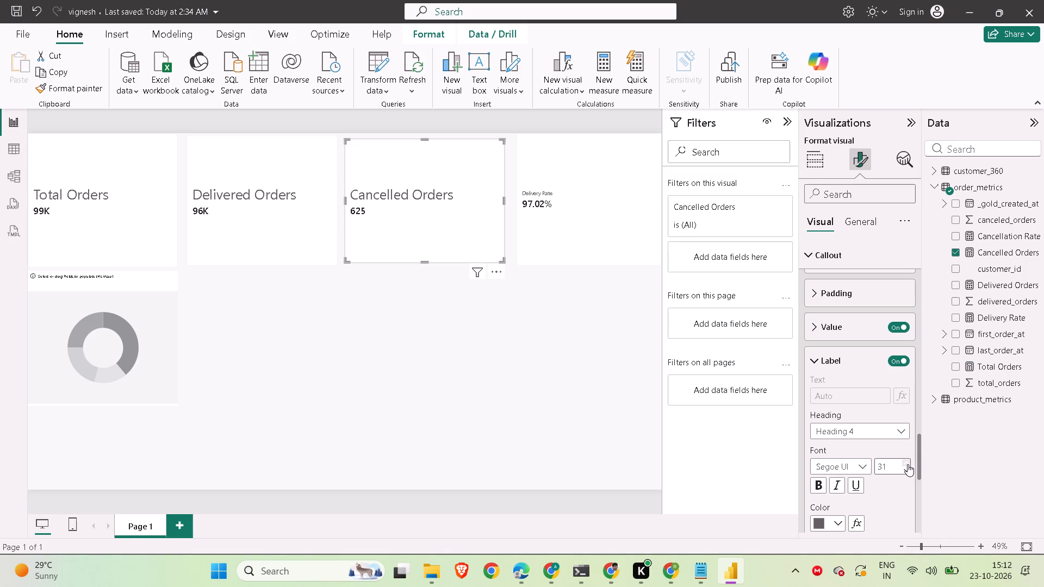
Set the Delivery Rate card's Callout label font size to 32.
{"action": "left_click", "coordinate": [572, 206]}
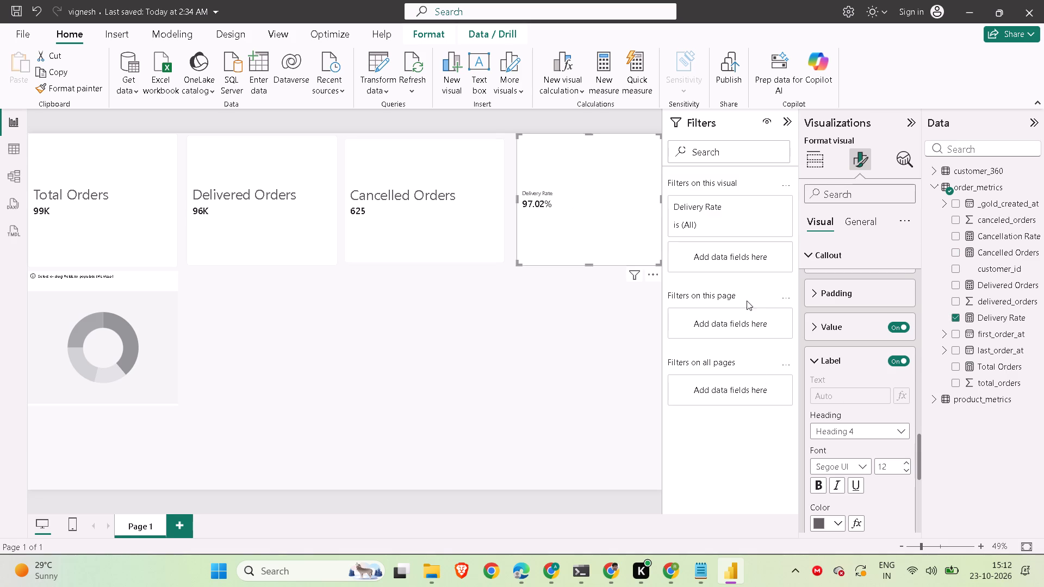
{"action": "triple_click", "coordinate": [906, 465]}
{"action": "triple_click", "coordinate": [906, 465]}
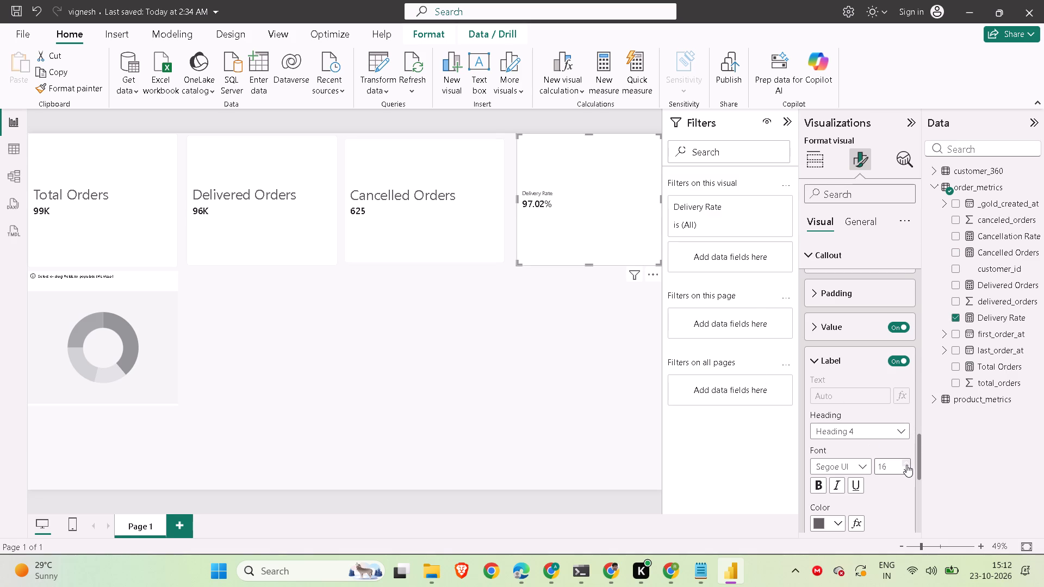
{"action": "triple_click", "coordinate": [906, 465]}
{"action": "triple_click", "coordinate": [906, 465]}
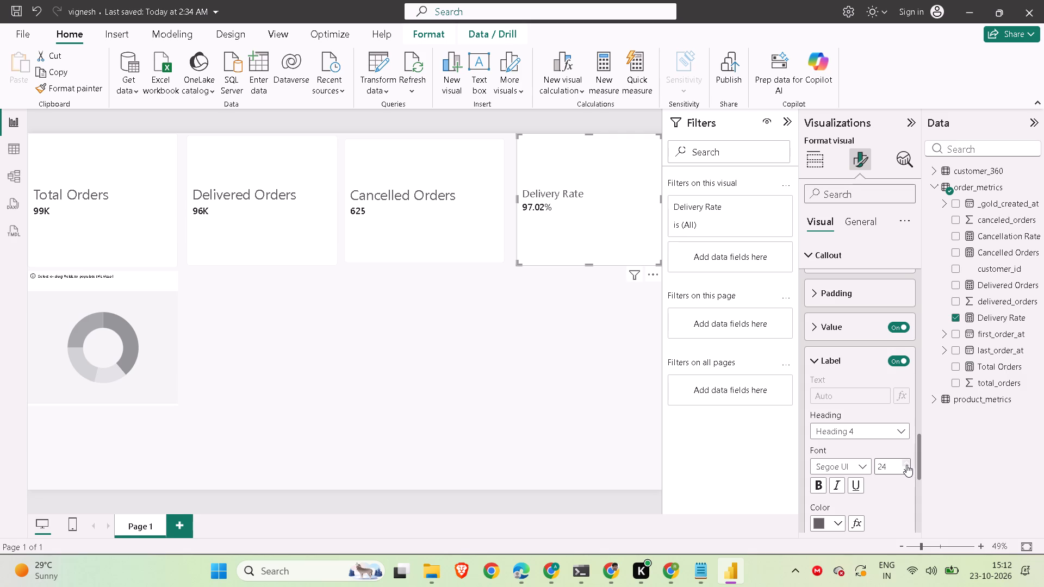
{"action": "triple_click", "coordinate": [906, 465]}
{"action": "left_click", "coordinate": [906, 465]}
{"action": "left_click", "coordinate": [906, 465]}
{"action": "double_click", "coordinate": [906, 465]}
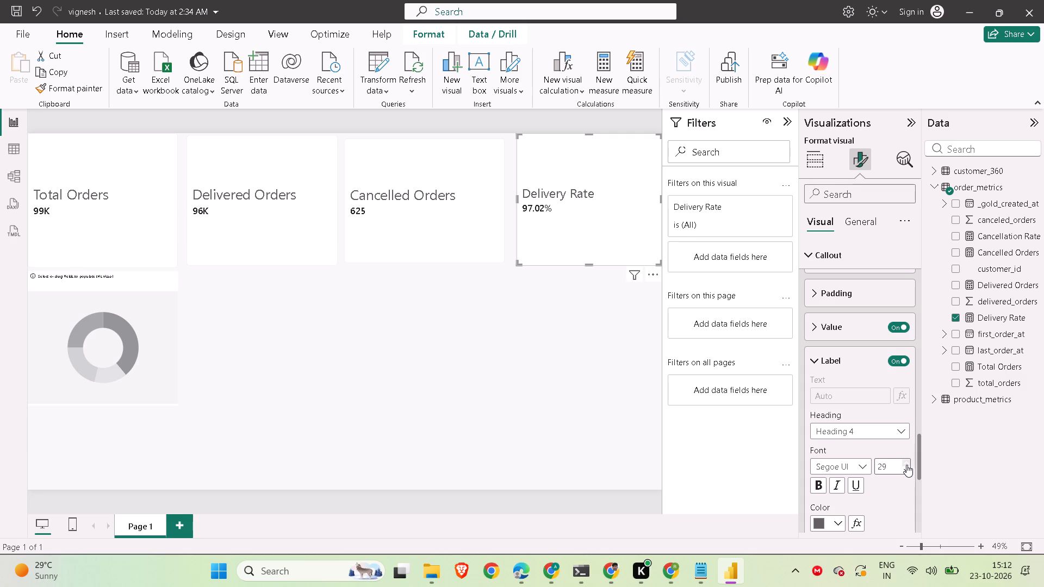
{"action": "left_click", "coordinate": [906, 465]}
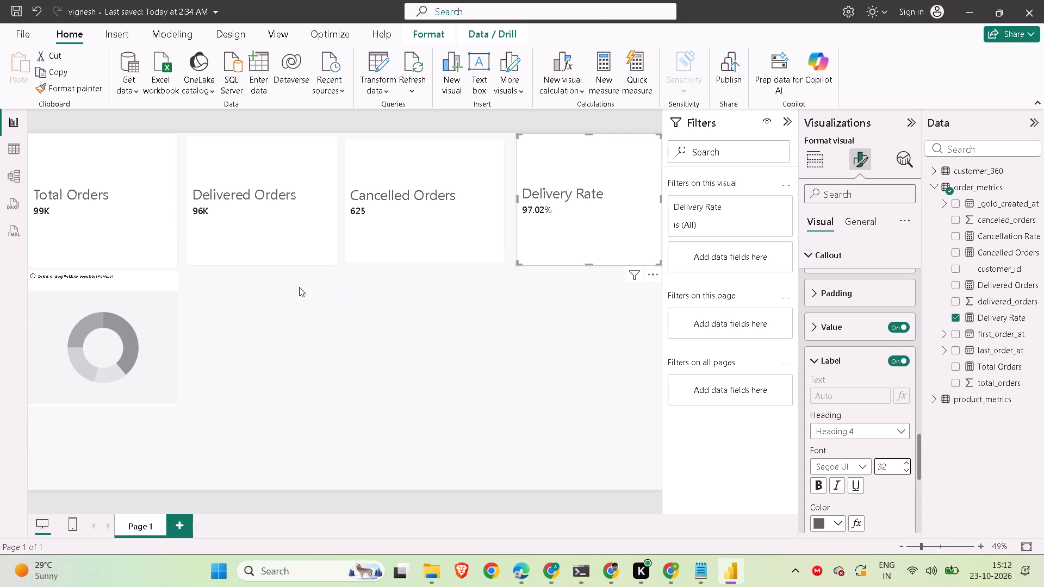
Delete the empty donut chart below the Total Orders card.
{"action": "left_click", "coordinate": [134, 335]}
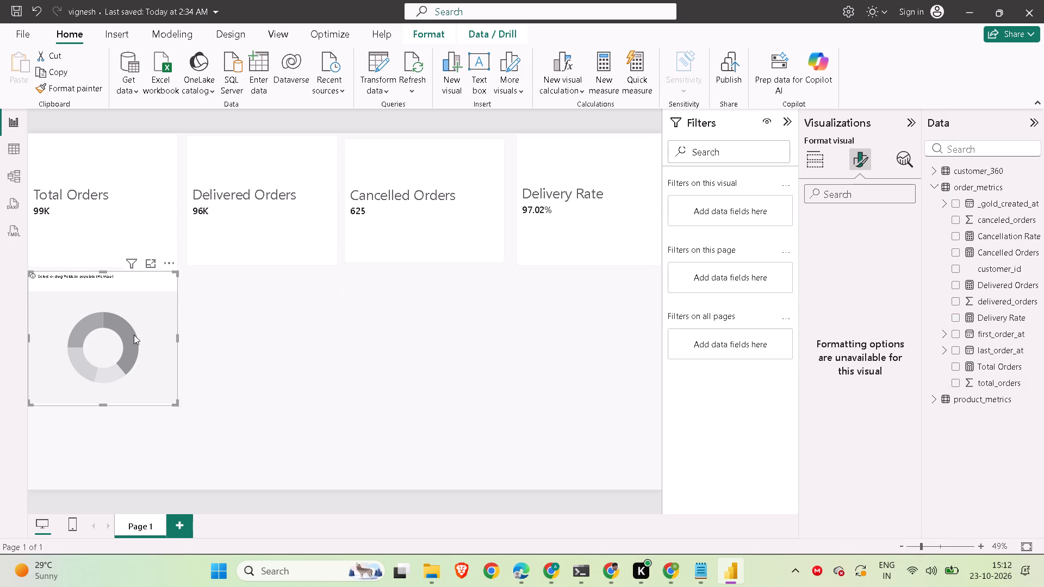
{"action": "key", "text": "Delete"}
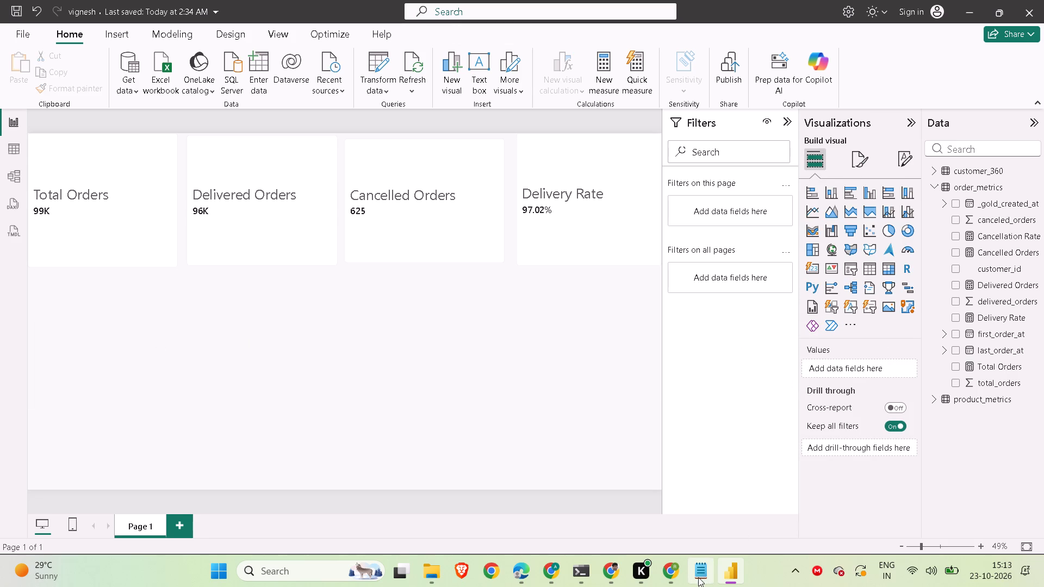
{"action": "left_click", "coordinate": [673, 578]}
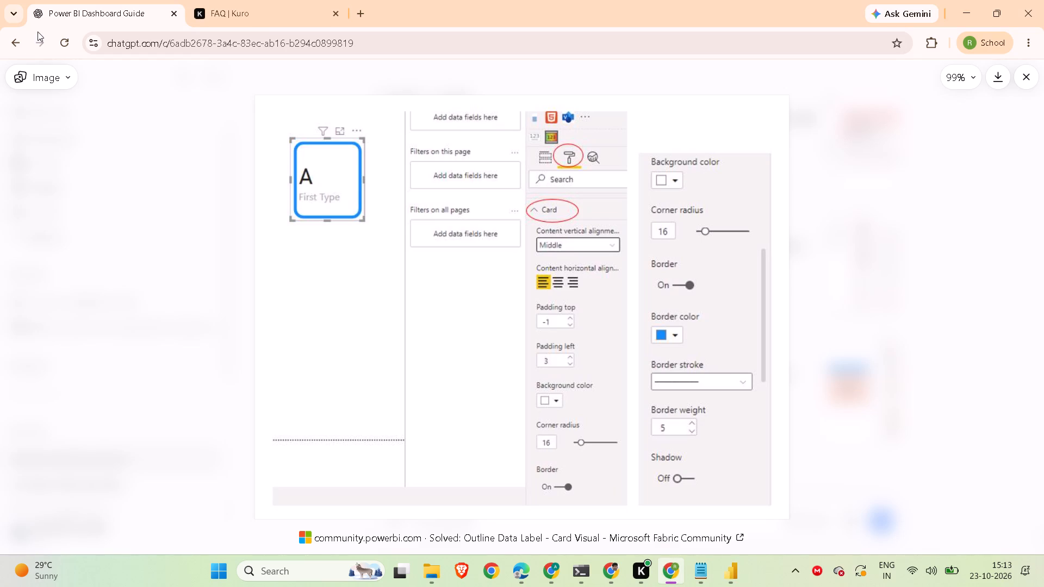
{"action": "left_click", "coordinate": [22, 46]}
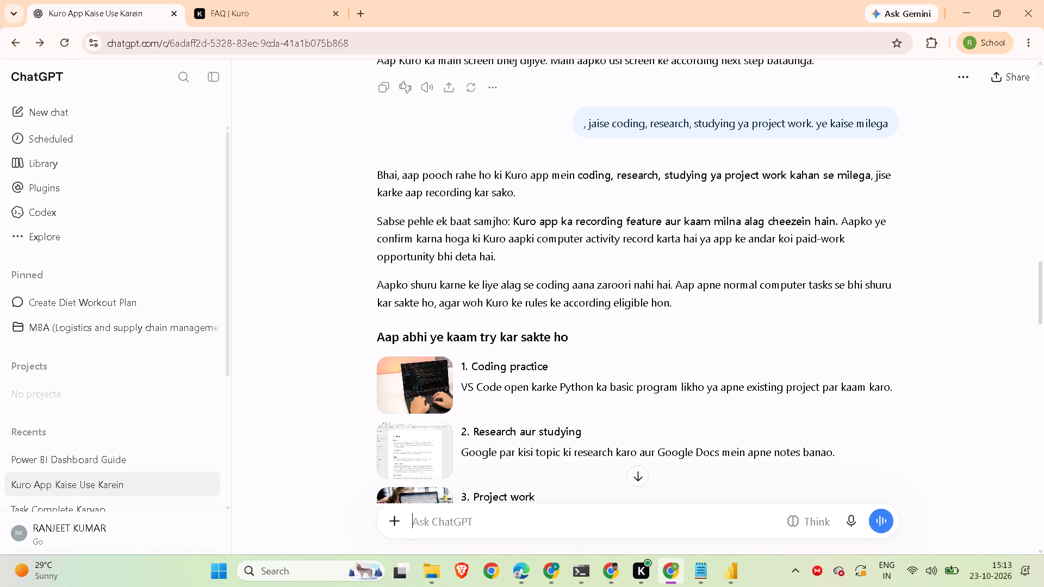
{"action": "scroll", "coordinate": [475, 381], "scroll_direction": "down", "scroll_amount": 18}
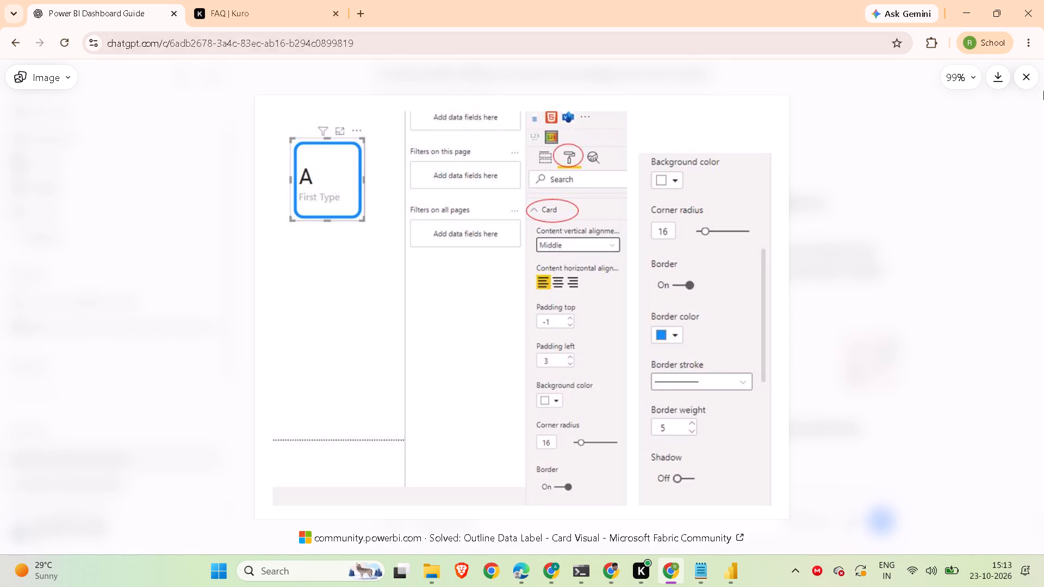
{"action": "left_click", "coordinate": [1028, 77]}
{"action": "scroll", "coordinate": [691, 348], "scroll_direction": "down", "scroll_amount": 5}
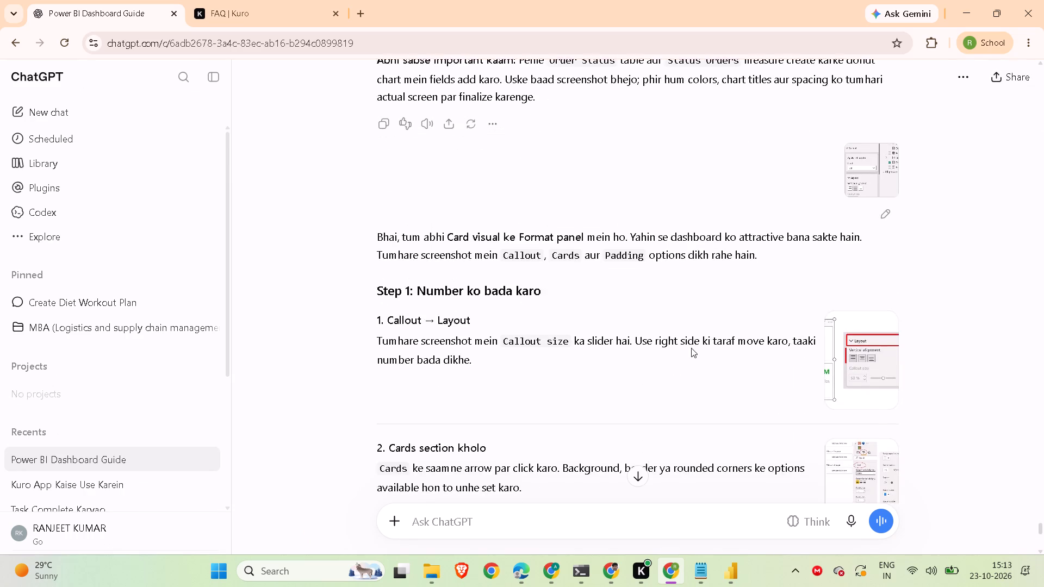
{"action": "scroll", "coordinate": [691, 348], "scroll_direction": "down", "scroll_amount": 12}
{"action": "scroll", "coordinate": [573, 313], "scroll_direction": "up", "scroll_amount": 1}
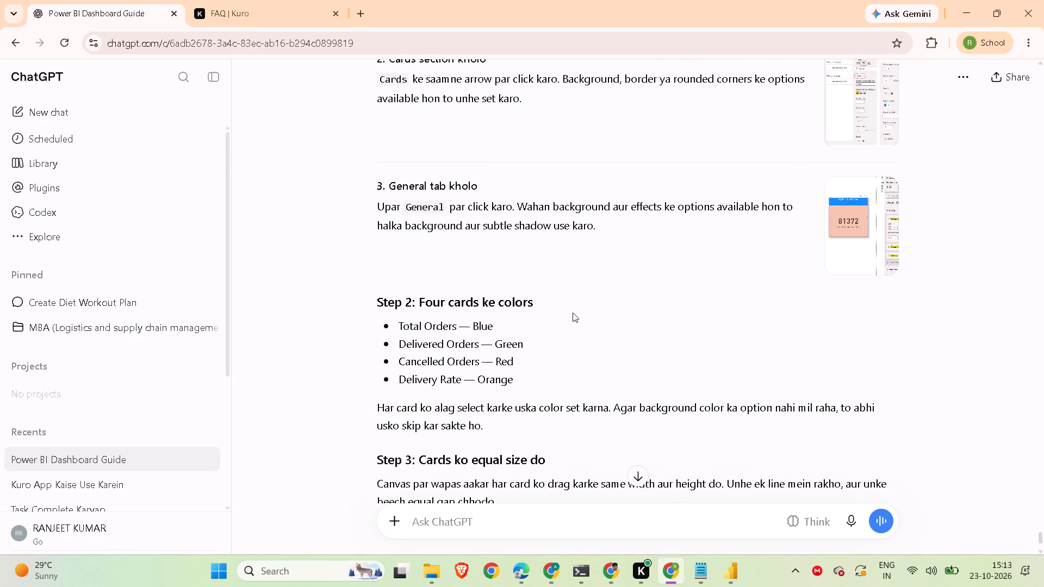
{"action": "scroll", "coordinate": [573, 313], "scroll_direction": "up", "scroll_amount": 1}
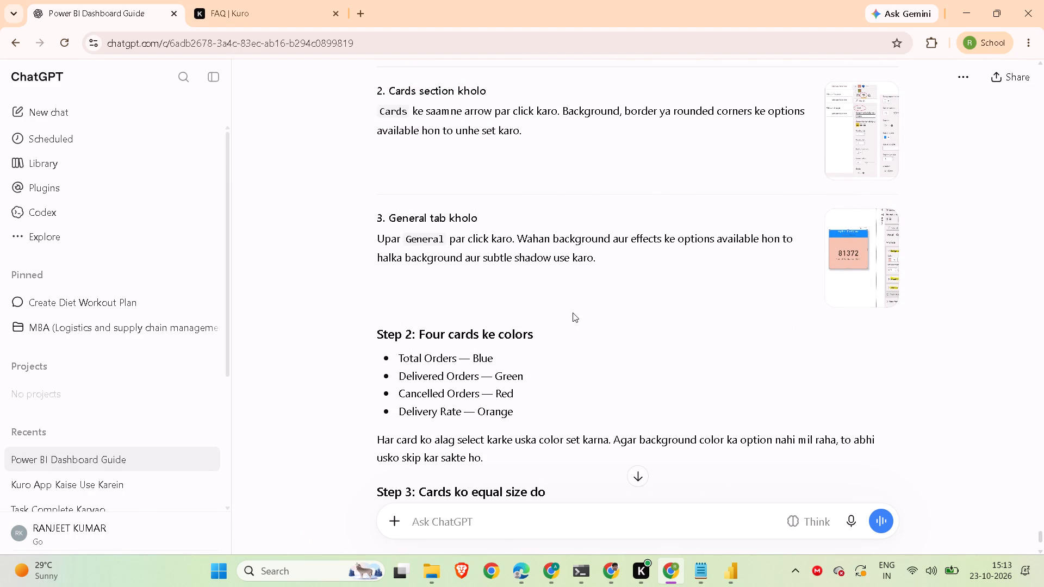
{"action": "scroll", "coordinate": [573, 313], "scroll_direction": "up", "scroll_amount": 2}
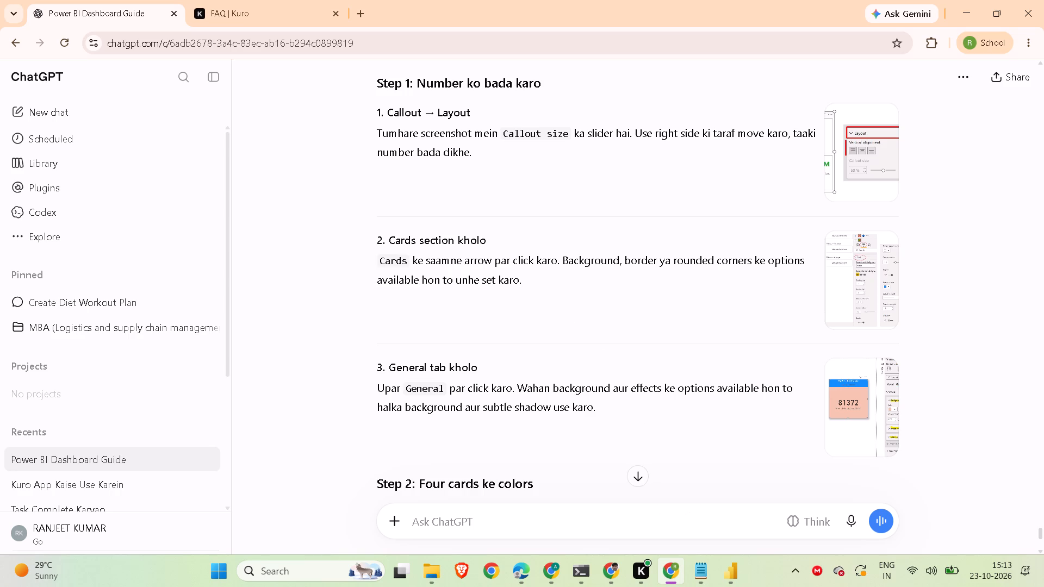
Back in Power BI, set the corner radius of the Total Orders card's rounded rectangle shape to 4 px.
{"action": "left_click", "coordinate": [725, 564]}
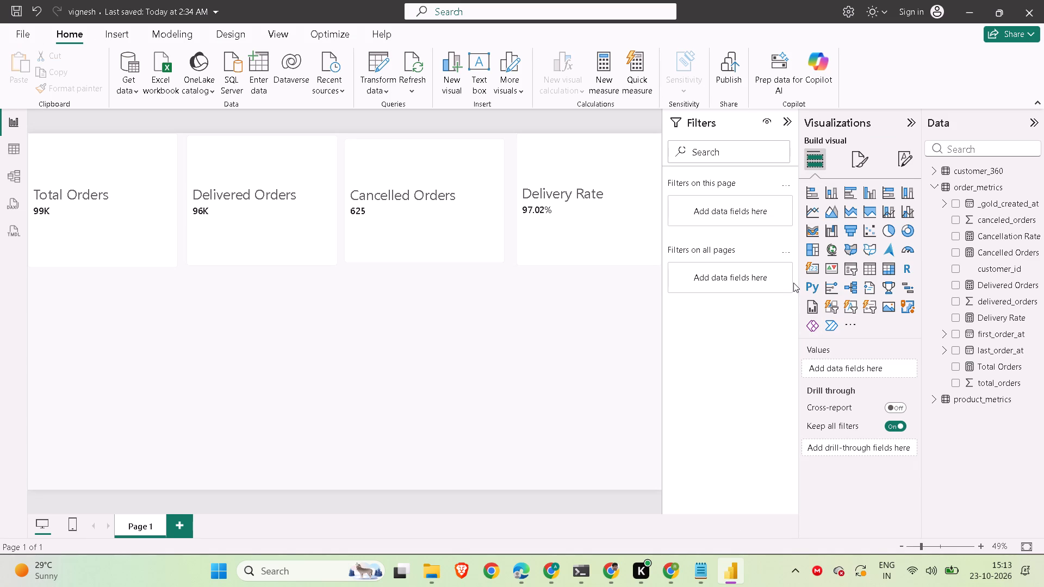
{"action": "left_click", "coordinate": [167, 188]}
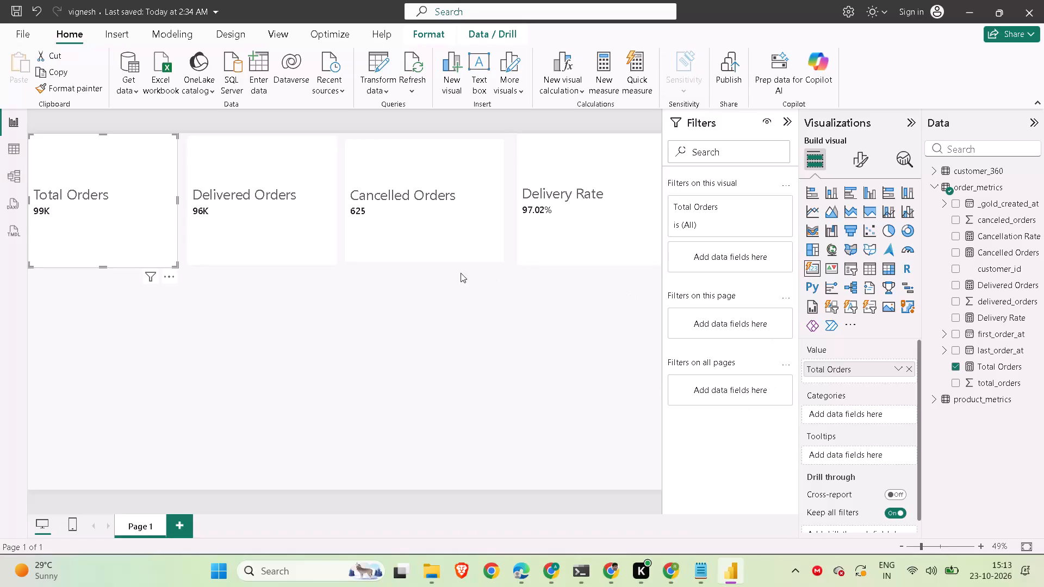
{"action": "scroll", "coordinate": [779, 410], "scroll_direction": "down", "scroll_amount": 2}
{"action": "scroll", "coordinate": [861, 418], "scroll_direction": "down", "scroll_amount": 2}
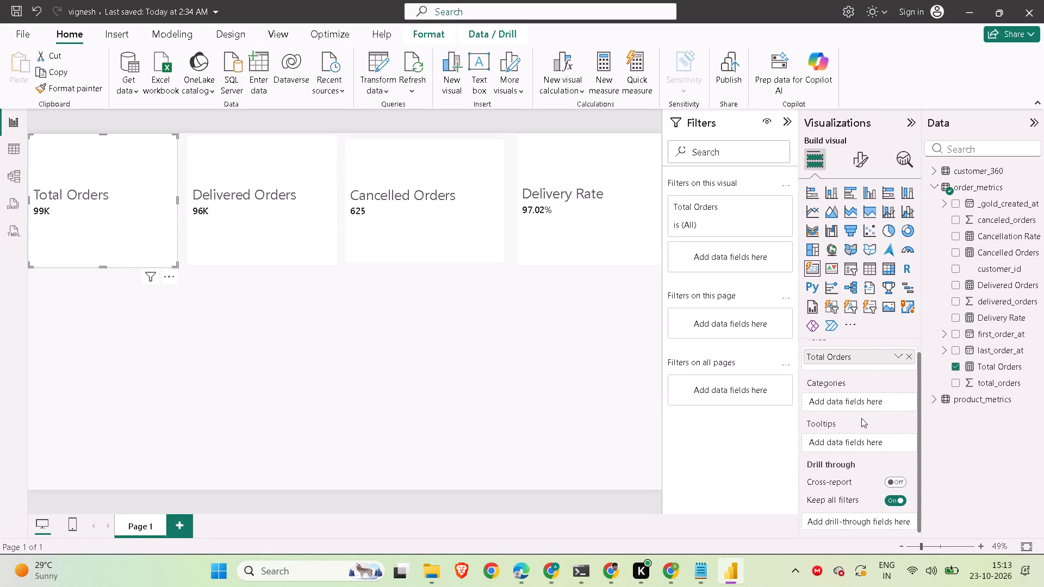
{"action": "left_click", "coordinate": [857, 159]}
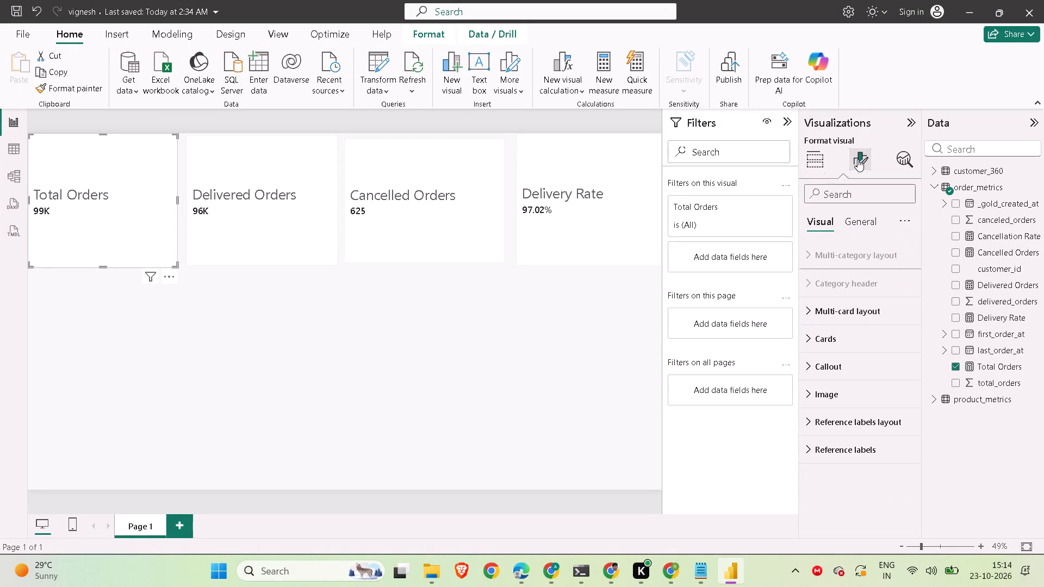
{"action": "left_click", "coordinate": [817, 344]}
{"action": "scroll", "coordinate": [817, 344], "scroll_direction": "down", "scroll_amount": 2}
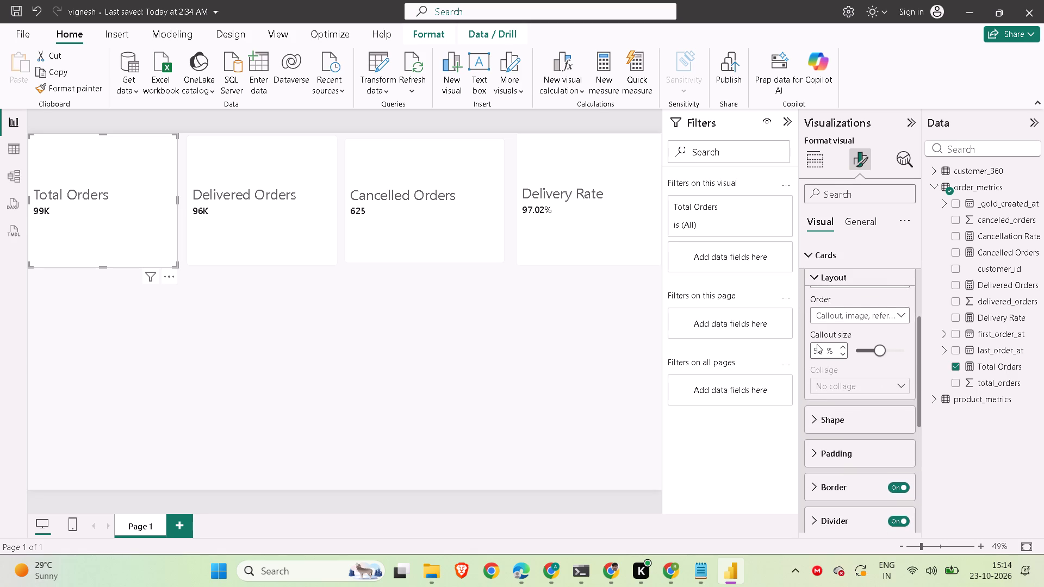
{"action": "left_click", "coordinate": [818, 432]}
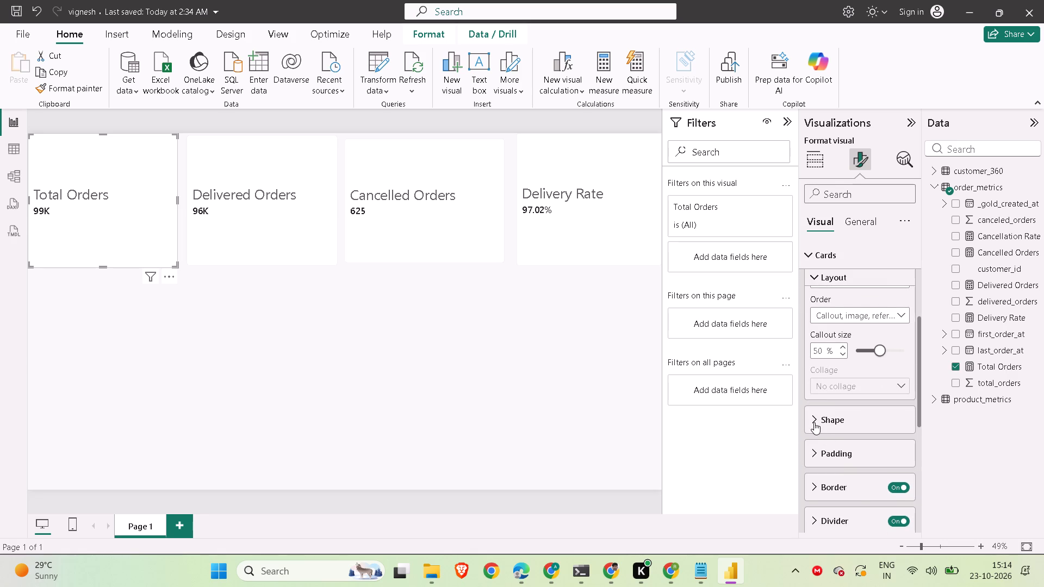
{"action": "left_click", "coordinate": [814, 422]}
{"action": "scroll", "coordinate": [819, 461], "scroll_direction": "down", "scroll_amount": 1}
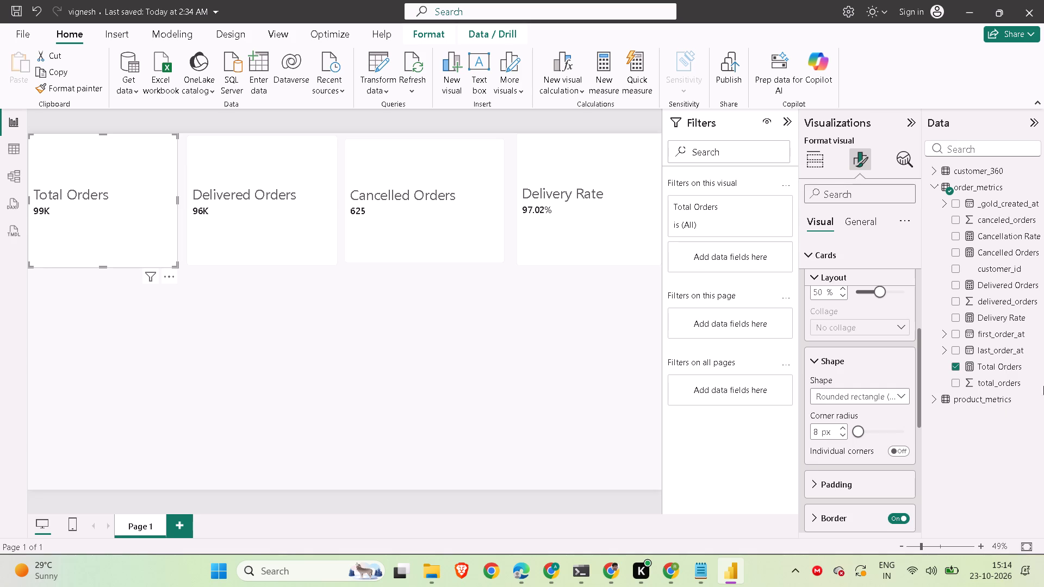
{"action": "left_click", "coordinate": [842, 435]}
{"action": "left_click", "coordinate": [842, 435]}
{"action": "left_click", "coordinate": [842, 435]}
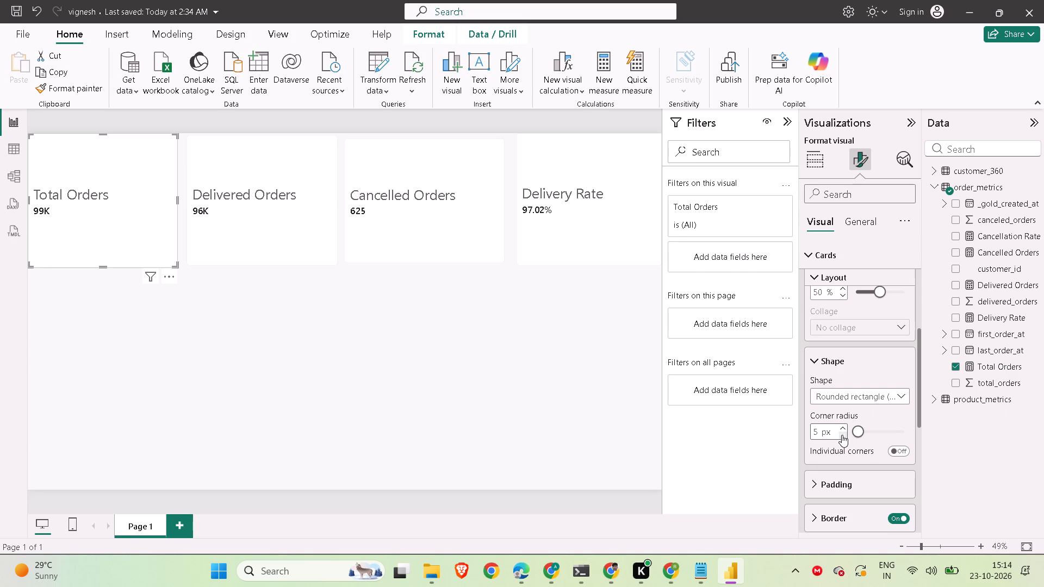
{"action": "left_click", "coordinate": [842, 435]}
{"action": "left_click", "coordinate": [101, 222]}
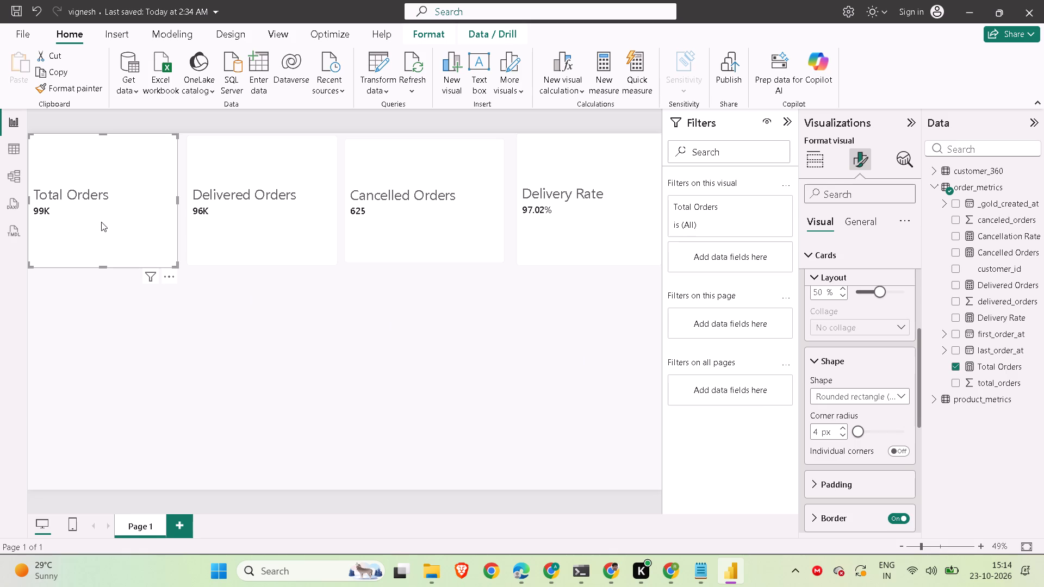
{"action": "left_click", "coordinate": [102, 304]}
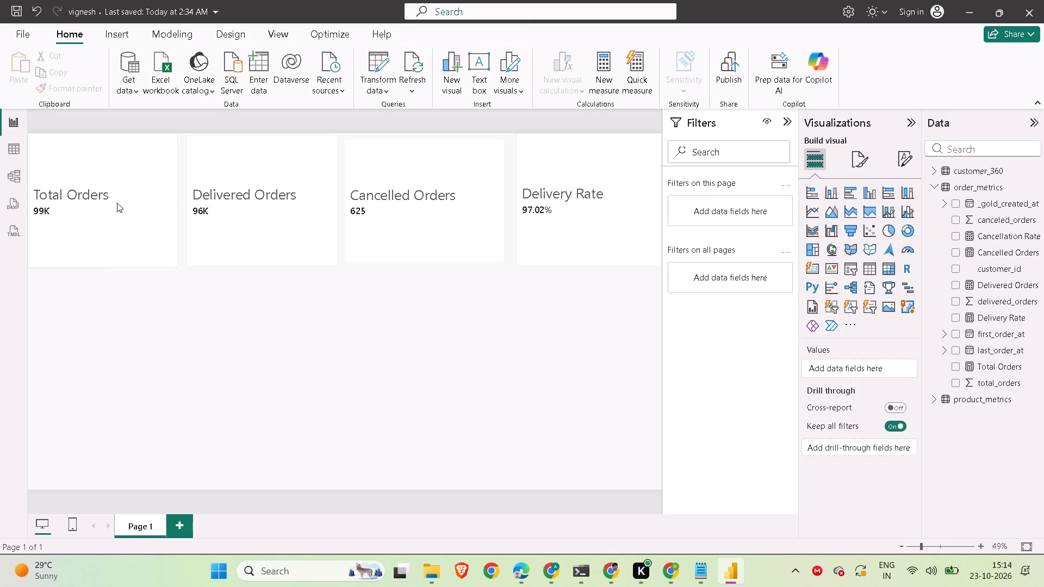
Turn on the Callout background for the Total Orders card.
{"action": "left_click", "coordinate": [117, 203]}
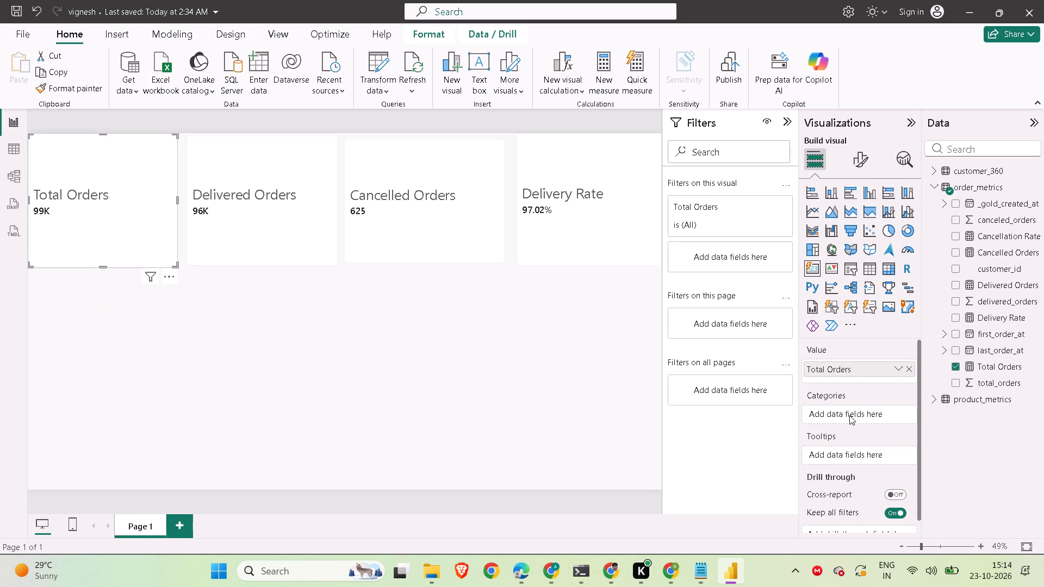
{"action": "scroll", "coordinate": [849, 415], "scroll_direction": "down", "scroll_amount": 1}
{"action": "scroll", "coordinate": [849, 415], "scroll_direction": "up", "scroll_amount": 3}
{"action": "left_click", "coordinate": [860, 159]}
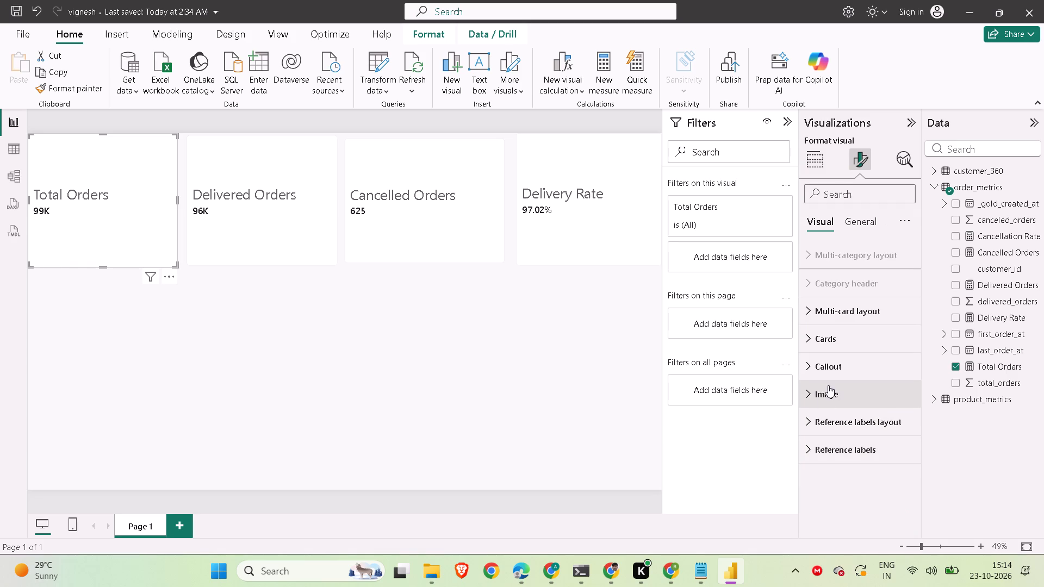
{"action": "left_click", "coordinate": [812, 413]}
{"action": "scroll", "coordinate": [824, 447], "scroll_direction": "down", "scroll_amount": 1}
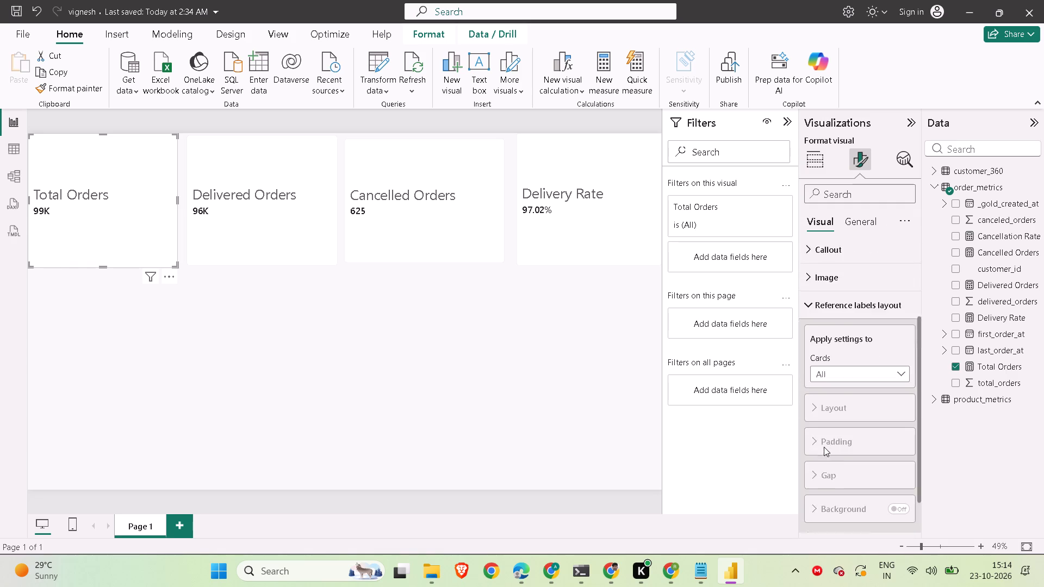
{"action": "scroll", "coordinate": [824, 447], "scroll_direction": "down", "scroll_amount": 1}
{"action": "left_click", "coordinate": [812, 476]}
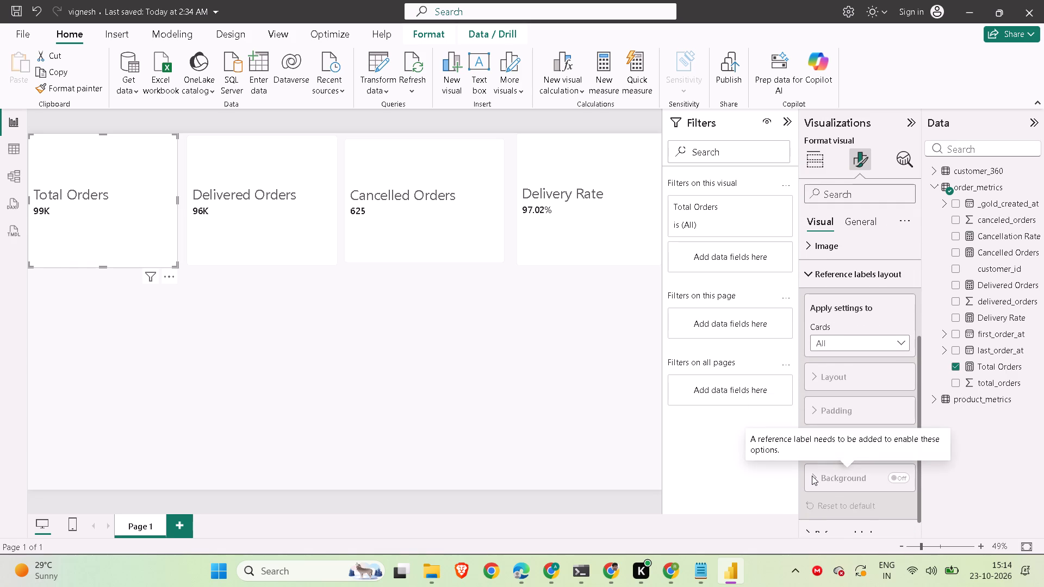
{"action": "scroll", "coordinate": [834, 338], "scroll_direction": "up", "scroll_amount": 1}
{"action": "left_click", "coordinate": [819, 310]}
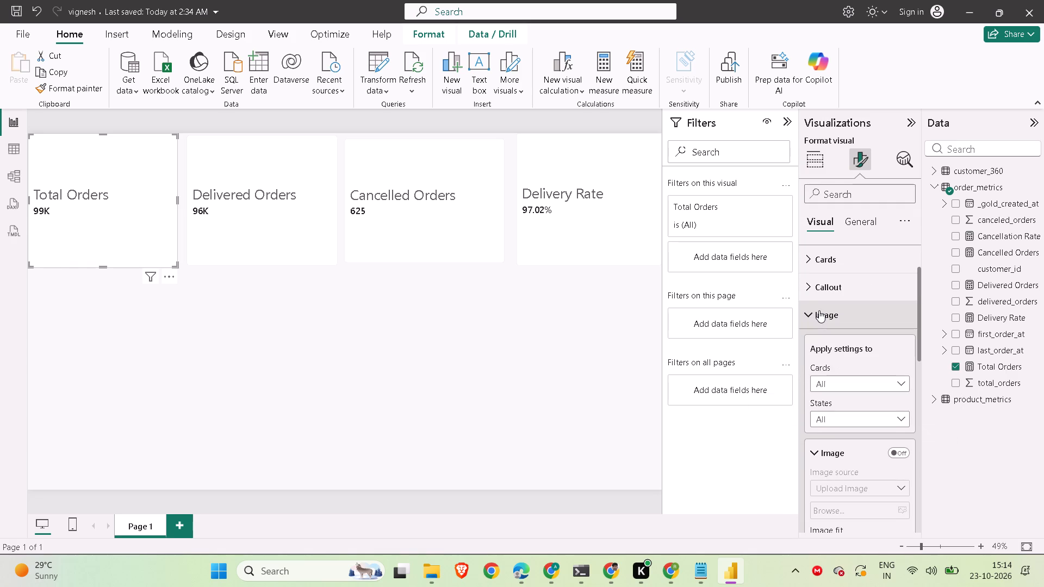
{"action": "left_click", "coordinate": [819, 295]}
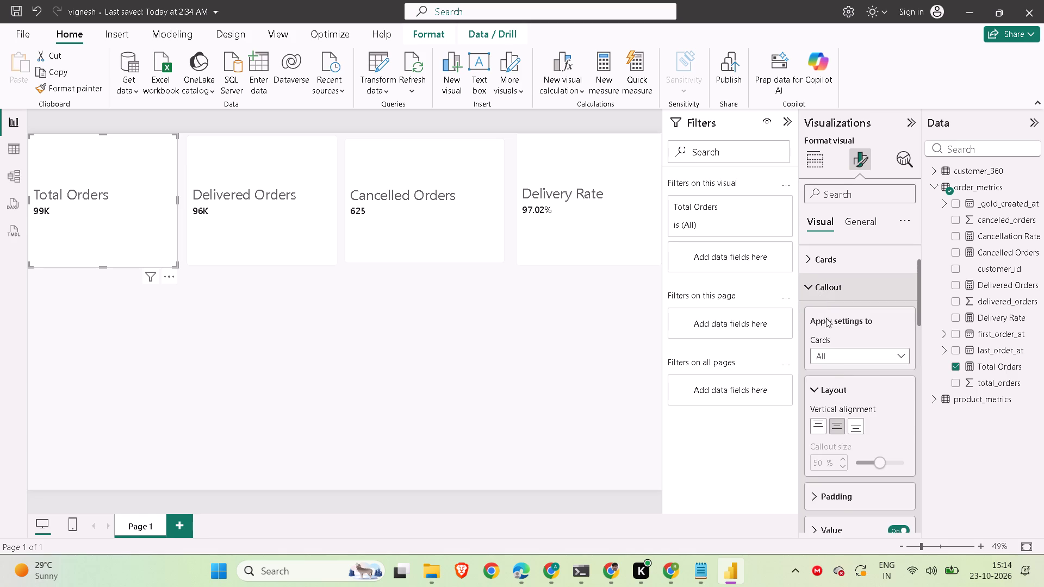
{"action": "scroll", "coordinate": [834, 386], "scroll_direction": "down", "scroll_amount": 2}
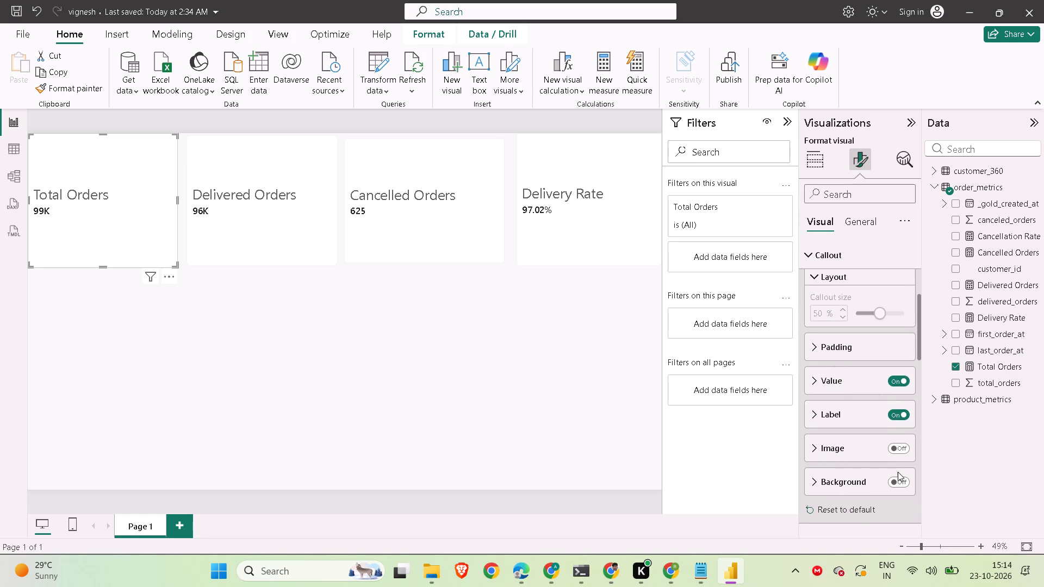
{"action": "left_click", "coordinate": [901, 481]}
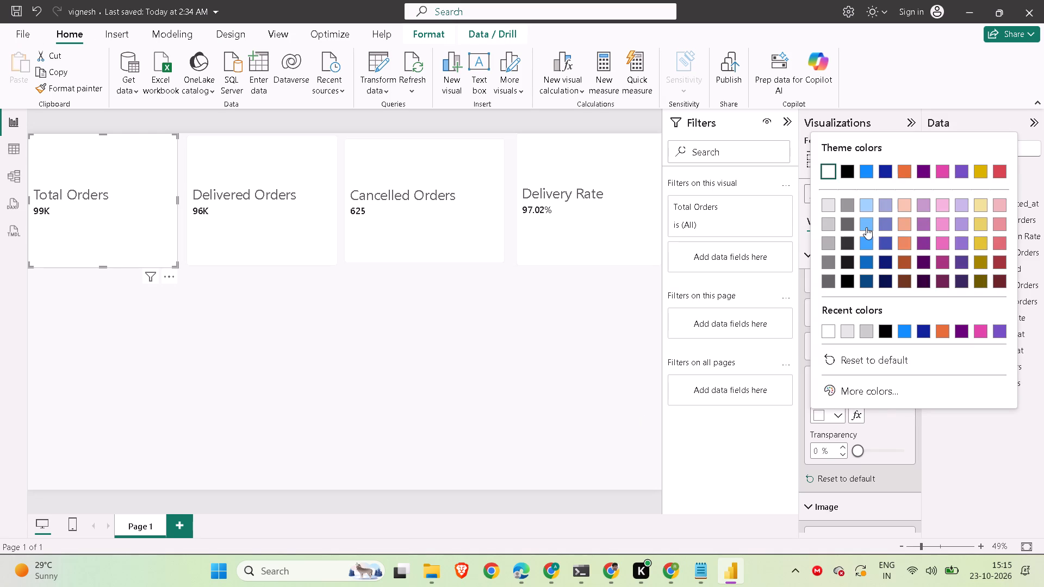
{"action": "left_click", "coordinate": [866, 227]}
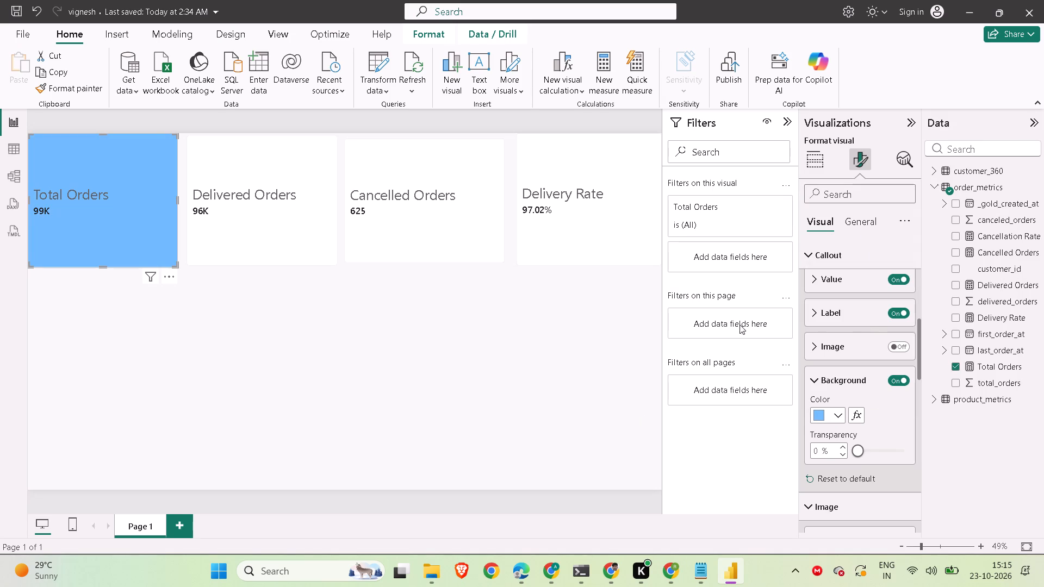
Recheck the suggested card colors in ChatGPT in Chrome, and back in Power BI turn on the Delivered Orders card's Callout background.
{"action": "left_click", "coordinate": [289, 196]}
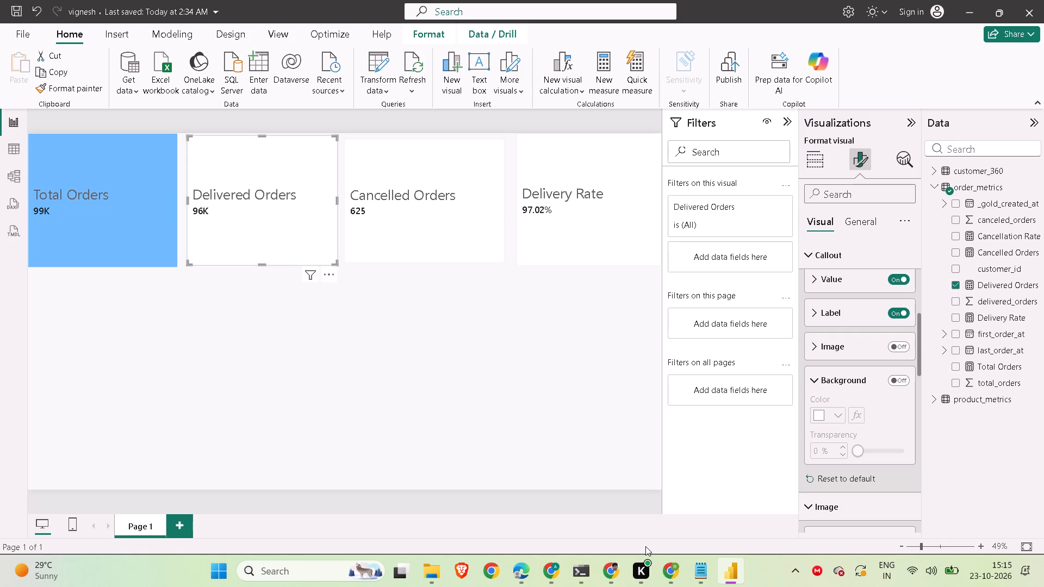
{"action": "left_click", "coordinate": [674, 576]}
{"action": "scroll", "coordinate": [591, 415], "scroll_direction": "down", "scroll_amount": 1}
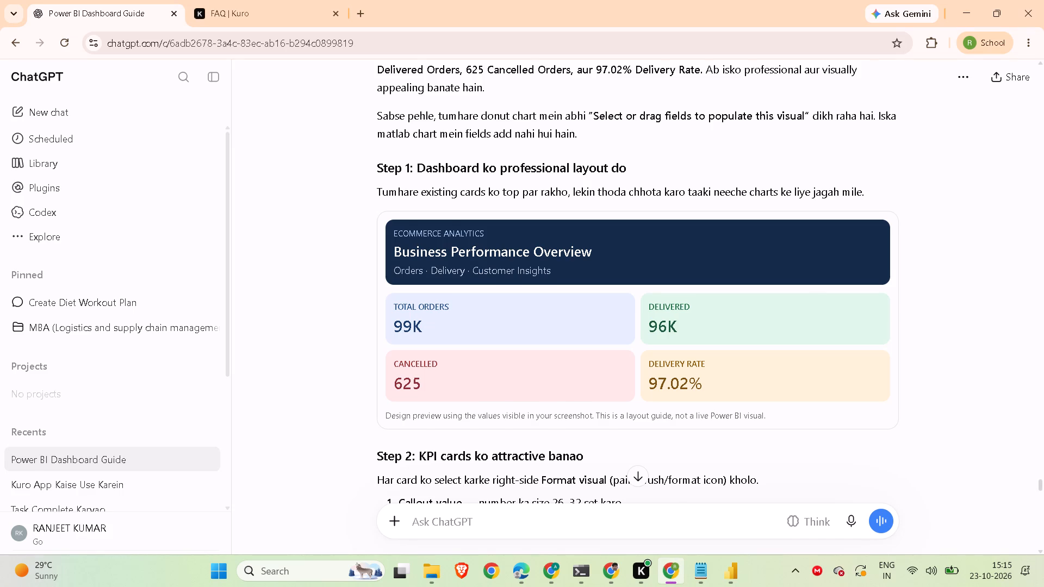
{"action": "scroll", "coordinate": [591, 415], "scroll_direction": "down", "scroll_amount": 1}
{"action": "left_click", "coordinate": [731, 585]}
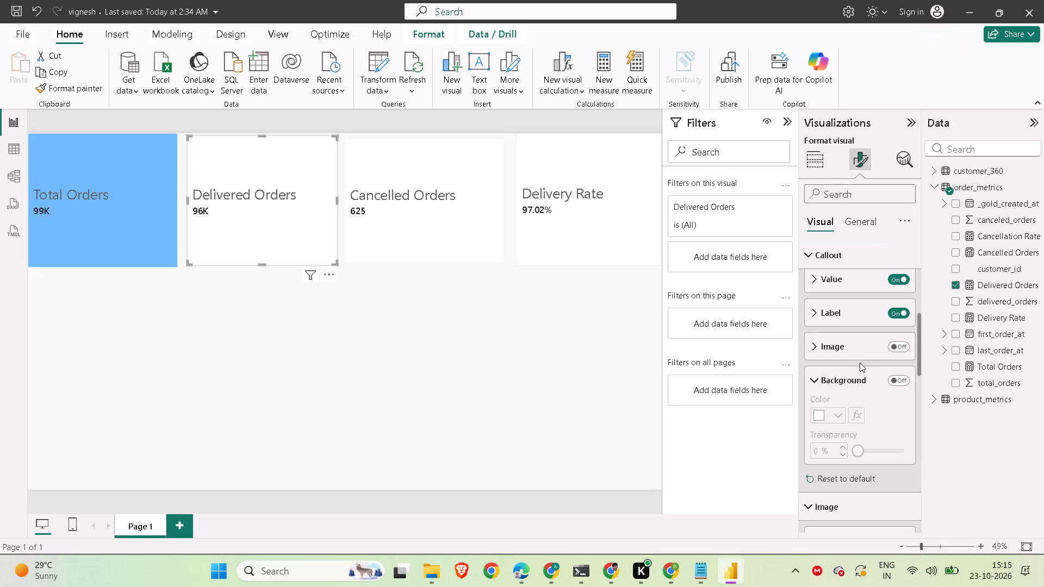
{"action": "left_click", "coordinate": [836, 415]}
{"action": "scroll", "coordinate": [840, 435], "scroll_direction": "down", "scroll_amount": 1}
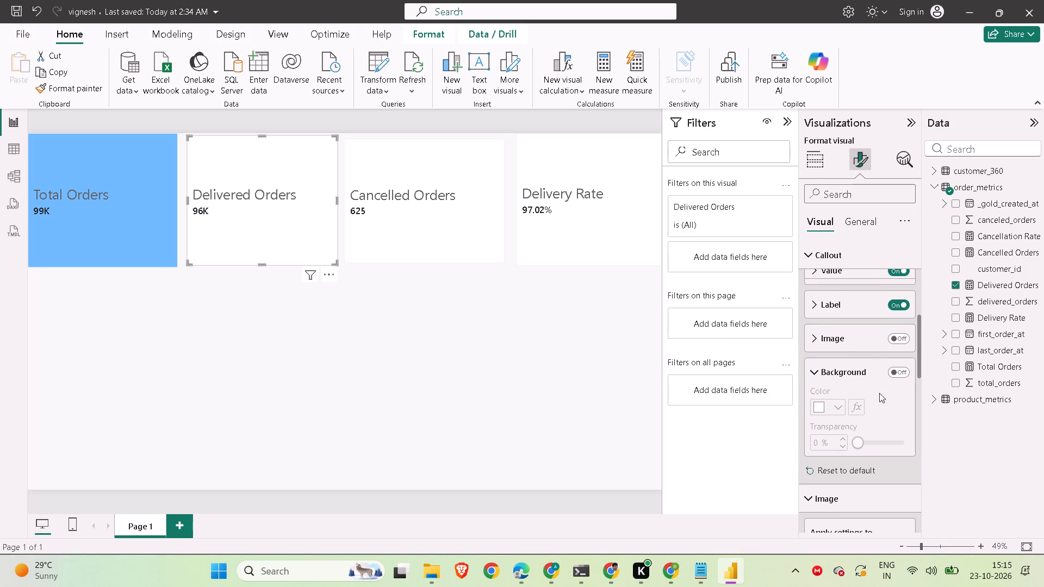
{"action": "left_click", "coordinate": [905, 372]}
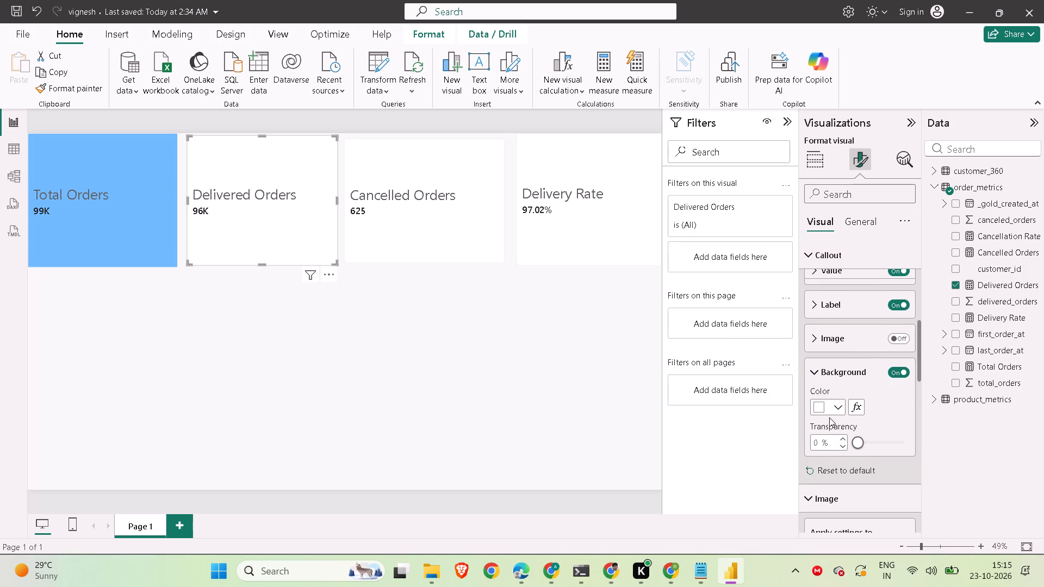
Set the Delivered Orders card's Callout background to the custom light green #BED8B1.
{"action": "left_click", "coordinate": [837, 414]}
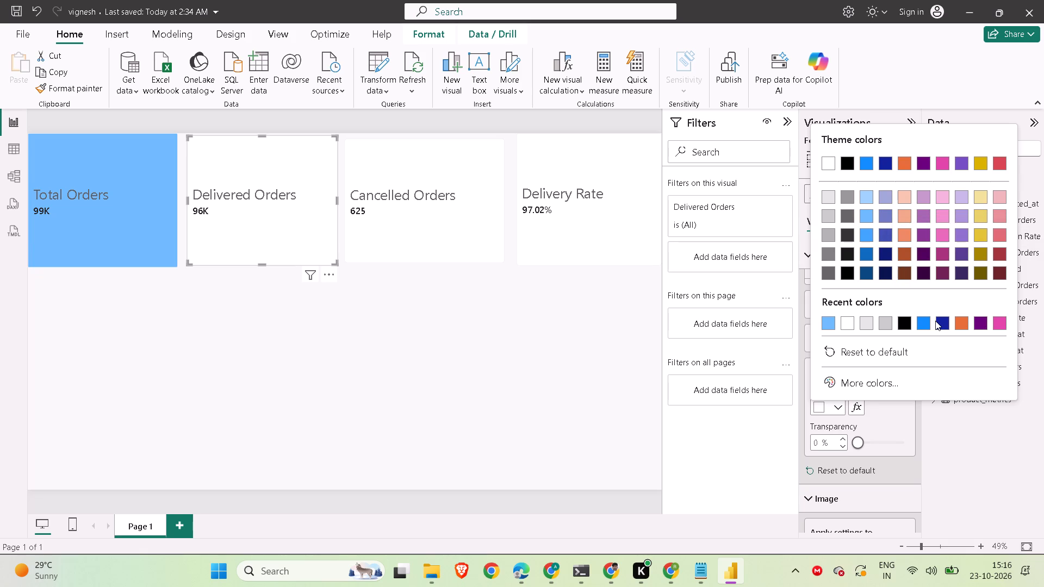
{"action": "scroll", "coordinate": [935, 321], "scroll_direction": "down", "scroll_amount": 1}
{"action": "scroll", "coordinate": [949, 238], "scroll_direction": "left", "scroll_amount": 2}
{"action": "left_click", "coordinate": [879, 386]}
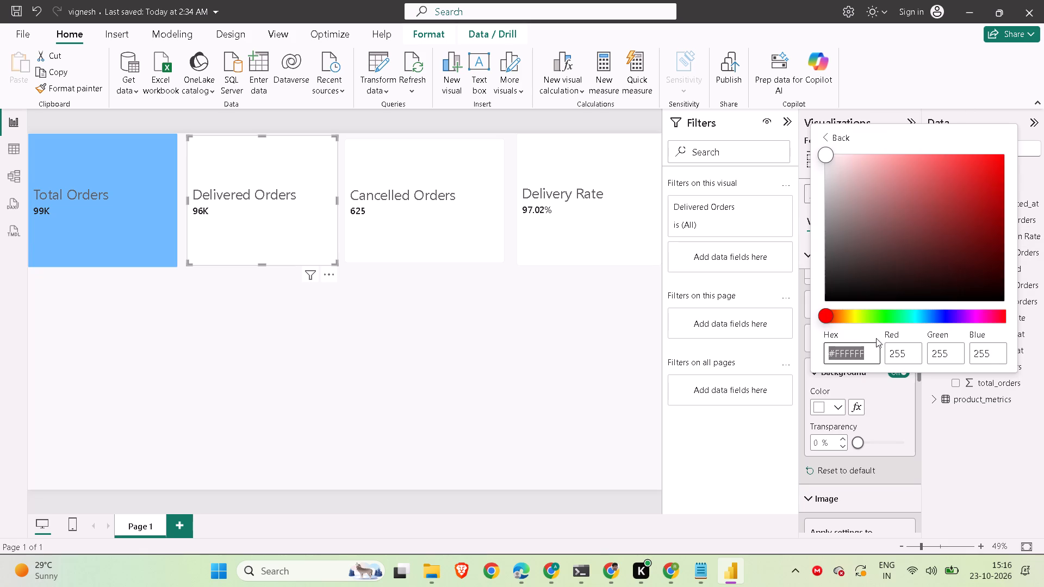
{"action": "left_click", "coordinate": [875, 321]}
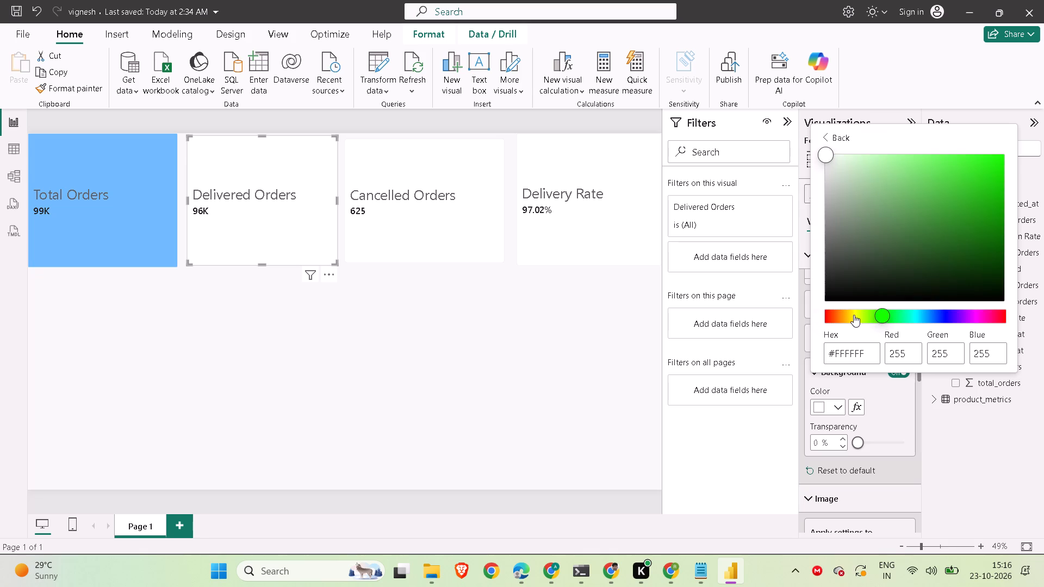
{"action": "left_click", "coordinate": [867, 311]}
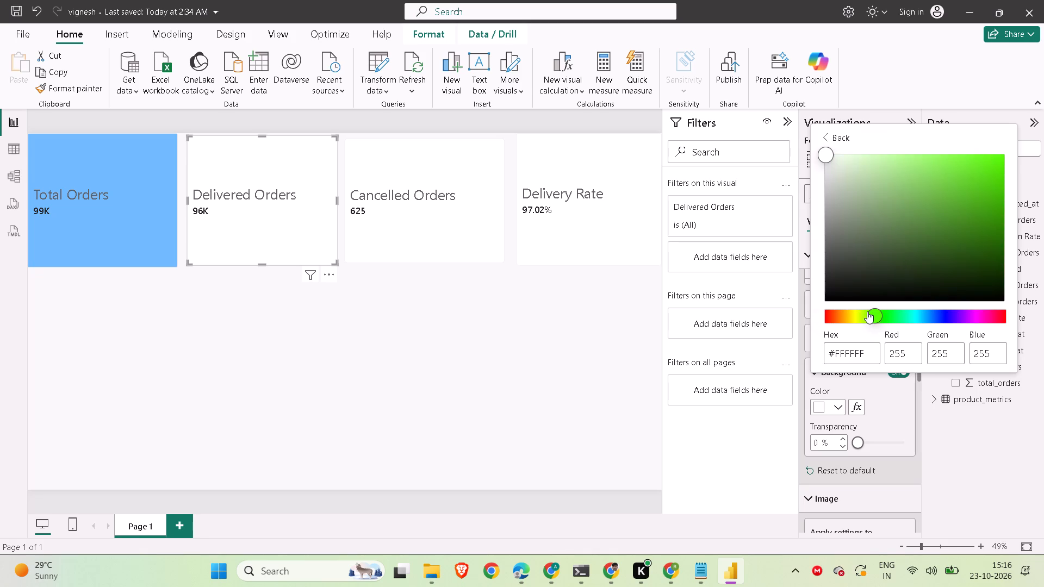
{"action": "left_click", "coordinate": [863, 314]}
{"action": "left_click", "coordinate": [863, 314]}
{"action": "left_click", "coordinate": [863, 314]}
{"action": "left_click", "coordinate": [890, 202]}
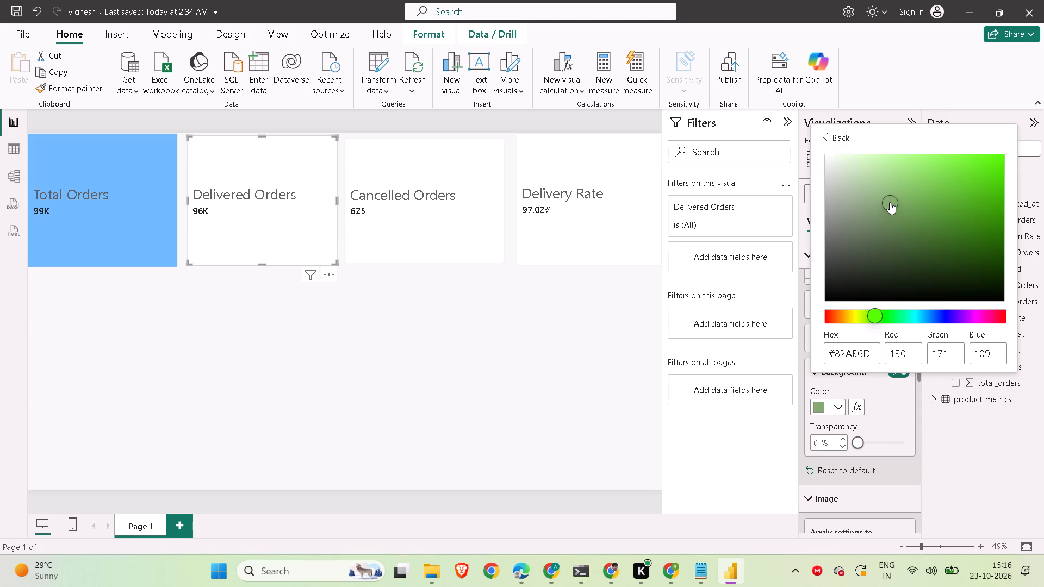
{"action": "left_click", "coordinate": [857, 176]}
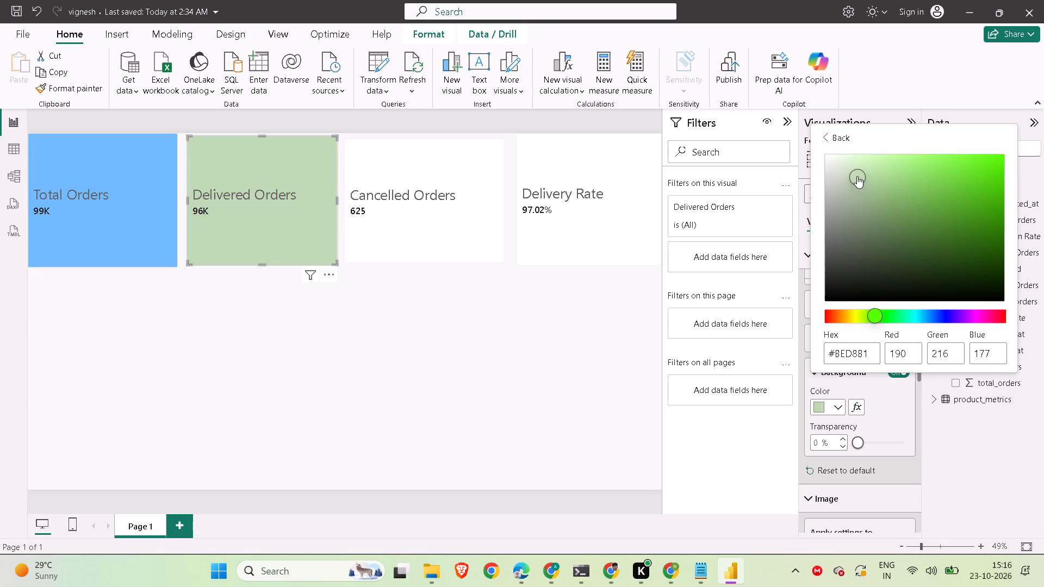
{"action": "left_click", "coordinate": [557, 332]}
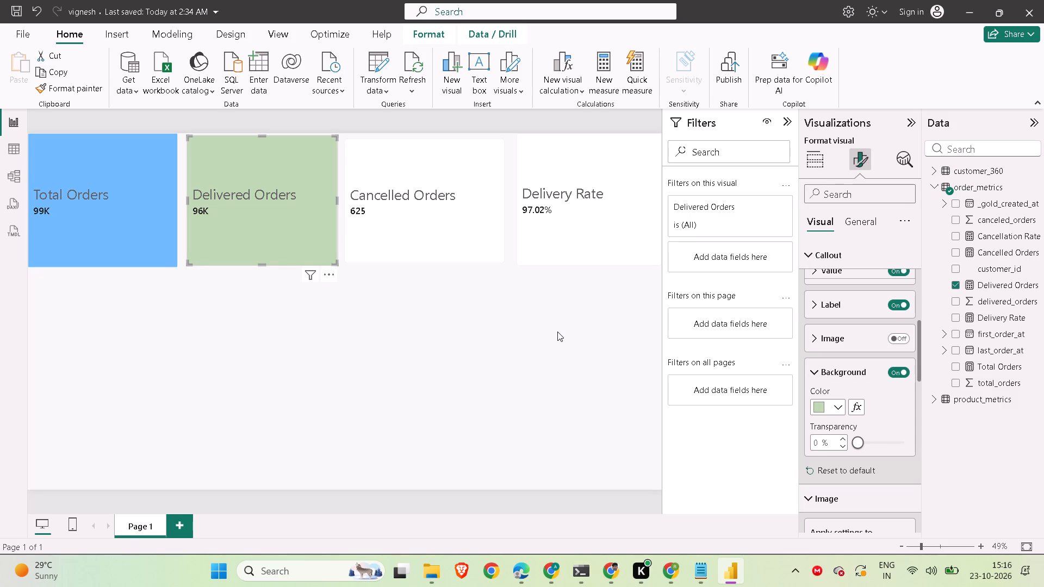
Turn on the Cancelled Orders card's Callout background and color it light pink, checking the ChatGPT preview in Chrome for the shade.
{"action": "left_click", "coordinate": [428, 206]}
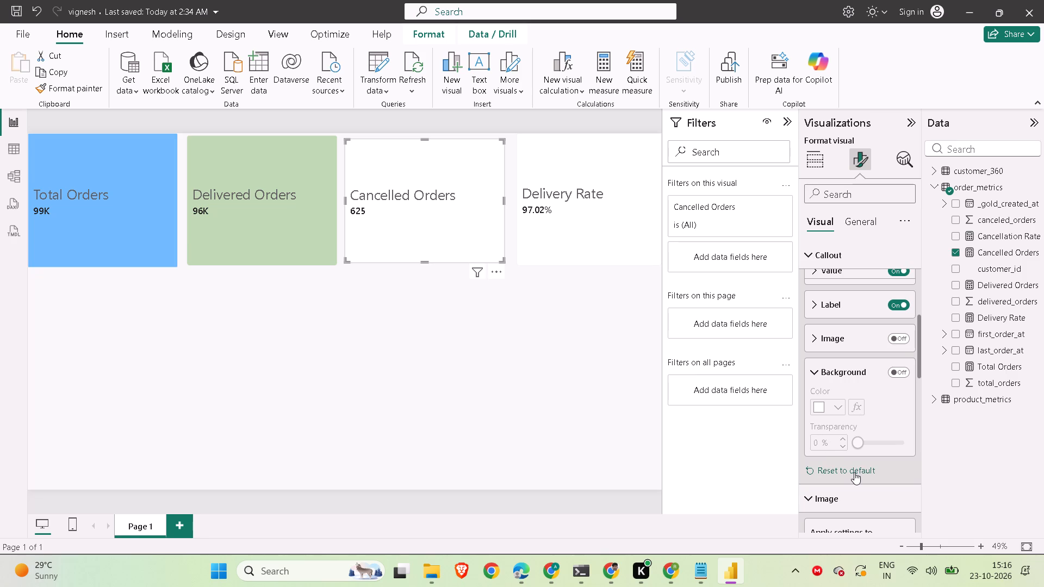
{"action": "left_click", "coordinate": [900, 371]}
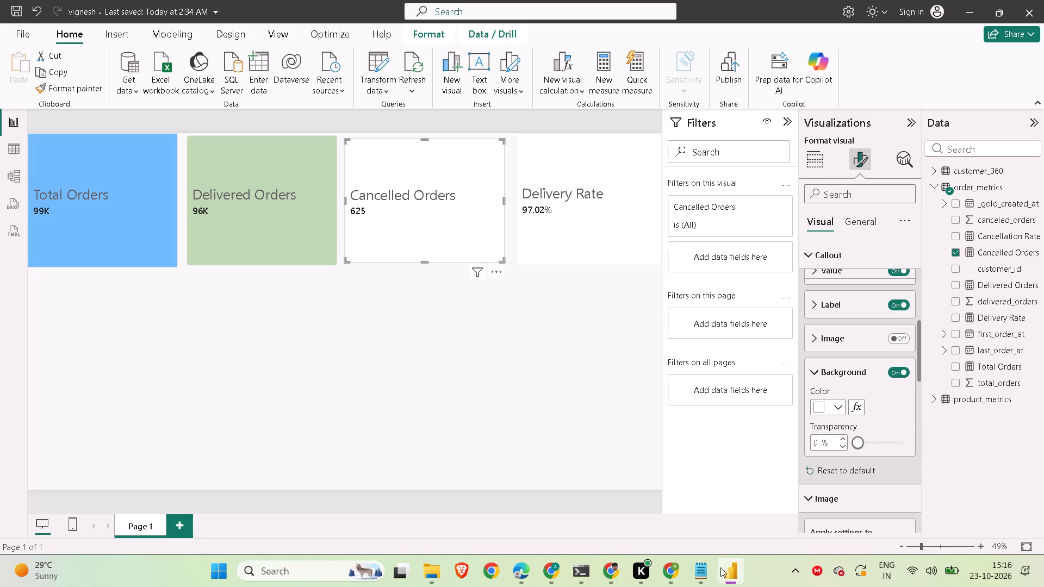
{"action": "left_click", "coordinate": [671, 579]}
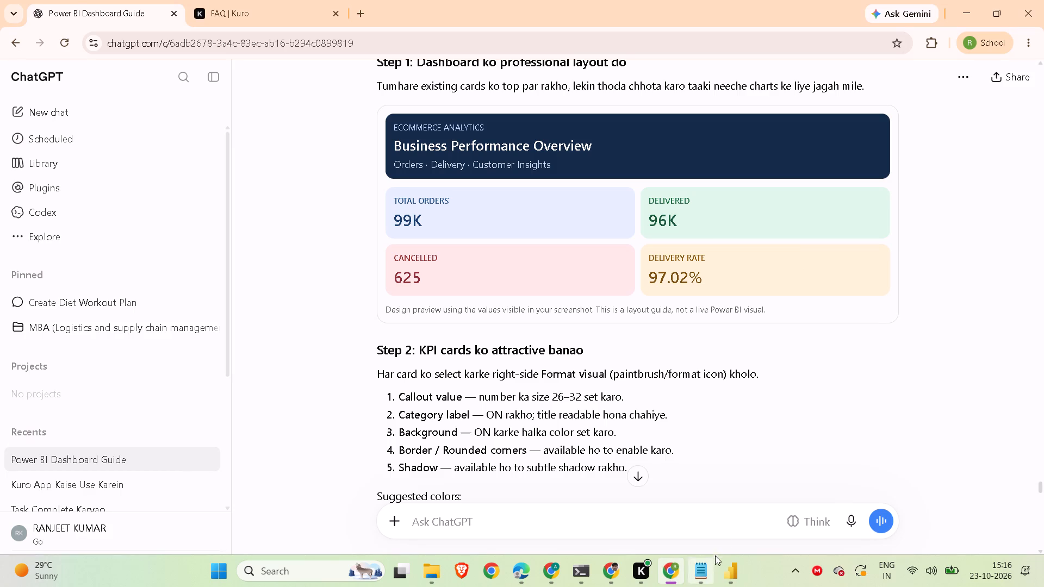
{"action": "left_click", "coordinate": [725, 576]}
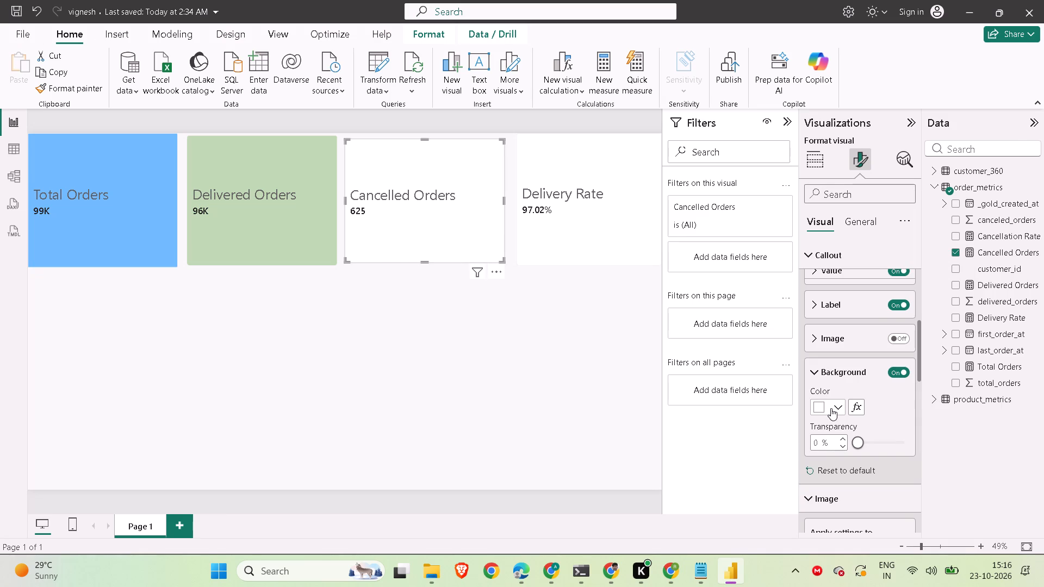
{"action": "left_click", "coordinate": [831, 408]}
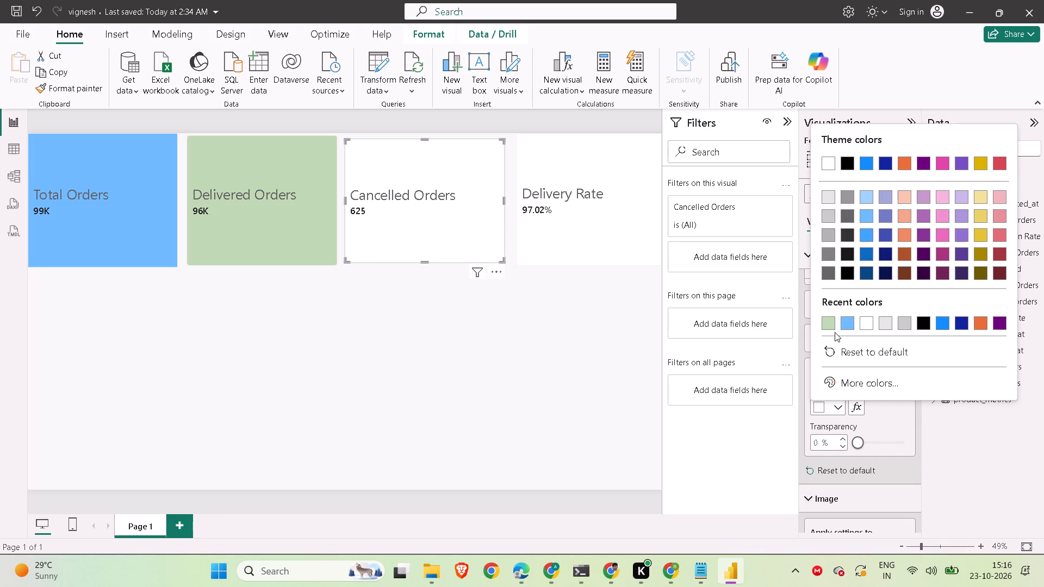
{"action": "left_click", "coordinate": [941, 196]}
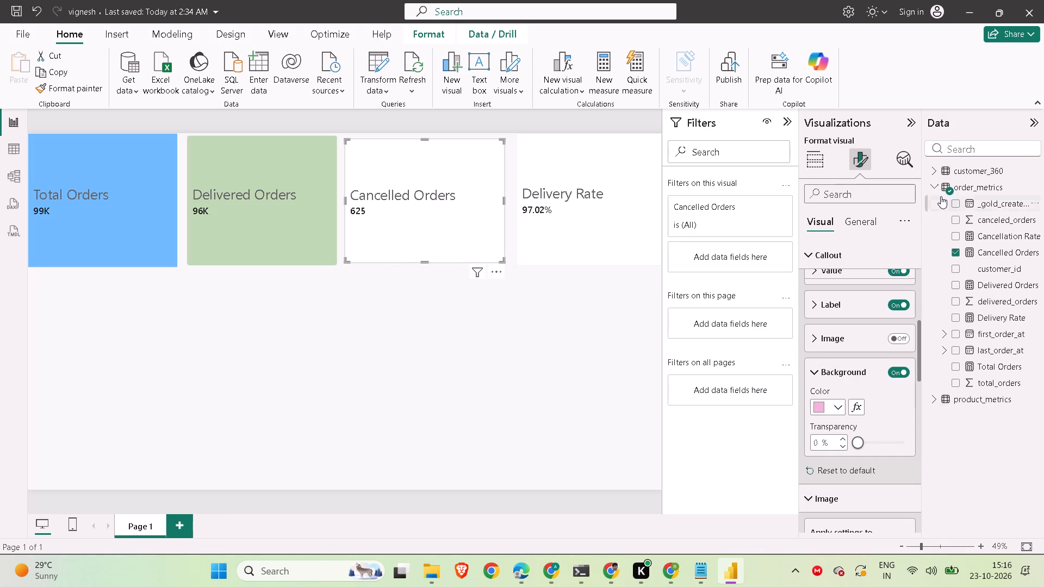
Turn on the Delivery Rate card's Callout background and color it light orange, after checking the ChatGPT preview in Chrome.
{"action": "left_click", "coordinate": [571, 216]}
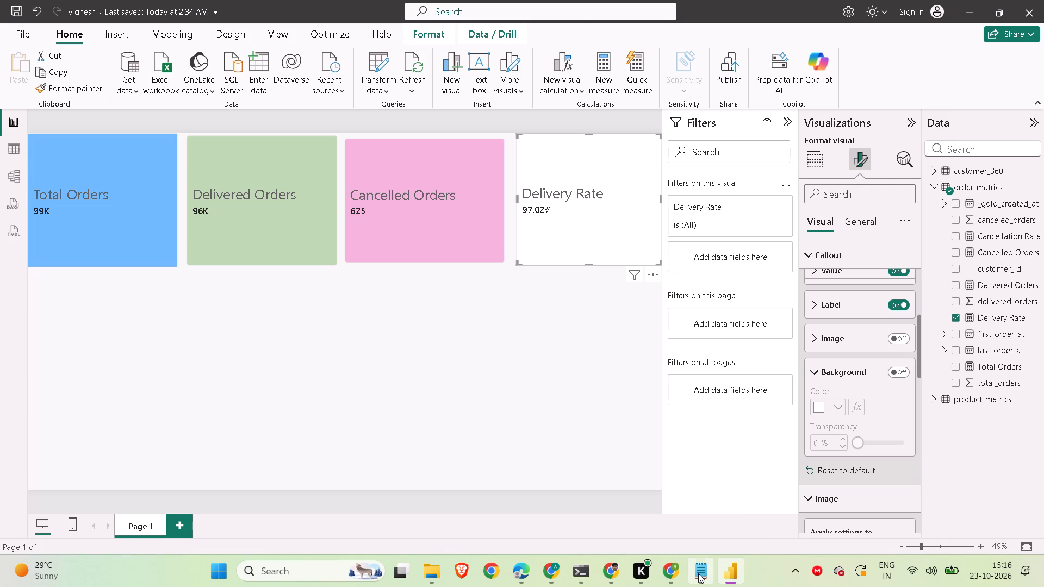
{"action": "left_click", "coordinate": [672, 577]}
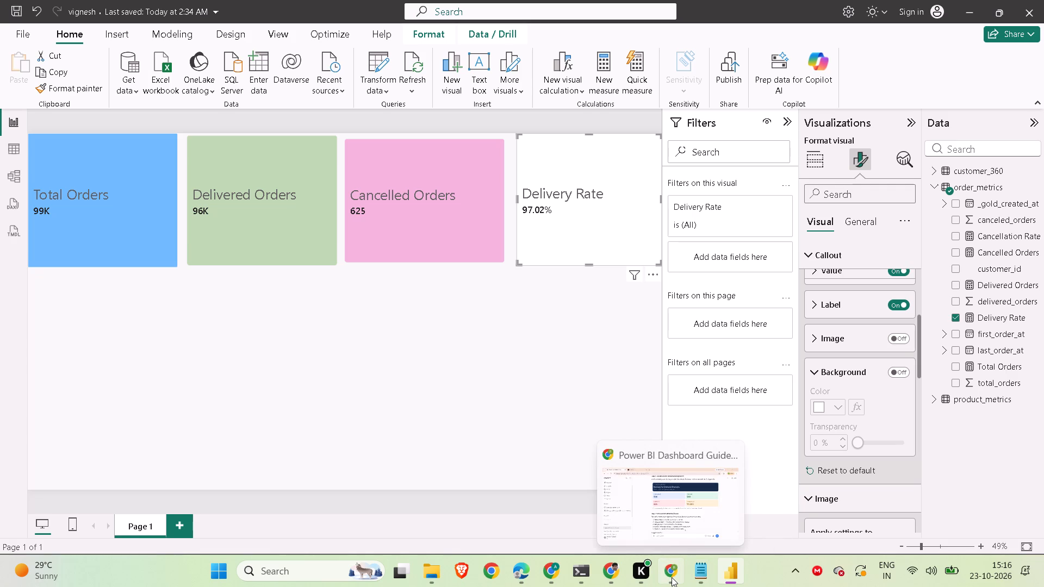
{"action": "left_click", "coordinate": [678, 543]}
{"action": "left_click", "coordinate": [735, 575]}
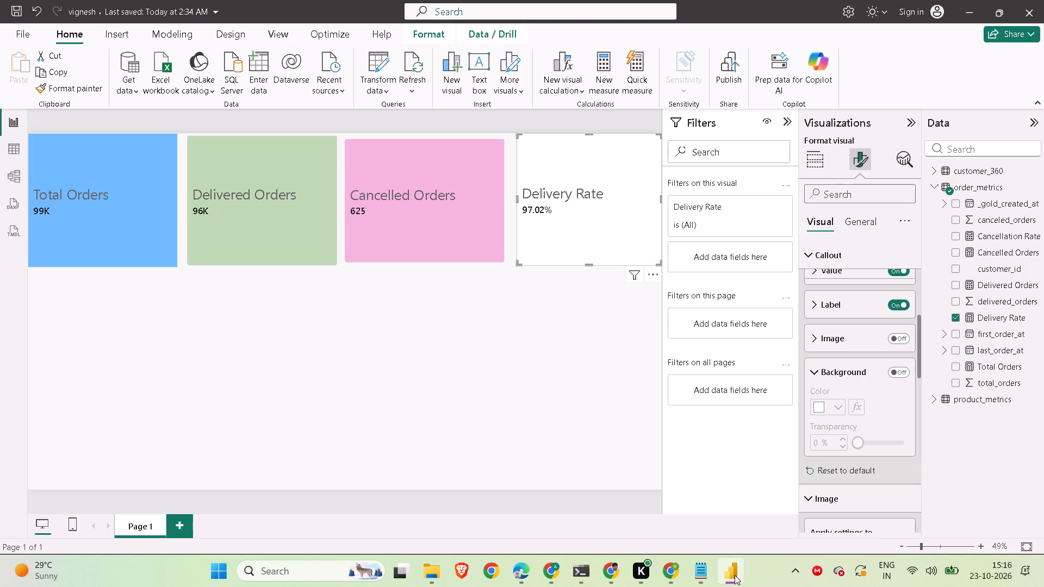
{"action": "left_click", "coordinate": [901, 372]}
{"action": "left_click", "coordinate": [840, 410]}
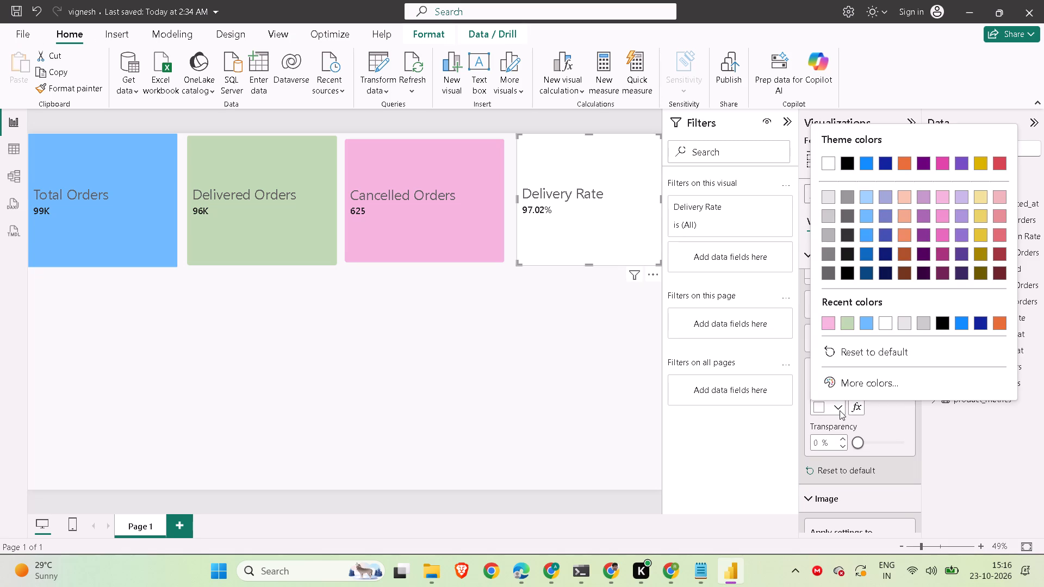
{"action": "left_click", "coordinate": [906, 201]}
{"action": "left_click", "coordinate": [506, 333]}
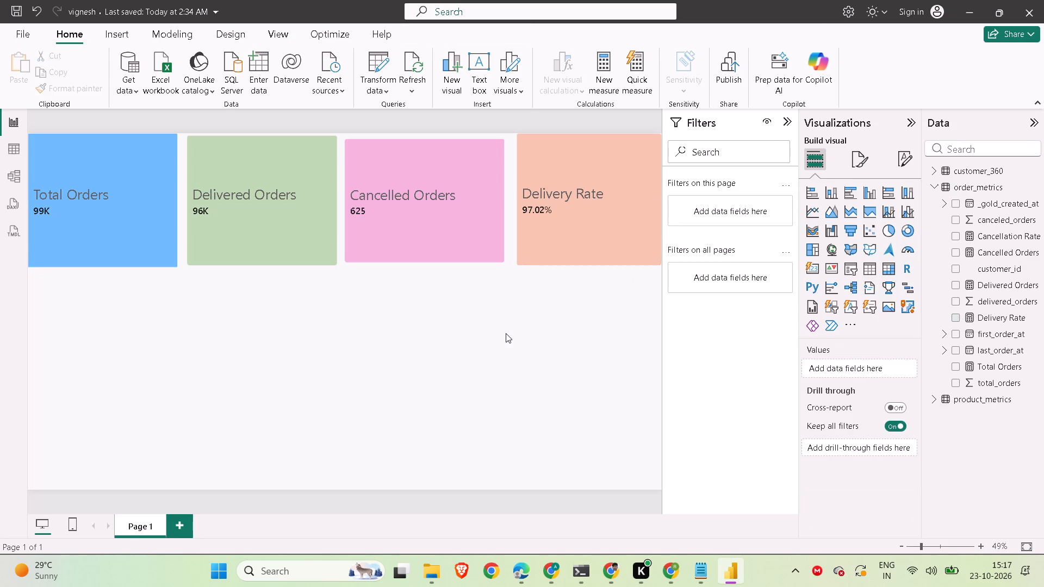
Move the Total Orders card to the lower part of the page along the page's left edge, and make it nearly twice as wide and shorter.
{"action": "left_click", "coordinate": [133, 238]}
{"action": "left_click_drag", "start_coordinate": [133, 238], "coordinate": [135, 386]}
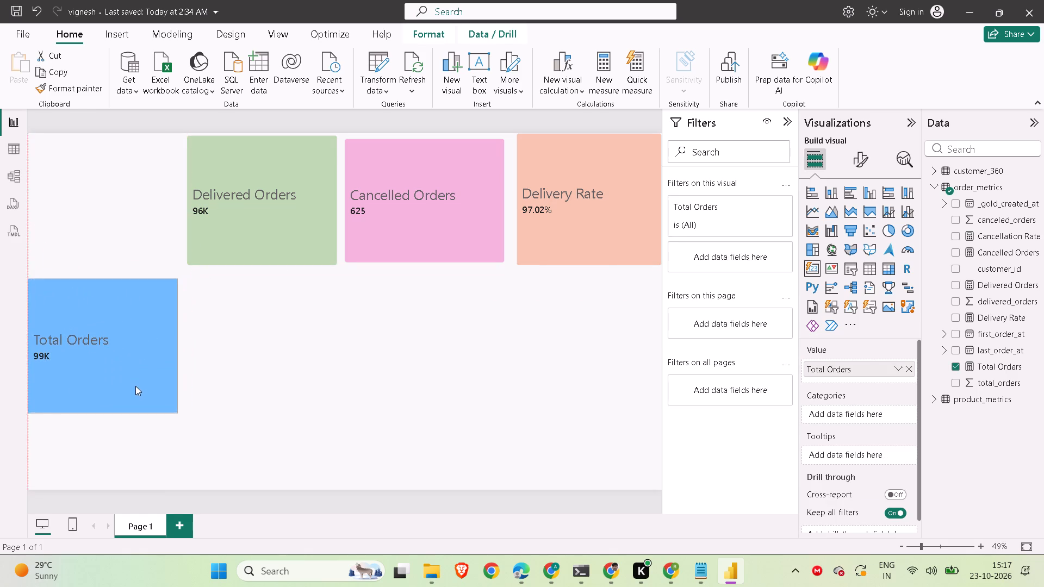
{"action": "left_click_drag", "start_coordinate": [135, 386], "coordinate": [134, 388]}
{"action": "left_click_drag", "start_coordinate": [177, 349], "coordinate": [181, 349]}
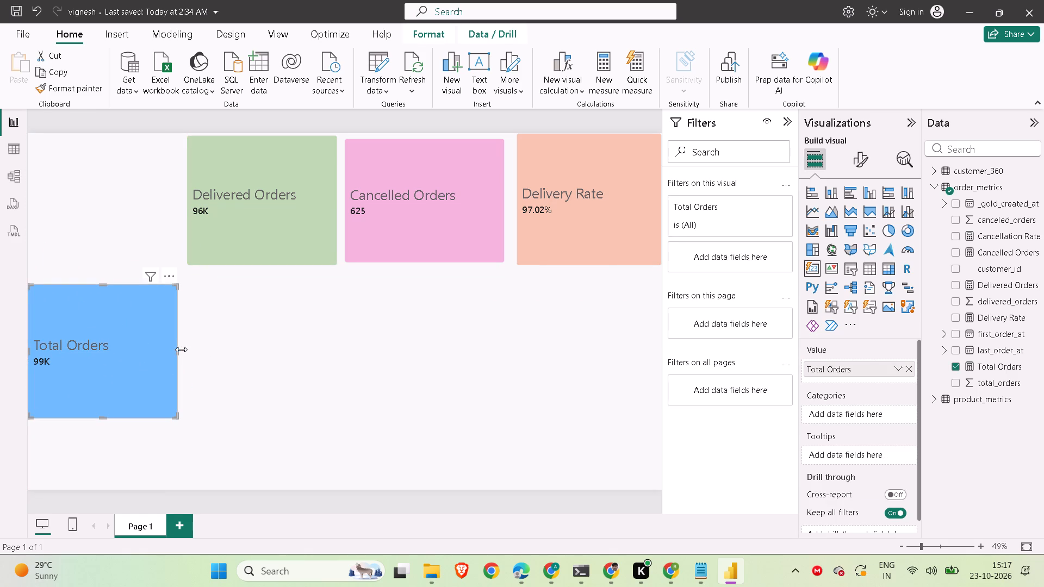
{"action": "left_click_drag", "start_coordinate": [181, 349], "coordinate": [305, 369]}
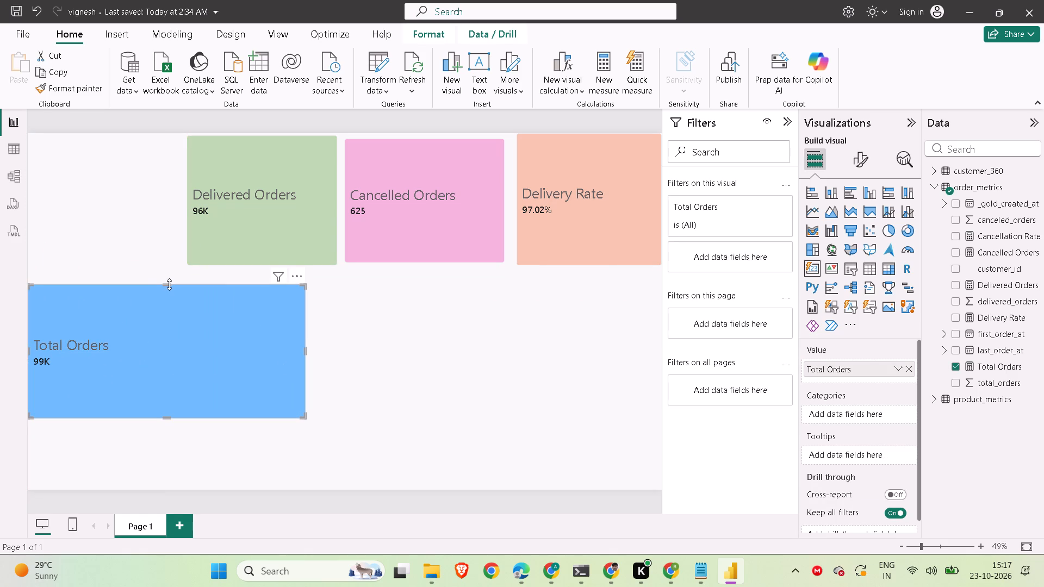
{"action": "left_click_drag", "start_coordinate": [169, 284], "coordinate": [169, 345]}
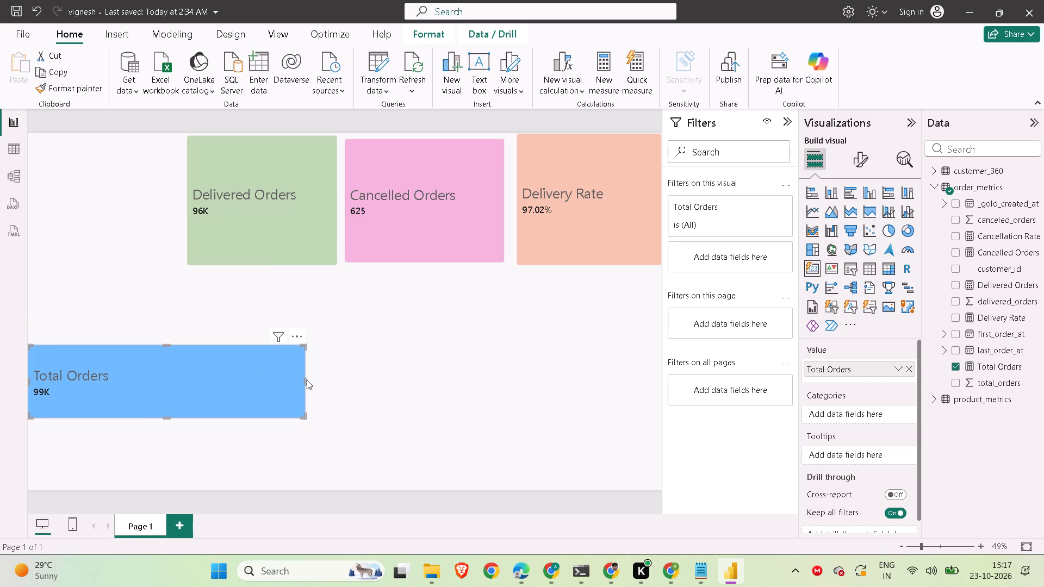
Move the Delivered Orders card beside the Total Orders card, shorten it to the same height, and make it about twice as wide.
{"action": "left_click", "coordinate": [292, 186]}
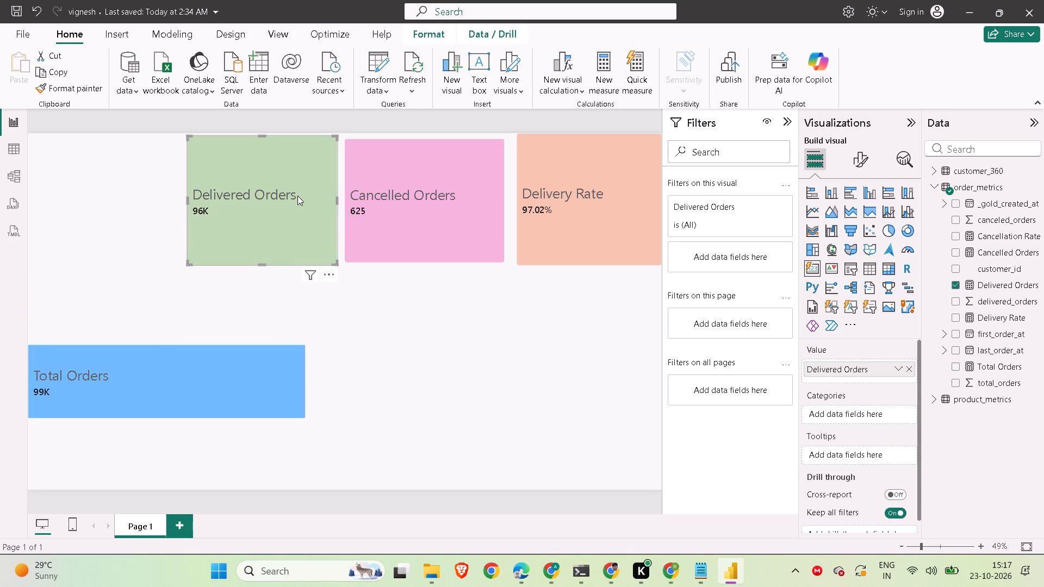
{"action": "left_click_drag", "start_coordinate": [297, 196], "coordinate": [441, 351]}
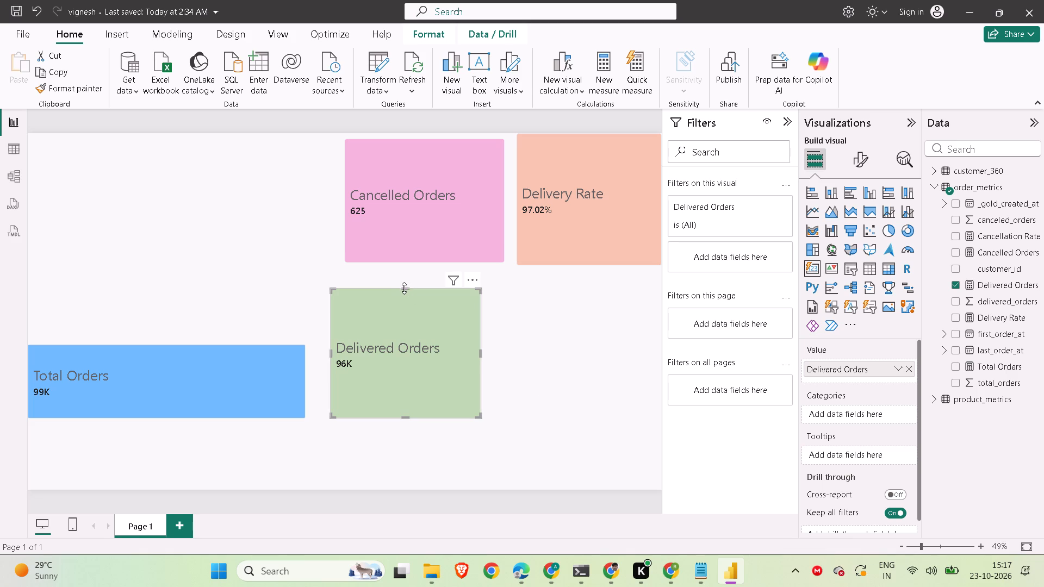
{"action": "left_click_drag", "start_coordinate": [404, 288], "coordinate": [405, 344]}
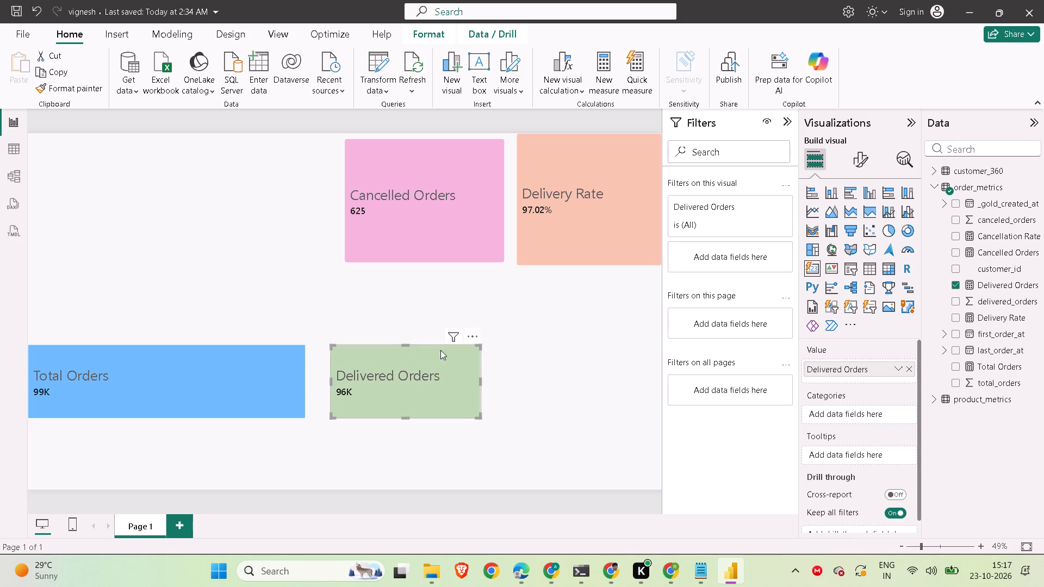
{"action": "left_click_drag", "start_coordinate": [480, 381], "coordinate": [623, 380]}
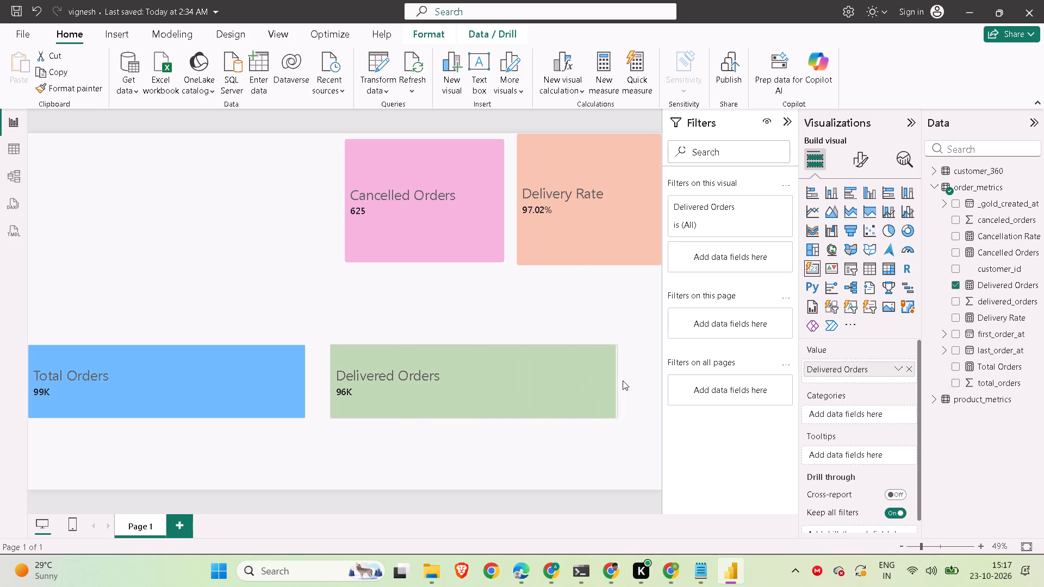
{"action": "left_click_drag", "start_coordinate": [623, 380], "coordinate": [639, 380]}
{"action": "left_click", "coordinate": [469, 426]}
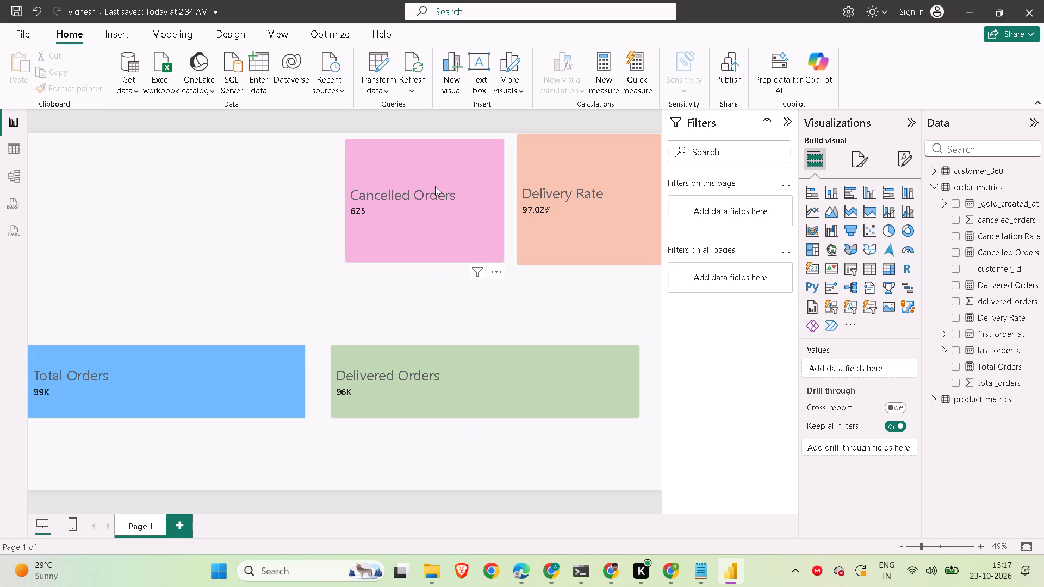
Move the Total Orders and Delivered Orders cards slightly up the page, aligned in one row with Total Orders inset from the page edge.
{"action": "left_click", "coordinate": [409, 184]}
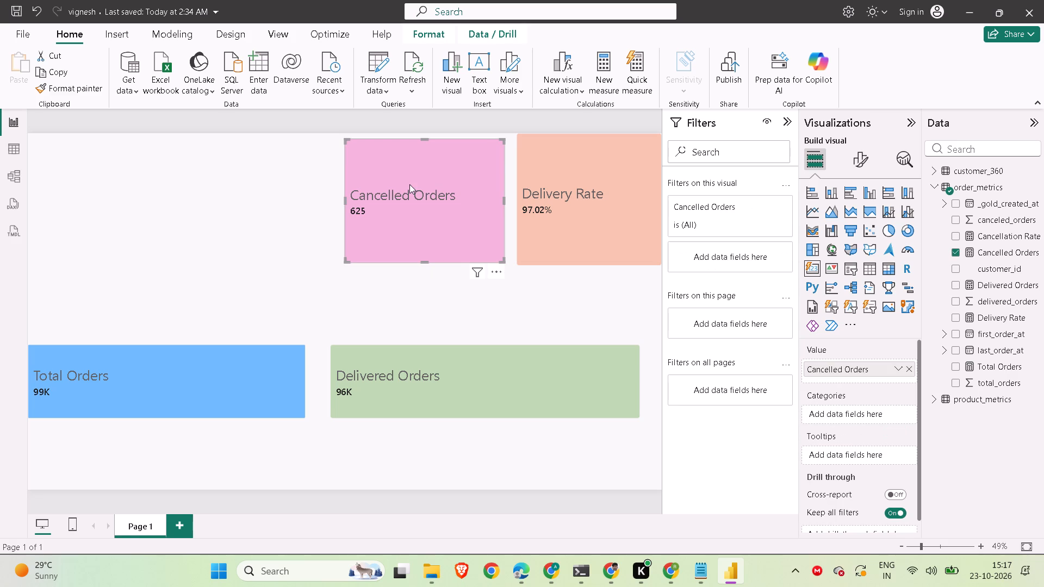
{"action": "left_click", "coordinate": [223, 379]}
{"action": "left_click_drag", "start_coordinate": [223, 379], "coordinate": [226, 344]}
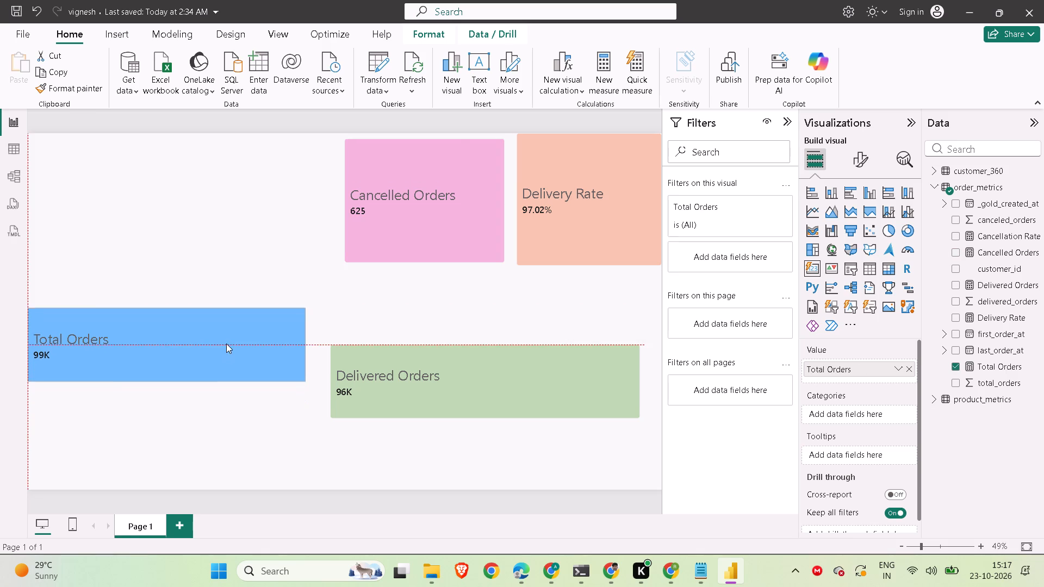
{"action": "left_click_drag", "start_coordinate": [226, 344], "coordinate": [229, 333]}
{"action": "left_click", "coordinate": [379, 389]}
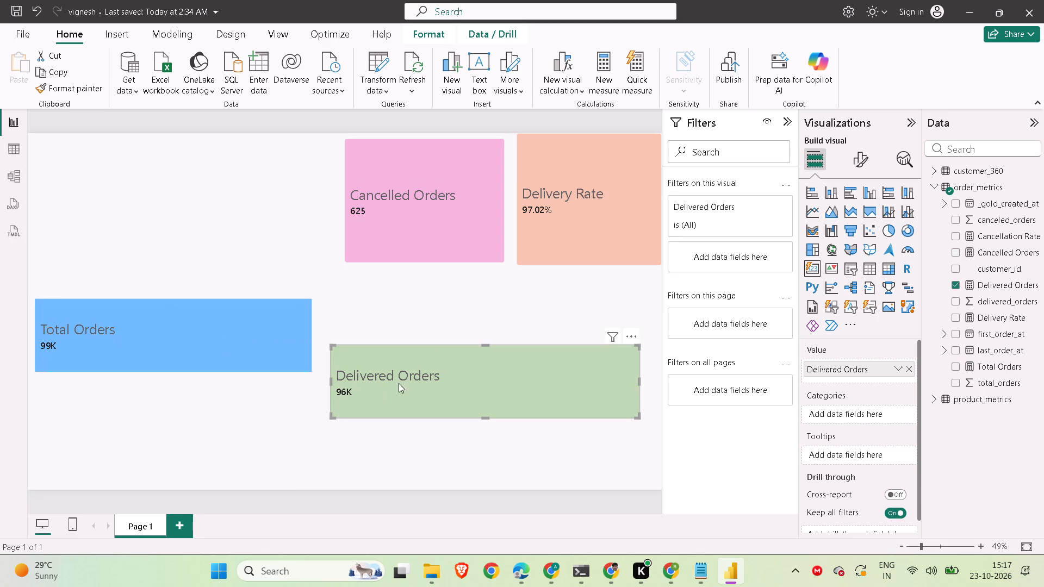
{"action": "left_click_drag", "start_coordinate": [457, 373], "coordinate": [457, 343]}
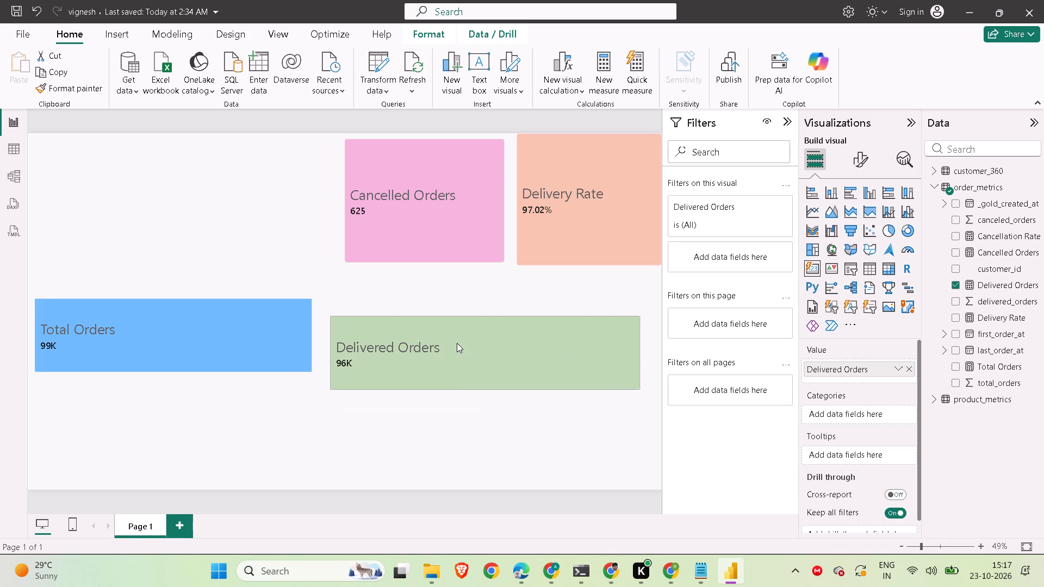
{"action": "left_click_drag", "start_coordinate": [457, 343], "coordinate": [456, 329]}
{"action": "left_click", "coordinate": [433, 430]}
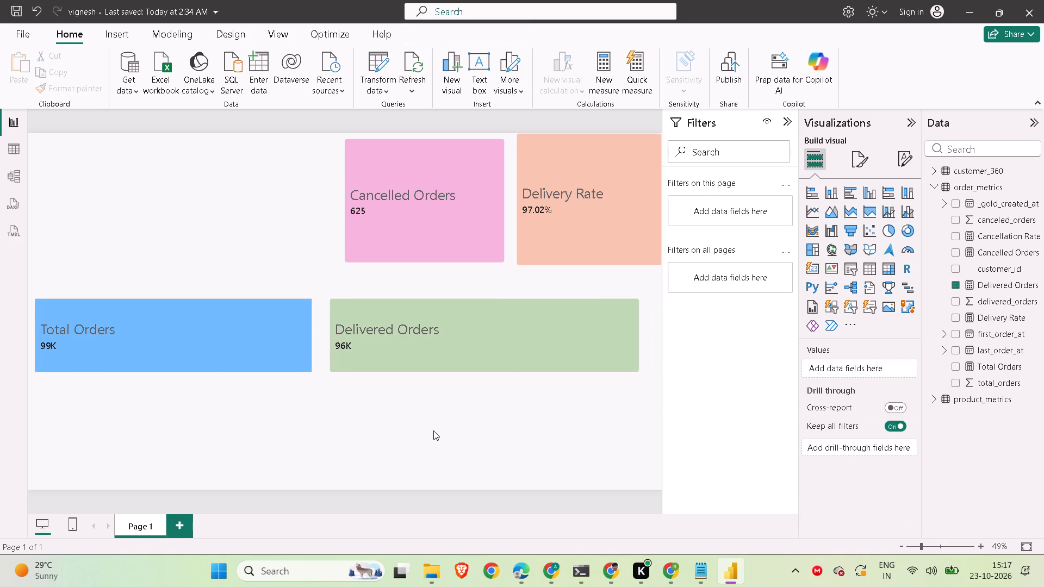
Place the Cancelled Orders card directly below the Total Orders card, making it shorter and matching its width to that card.
{"action": "left_click", "coordinate": [421, 207]}
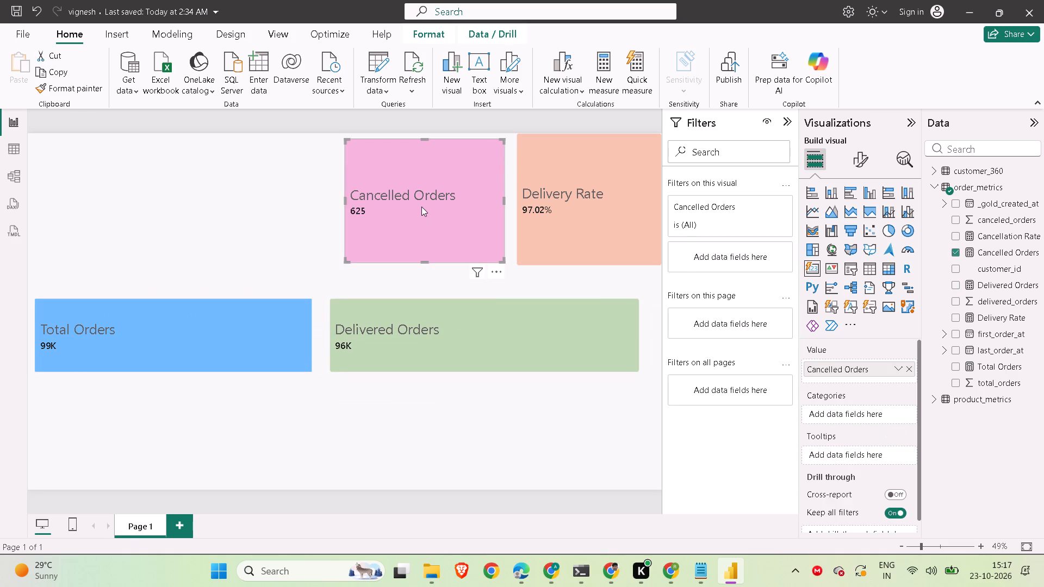
{"action": "left_click_drag", "start_coordinate": [421, 207], "coordinate": [303, 420]}
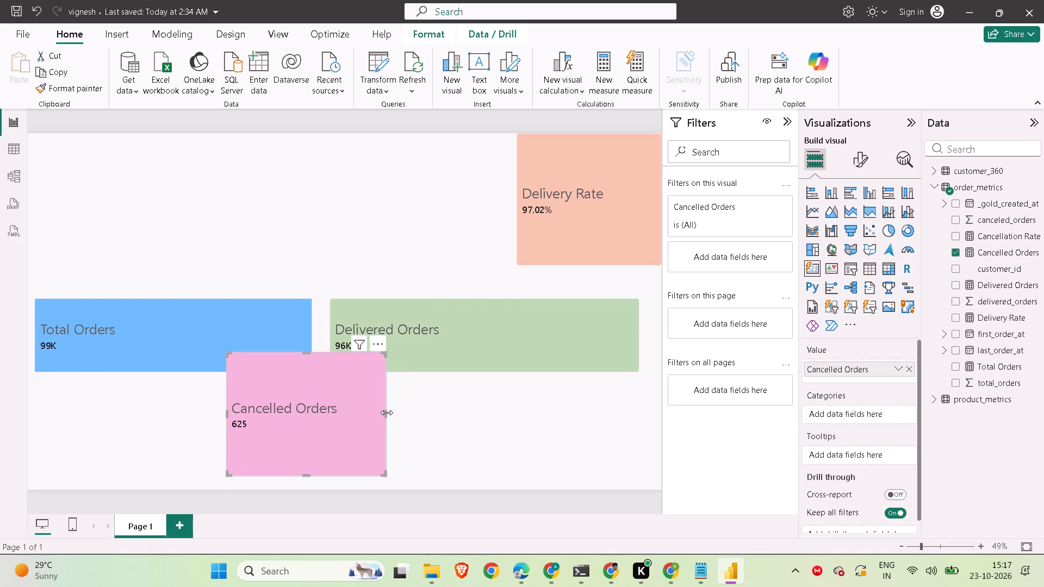
{"action": "left_click", "coordinate": [387, 413]}
{"action": "left_click_drag", "start_coordinate": [387, 413], "coordinate": [468, 423]}
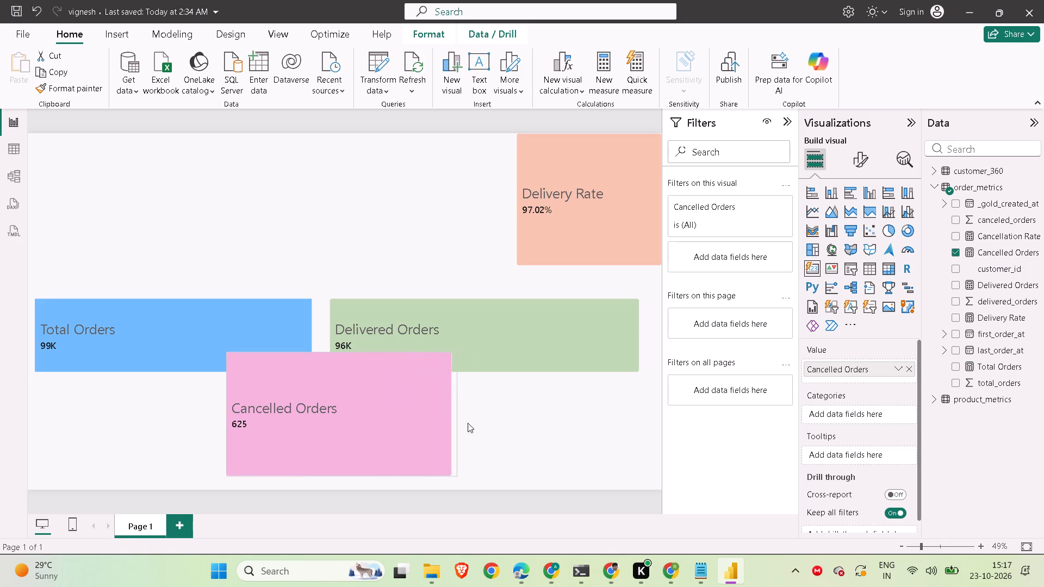
{"action": "left_click_drag", "start_coordinate": [468, 423], "coordinate": [511, 424]}
{"action": "left_click_drag", "start_coordinate": [371, 353], "coordinate": [365, 397]}
{"action": "left_click_drag", "start_coordinate": [366, 426], "coordinate": [201, 417]}
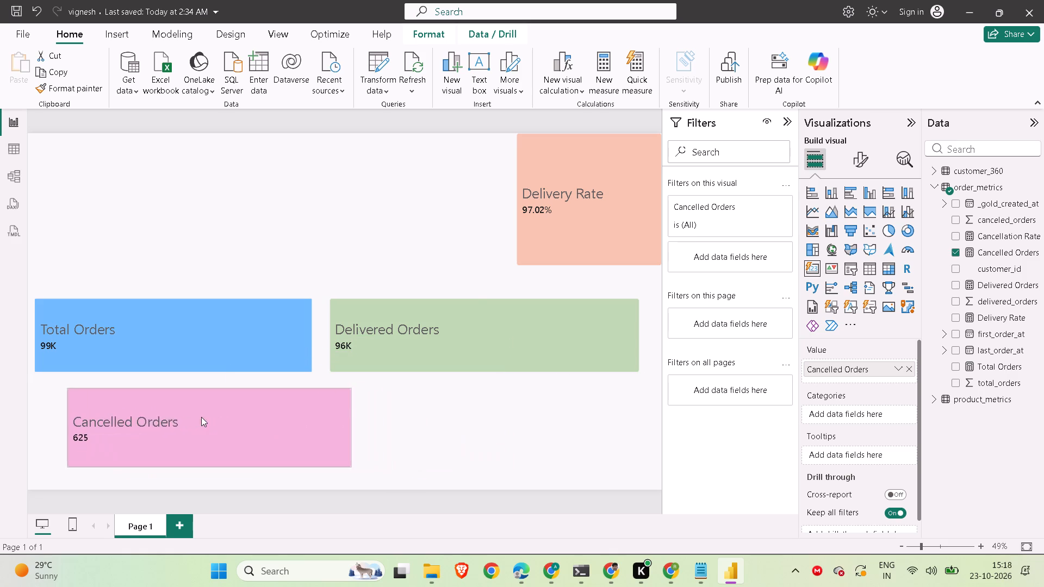
{"action": "left_click_drag", "start_coordinate": [201, 417], "coordinate": [178, 414]}
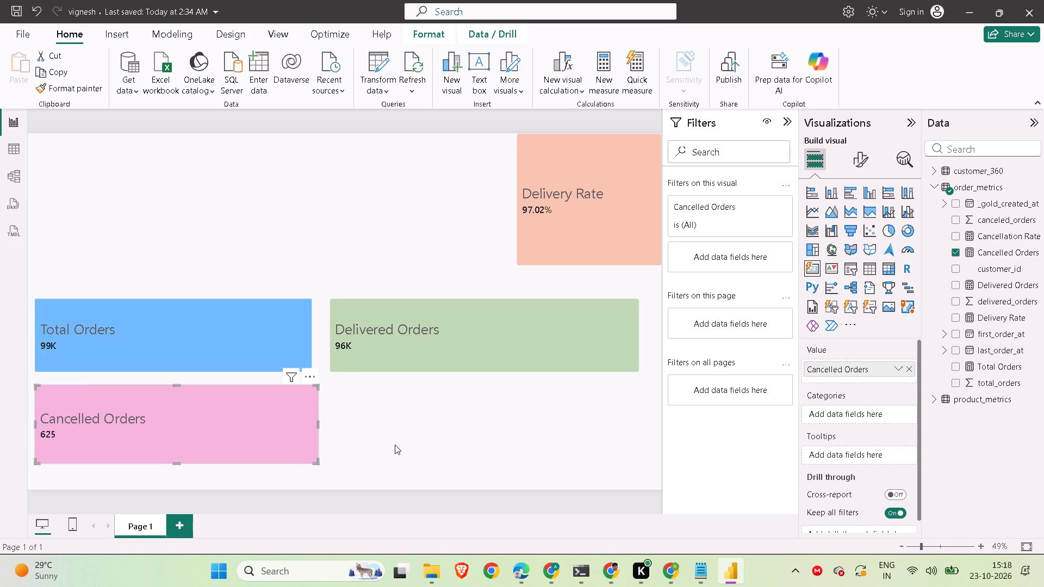
{"action": "left_click_drag", "start_coordinate": [318, 423], "coordinate": [313, 423]}
{"action": "left_click_drag", "start_coordinate": [313, 423], "coordinate": [312, 423]}
{"action": "left_click", "coordinate": [405, 436]}
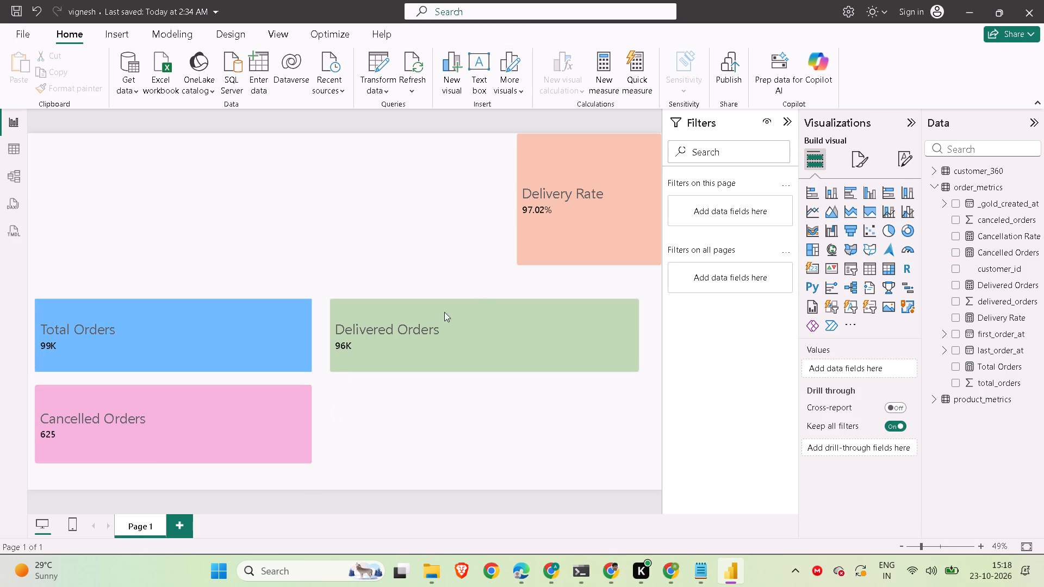
Place the Delivery Rate card directly below the Delivered Orders card, making it shorter and matching its width to that card.
{"action": "left_click", "coordinate": [614, 183]}
{"action": "left_click_drag", "start_coordinate": [591, 199], "coordinate": [474, 403]}
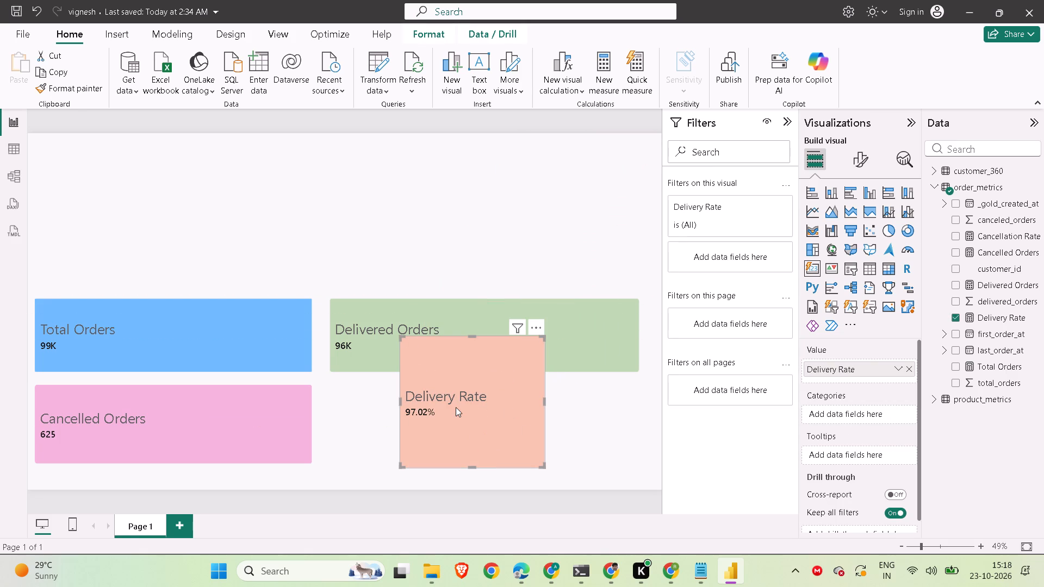
{"action": "left_click_drag", "start_coordinate": [456, 407], "coordinate": [424, 409]}
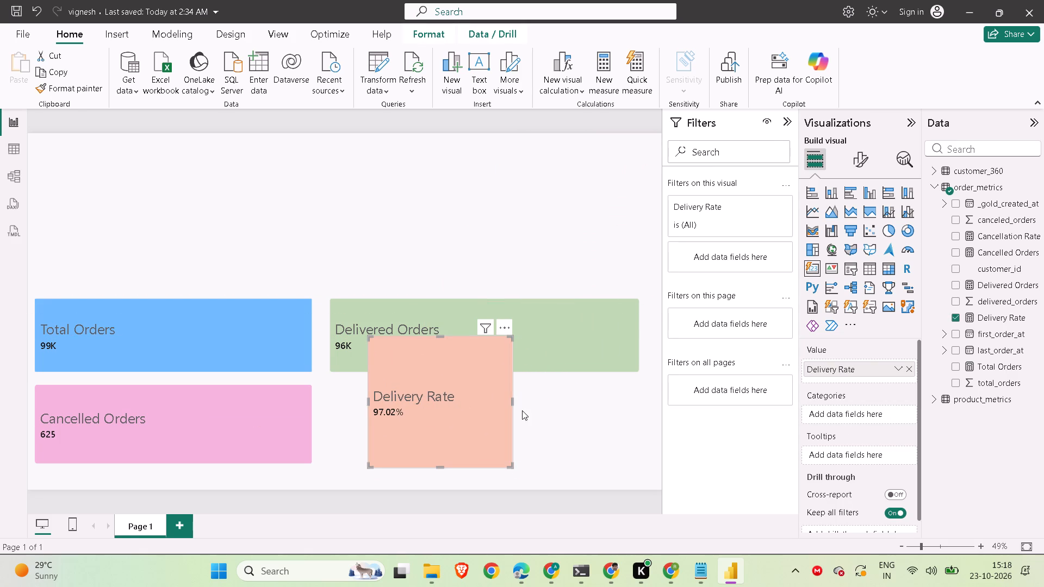
{"action": "left_click_drag", "start_coordinate": [511, 402], "coordinate": [641, 402]}
{"action": "left_click_drag", "start_coordinate": [503, 335], "coordinate": [502, 341]}
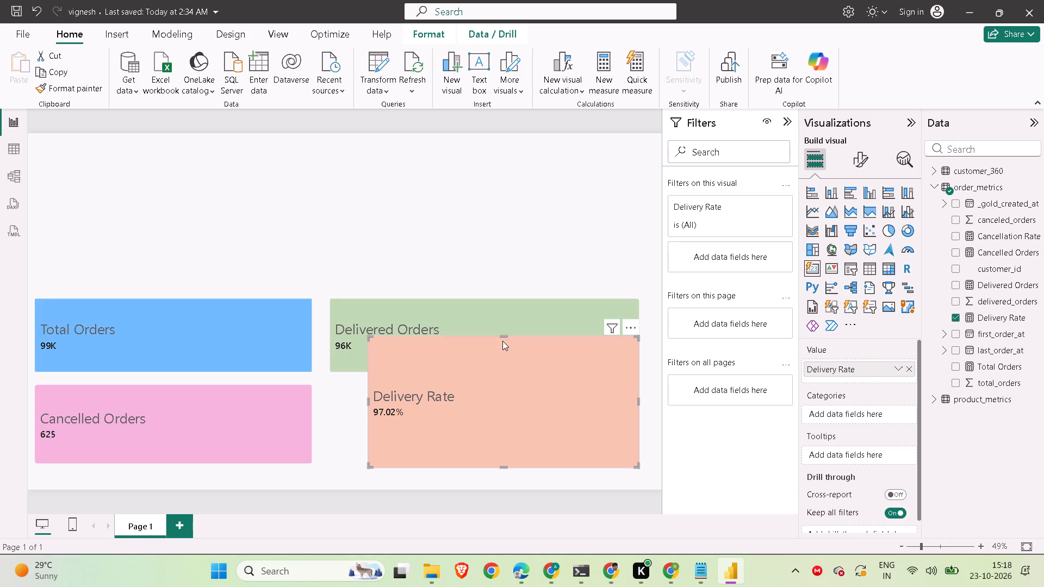
{"action": "left_click_drag", "start_coordinate": [502, 341], "coordinate": [498, 383]}
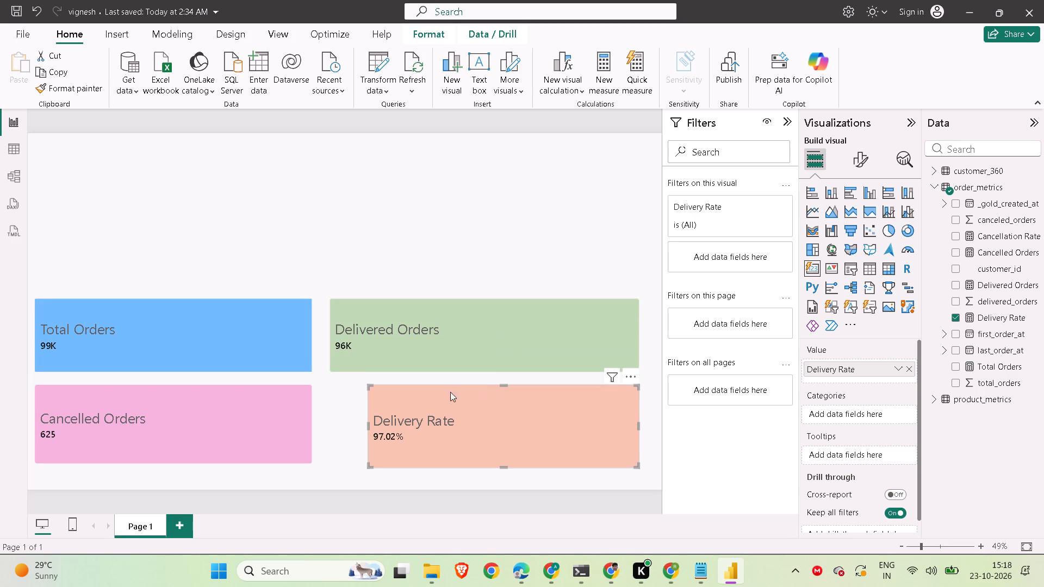
{"action": "left_click_drag", "start_coordinate": [408, 415], "coordinate": [373, 411]}
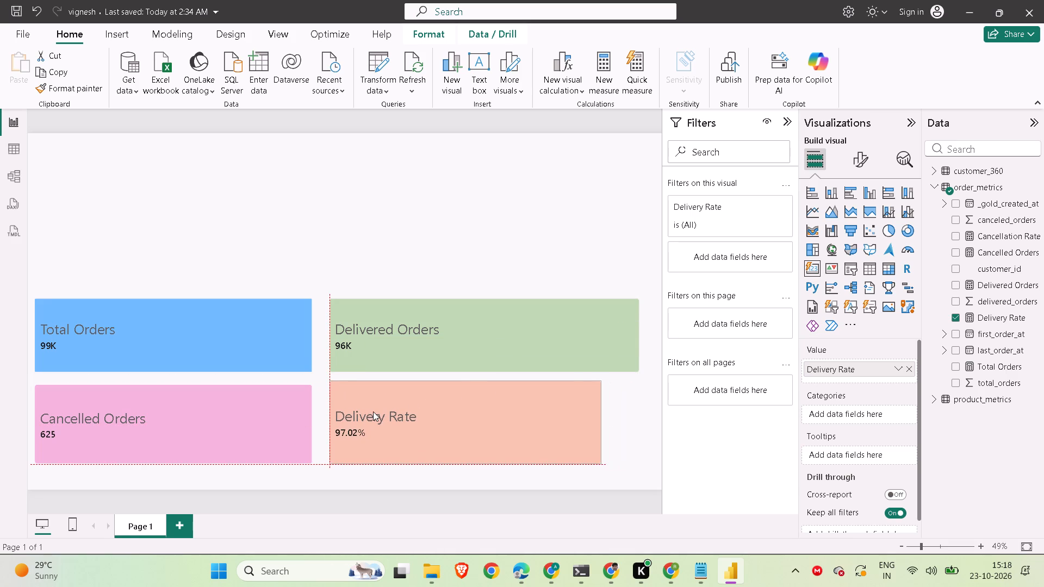
{"action": "left_click_drag", "start_coordinate": [373, 411], "coordinate": [372, 411]}
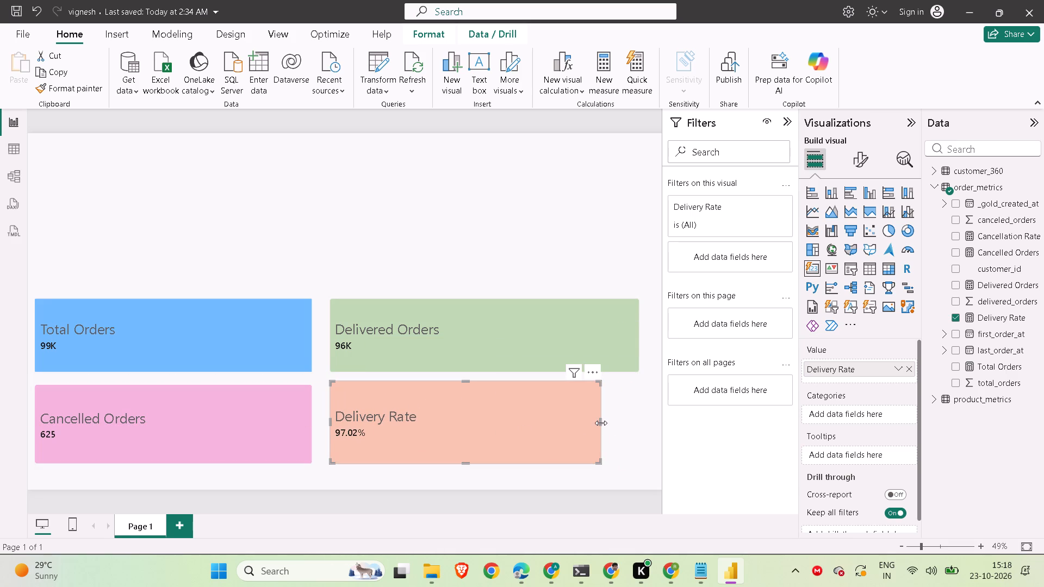
{"action": "left_click_drag", "start_coordinate": [600, 423], "coordinate": [635, 421]}
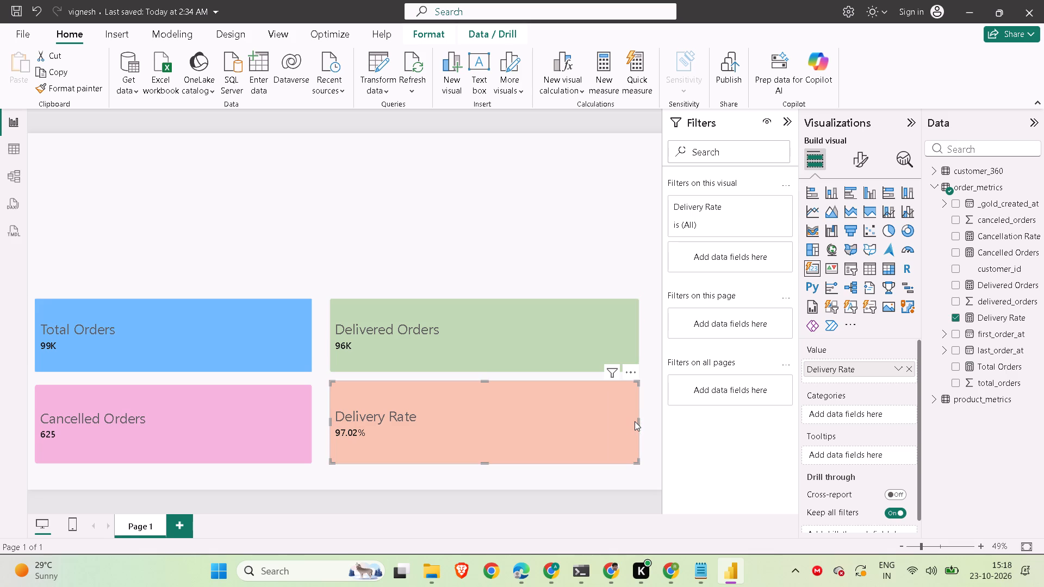
{"action": "left_click", "coordinate": [557, 210]}
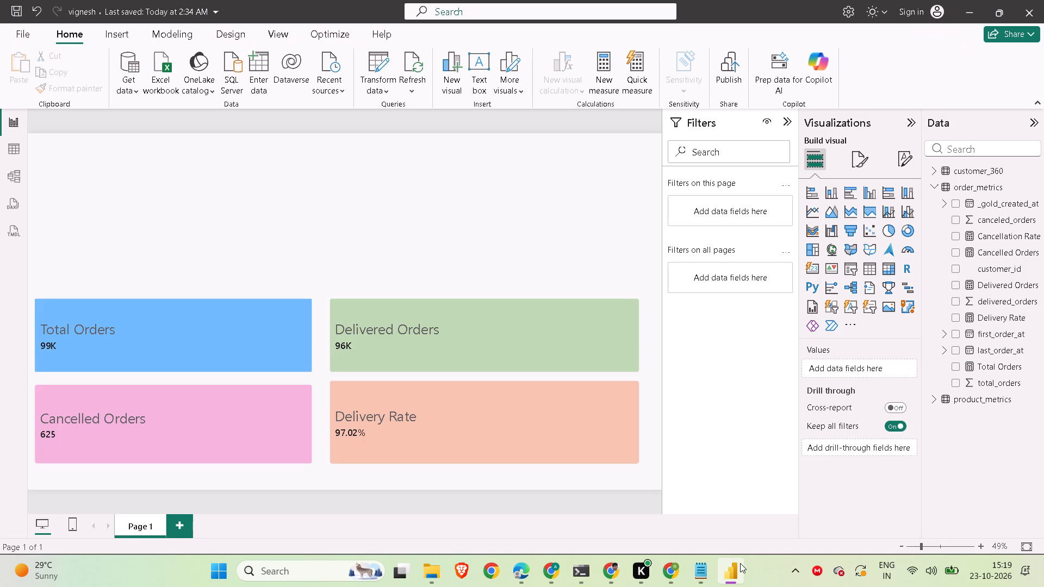
{"action": "left_click", "coordinate": [477, 74]}
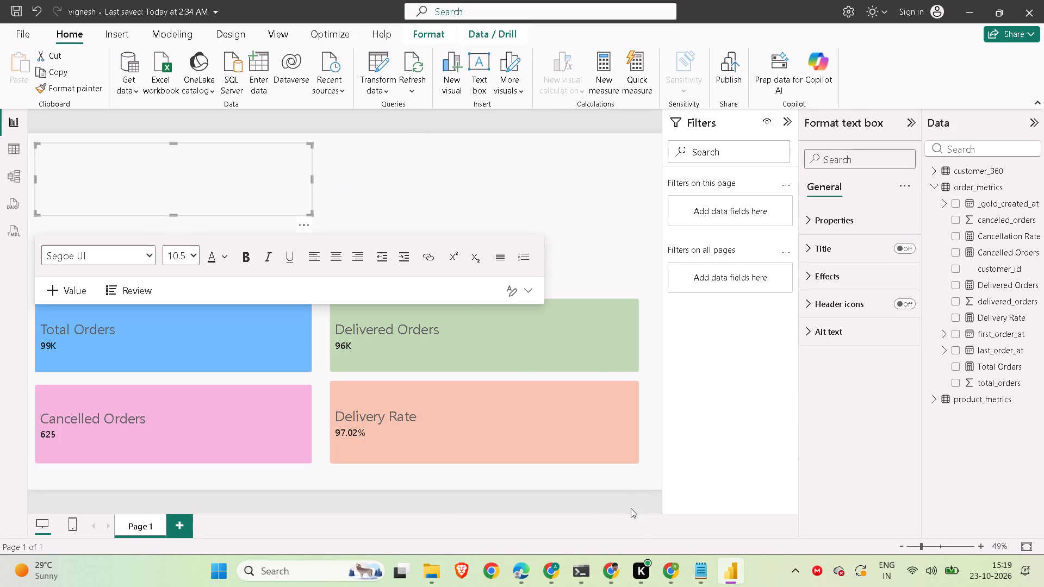
{"action": "left_click", "coordinate": [670, 570]}
{"action": "scroll", "coordinate": [514, 477], "scroll_direction": "down", "scroll_amount": 1}
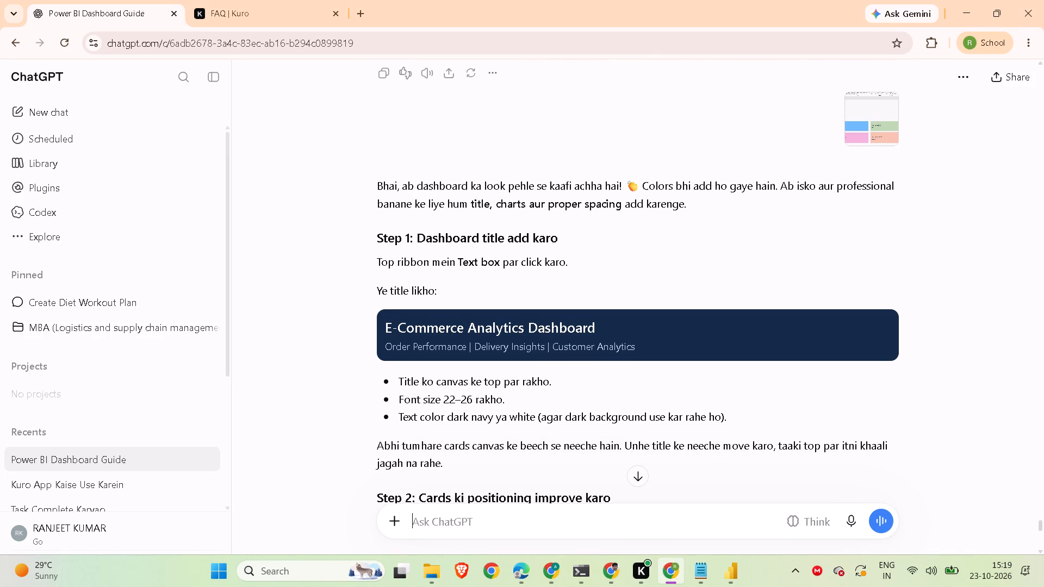
{"action": "scroll", "coordinate": [514, 477], "scroll_direction": "down", "scroll_amount": 1}
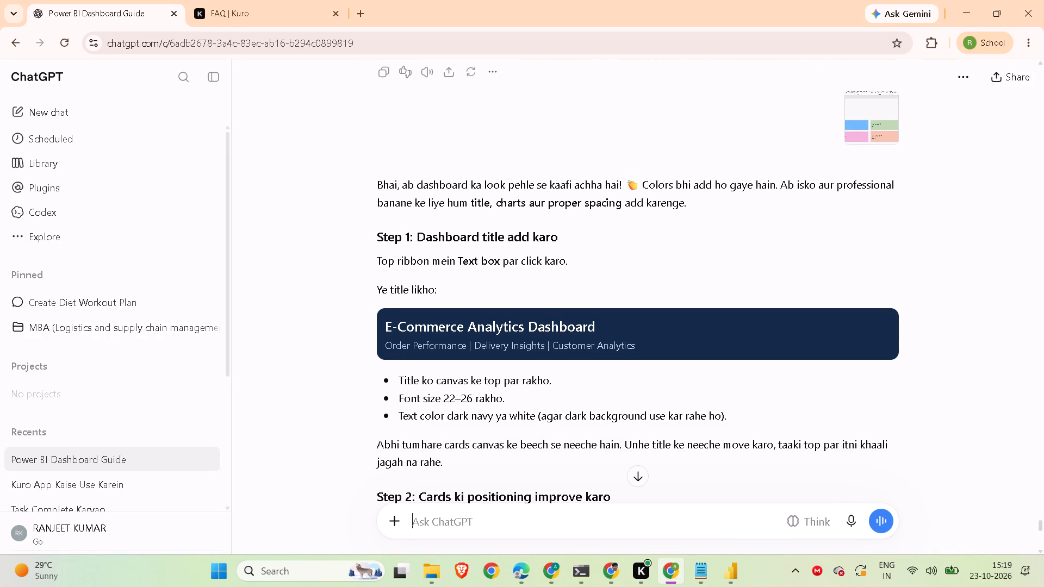
{"action": "left_click_drag", "start_coordinate": [387, 324], "coordinate": [641, 361]}
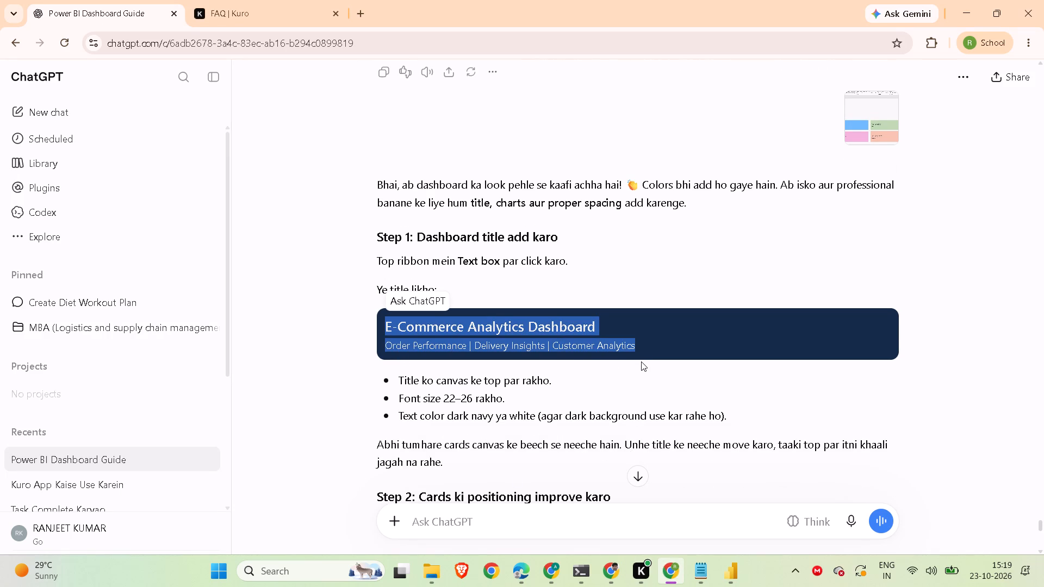
{"action": "key", "text": "ctrl+c"}
{"action": "left_click", "coordinate": [732, 576]}
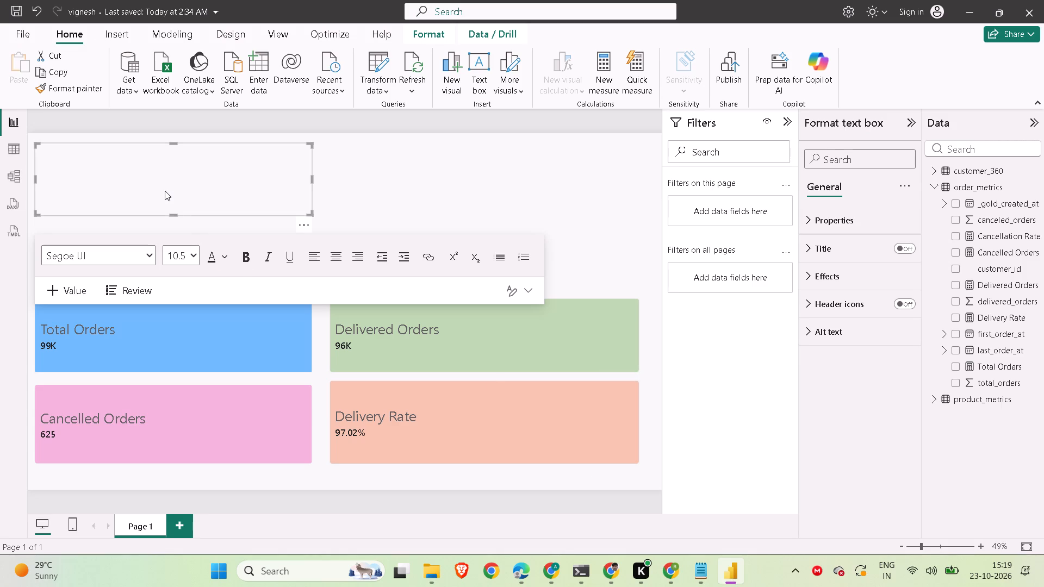
{"action": "left_click", "coordinate": [165, 190]}
{"action": "key", "text": "ctrl+v"}
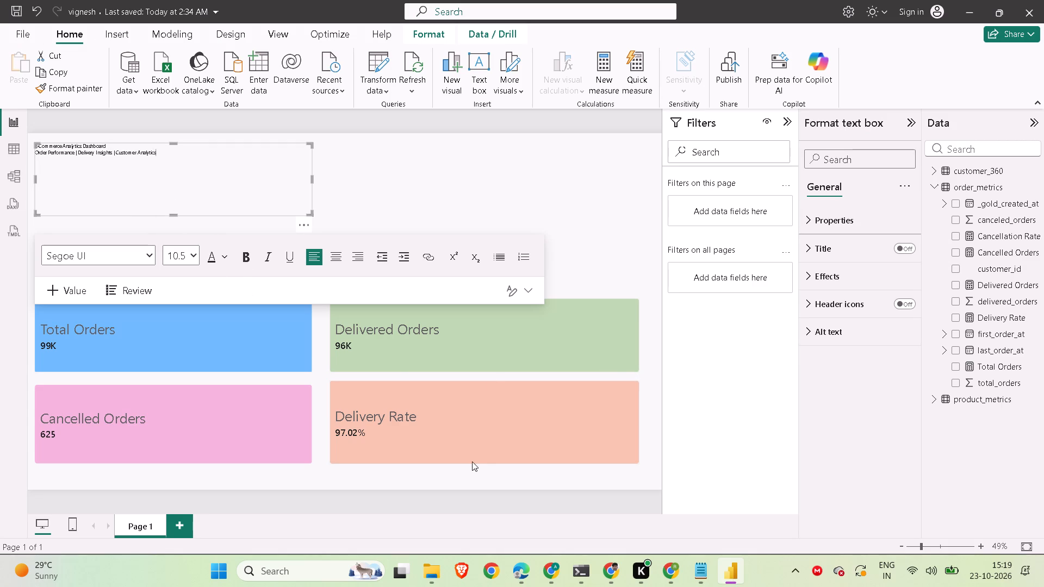
Check ChatGPT's title guidance in Chrome, and enlarge both lines of the Power BI title text to font size 24, then 28.
{"action": "left_click", "coordinate": [657, 582]}
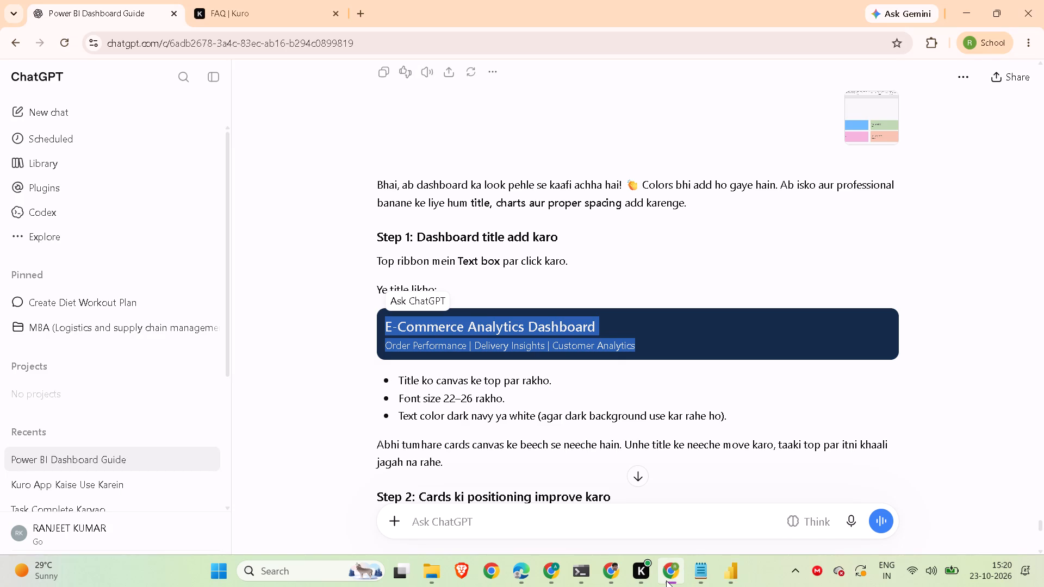
{"action": "left_click", "coordinate": [666, 580]}
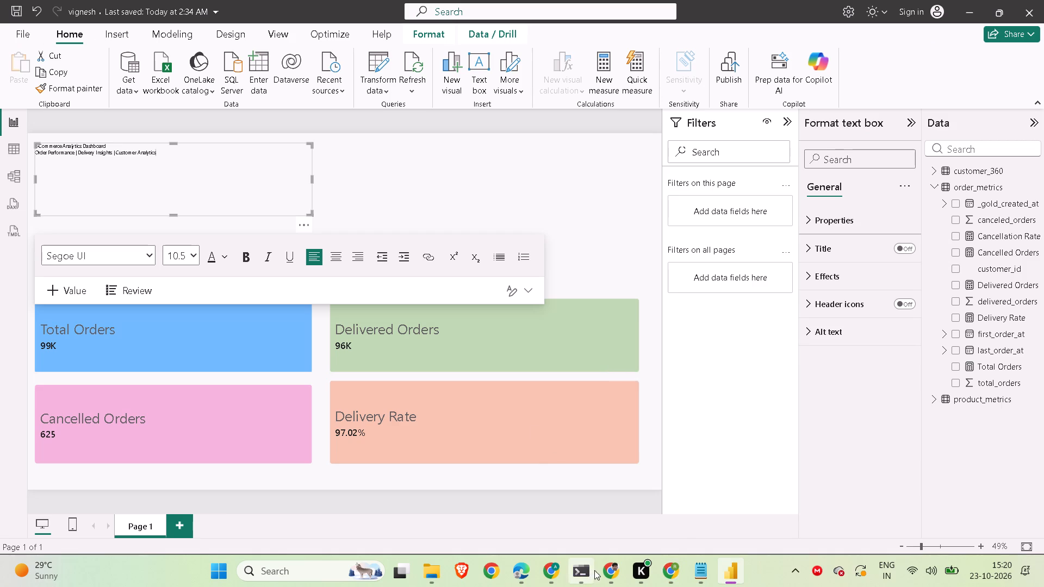
{"action": "left_click", "coordinate": [664, 575]}
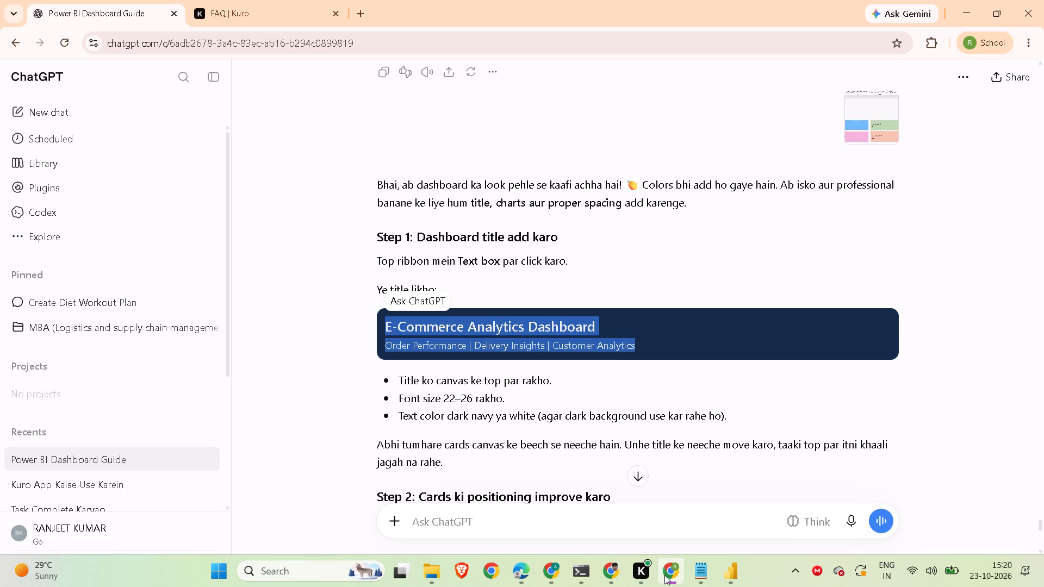
{"action": "left_click", "coordinate": [717, 573]}
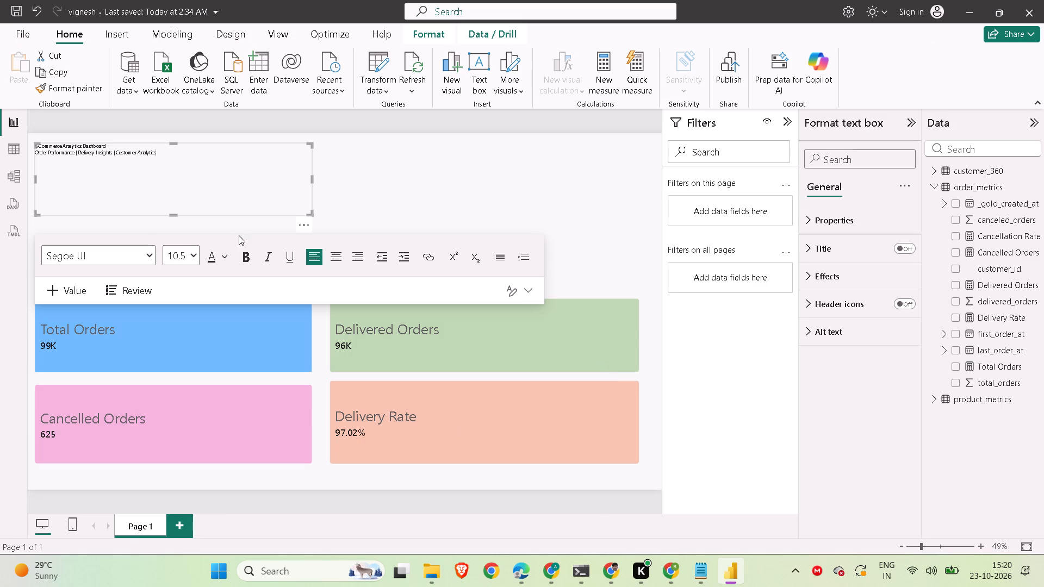
{"action": "left_click", "coordinate": [195, 253]}
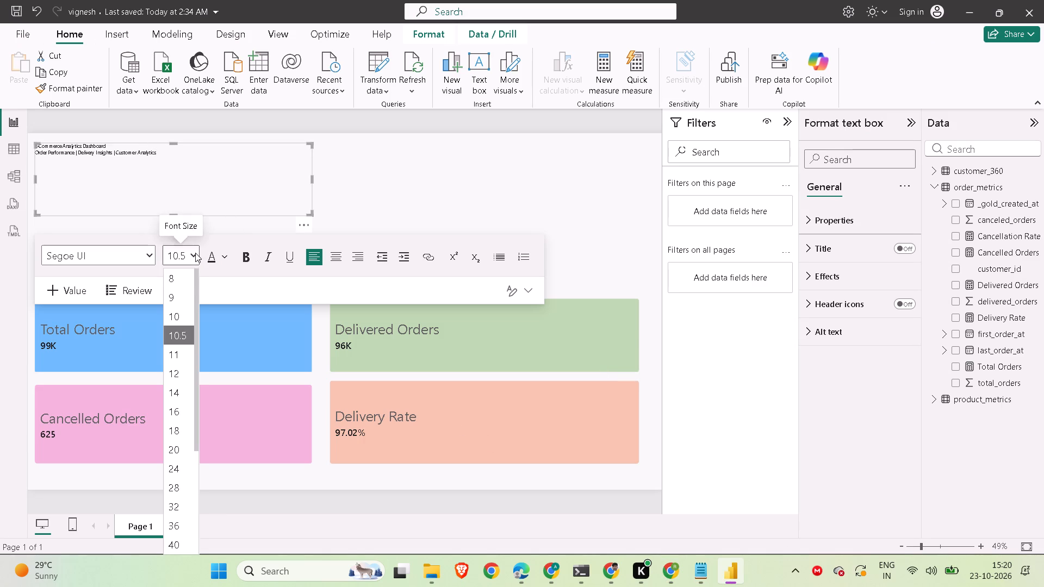
{"action": "left_click", "coordinate": [176, 473]}
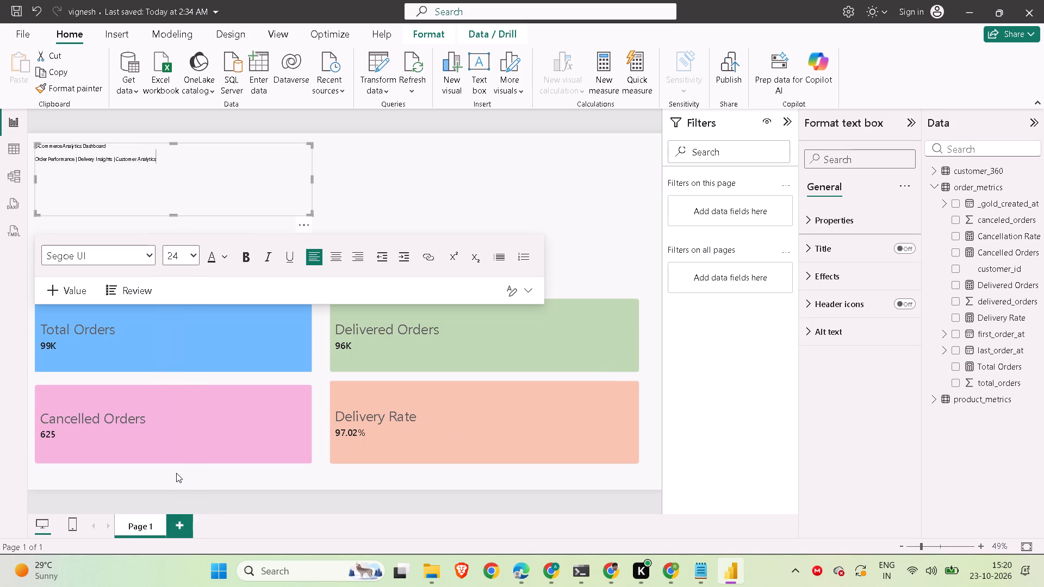
{"action": "left_click_drag", "start_coordinate": [167, 158], "coordinate": [38, 142]}
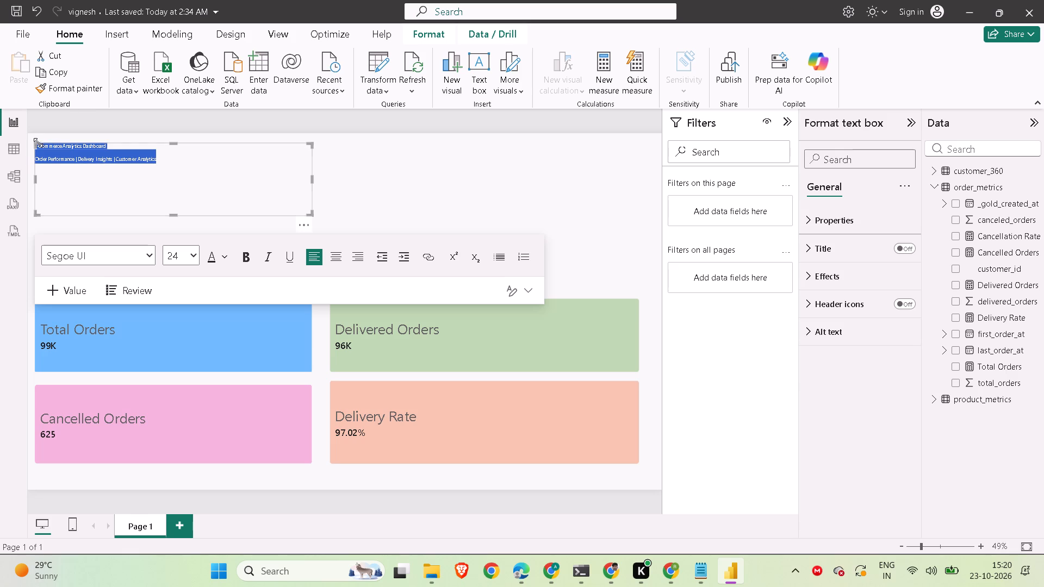
{"action": "left_click_drag", "start_coordinate": [38, 142], "coordinate": [34, 142]}
{"action": "left_click", "coordinate": [194, 255]}
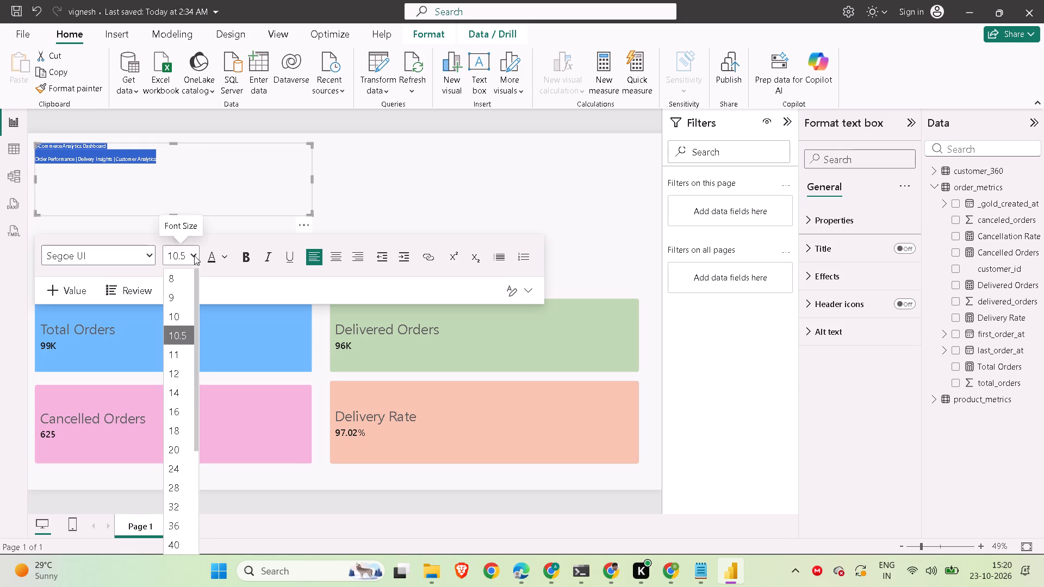
{"action": "left_click", "coordinate": [183, 470]}
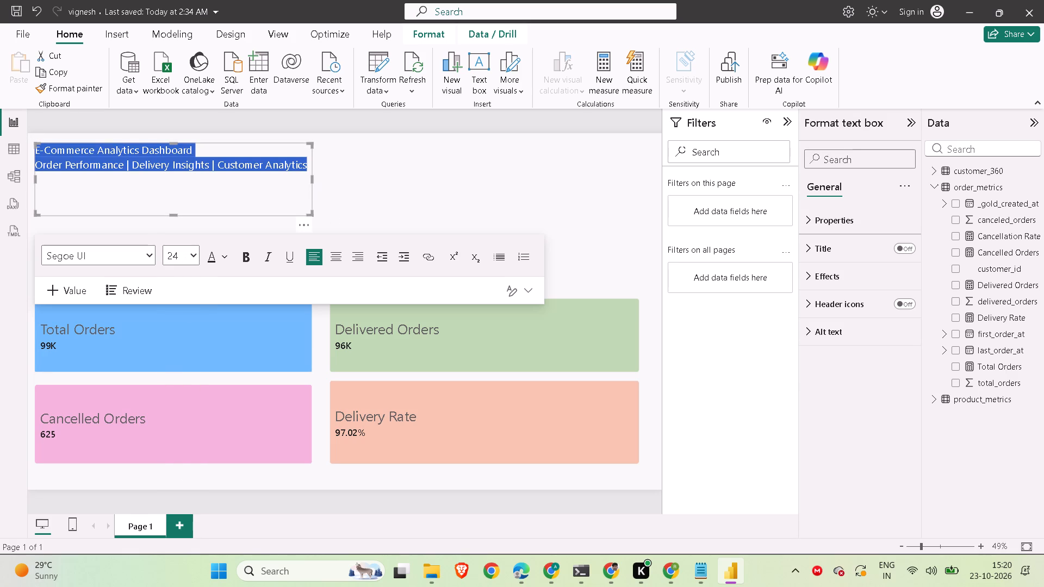
{"action": "left_click", "coordinate": [191, 255]}
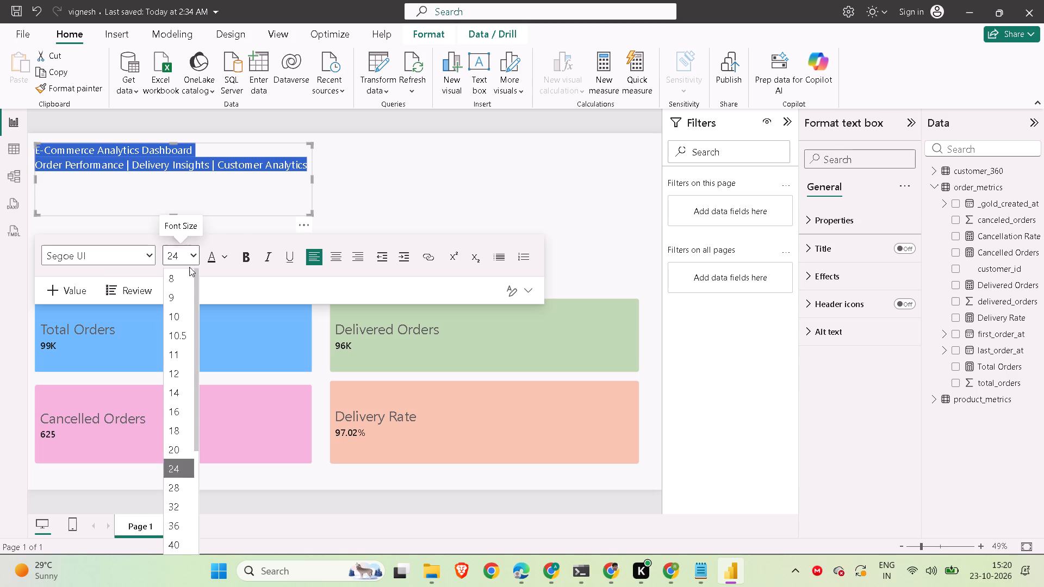
{"action": "left_click", "coordinate": [185, 486]}
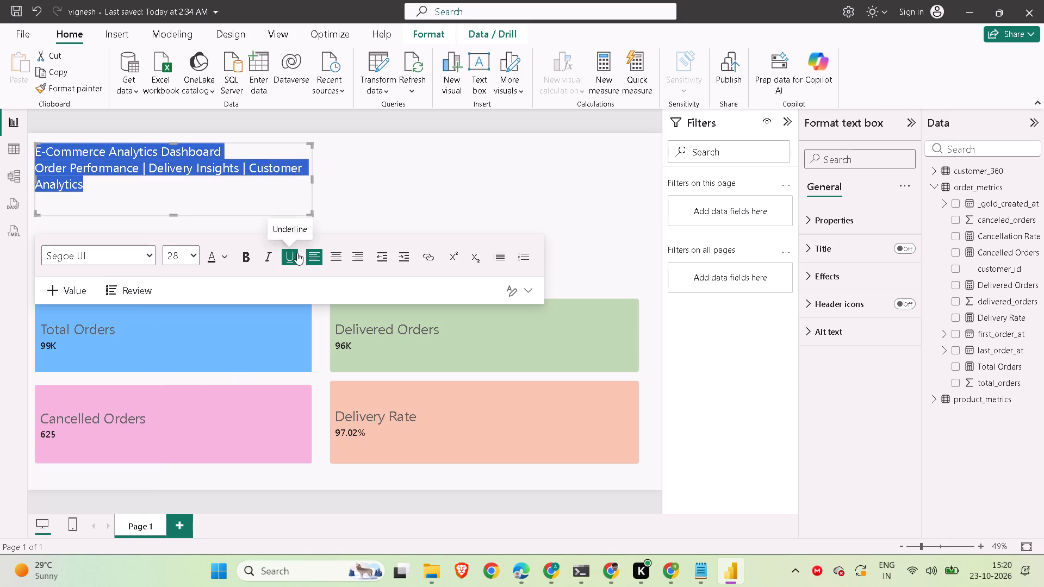
Widen the title text box to the right until the subtitle fits on a single line.
{"action": "left_click_drag", "start_coordinate": [312, 176], "coordinate": [469, 178]}
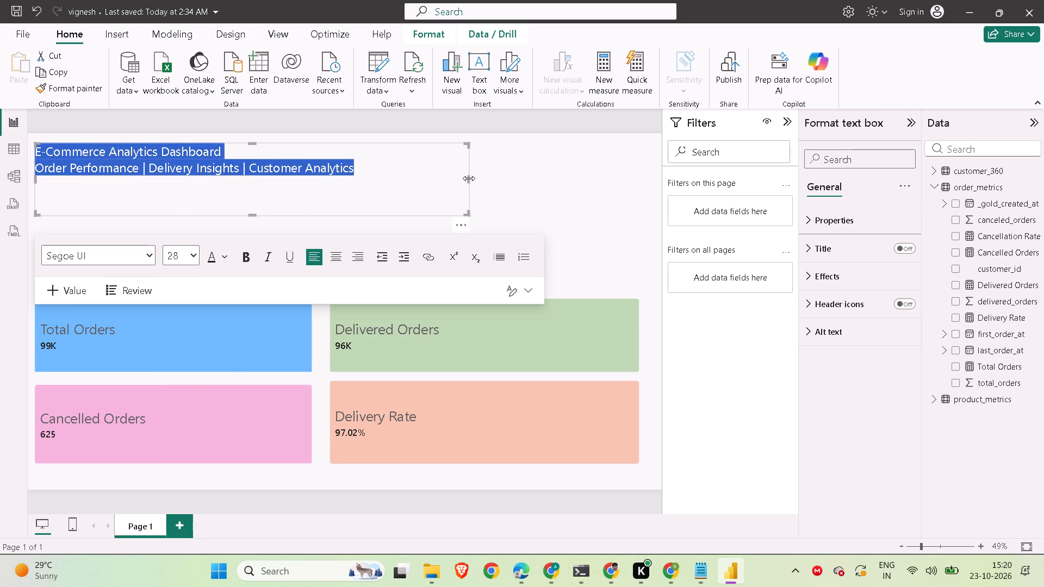
{"action": "left_click", "coordinate": [526, 174]}
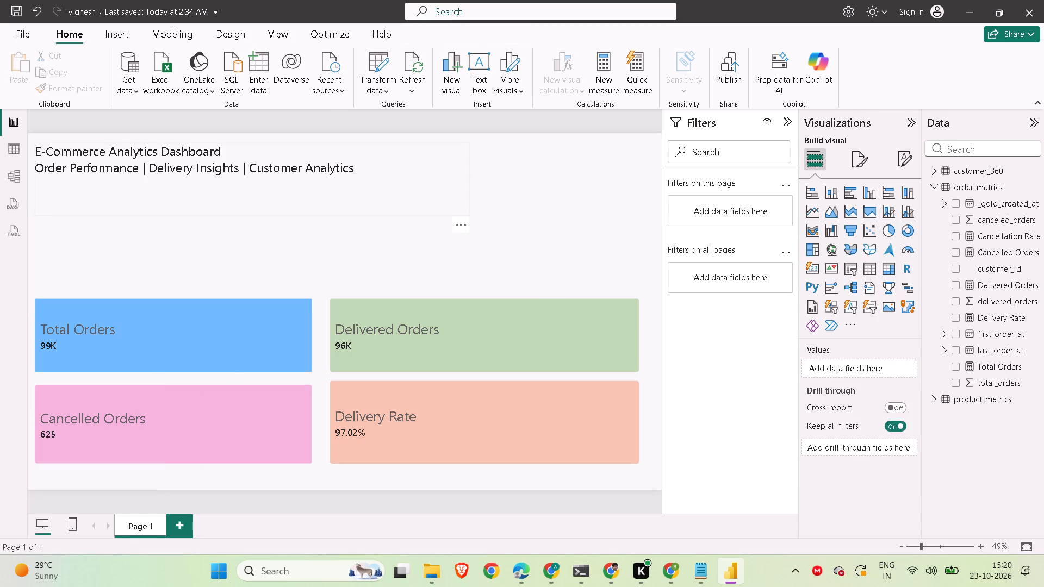
Turn on the Title option for the dashboard title text box and set its heading level to Heading 2.
{"action": "left_click", "coordinate": [297, 171]}
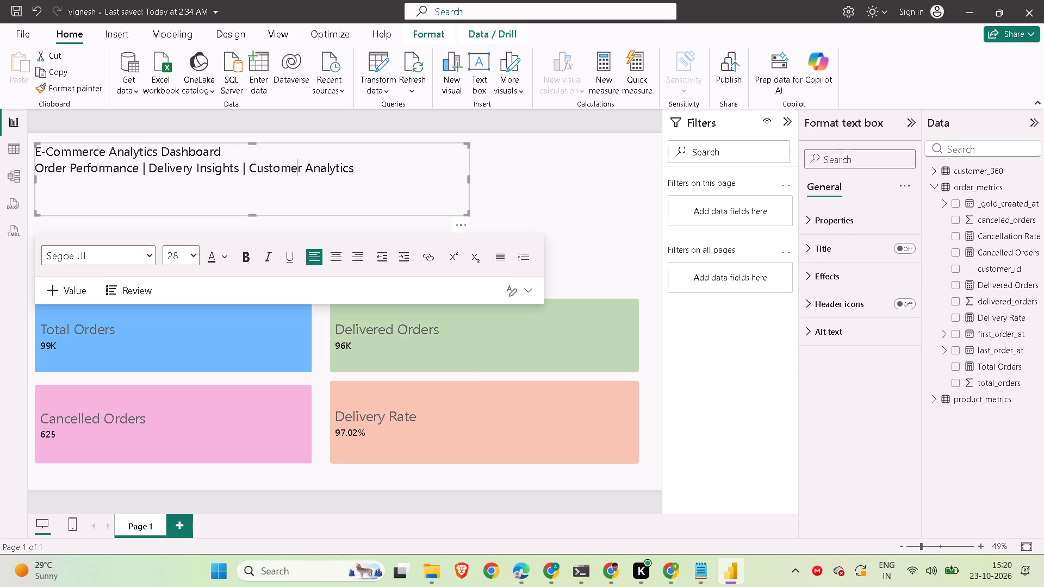
{"action": "left_click", "coordinate": [669, 572]}
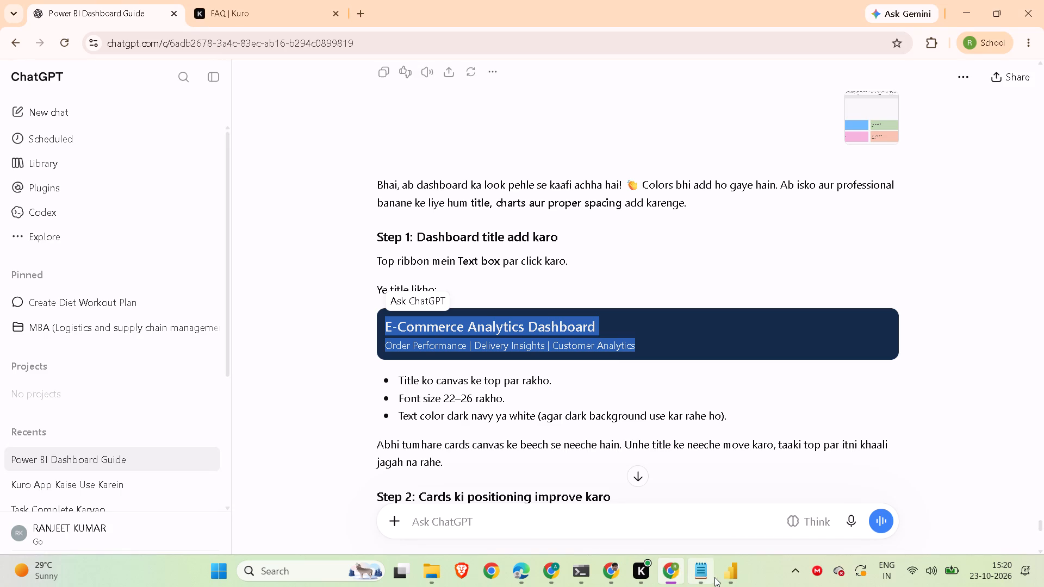
{"action": "left_click", "coordinate": [729, 577]}
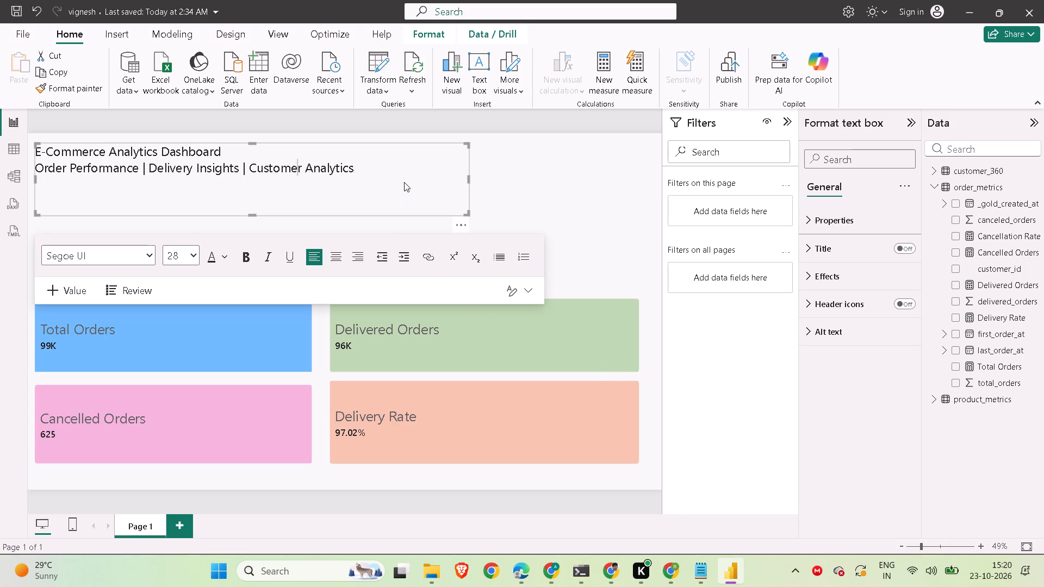
{"action": "left_click", "coordinate": [407, 178]}
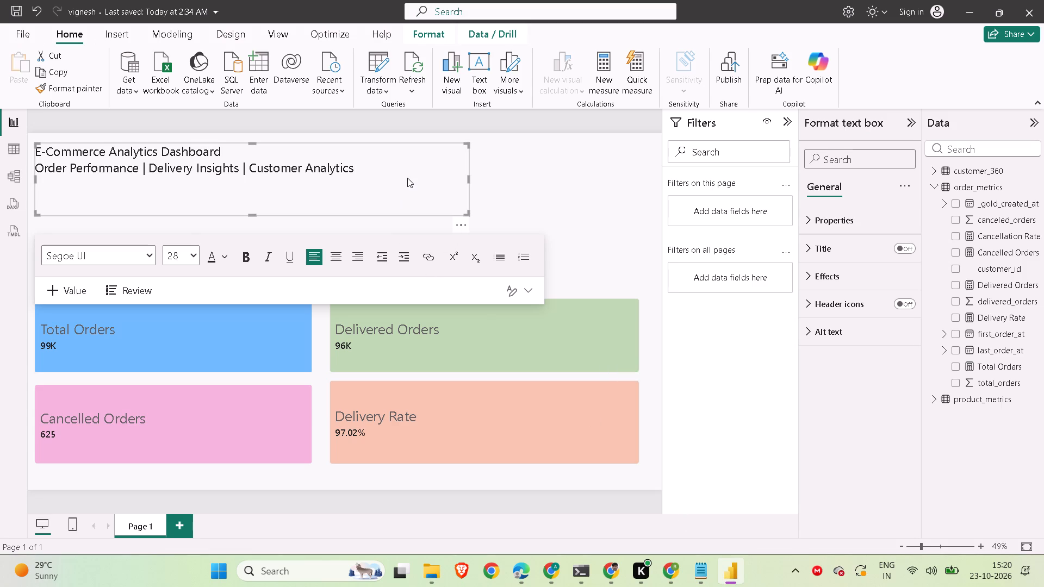
{"action": "right_click", "coordinate": [407, 178]}
{"action": "left_click", "coordinate": [381, 181]}
{"action": "left_click", "coordinate": [905, 242]}
{"action": "left_click", "coordinate": [906, 248]}
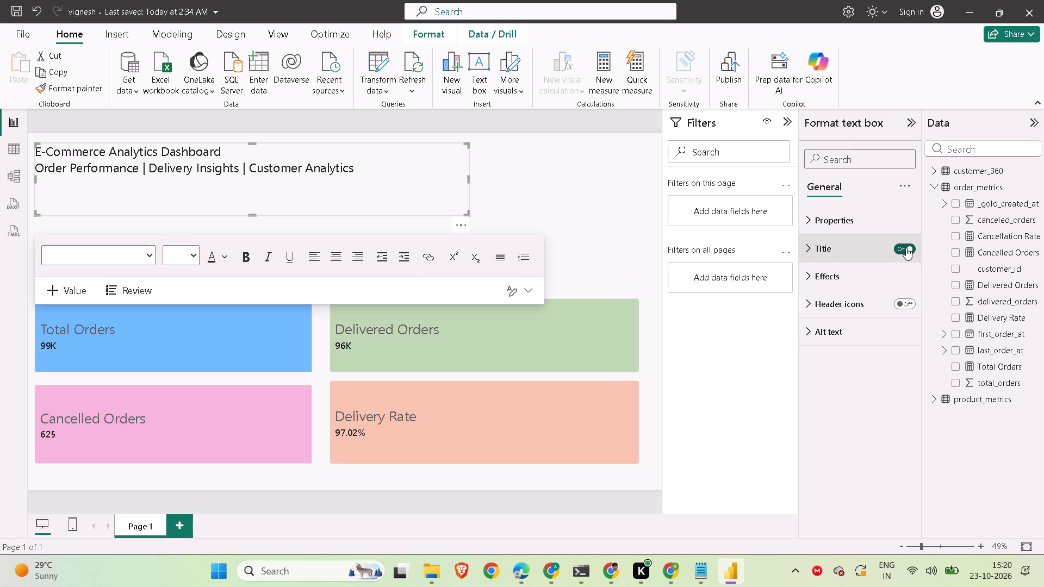
{"action": "left_click", "coordinate": [813, 246]}
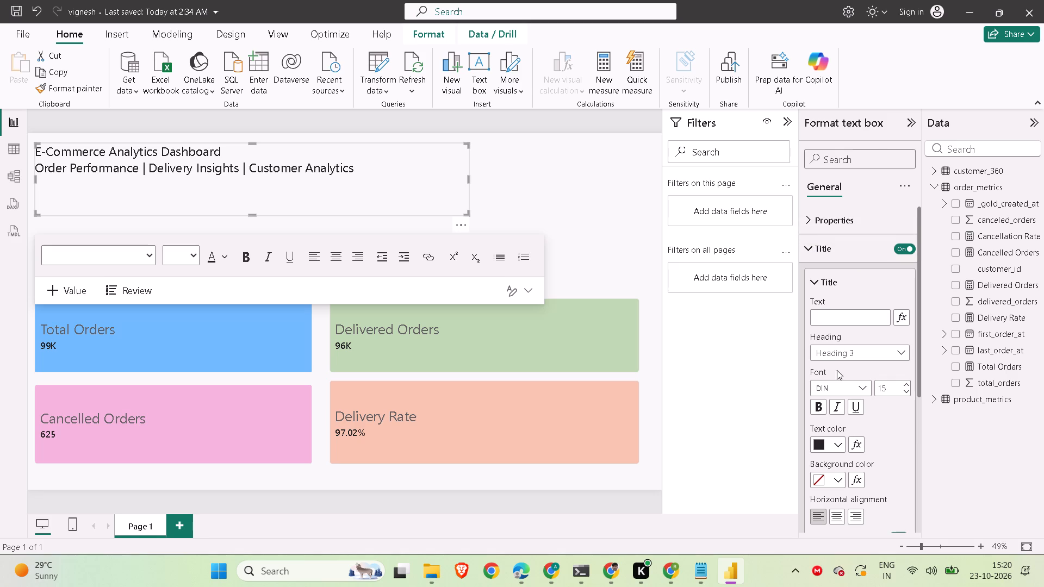
{"action": "left_click", "coordinate": [902, 348]}
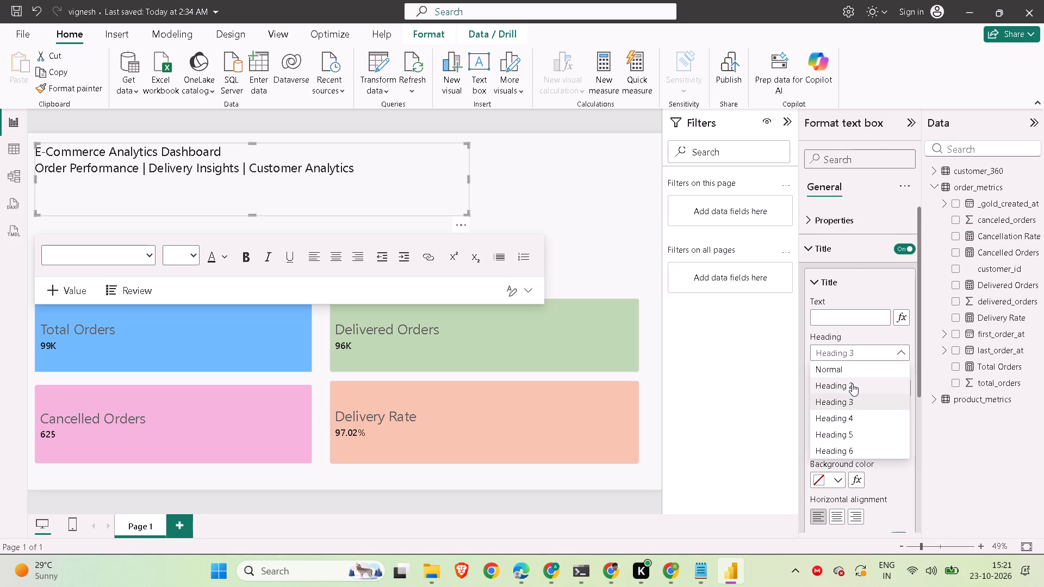
{"action": "left_click", "coordinate": [843, 384]}
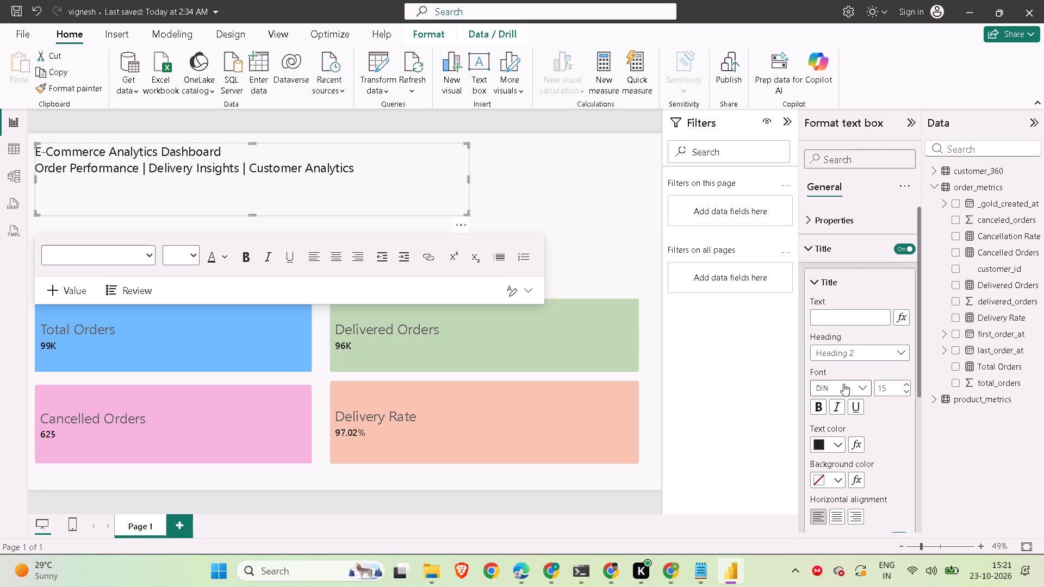
Change the heading level of the dashboard title text box's Title option to Normal.
{"action": "left_click", "coordinate": [358, 135]}
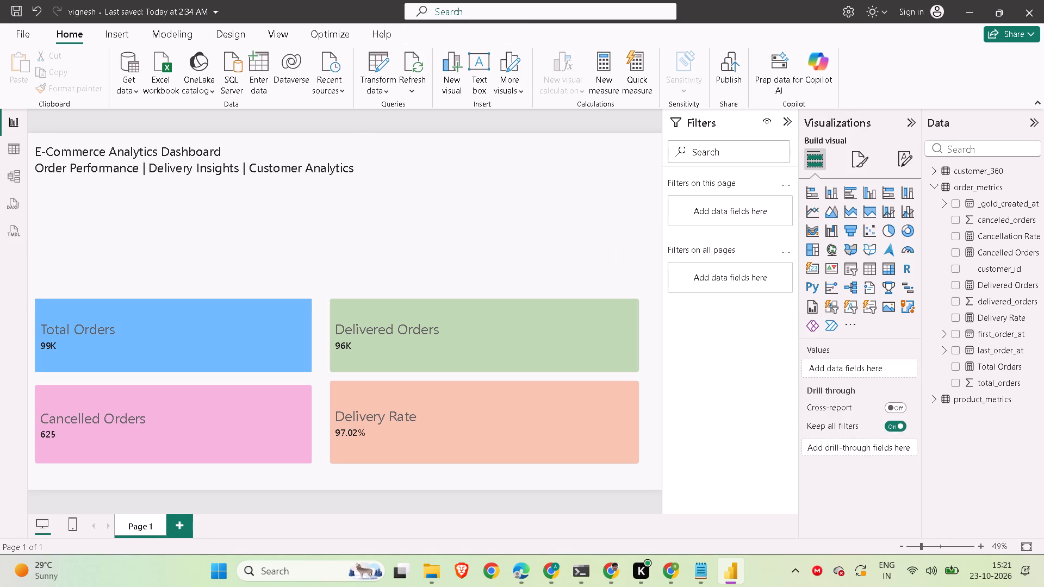
{"action": "left_click", "coordinate": [358, 161]}
{"action": "left_click_drag", "start_coordinate": [357, 166], "coordinate": [25, 138]}
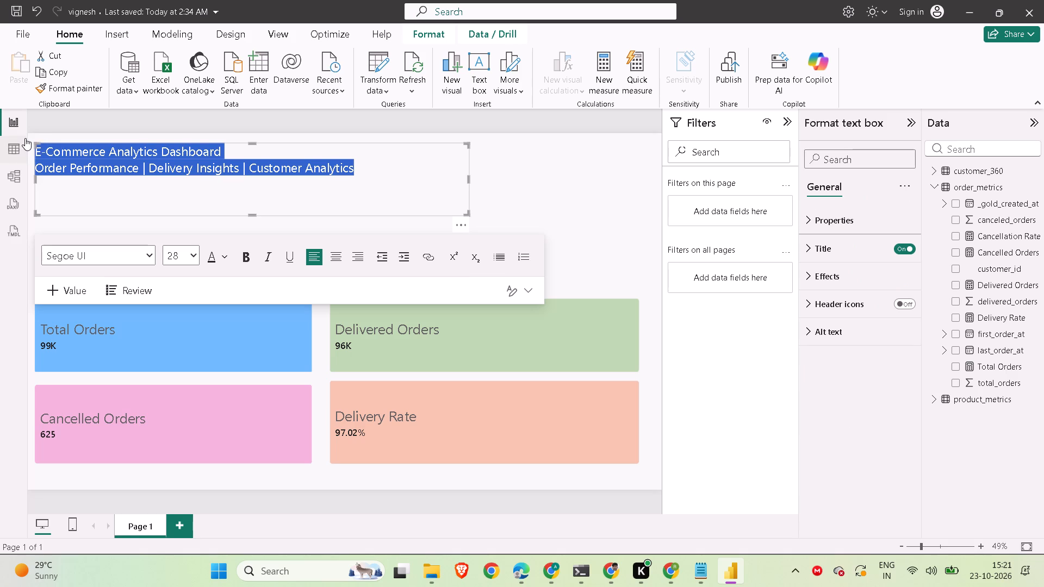
{"action": "left_click", "coordinate": [818, 246]}
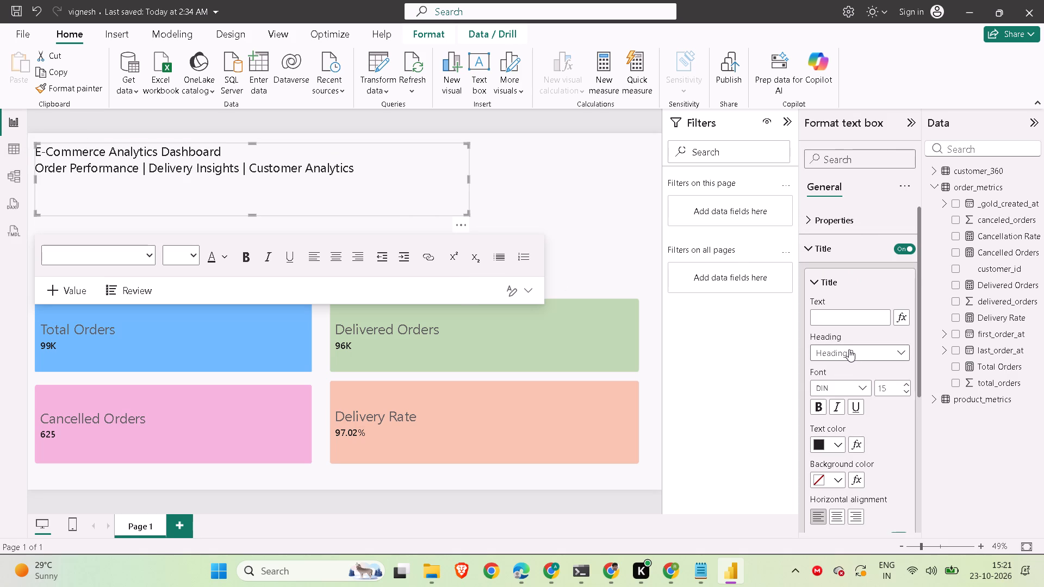
{"action": "left_click", "coordinate": [850, 351]}
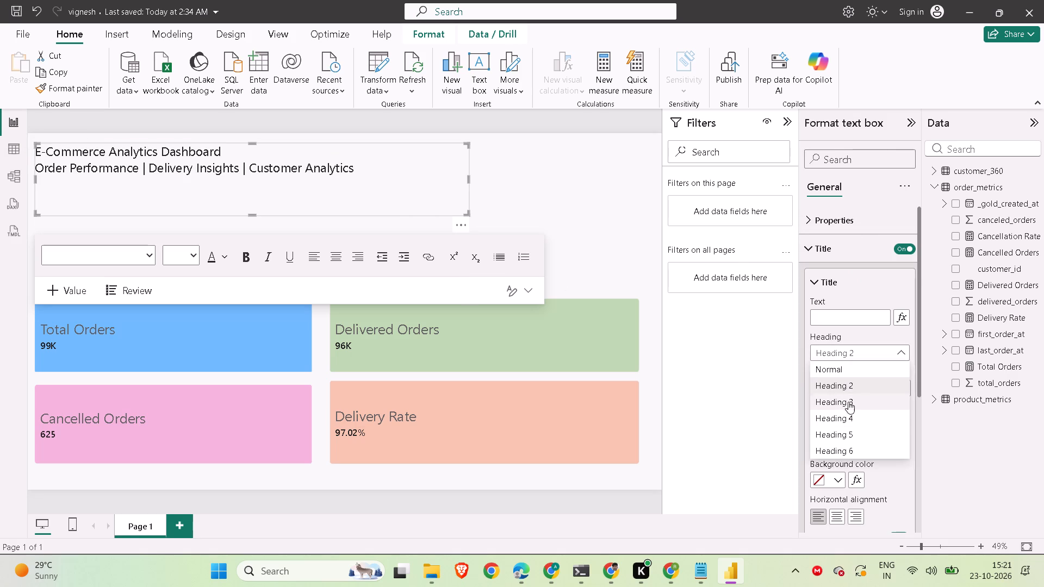
{"action": "left_click", "coordinate": [852, 374]}
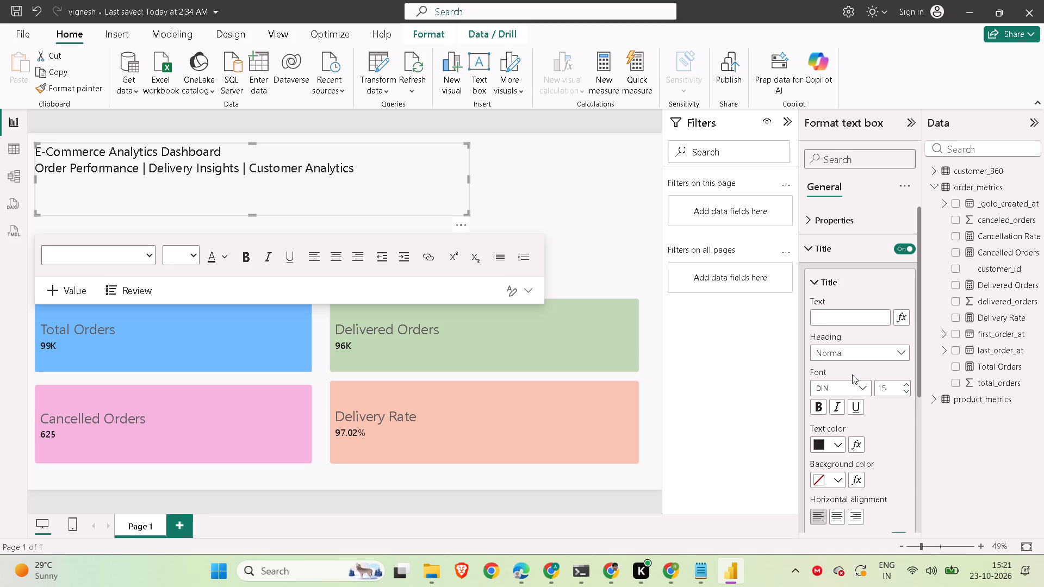
Set the Title background color of the dashboard title text box to dark navy blue.
{"action": "scroll", "coordinate": [851, 442], "scroll_direction": "down", "scroll_amount": 1}
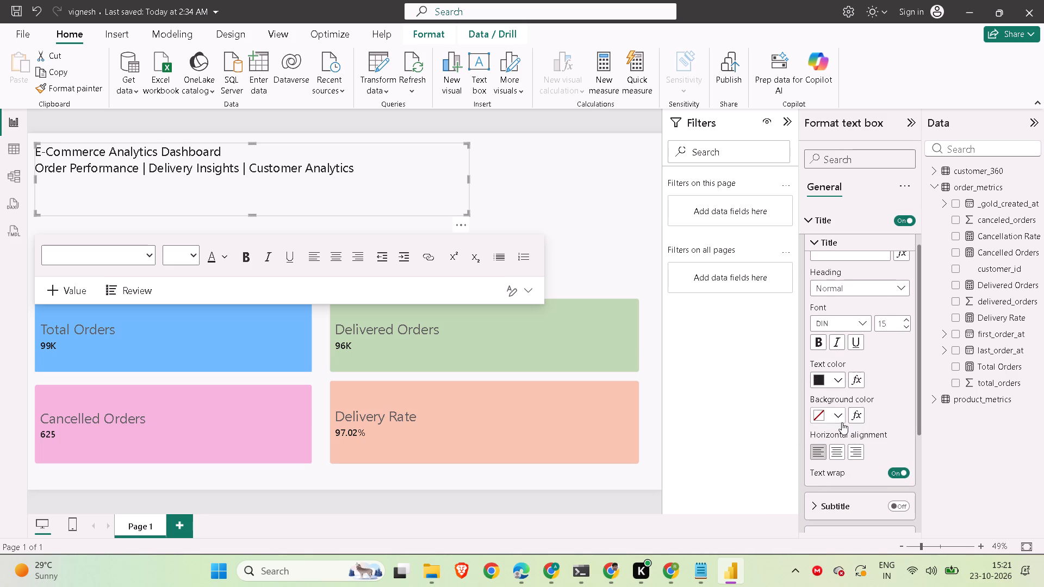
{"action": "left_click", "coordinate": [842, 415]}
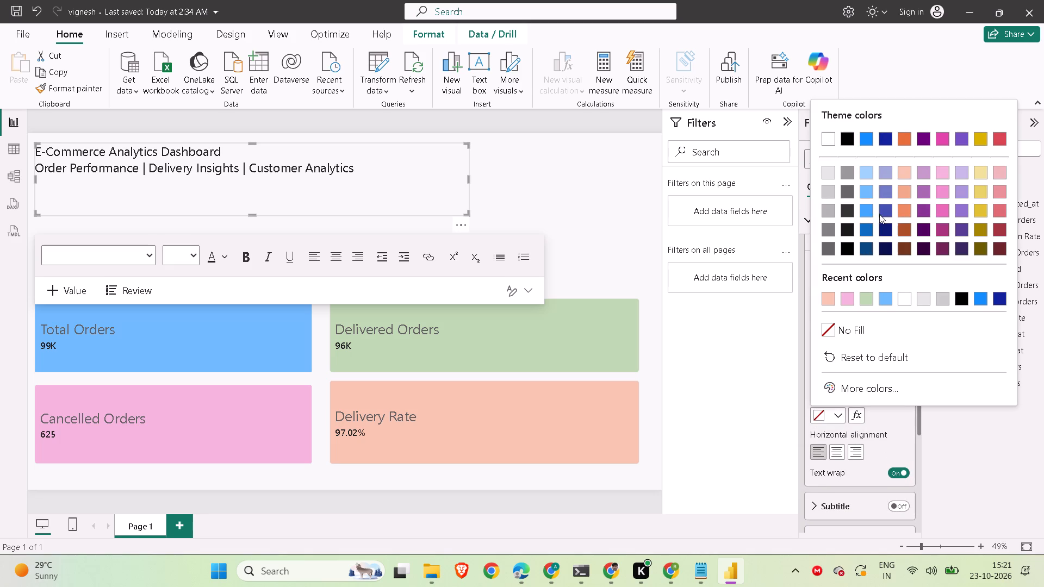
{"action": "left_click", "coordinate": [887, 222]}
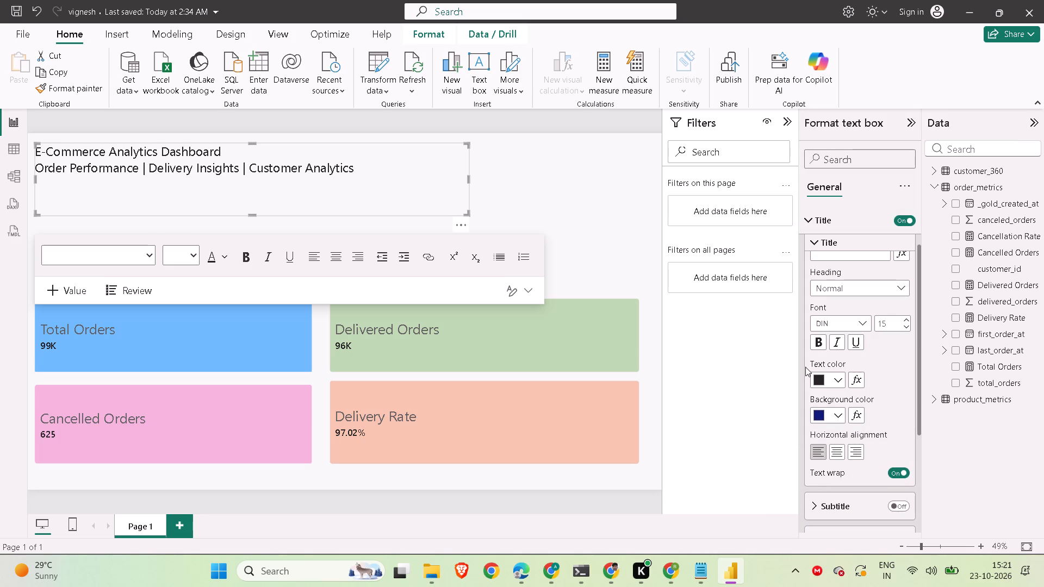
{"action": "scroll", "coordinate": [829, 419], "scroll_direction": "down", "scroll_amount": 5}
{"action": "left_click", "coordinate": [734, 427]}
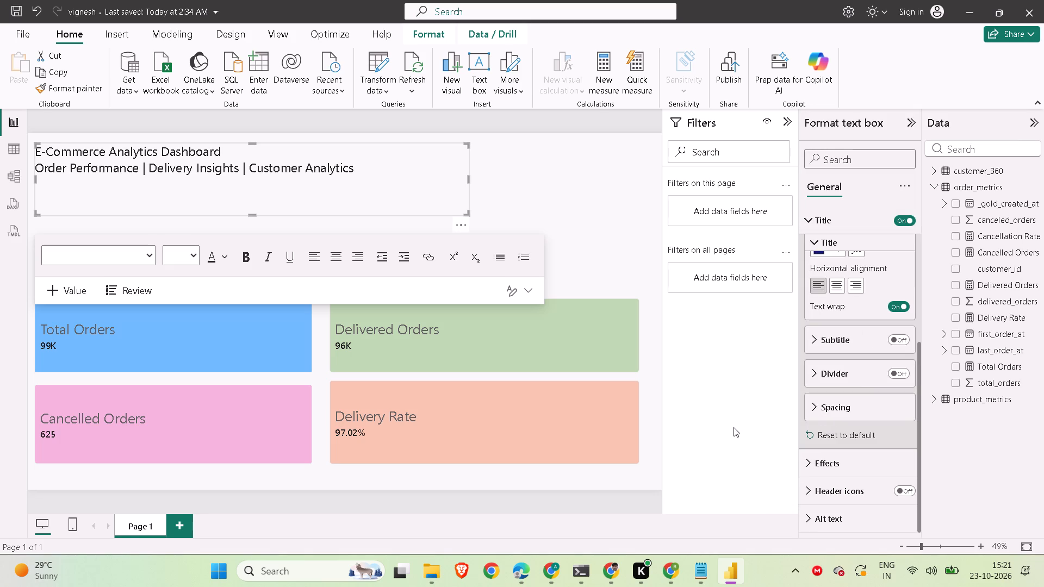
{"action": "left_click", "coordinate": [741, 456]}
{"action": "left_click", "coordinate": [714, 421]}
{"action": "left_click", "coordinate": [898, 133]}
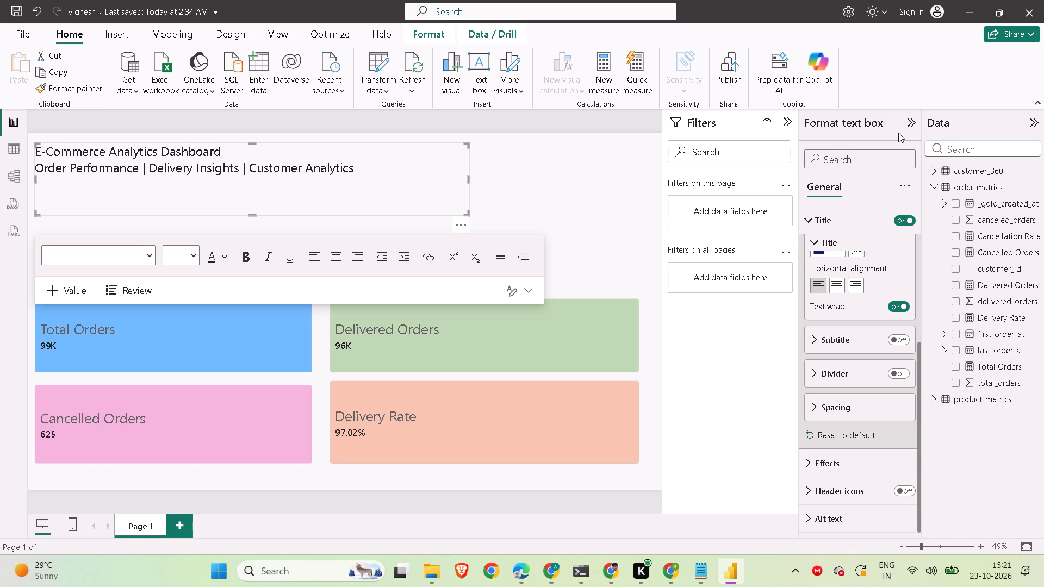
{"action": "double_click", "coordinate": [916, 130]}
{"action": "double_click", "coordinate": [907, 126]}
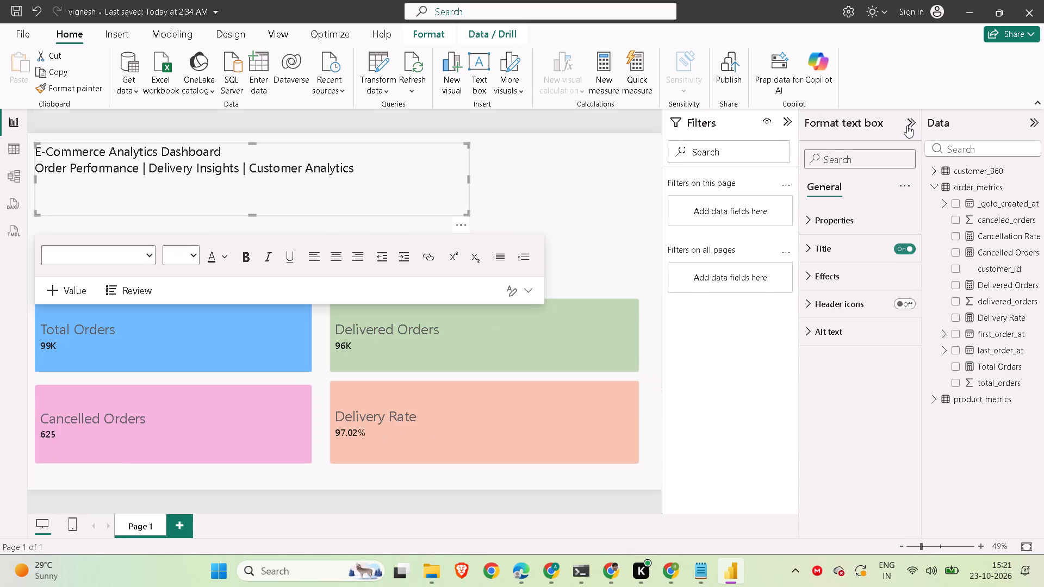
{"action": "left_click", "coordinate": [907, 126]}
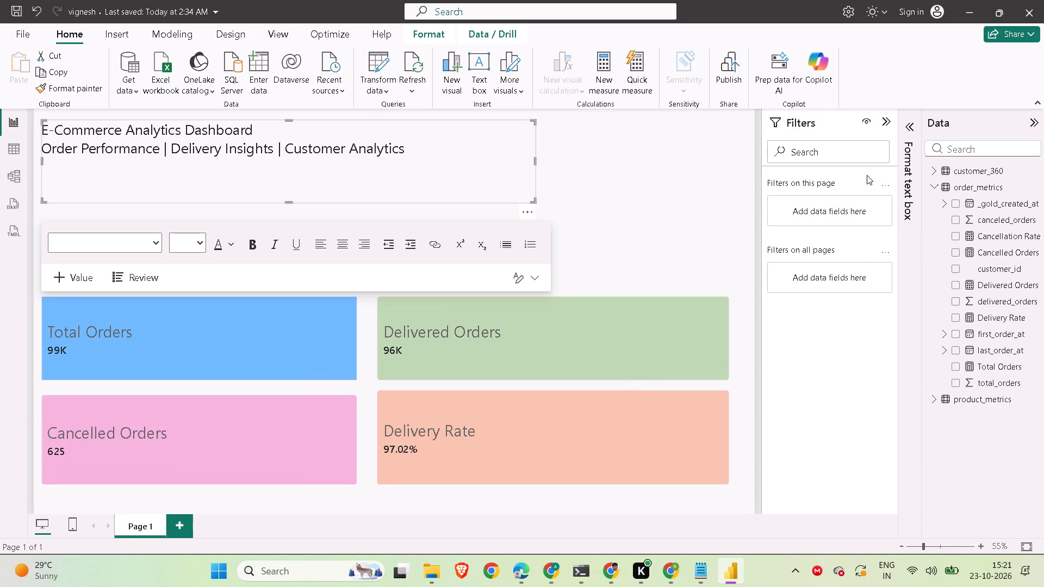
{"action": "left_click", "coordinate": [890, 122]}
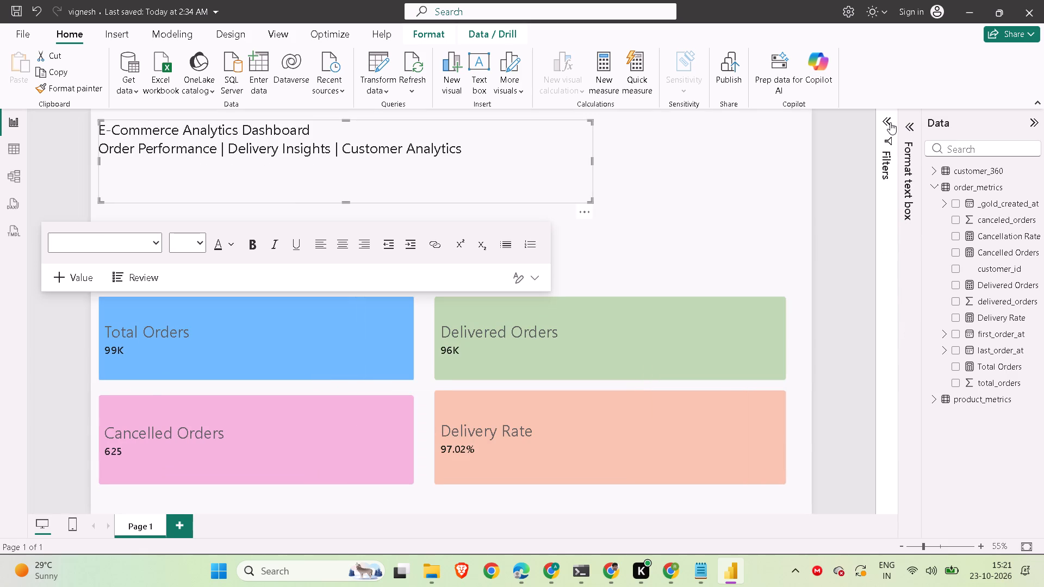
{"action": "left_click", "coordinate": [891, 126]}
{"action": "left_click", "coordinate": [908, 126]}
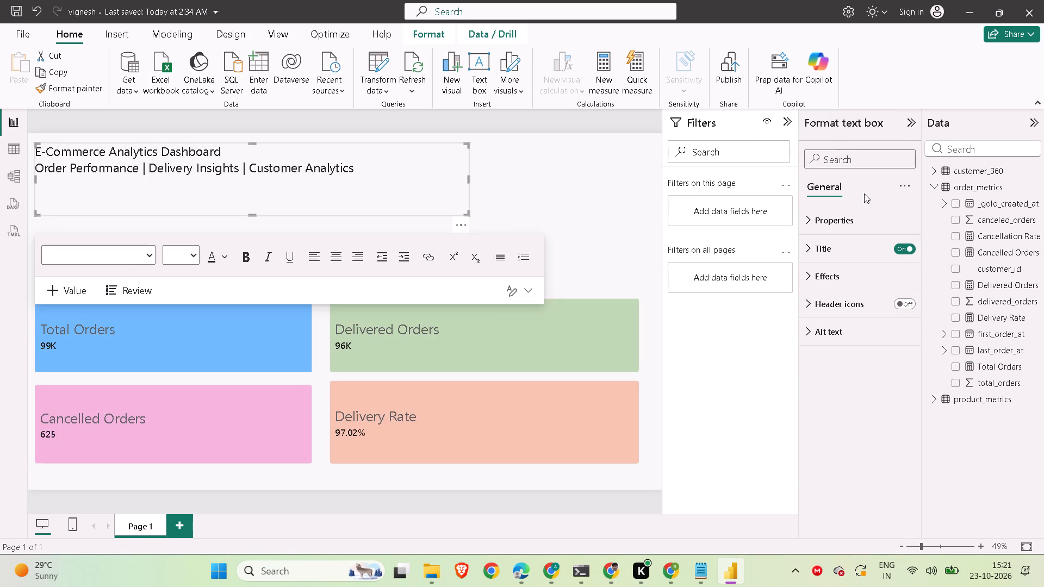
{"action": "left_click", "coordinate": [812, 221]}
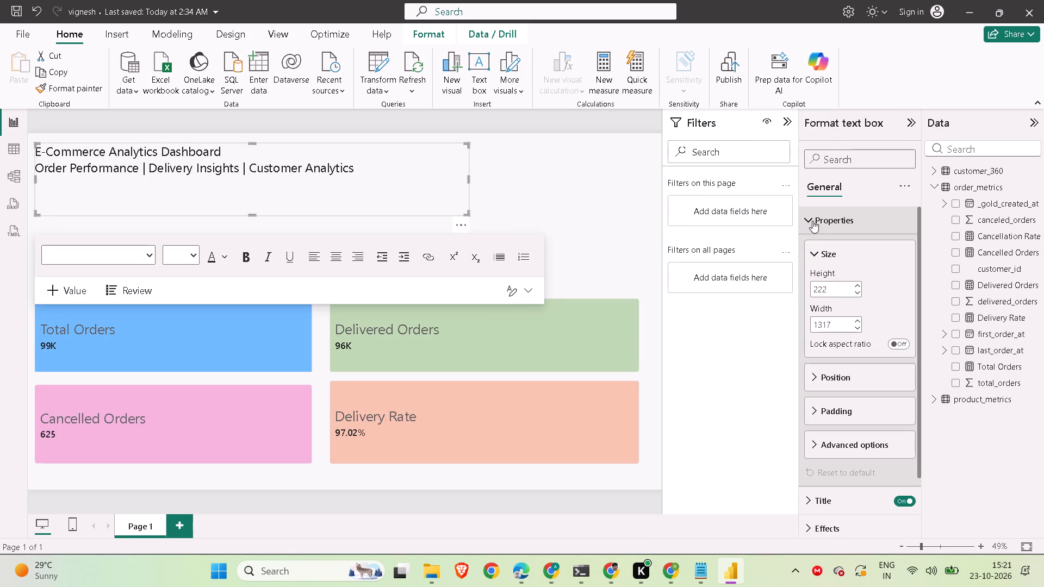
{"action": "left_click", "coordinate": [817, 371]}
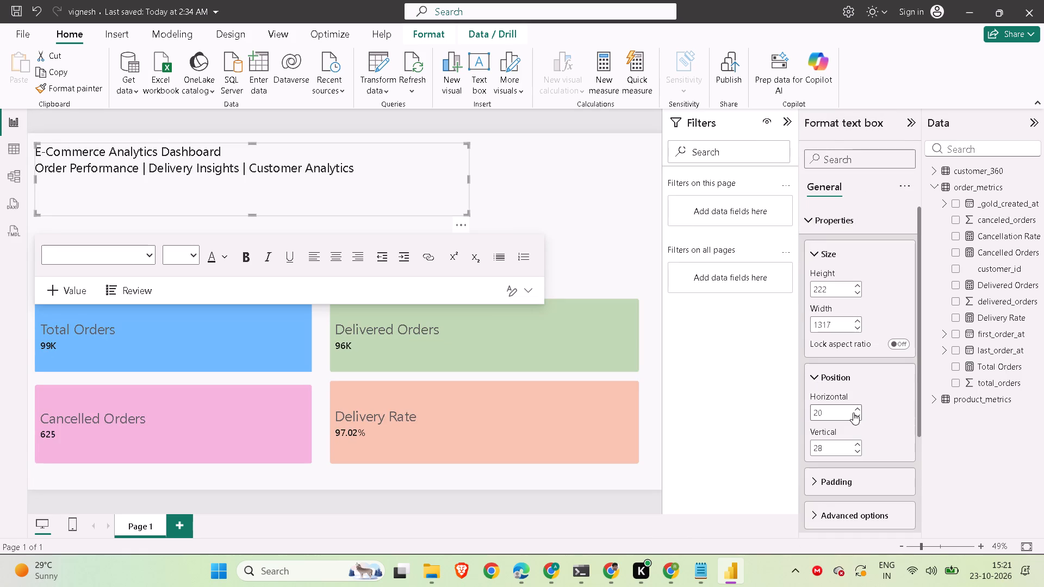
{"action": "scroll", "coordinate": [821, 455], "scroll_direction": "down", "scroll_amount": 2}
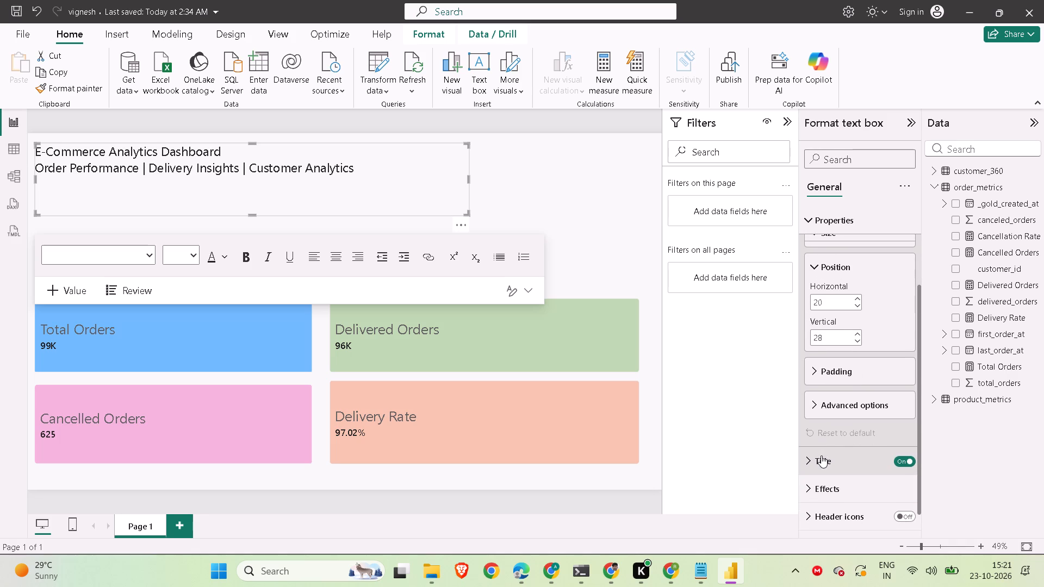
Cut both lines of text from the text box body and paste them as the text box's Title text.
{"action": "left_click", "coordinate": [806, 459]}
{"action": "scroll", "coordinate": [806, 459], "scroll_direction": "down", "scroll_amount": 1}
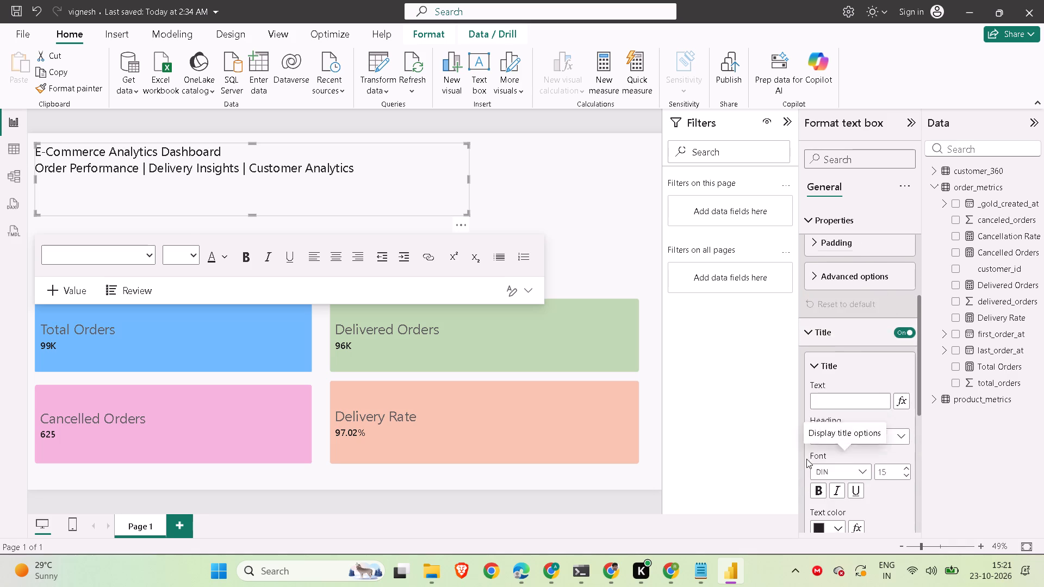
{"action": "scroll", "coordinate": [806, 459], "scroll_direction": "down", "scroll_amount": 2}
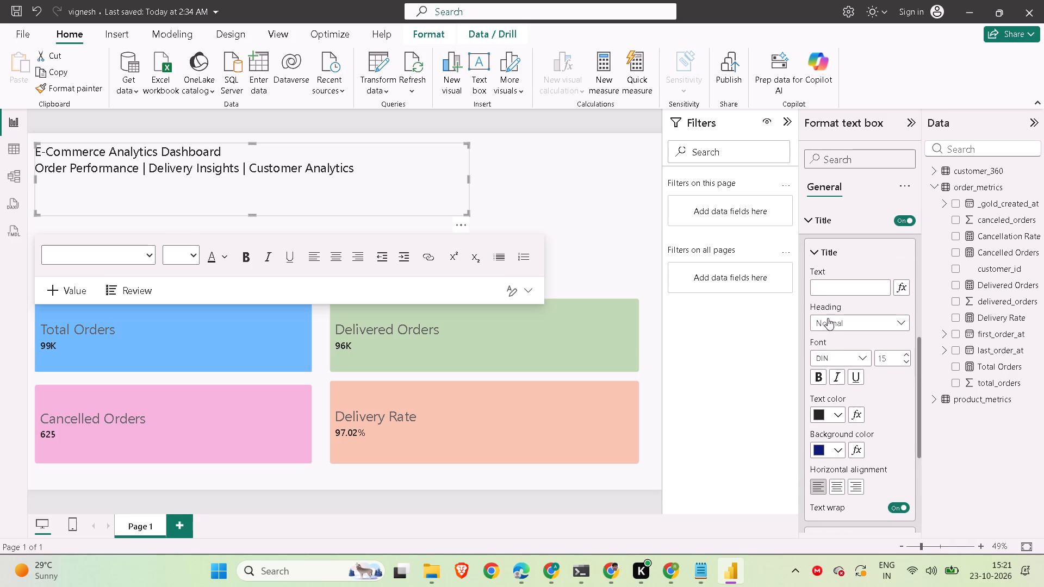
{"action": "left_click_drag", "start_coordinate": [362, 167], "coordinate": [103, 139]}
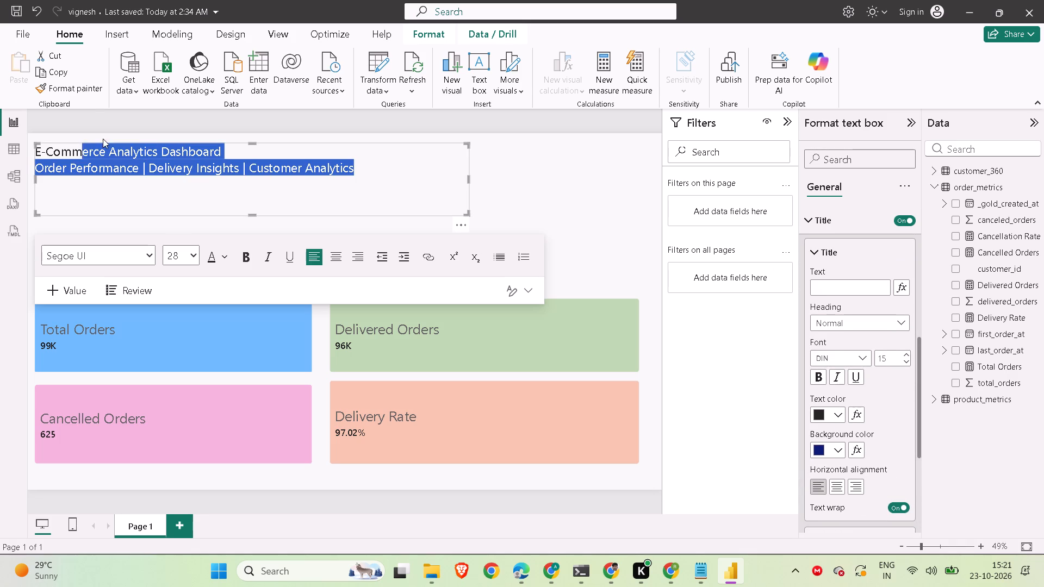
{"action": "left_click_drag", "start_coordinate": [103, 139], "coordinate": [18, 140]}
{"action": "key", "text": "ctrl+x"}
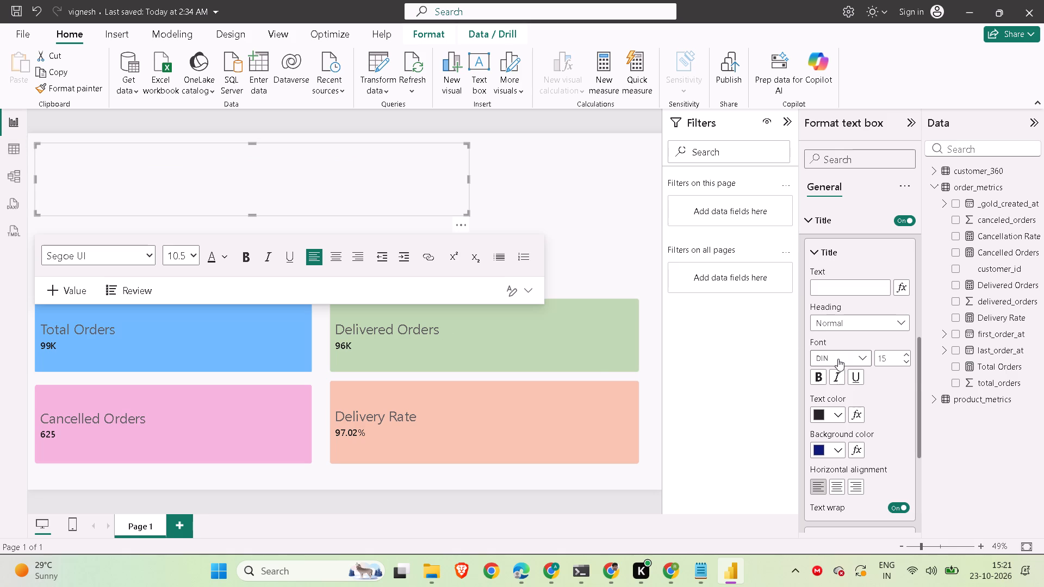
{"action": "left_click", "coordinate": [836, 289]}
{"action": "key", "text": "ctrl+v"}
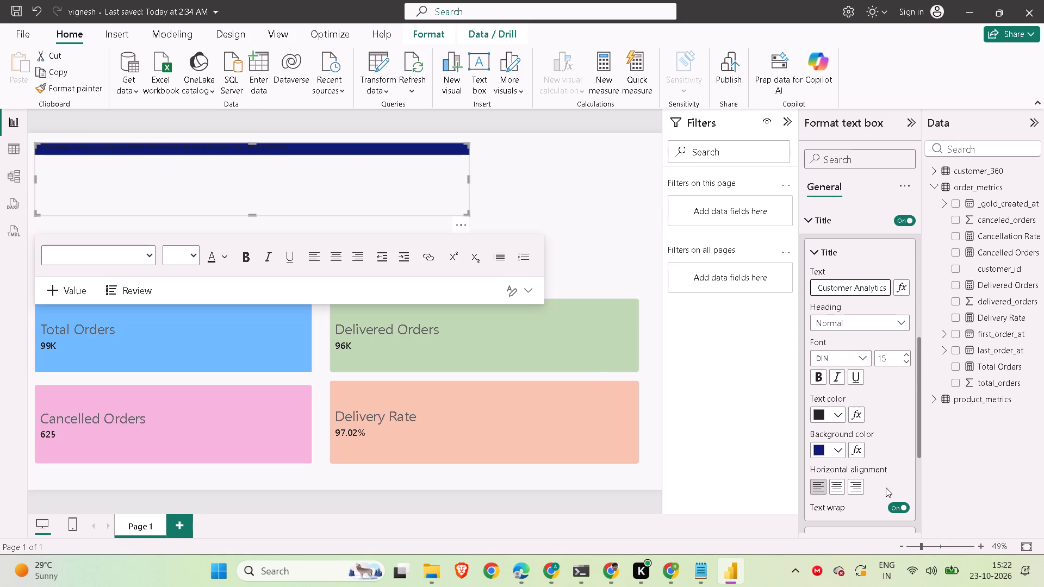
Set the Title text color to white.
{"action": "left_click", "coordinate": [843, 417]}
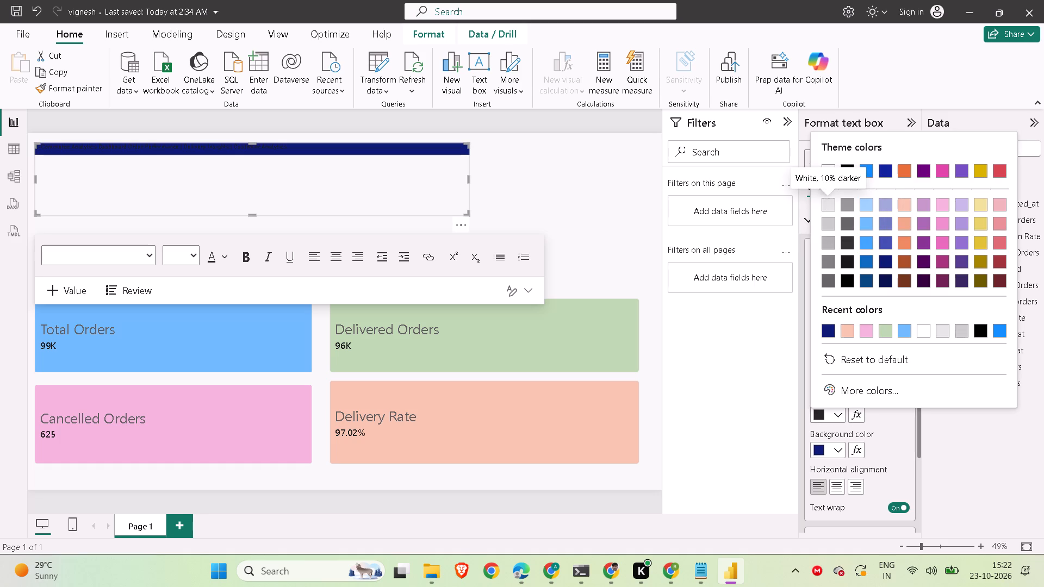
{"action": "left_click", "coordinate": [829, 164]}
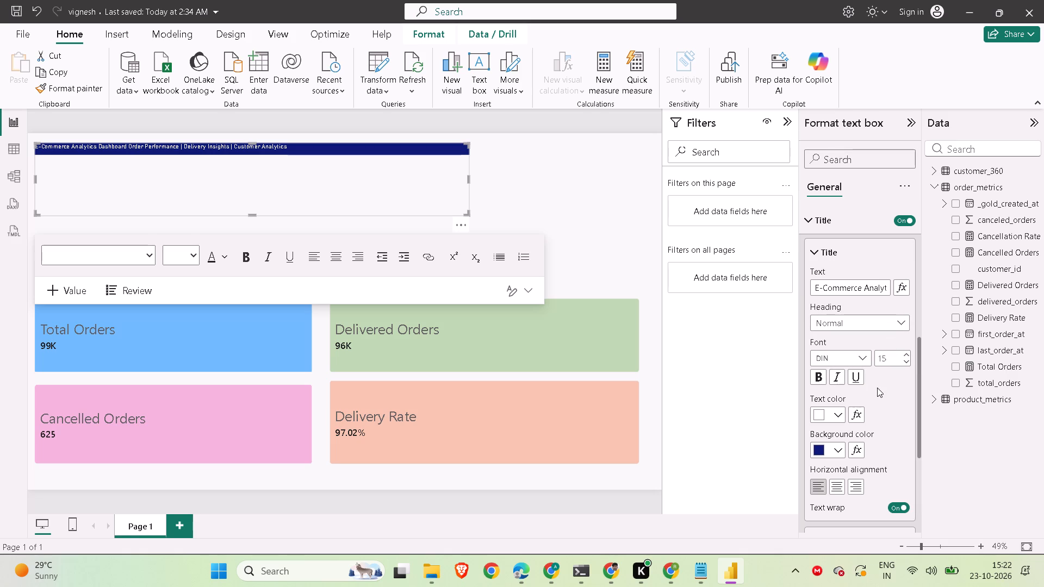
Enlarge the Title font size of the dashboard title text box to 42.
{"action": "triple_click", "coordinate": [906, 365]}
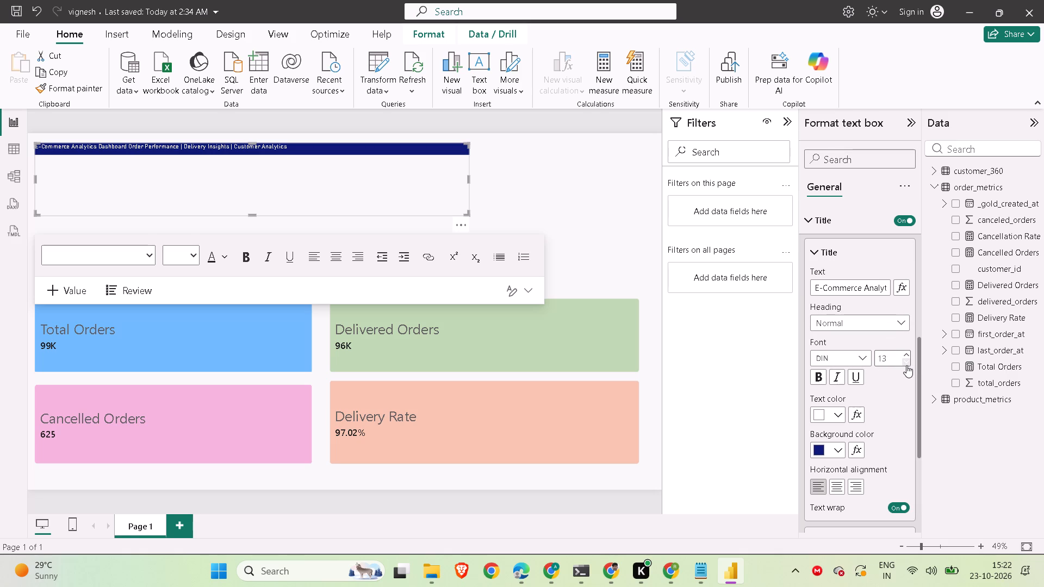
{"action": "triple_click", "coordinate": [906, 365]}
{"action": "double_click", "coordinate": [906, 365]}
{"action": "left_click", "coordinate": [906, 365]}
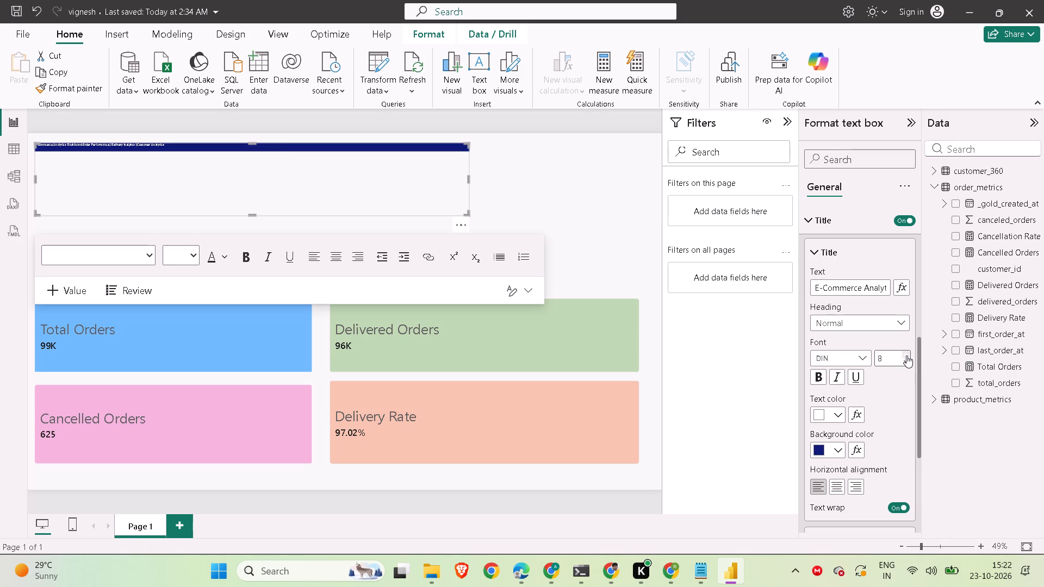
{"action": "triple_click", "coordinate": [906, 355]}
{"action": "triple_click", "coordinate": [906, 355]}
{"action": "triple_click", "coordinate": [906, 355]}
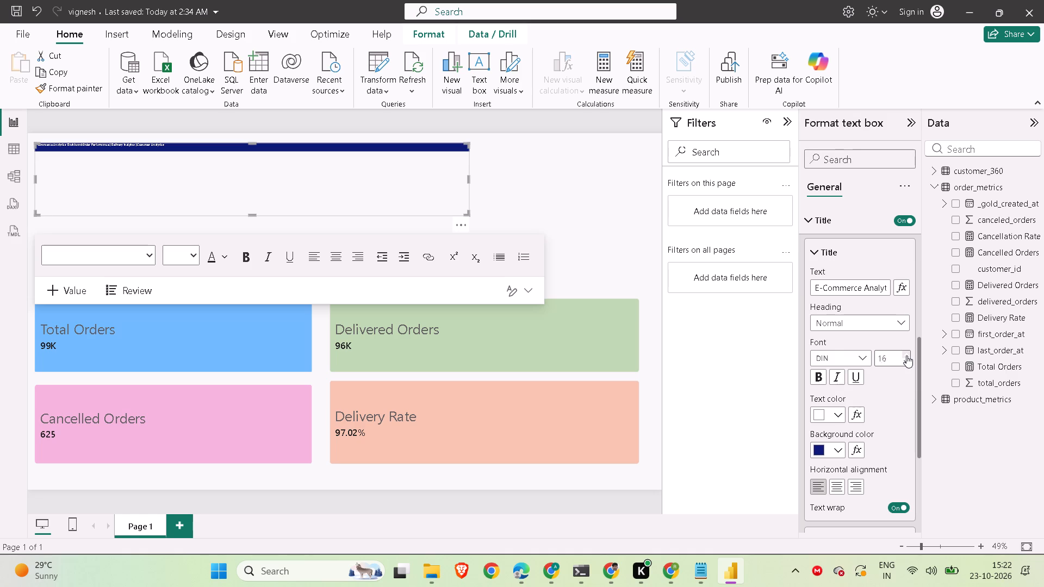
{"action": "triple_click", "coordinate": [906, 355]}
{"action": "left_click", "coordinate": [906, 355]}
{"action": "triple_click", "coordinate": [906, 355]}
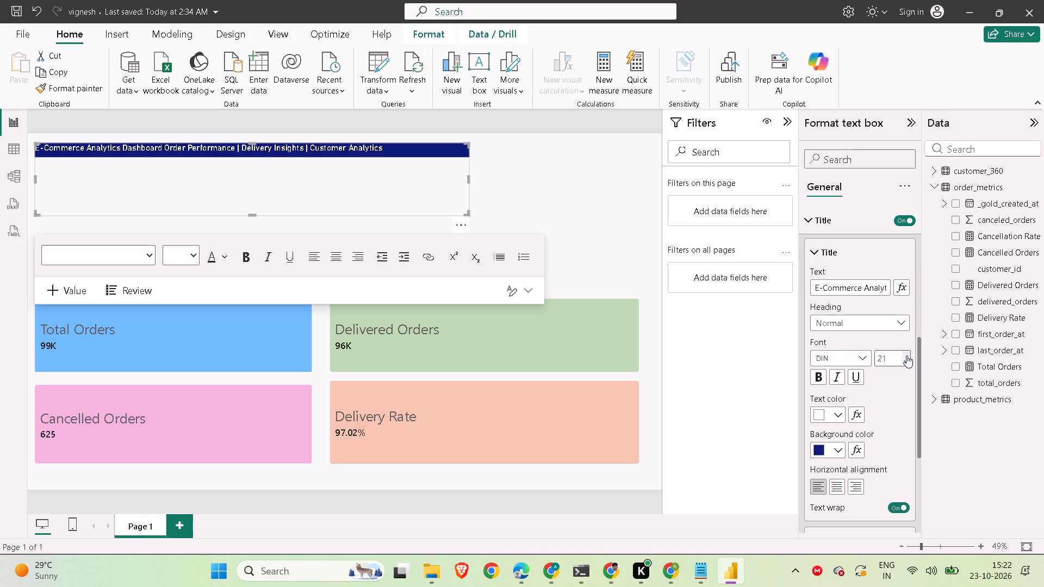
{"action": "triple_click", "coordinate": [906, 355]}
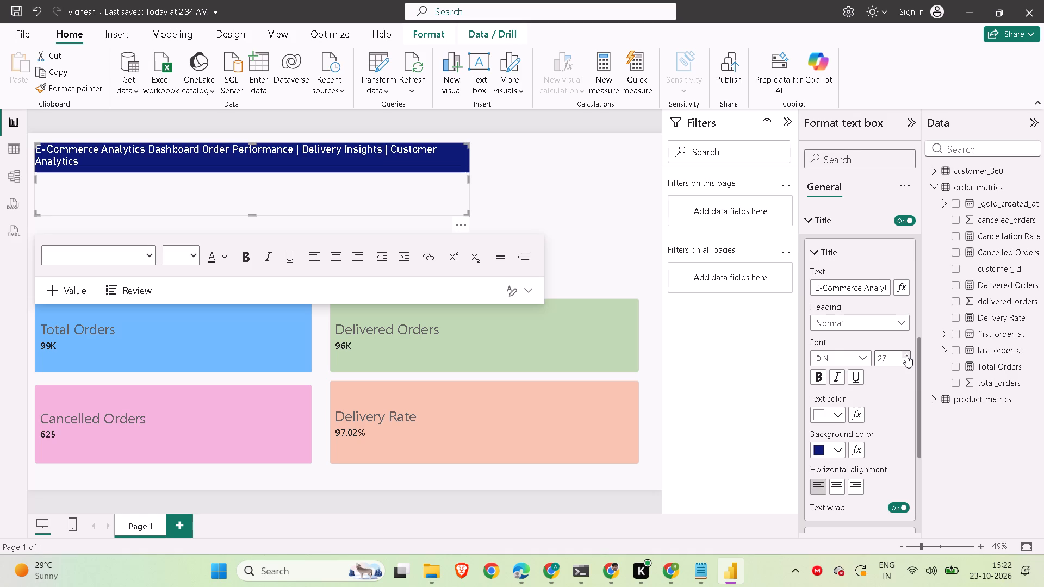
{"action": "left_click", "coordinate": [906, 355]}
{"action": "double_click", "coordinate": [906, 355]}
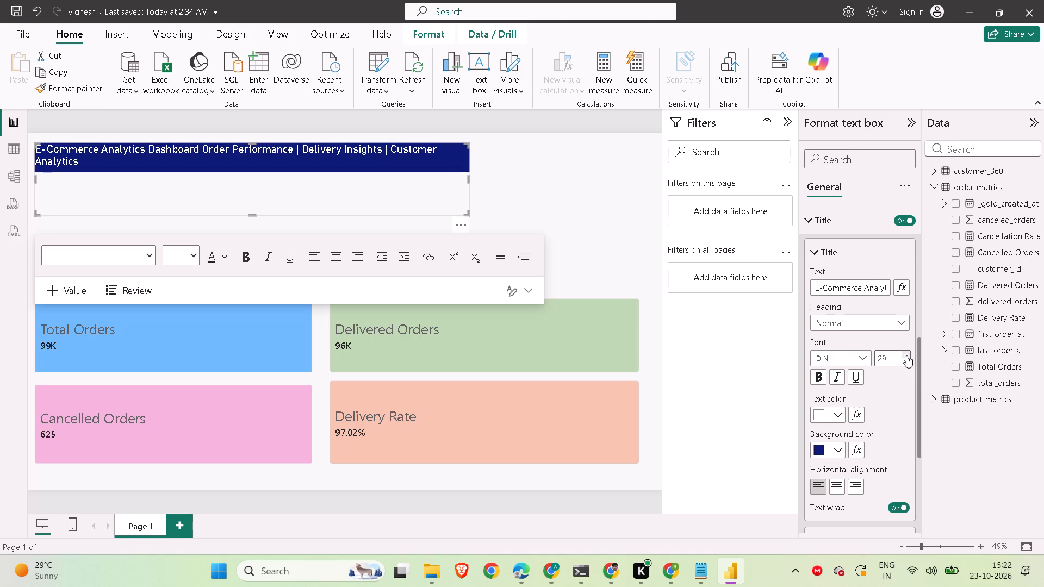
{"action": "triple_click", "coordinate": [906, 355]}
{"action": "triple_click", "coordinate": [906, 355]}
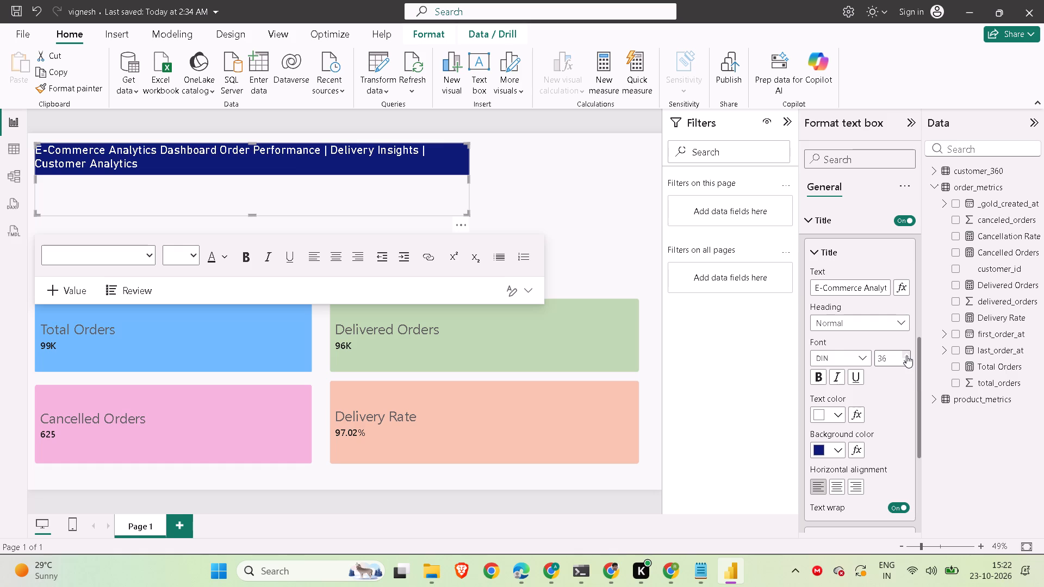
{"action": "left_click", "coordinate": [906, 355]}
{"action": "triple_click", "coordinate": [906, 355]}
{"action": "left_click", "coordinate": [906, 355]}
{"action": "triple_click", "coordinate": [906, 355]}
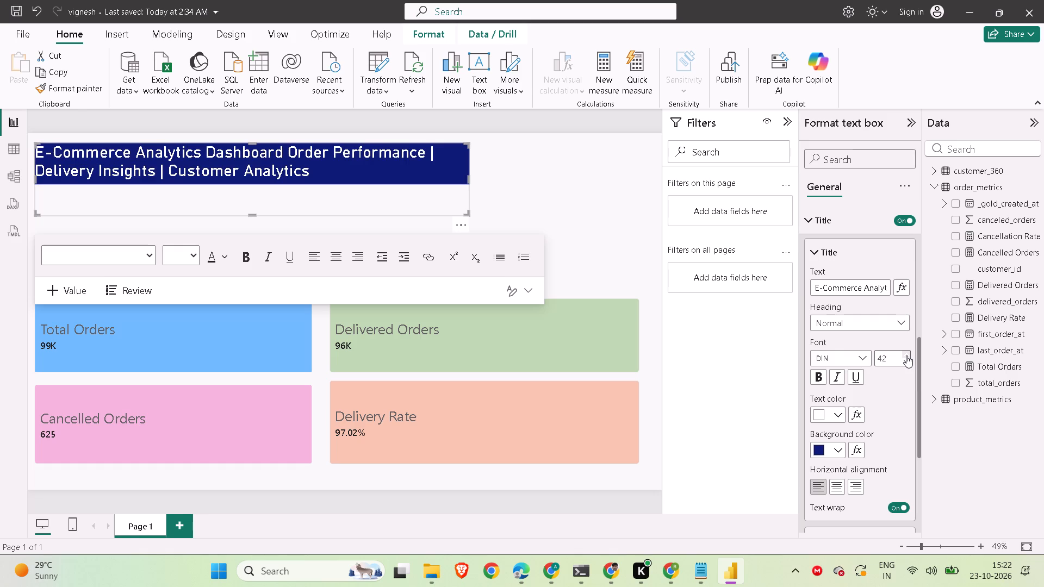
Set the Title font of the dashboard title text box to Constantia at size 50.
{"action": "triple_click", "coordinate": [906, 355]}
{"action": "left_click", "coordinate": [906, 355]}
{"action": "left_click", "coordinate": [906, 355]}
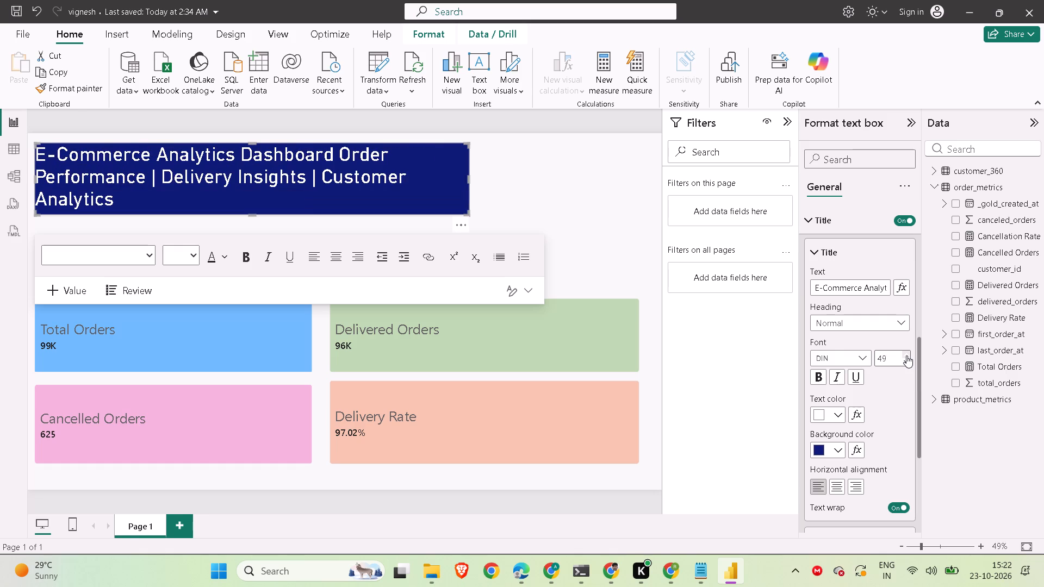
{"action": "left_click", "coordinate": [906, 355]}
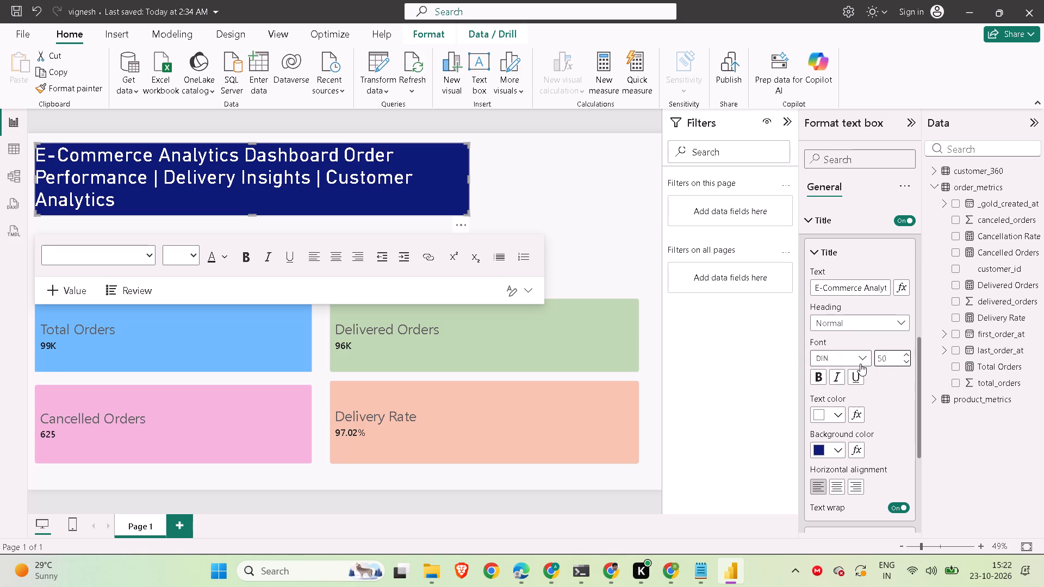
{"action": "left_click", "coordinate": [866, 358]}
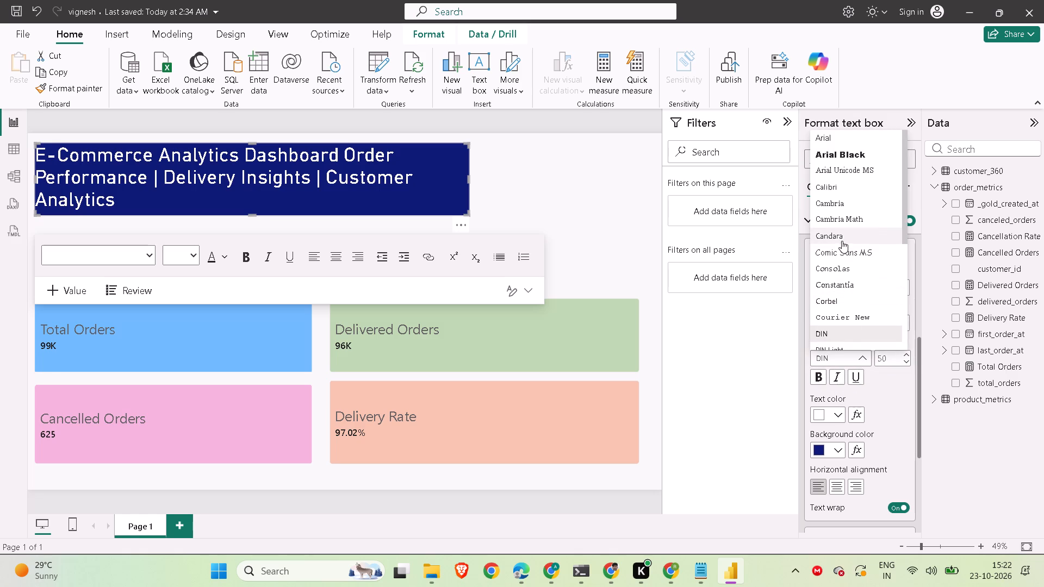
{"action": "left_click", "coordinate": [838, 285]}
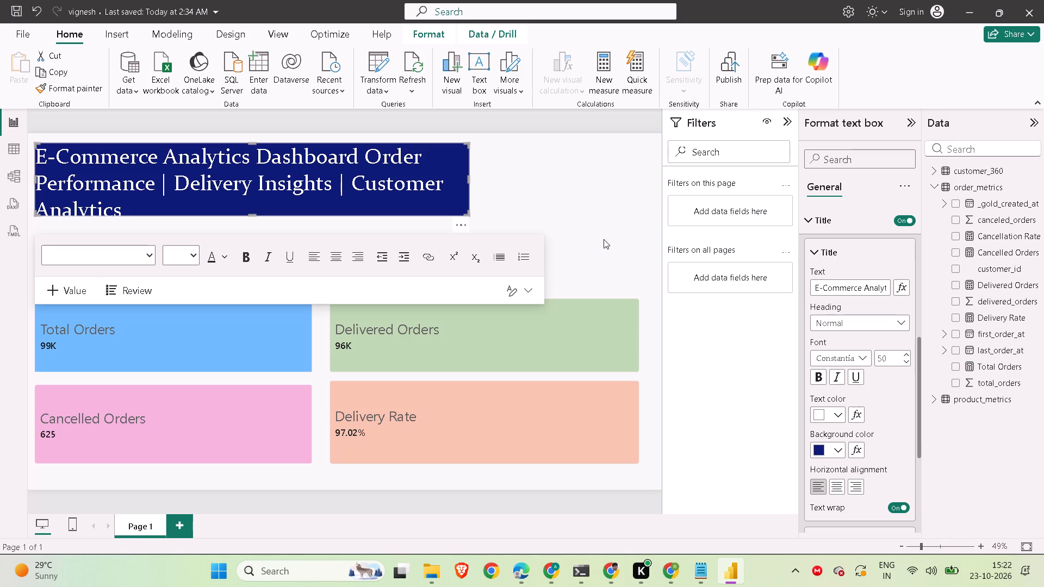
Resize the title text box so the title fits on two lines, with its width ending just past the first line.
{"action": "left_click_drag", "start_coordinate": [469, 178], "coordinate": [644, 197]}
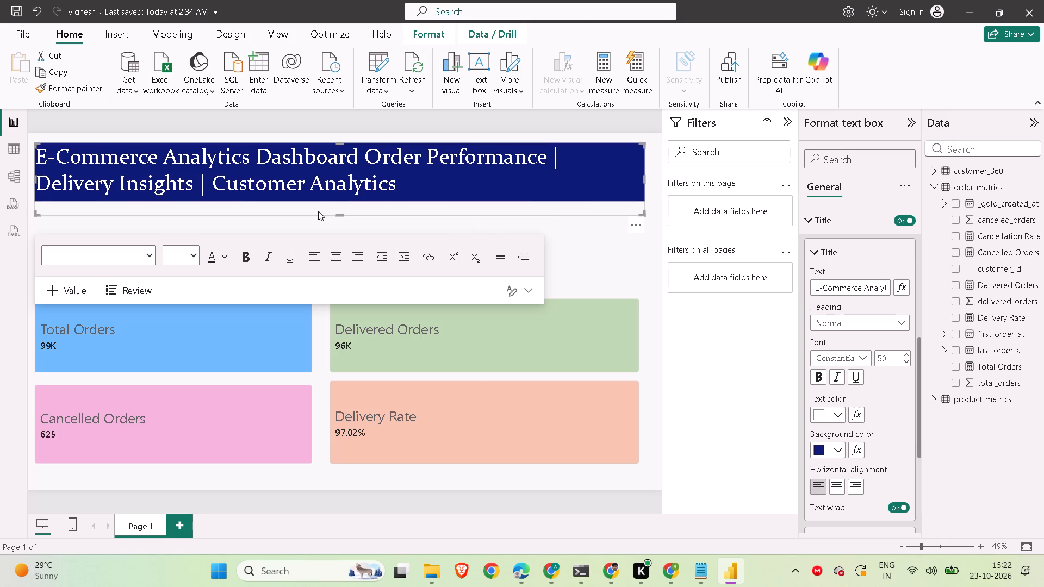
{"action": "left_click_drag", "start_coordinate": [341, 215], "coordinate": [336, 243]}
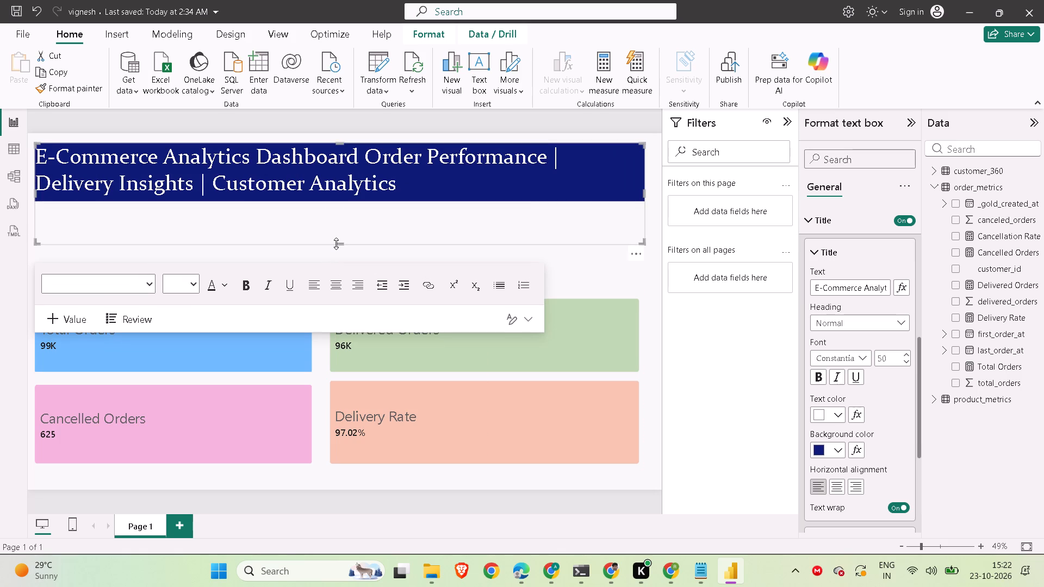
{"action": "left_click", "coordinate": [539, 480]}
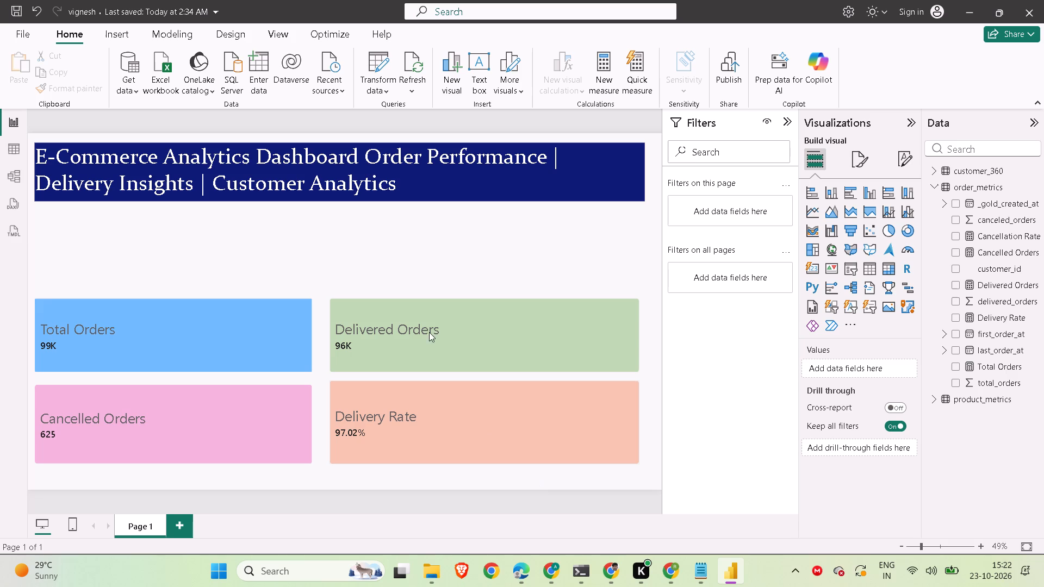
{"action": "left_click", "coordinate": [322, 207]}
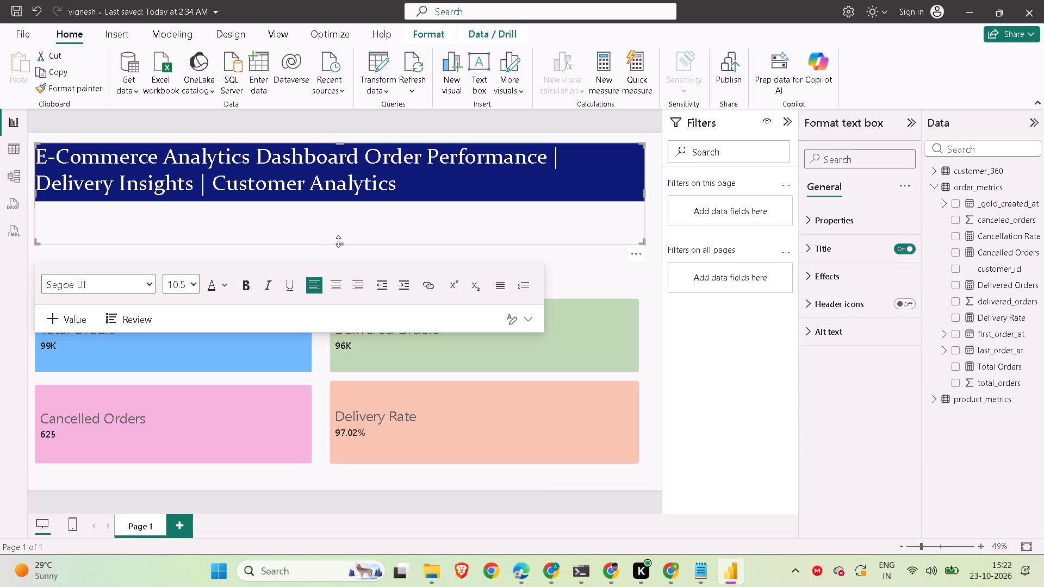
{"action": "left_click_drag", "start_coordinate": [340, 245], "coordinate": [343, 218]}
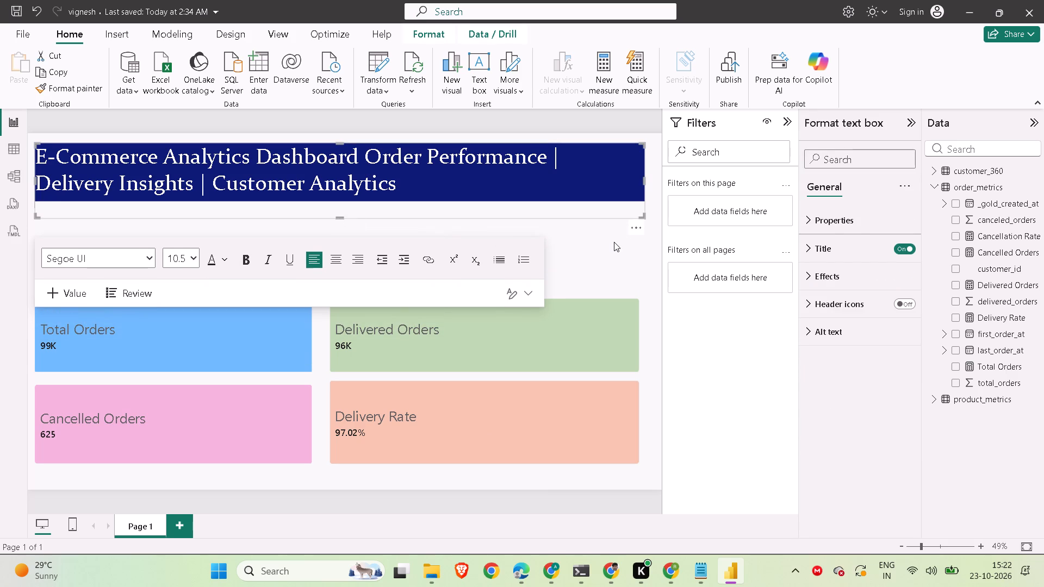
{"action": "left_click", "coordinate": [614, 242]}
{"action": "left_click", "coordinate": [504, 183]}
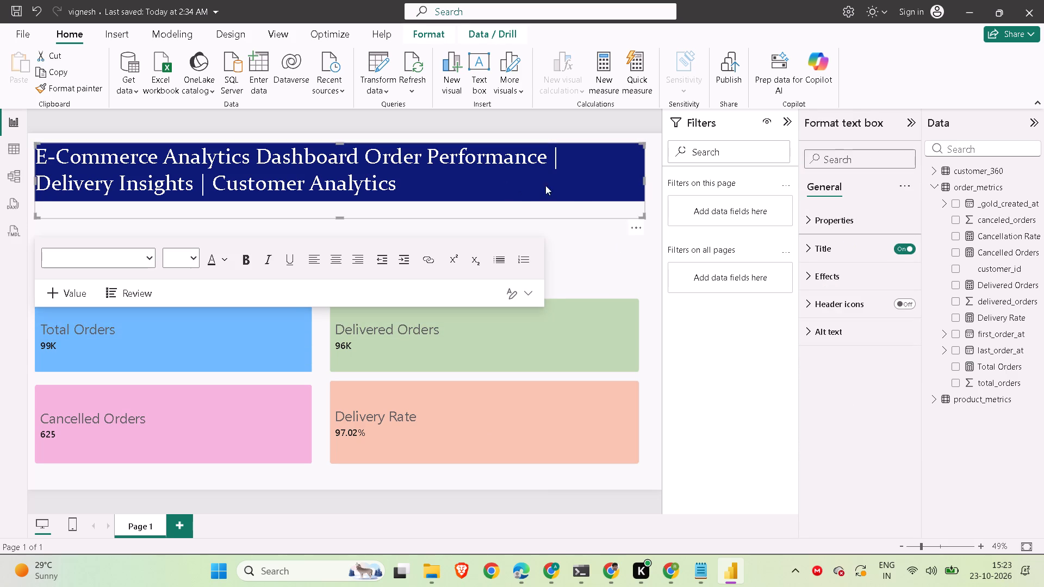
{"action": "left_click_drag", "start_coordinate": [644, 179], "coordinate": [582, 218]}
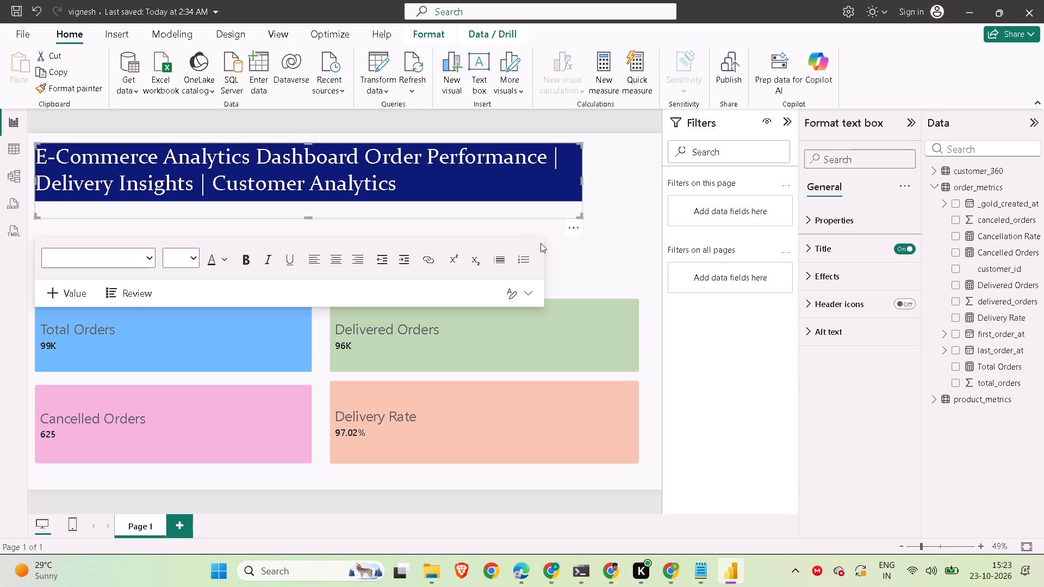
{"action": "left_click", "coordinate": [543, 246]}
{"action": "left_click", "coordinate": [584, 249]}
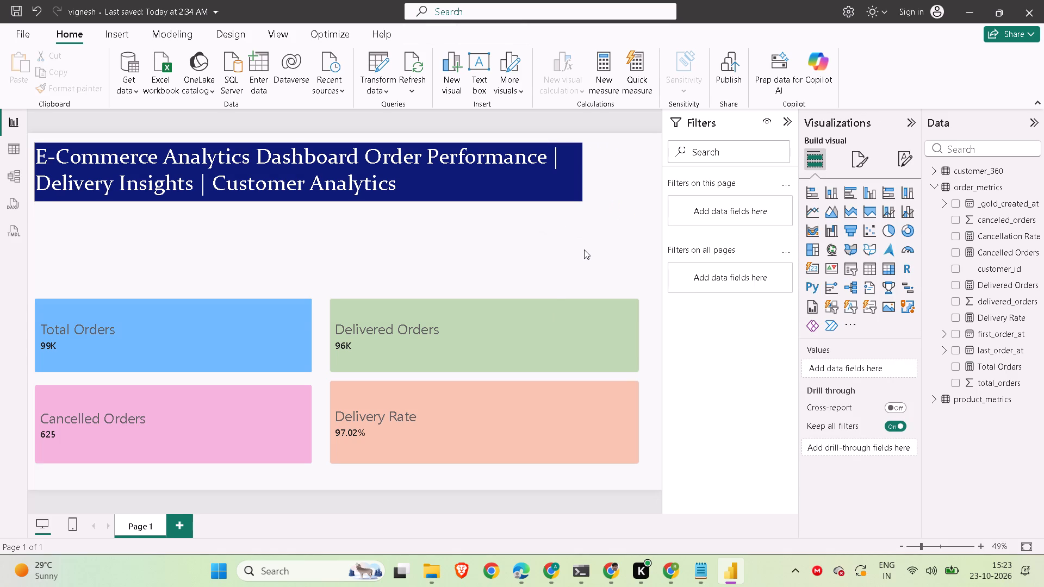
Move the title text box slightly down the page and align it with the page's left edge.
{"action": "left_click", "coordinate": [487, 164]}
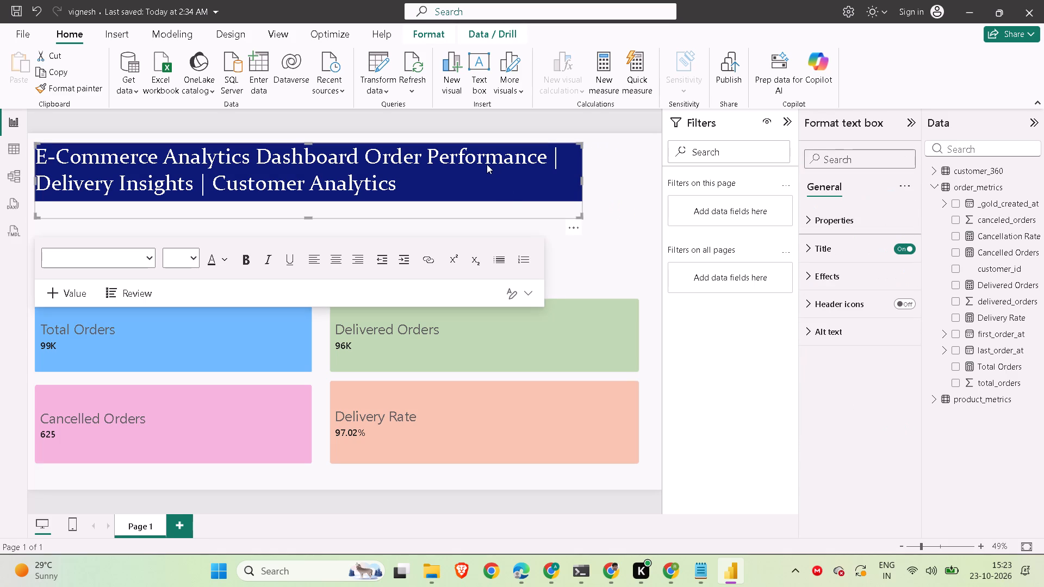
{"action": "left_click_drag", "start_coordinate": [487, 164], "coordinate": [488, 189]}
{"action": "left_click", "coordinate": [488, 189]}
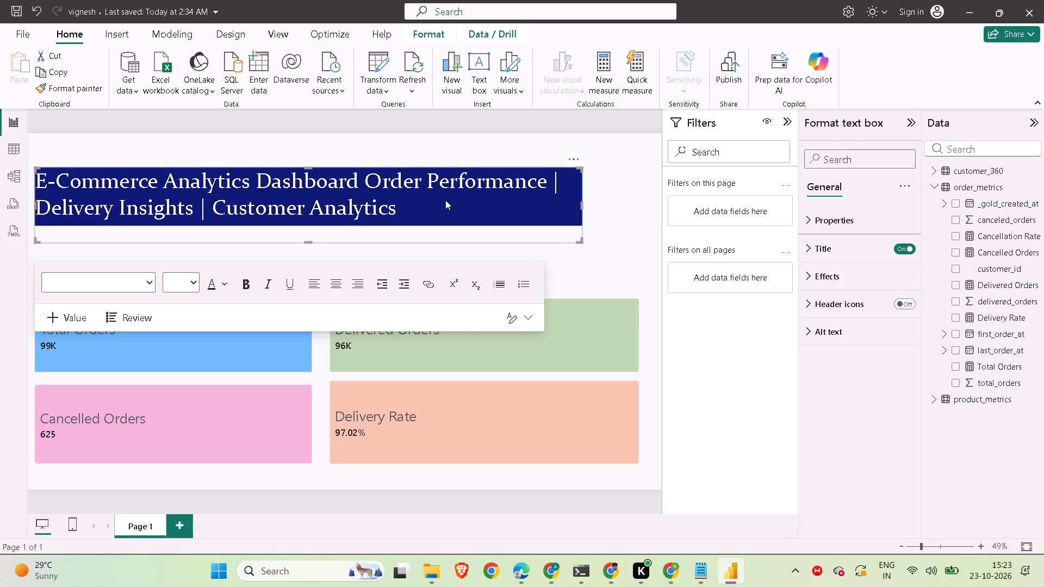
{"action": "left_click", "coordinate": [400, 211]}
{"action": "left_click_drag", "start_coordinate": [400, 211], "coordinate": [132, 209]}
{"action": "left_click_drag", "start_coordinate": [27, 178], "coordinate": [49, 185]}
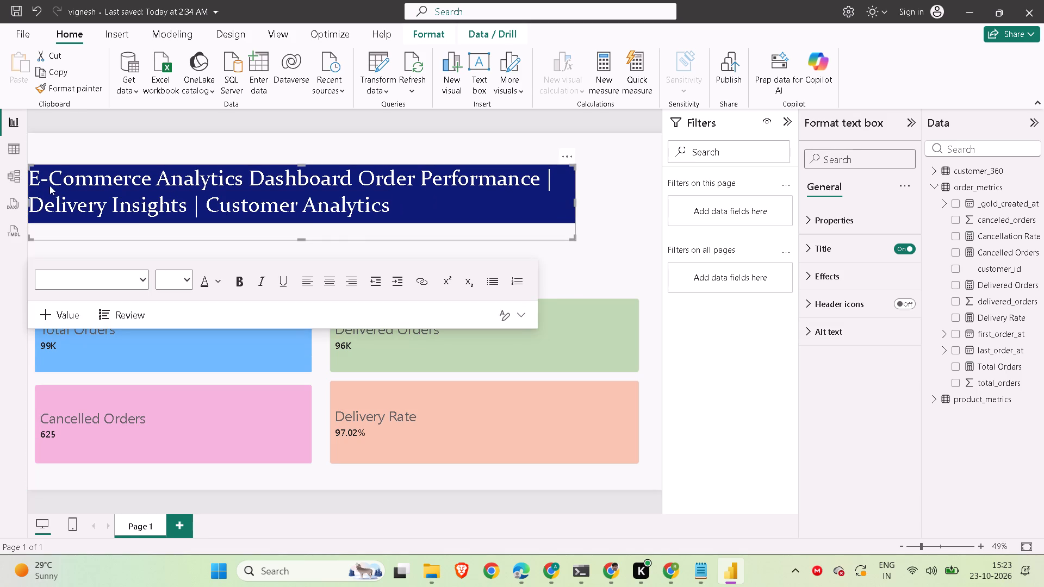
{"action": "left_click_drag", "start_coordinate": [49, 185], "coordinate": [309, 236]}
{"action": "double_click", "coordinate": [377, 212]}
Turn on the visual border and shadow effects for the title text box.
{"action": "left_click", "coordinate": [811, 281]}
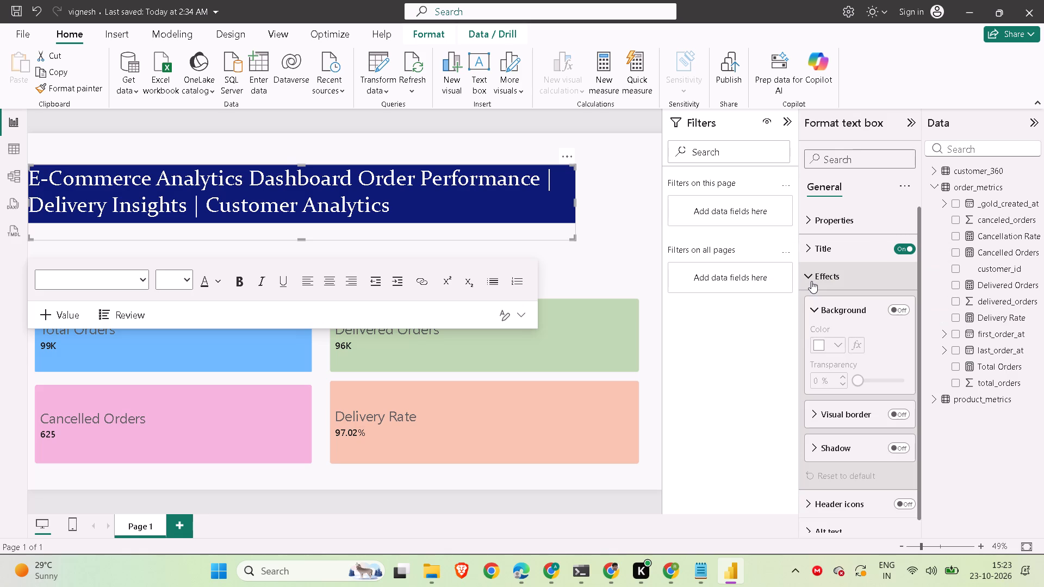
{"action": "scroll", "coordinate": [837, 354], "scroll_direction": "down", "scroll_amount": 1}
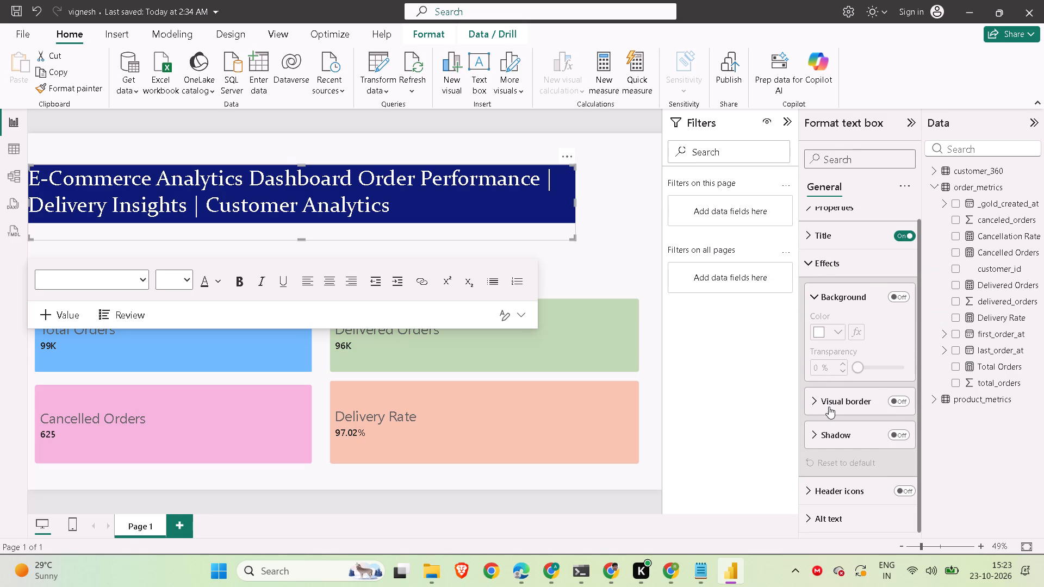
{"action": "left_click", "coordinate": [899, 406]}
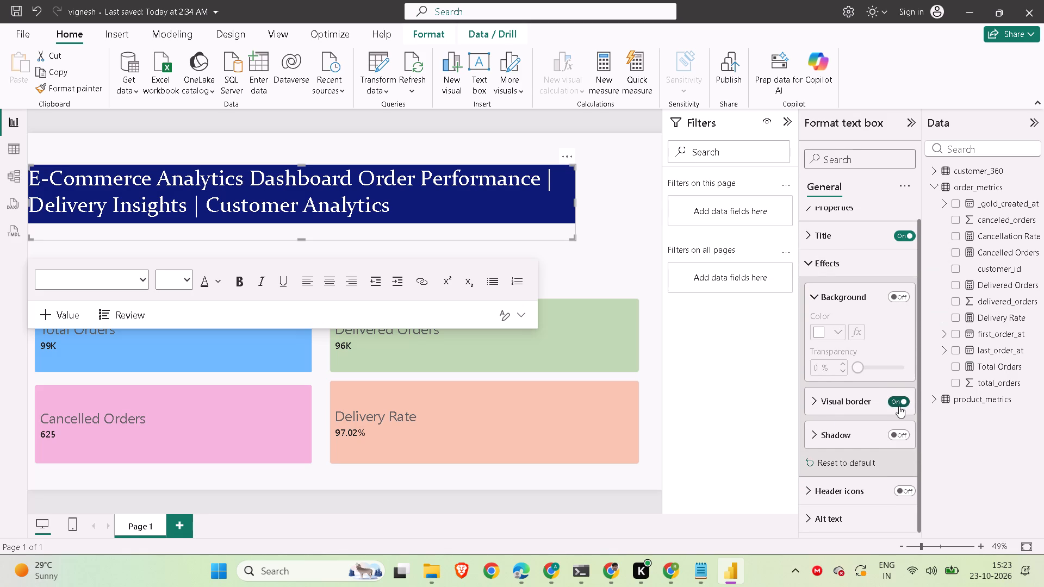
{"action": "left_click", "coordinate": [905, 434]}
Turn on header icons for the title text box and set their background color to light blue.
{"action": "scroll", "coordinate": [887, 454], "scroll_direction": "down", "scroll_amount": 1}
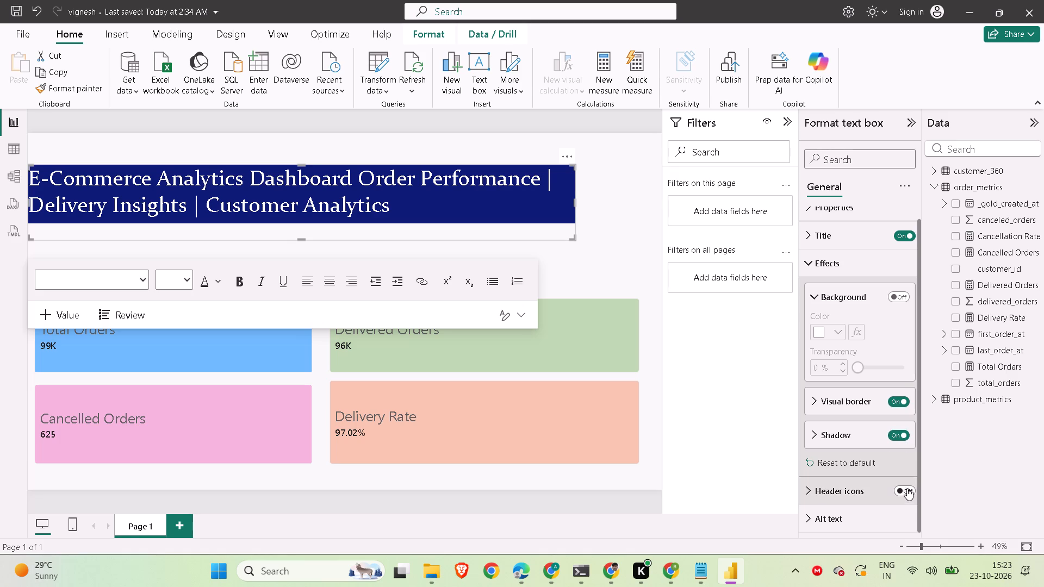
{"action": "left_click", "coordinate": [909, 491]}
{"action": "scroll", "coordinate": [879, 450], "scroll_direction": "down", "scroll_amount": 1}
{"action": "left_click", "coordinate": [808, 488]}
{"action": "scroll", "coordinate": [819, 489], "scroll_direction": "down", "scroll_amount": 1}
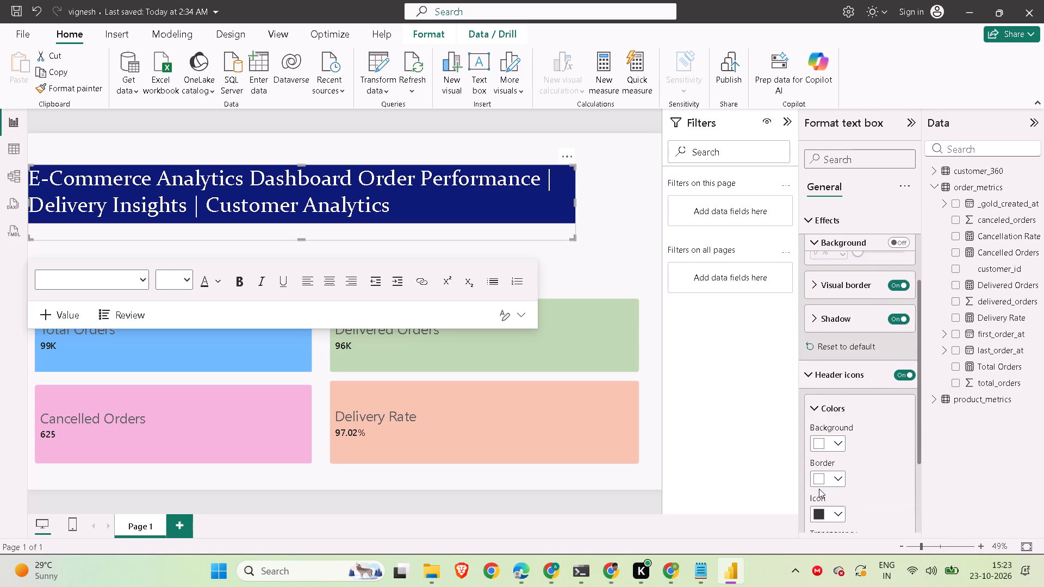
{"action": "scroll", "coordinate": [819, 489], "scroll_direction": "down", "scroll_amount": 1}
{"action": "left_click", "coordinate": [835, 403]}
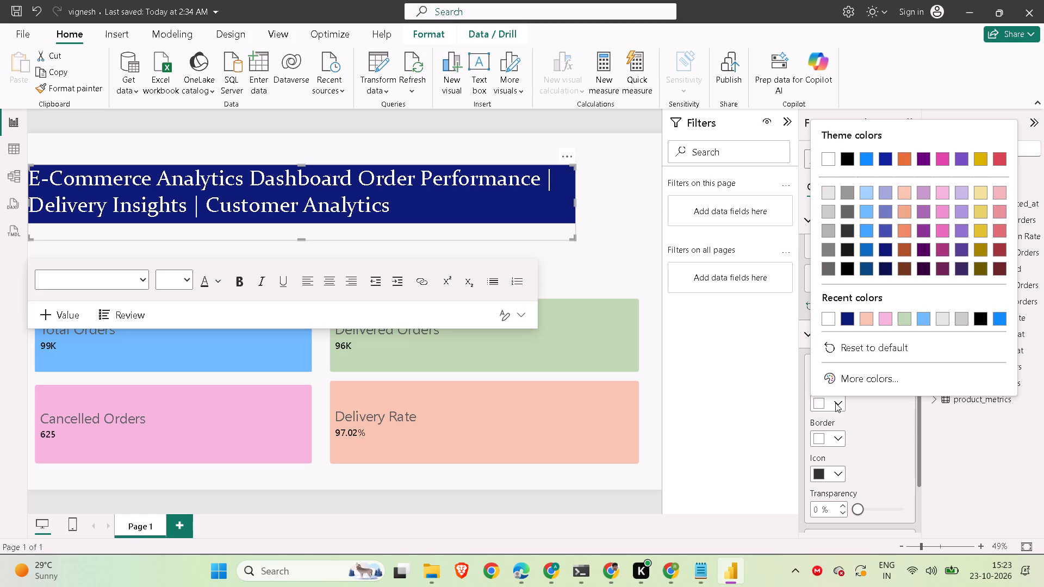
{"action": "left_click", "coordinate": [861, 207]}
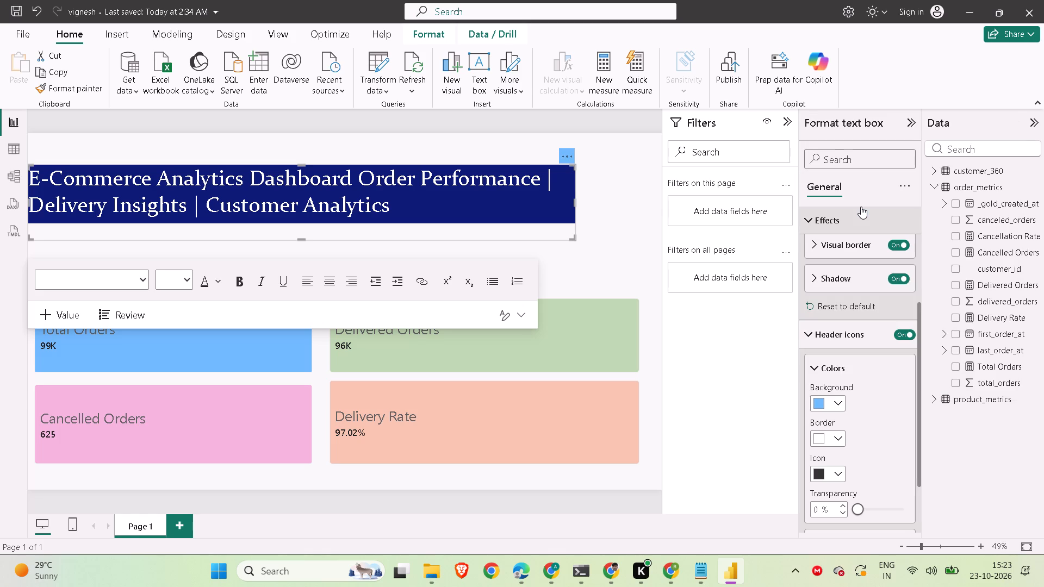
{"action": "left_click", "coordinate": [634, 202]}
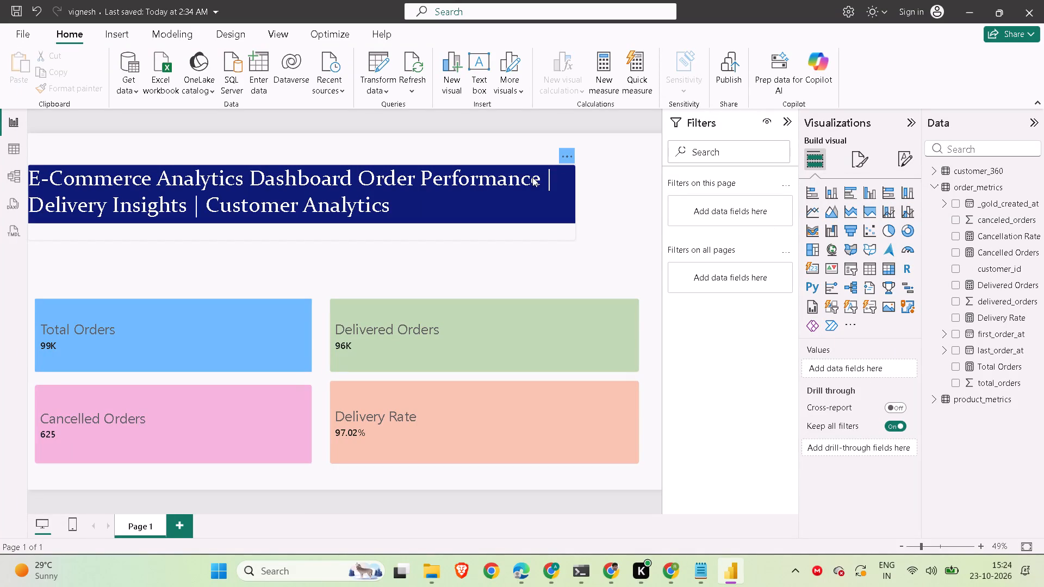
Look through the title text box's Title, Effects and Alt text formatting options.
{"action": "left_click", "coordinate": [461, 186]}
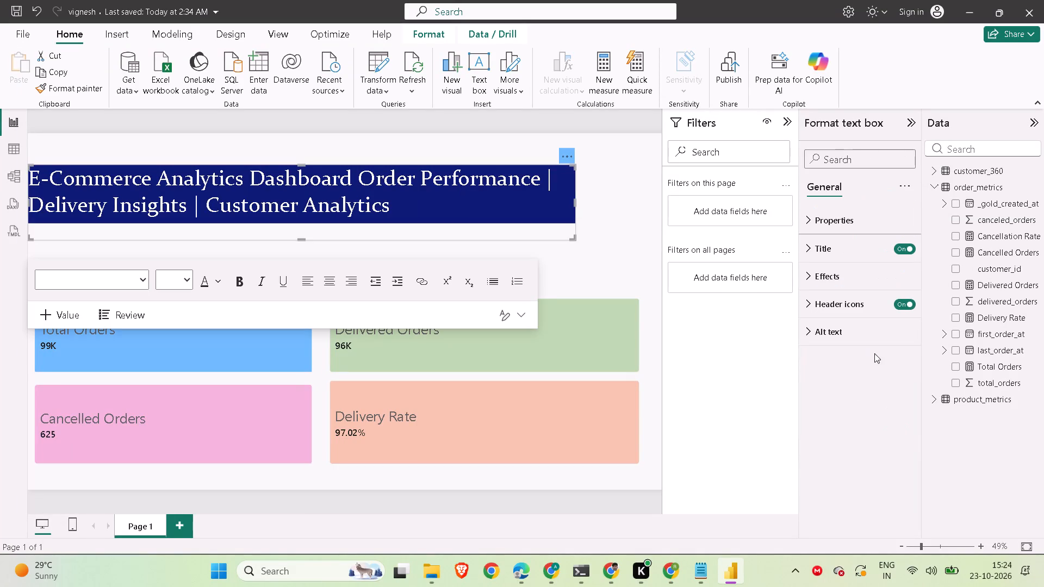
{"action": "left_click", "coordinate": [821, 328]}
{"action": "left_click", "coordinate": [810, 244]}
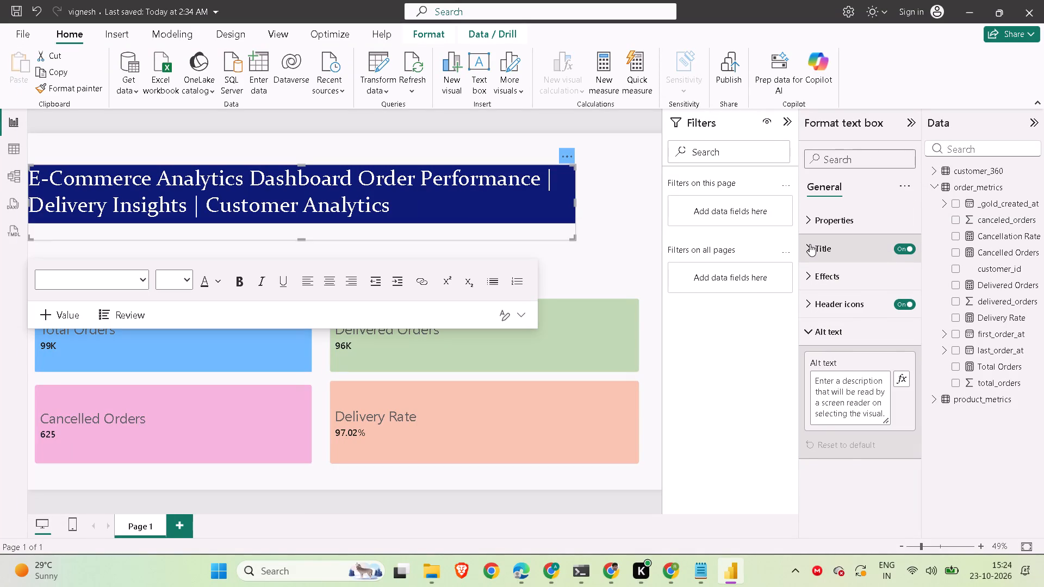
{"action": "scroll", "coordinate": [832, 404], "scroll_direction": "down", "scroll_amount": 1}
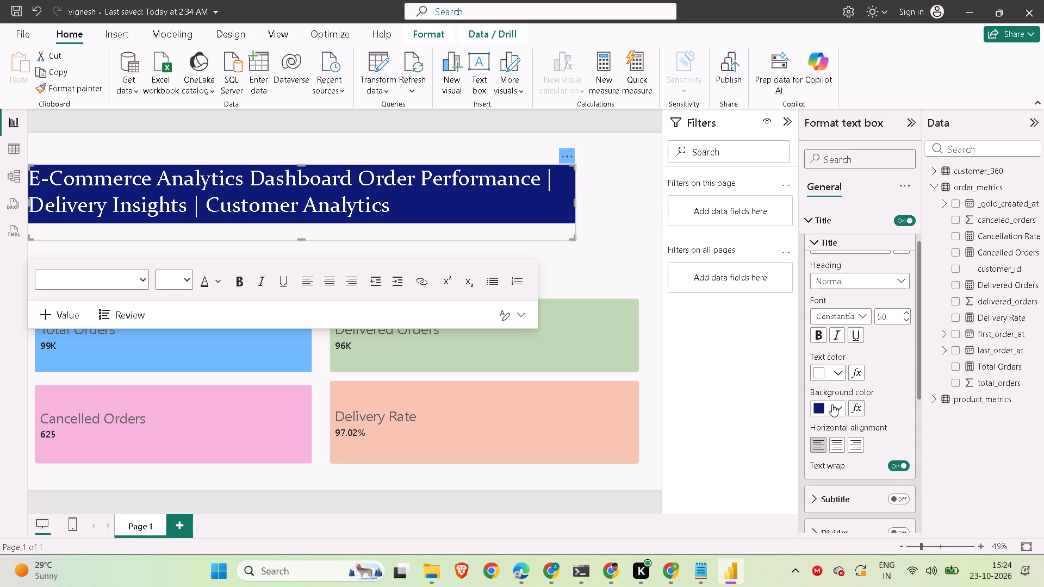
{"action": "scroll", "coordinate": [860, 390], "scroll_direction": "down", "scroll_amount": 1}
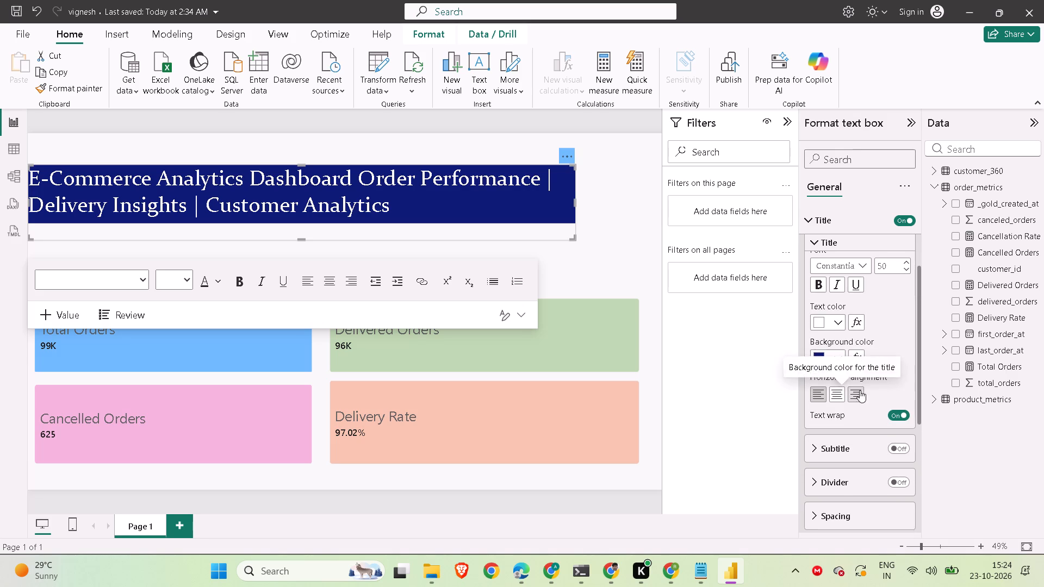
{"action": "scroll", "coordinate": [860, 390], "scroll_direction": "down", "scroll_amount": 1}
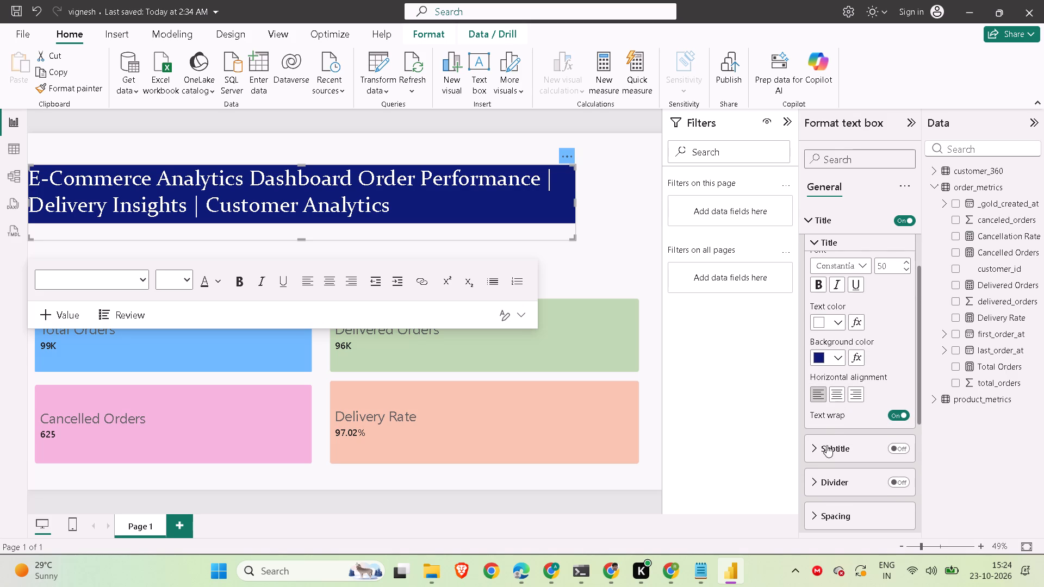
{"action": "scroll", "coordinate": [825, 480], "scroll_direction": "down", "scroll_amount": 2}
{"action": "left_click", "coordinate": [812, 461]}
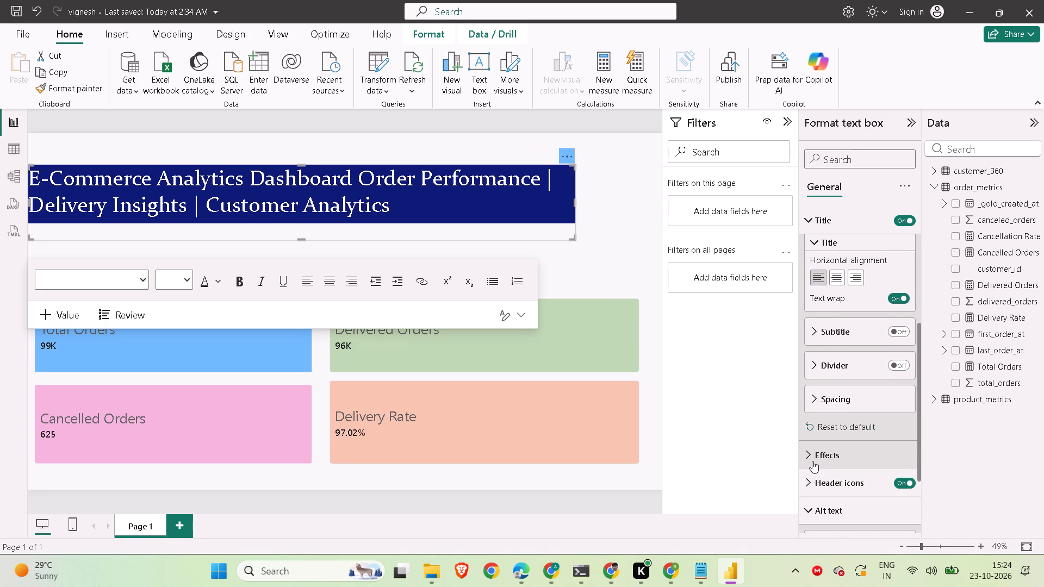
{"action": "scroll", "coordinate": [812, 461], "scroll_direction": "down", "scroll_amount": 2}
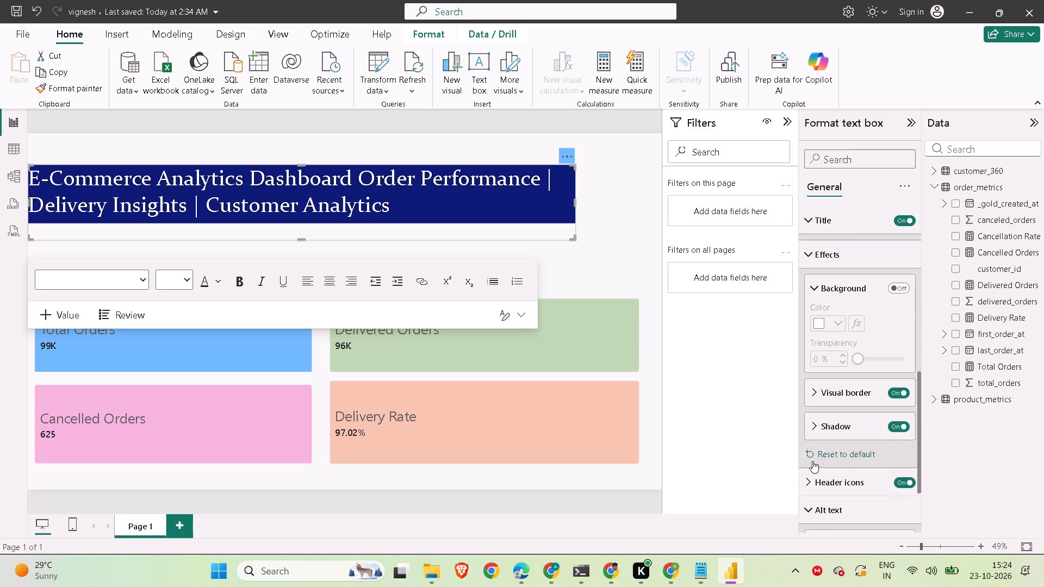
{"action": "scroll", "coordinate": [819, 452], "scroll_direction": "down", "scroll_amount": 1}
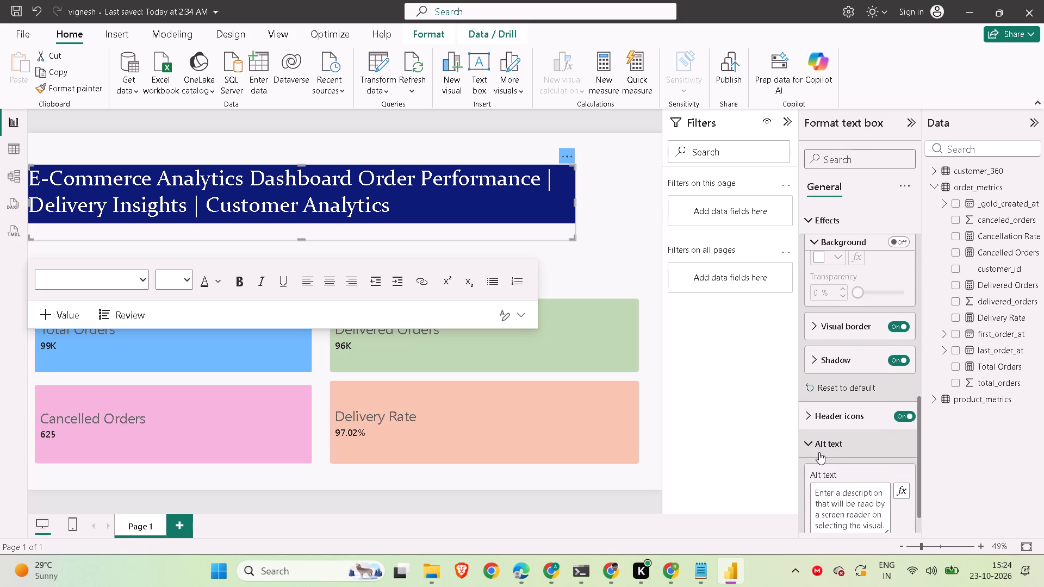
{"action": "scroll", "coordinate": [819, 452], "scroll_direction": "down", "scroll_amount": 1}
{"action": "scroll", "coordinate": [819, 452], "scroll_direction": "up", "scroll_amount": 6}
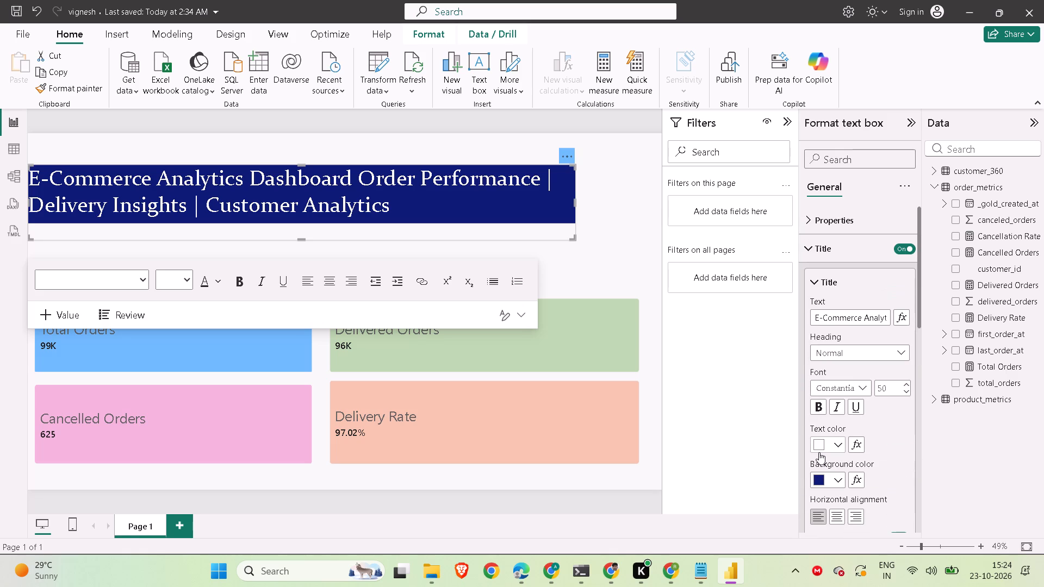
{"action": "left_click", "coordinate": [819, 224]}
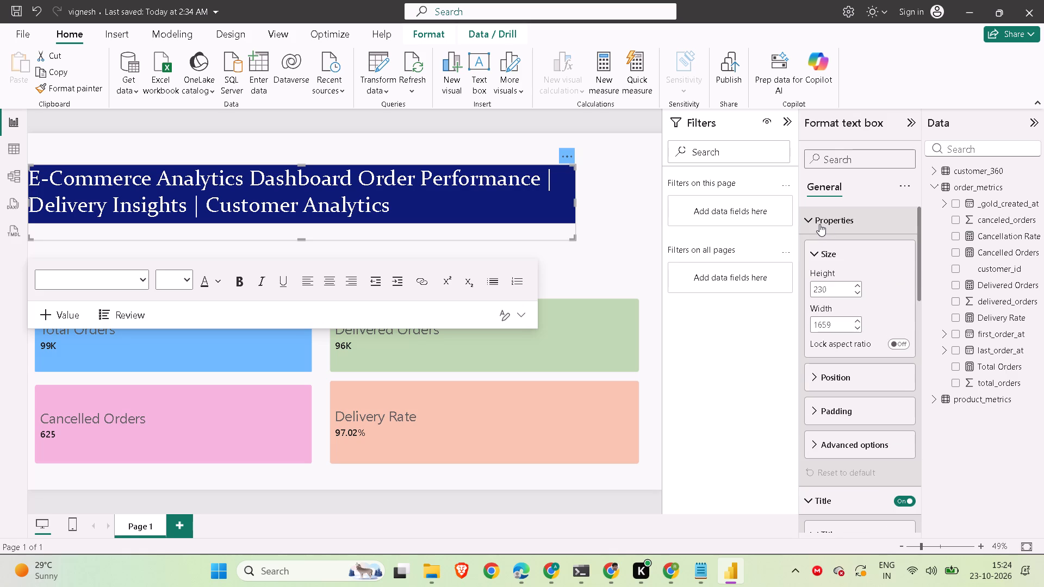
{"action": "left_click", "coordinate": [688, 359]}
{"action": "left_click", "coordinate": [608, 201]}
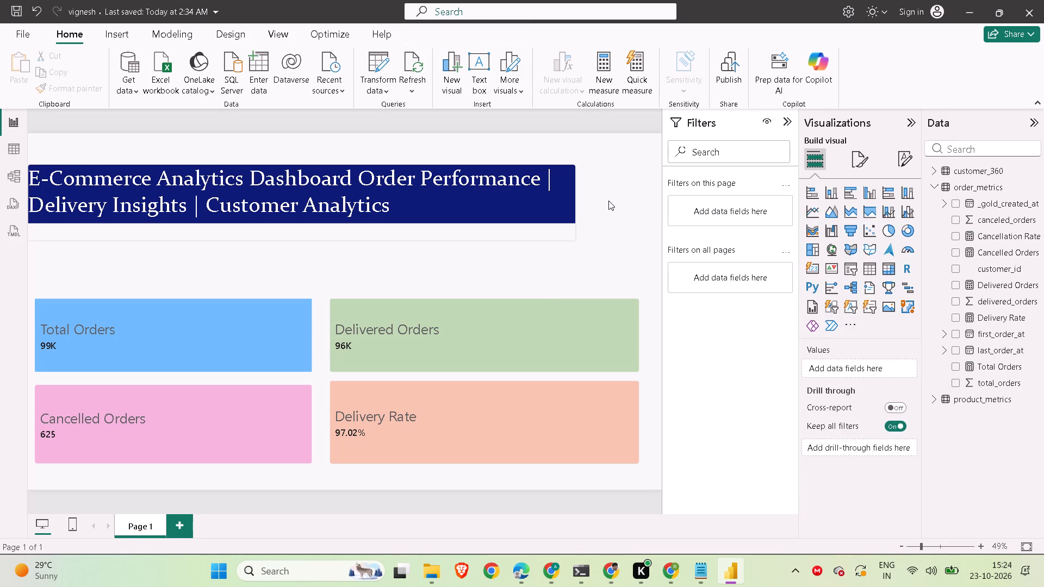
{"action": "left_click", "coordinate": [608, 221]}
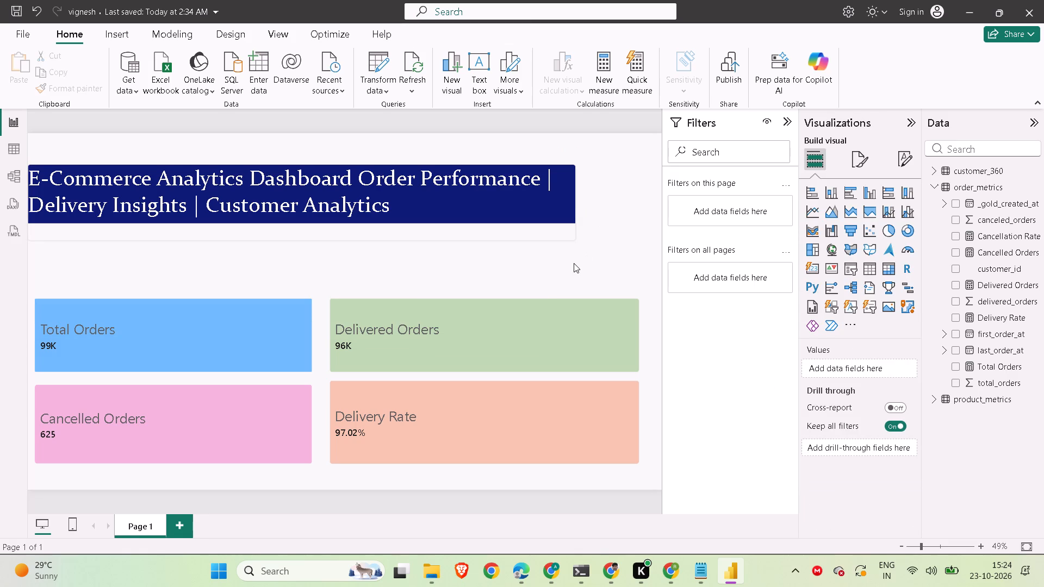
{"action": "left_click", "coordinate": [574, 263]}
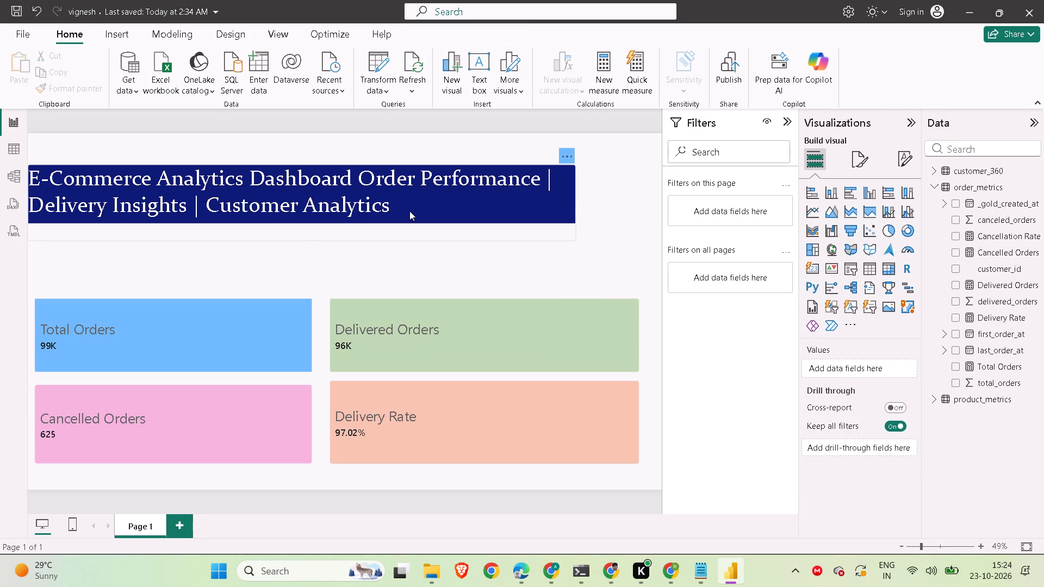
Resize the title text box so its frame fits closely around the two lines of title text.
{"action": "left_click", "coordinate": [409, 209]}
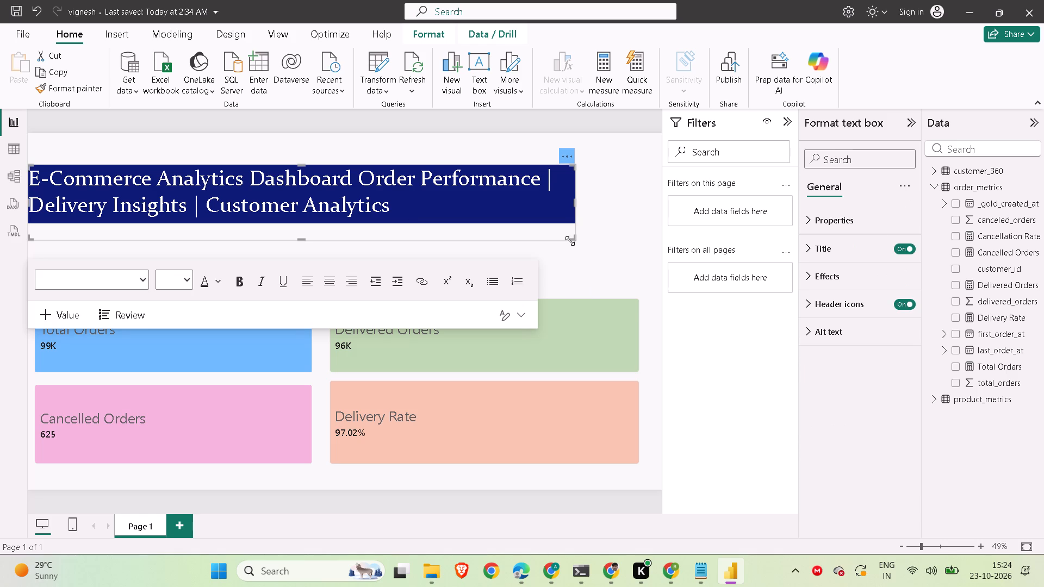
{"action": "left_click_drag", "start_coordinate": [570, 237], "coordinate": [620, 266]}
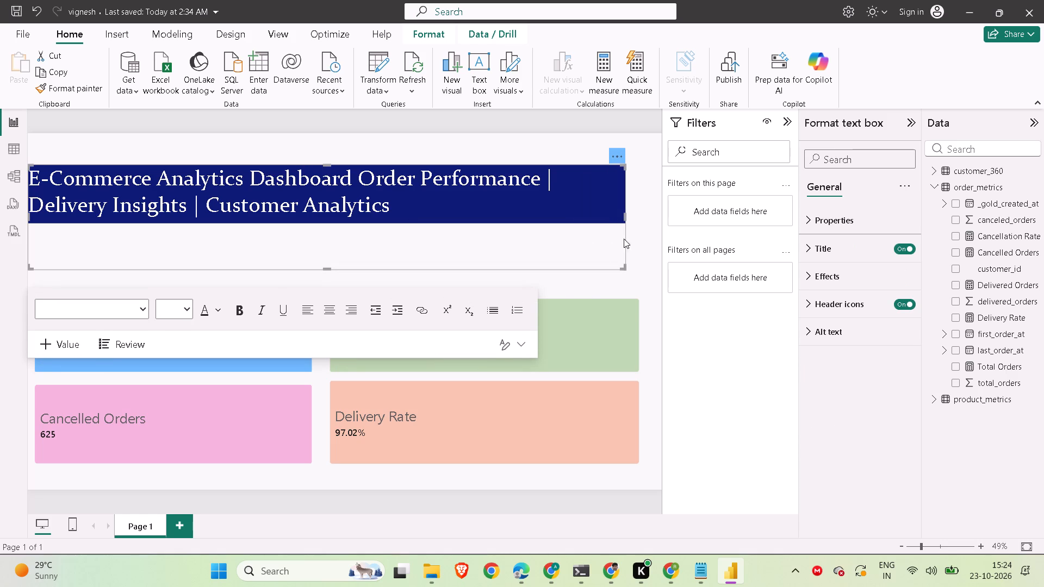
{"action": "left_click_drag", "start_coordinate": [623, 265], "coordinate": [567, 216]}
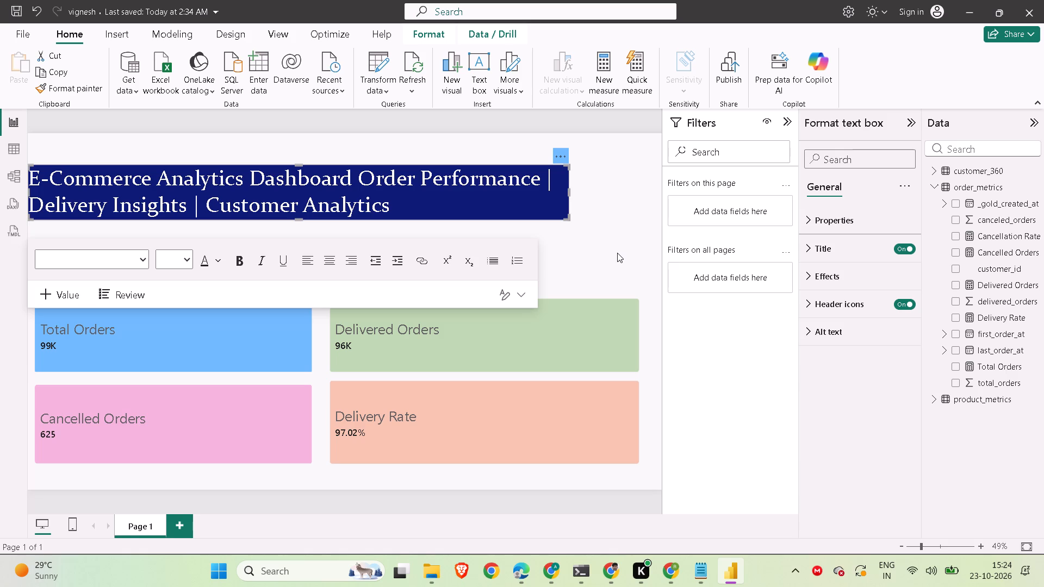
{"action": "left_click", "coordinate": [617, 253]}
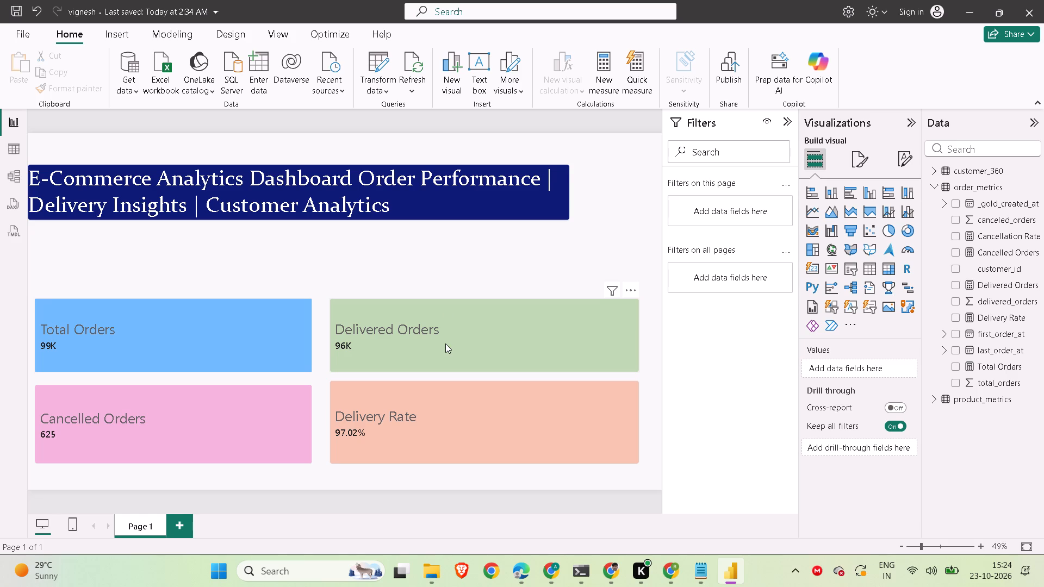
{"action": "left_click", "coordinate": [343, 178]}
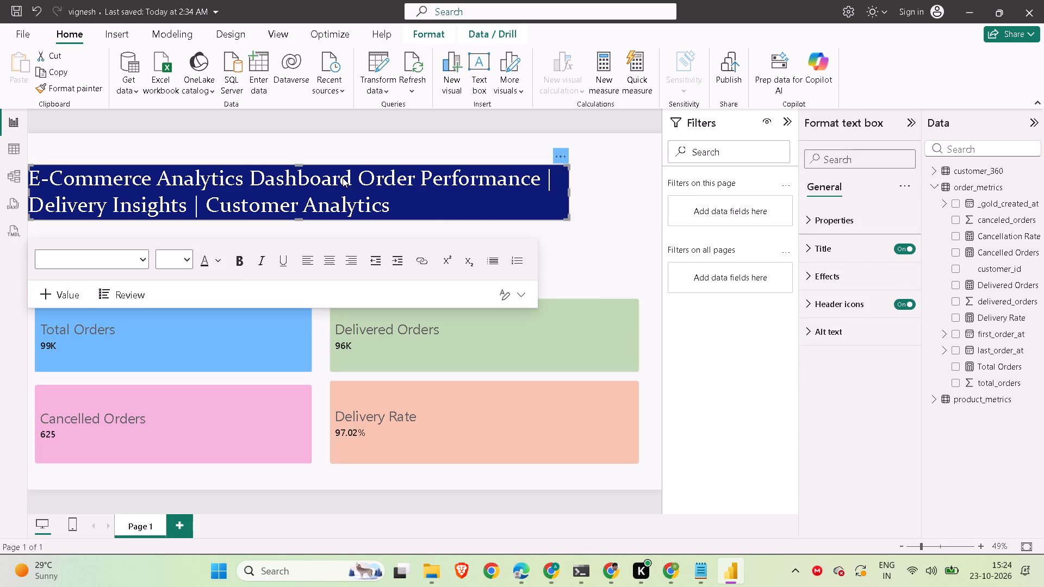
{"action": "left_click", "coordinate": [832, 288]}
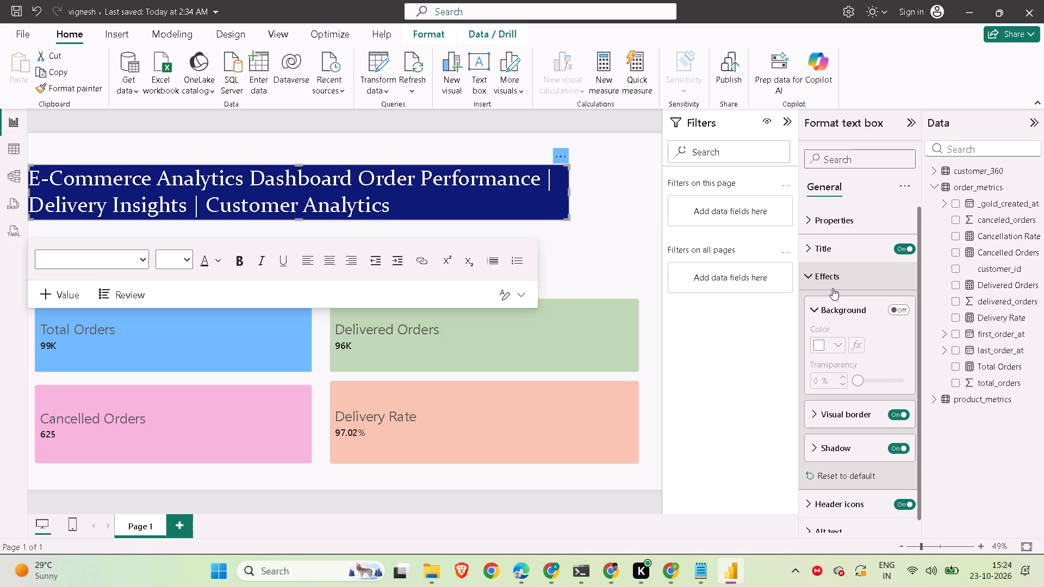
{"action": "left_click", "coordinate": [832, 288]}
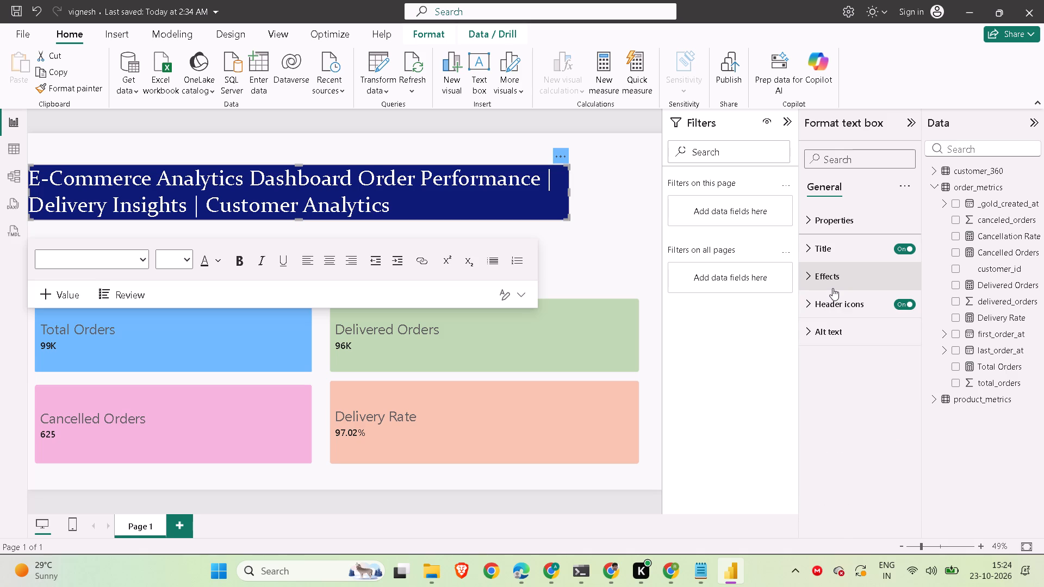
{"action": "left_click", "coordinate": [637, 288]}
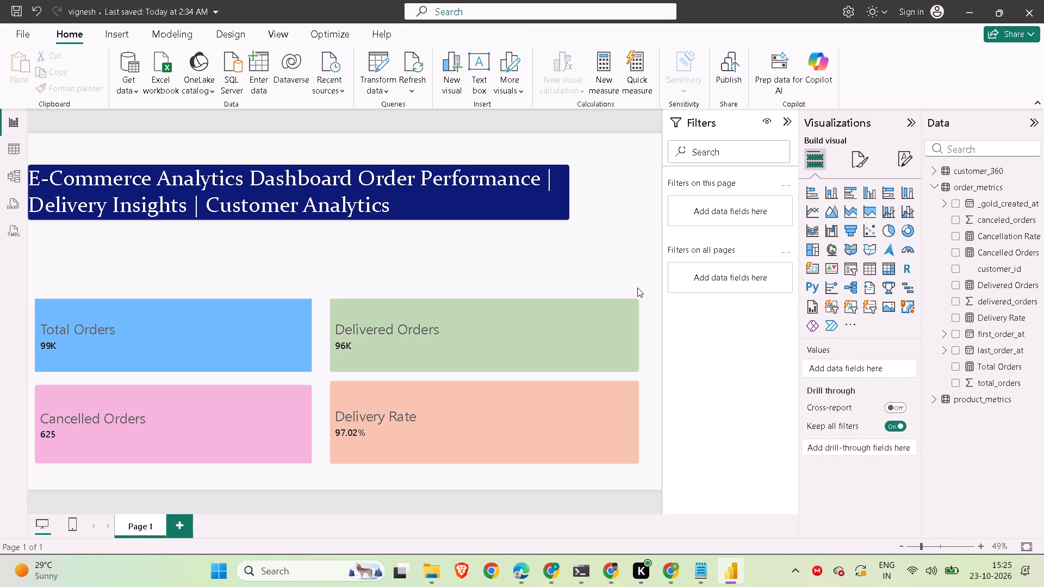
{"action": "key", "text": "Print"}
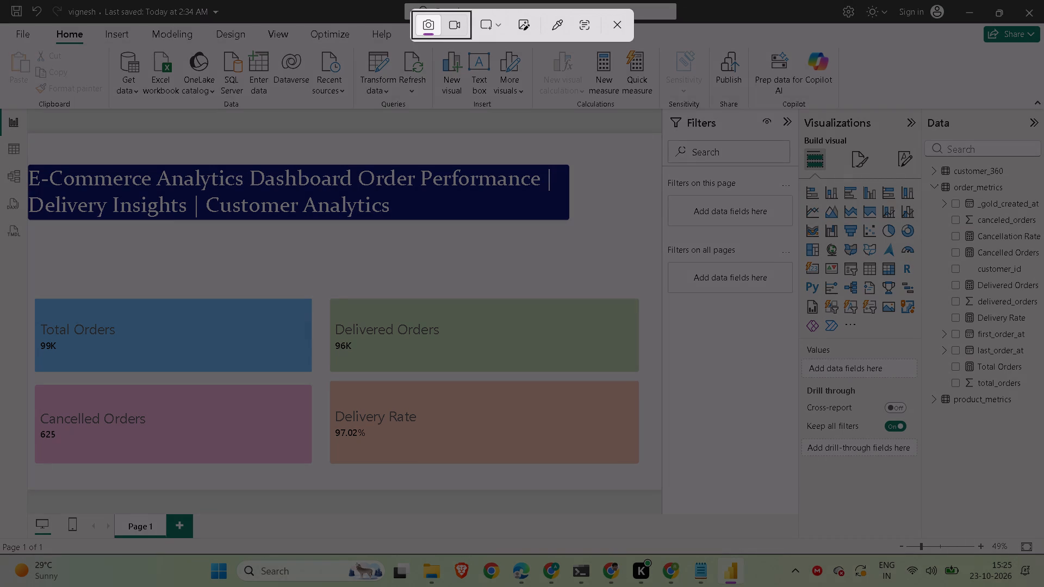
{"action": "left_click_drag", "start_coordinate": [8, 121], "coordinate": [657, 478]}
{"action": "left_click", "coordinate": [672, 577]}
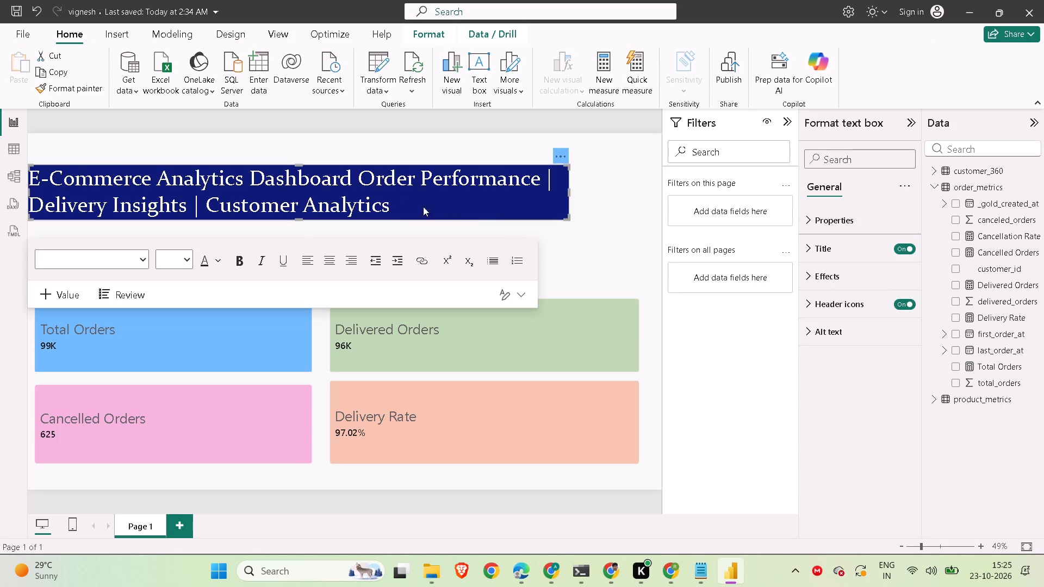
{"action": "double_click", "coordinate": [392, 201]}
{"action": "left_click_drag", "start_coordinate": [392, 201], "coordinate": [142, 177]}
{"action": "left_click", "coordinate": [142, 177]}
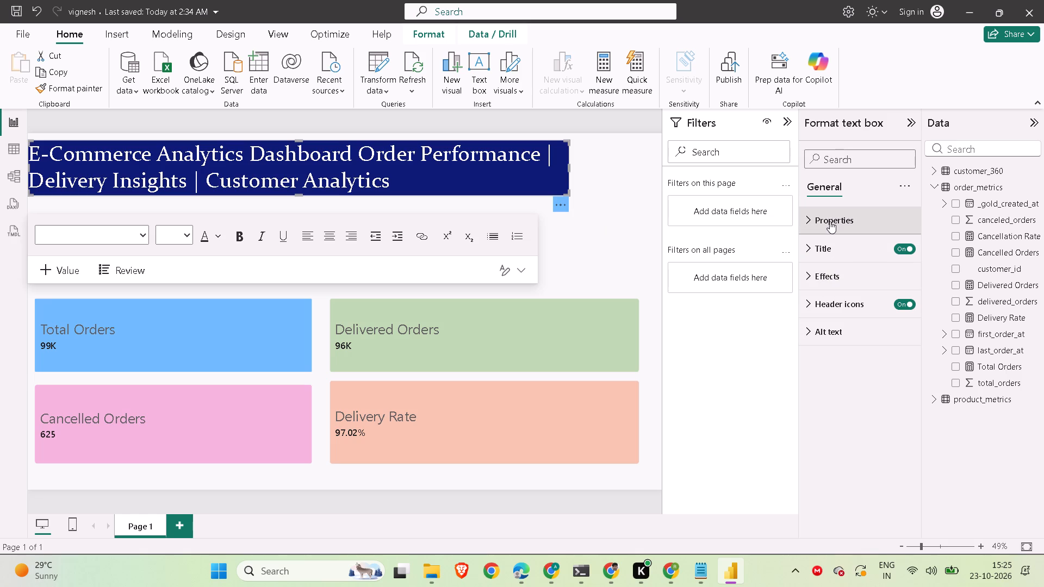
Set the title's font size to 51 in the text box's title formatting.
{"action": "left_click", "coordinate": [815, 242]}
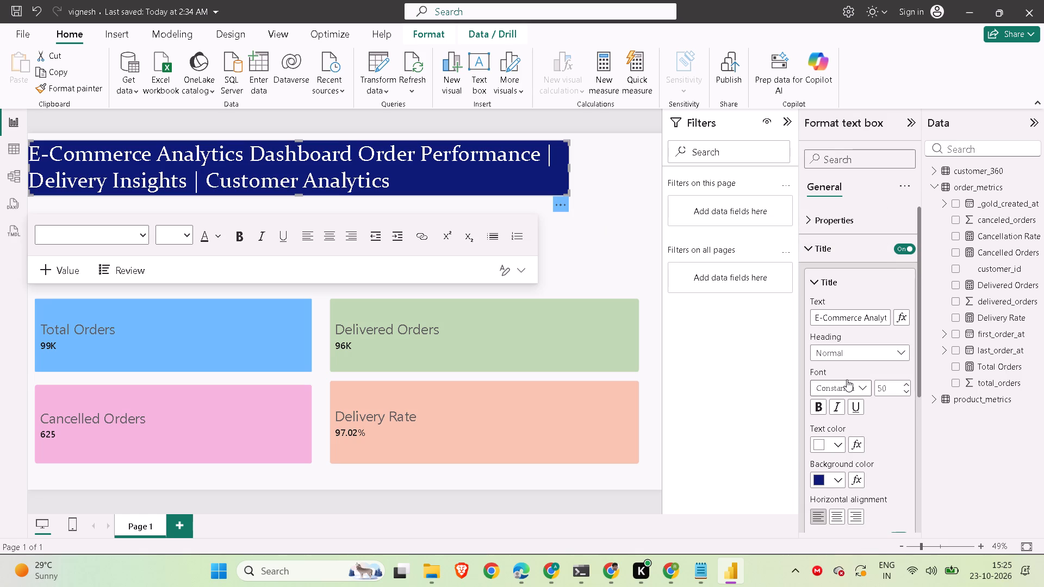
{"action": "scroll", "coordinate": [847, 379], "scroll_direction": "down", "scroll_amount": 1}
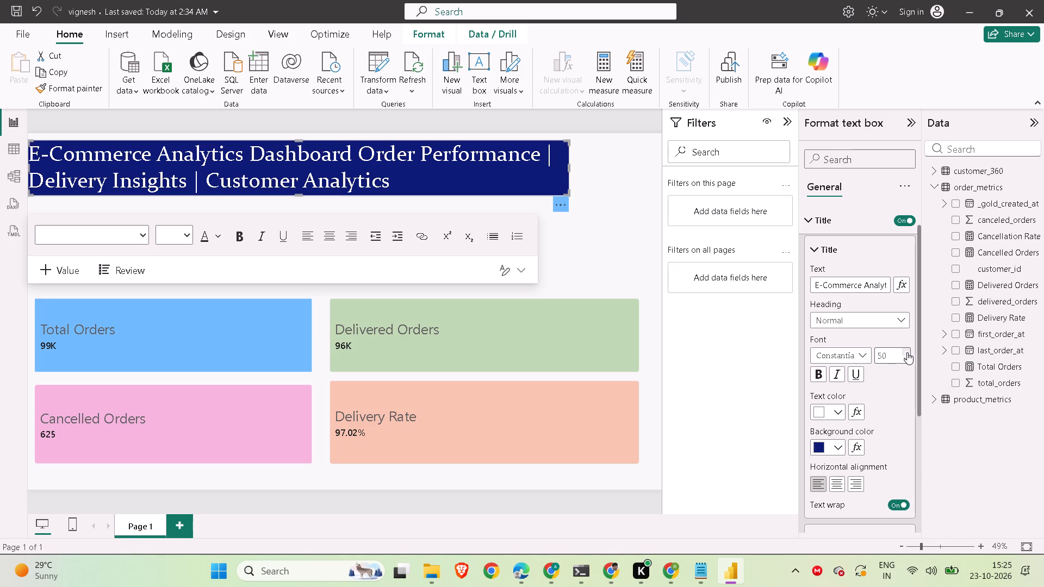
{"action": "left_click", "coordinate": [907, 352]}
{"action": "triple_click", "coordinate": [907, 352]}
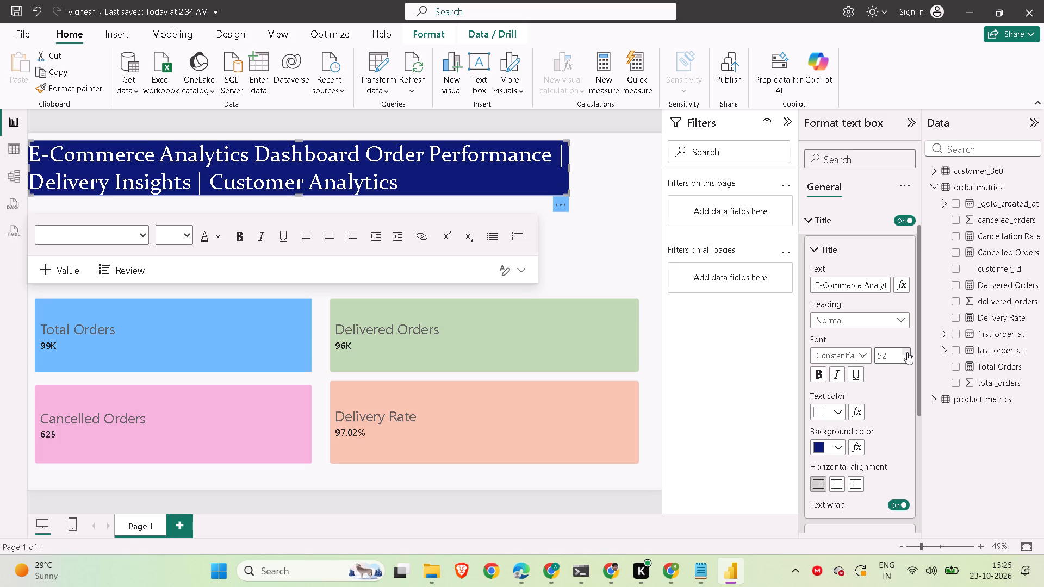
{"action": "triple_click", "coordinate": [907, 352]}
{"action": "left_click", "coordinate": [907, 352]}
{"action": "double_click", "coordinate": [907, 352]}
{"action": "left_click", "coordinate": [907, 352]}
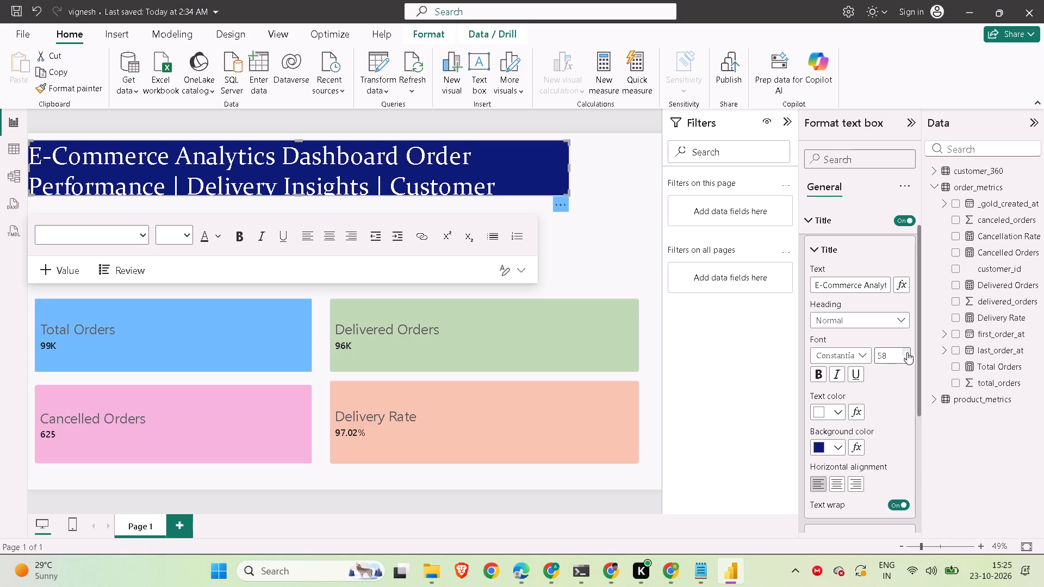
{"action": "left_click", "coordinate": [907, 352]}
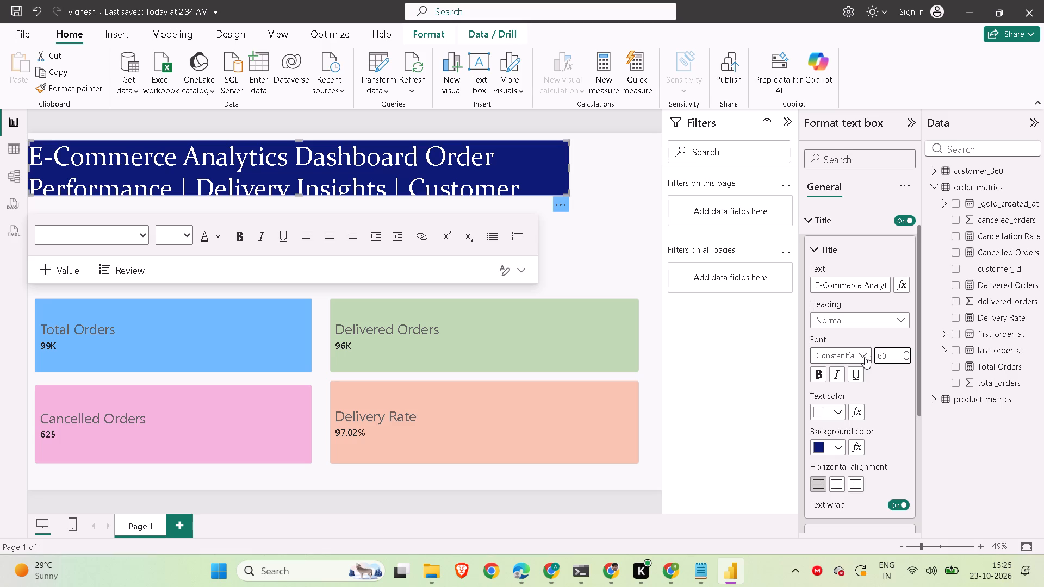
{"action": "triple_click", "coordinate": [907, 360]}
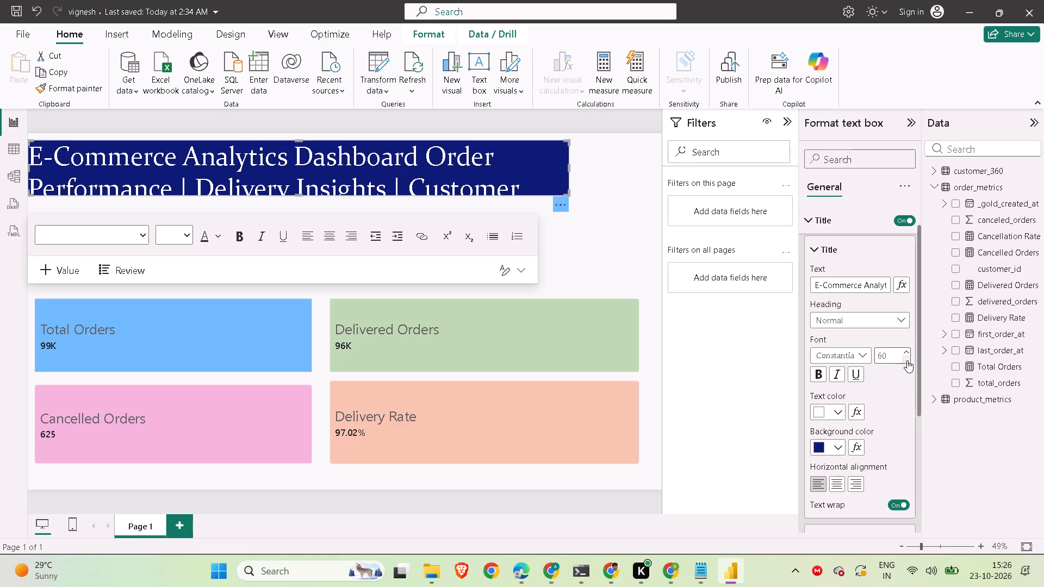
{"action": "triple_click", "coordinate": [907, 360]}
{"action": "double_click", "coordinate": [904, 360]}
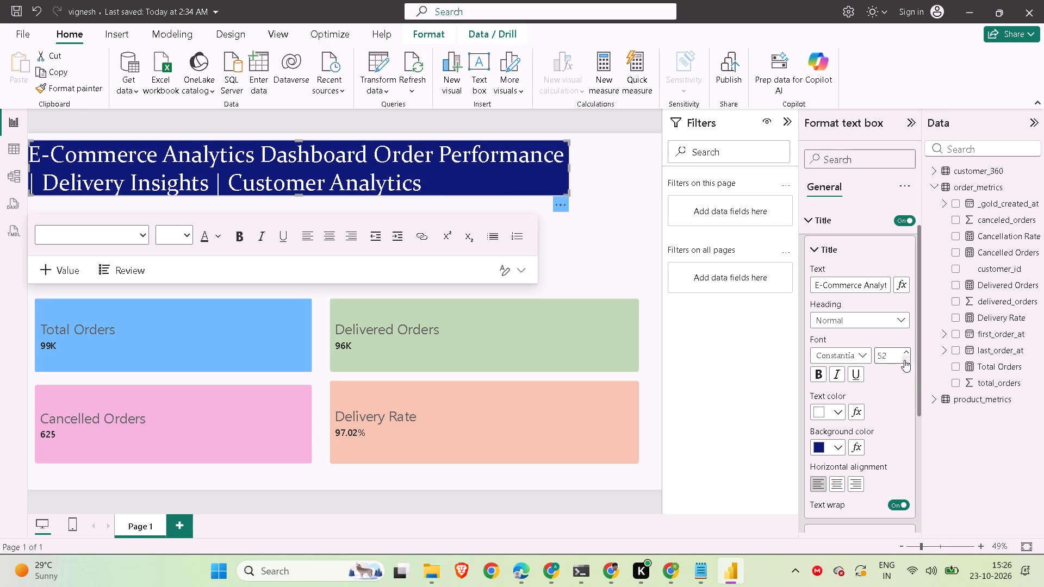
{"action": "left_click", "coordinate": [904, 360]}
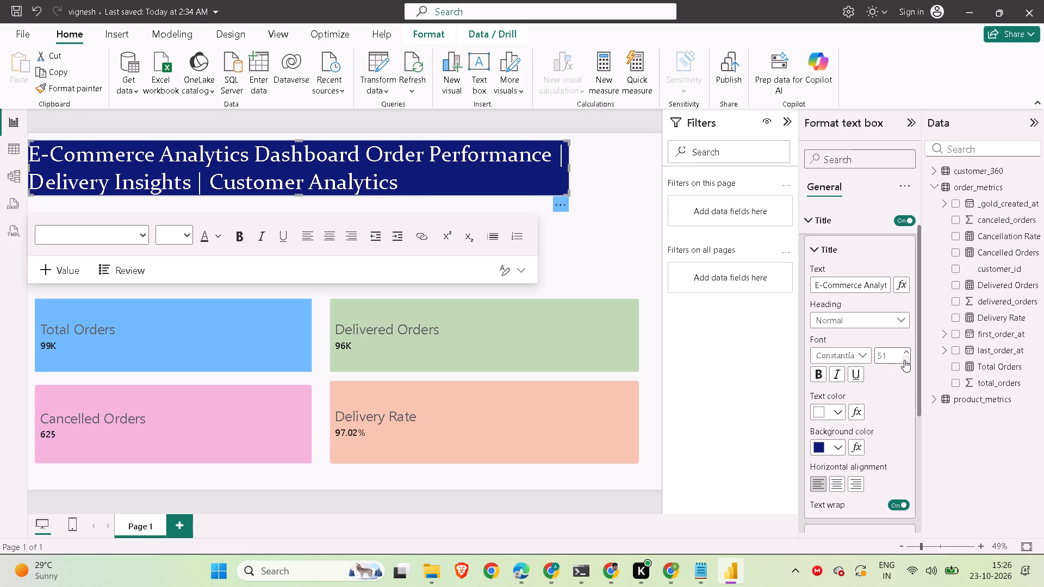
{"action": "left_click", "coordinate": [758, 344]}
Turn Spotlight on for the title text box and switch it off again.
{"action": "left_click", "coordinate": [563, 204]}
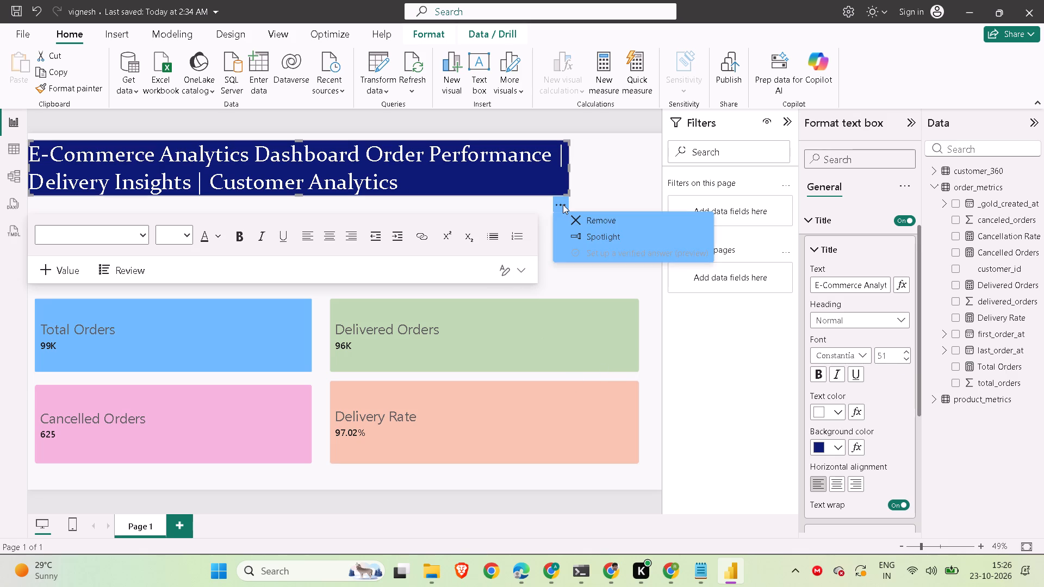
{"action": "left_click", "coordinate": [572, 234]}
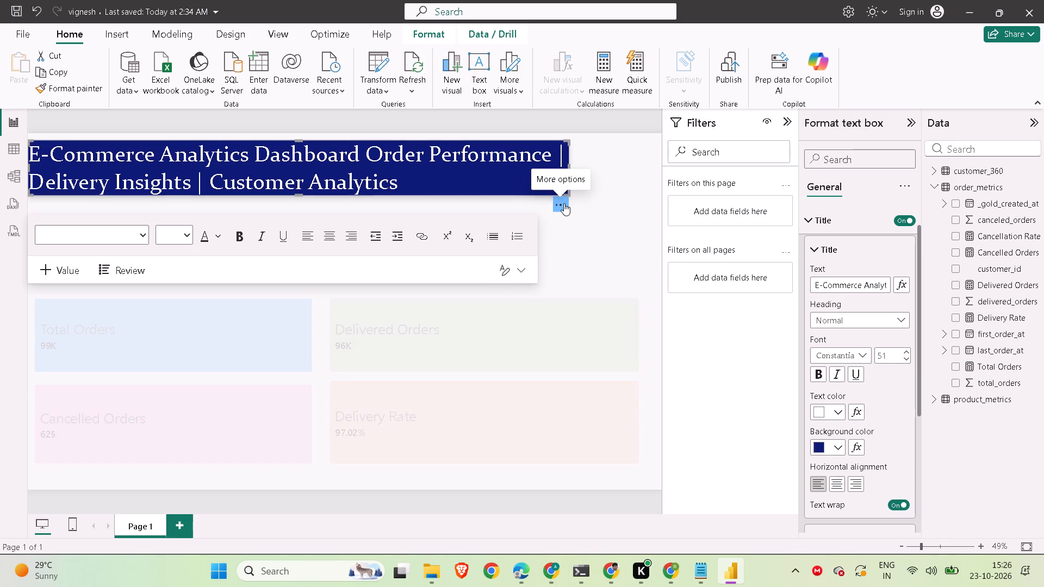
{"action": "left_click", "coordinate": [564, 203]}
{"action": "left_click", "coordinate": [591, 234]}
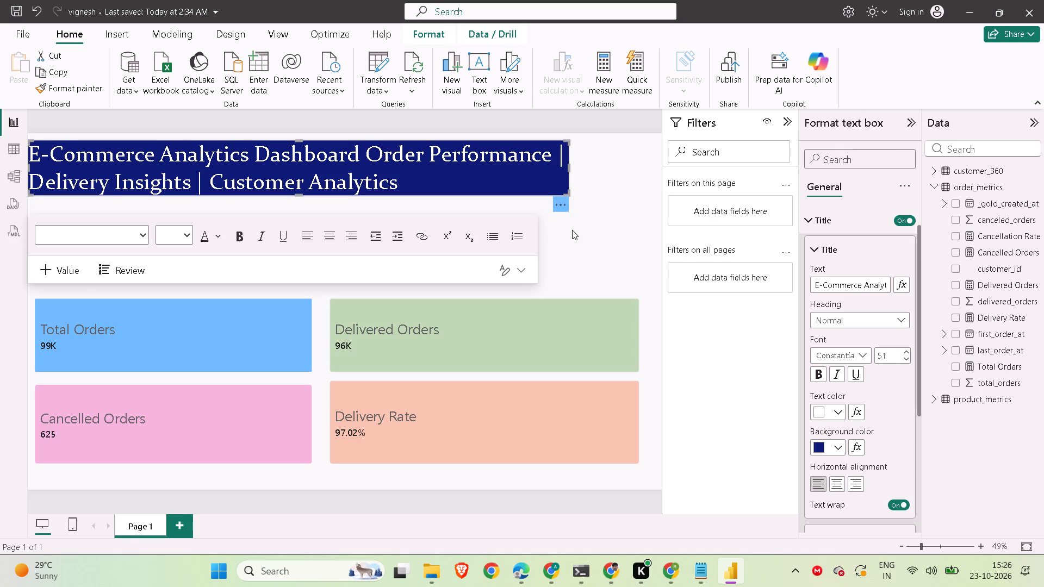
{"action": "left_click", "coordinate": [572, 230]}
Move the title text box slightly down the page, keeping it aligned with the page's left edge.
{"action": "left_click", "coordinate": [458, 156]}
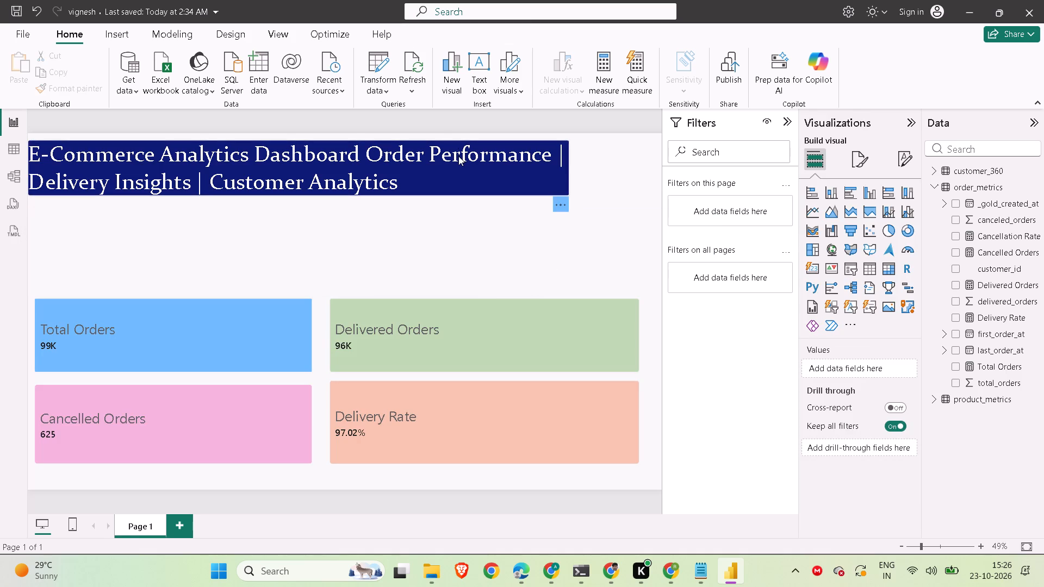
{"action": "left_click_drag", "start_coordinate": [344, 164], "coordinate": [342, 198]}
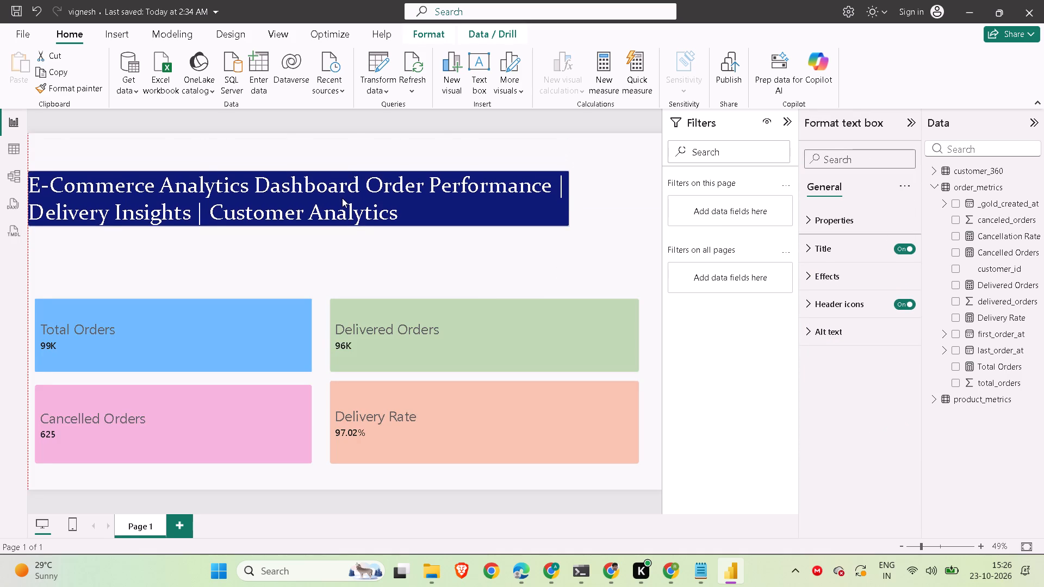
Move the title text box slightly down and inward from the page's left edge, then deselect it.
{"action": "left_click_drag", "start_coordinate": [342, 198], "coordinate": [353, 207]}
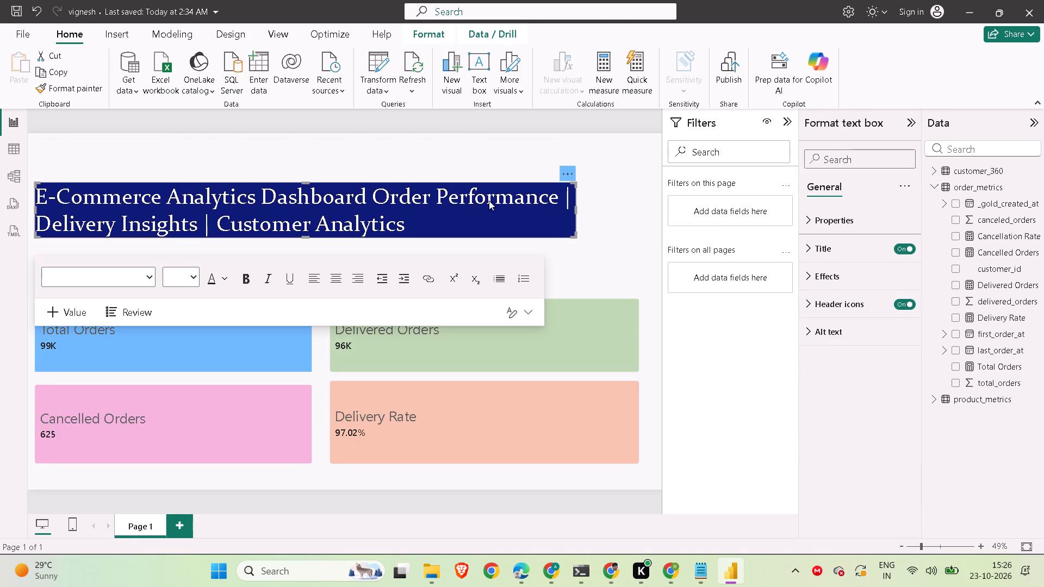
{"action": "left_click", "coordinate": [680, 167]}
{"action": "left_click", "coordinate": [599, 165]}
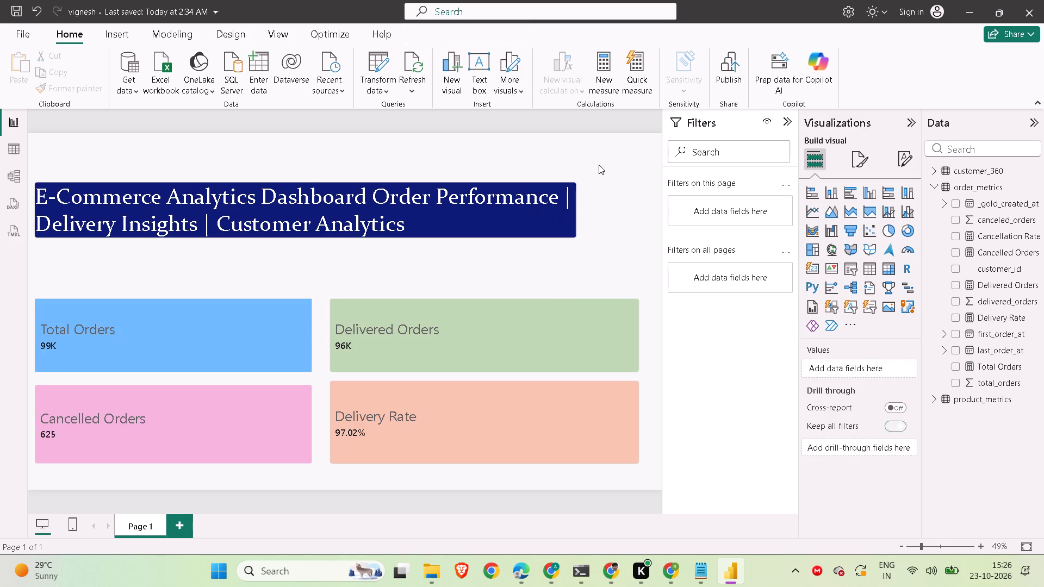
Switch to ChatGPT in Chrome and review the guidance on compacting the KPI cards and adding the two charts.
{"action": "left_click", "coordinate": [680, 575]}
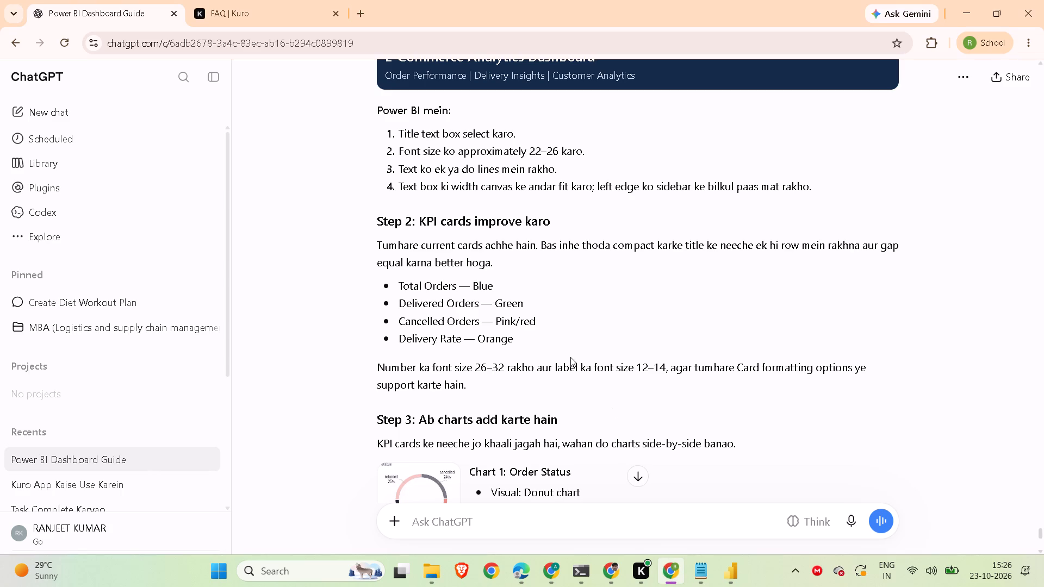
{"action": "scroll", "coordinate": [570, 357], "scroll_direction": "down", "scroll_amount": 1}
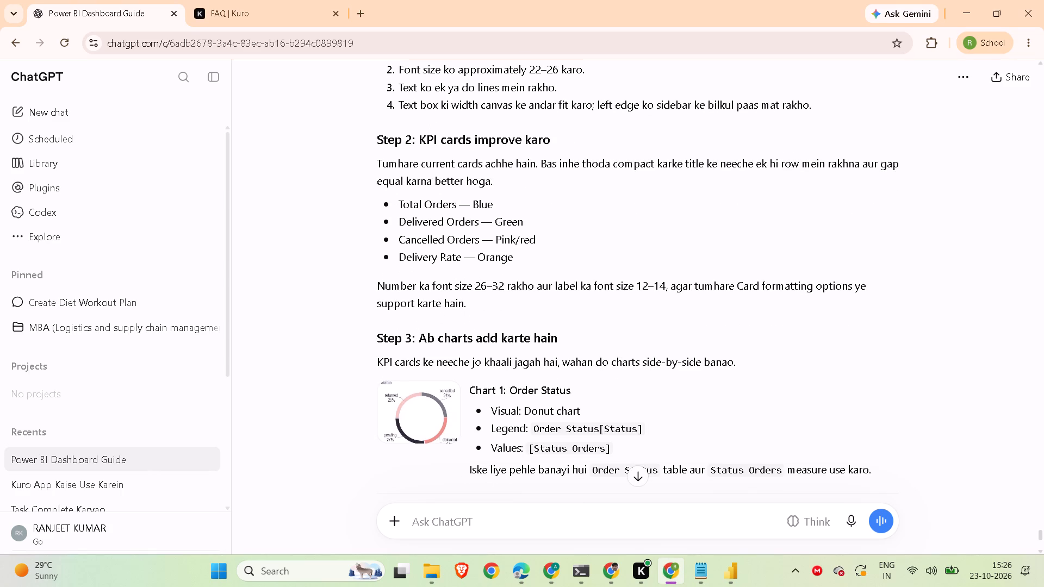
{"action": "scroll", "coordinate": [556, 418], "scroll_direction": "down", "scroll_amount": 1}
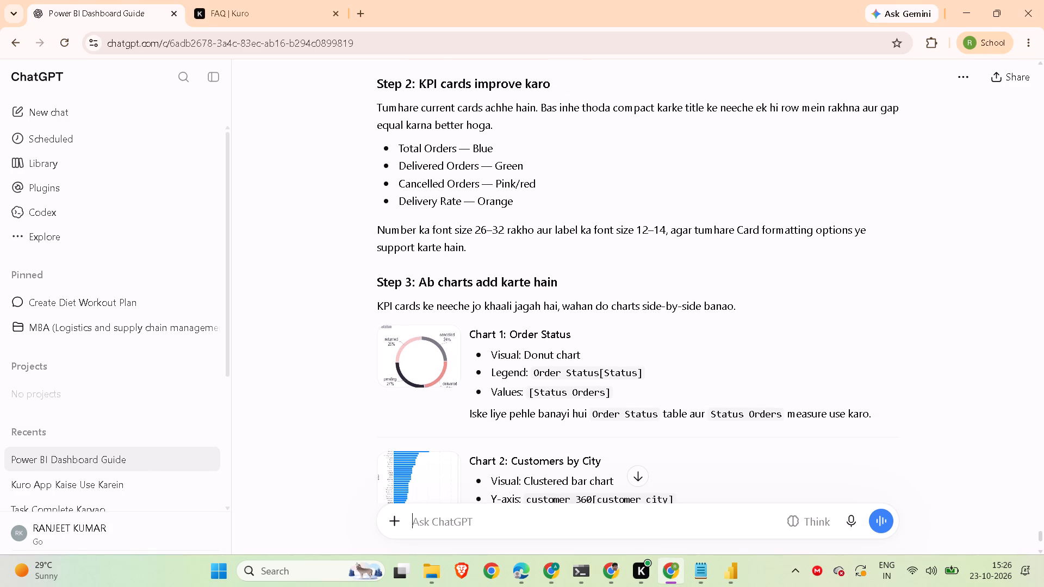
{"action": "scroll", "coordinate": [556, 418], "scroll_direction": "down", "scroll_amount": 5}
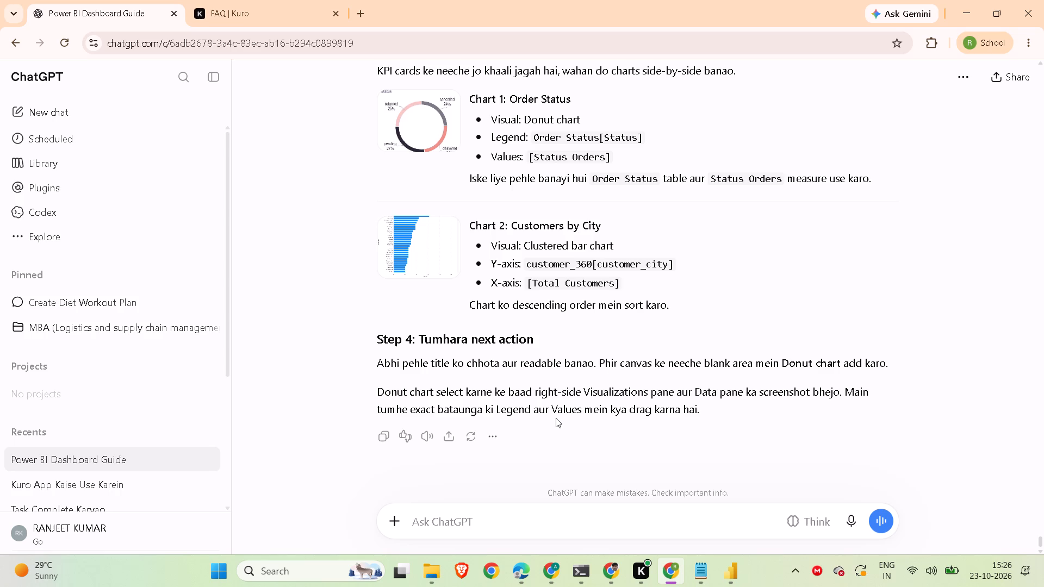
{"action": "scroll", "coordinate": [530, 410], "scroll_direction": "up", "scroll_amount": 1}
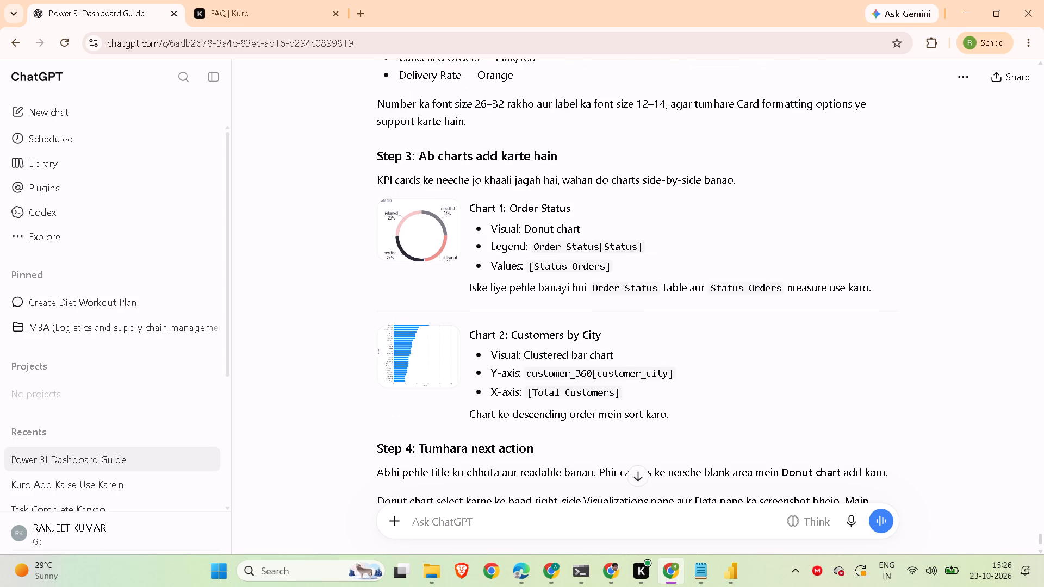
{"action": "scroll", "coordinate": [530, 410], "scroll_direction": "up", "scroll_amount": 1}
{"action": "left_click", "coordinate": [722, 570]}
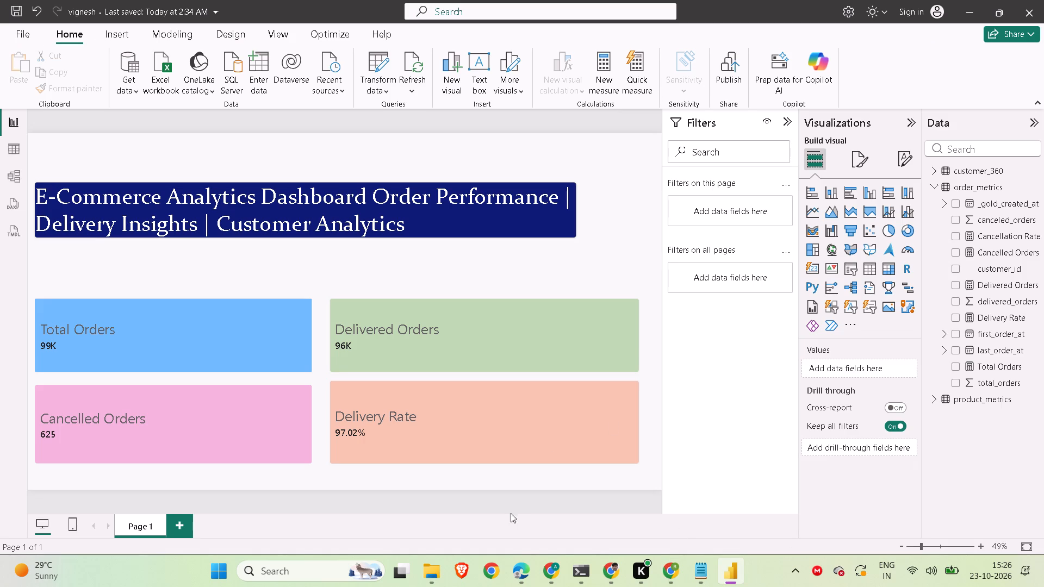
{"action": "left_click", "coordinate": [674, 579]}
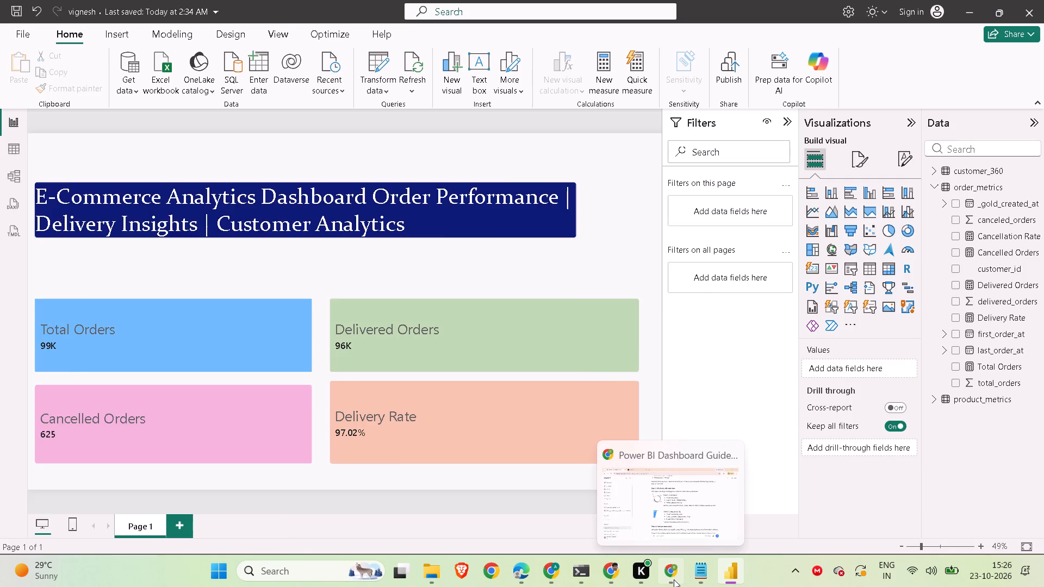
{"action": "scroll", "coordinate": [538, 284], "scroll_direction": "up", "scroll_amount": 1}
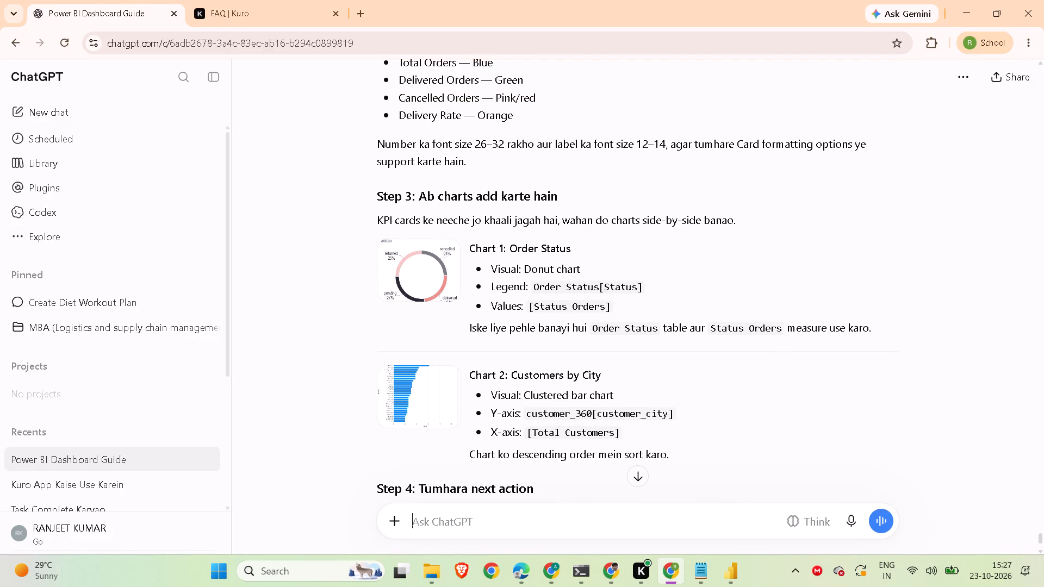
{"action": "scroll", "coordinate": [543, 308], "scroll_direction": "down", "scroll_amount": 1}
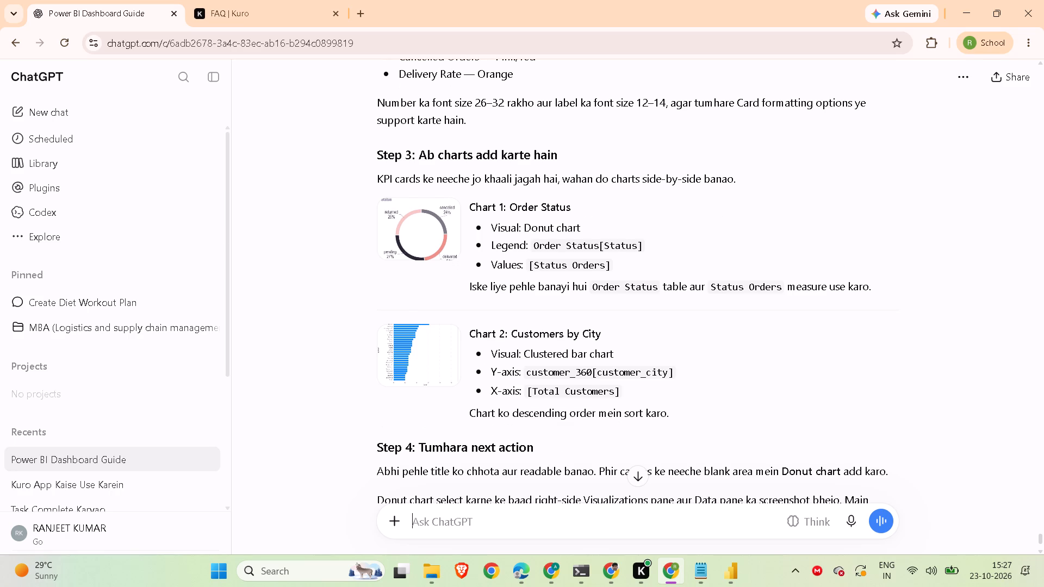
{"action": "scroll", "coordinate": [543, 308], "scroll_direction": "down", "scroll_amount": 1}
Switch back to Power BI and move the title text box into the page's top-left corner.
{"action": "left_click", "coordinate": [732, 580]}
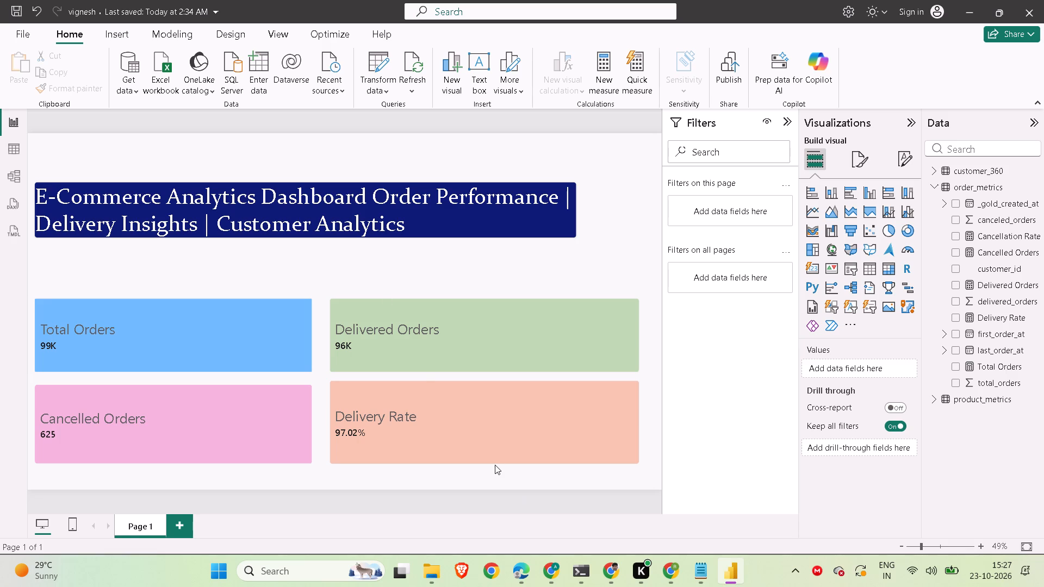
{"action": "left_click", "coordinate": [349, 189]}
{"action": "left_click_drag", "start_coordinate": [340, 192], "coordinate": [332, 183]}
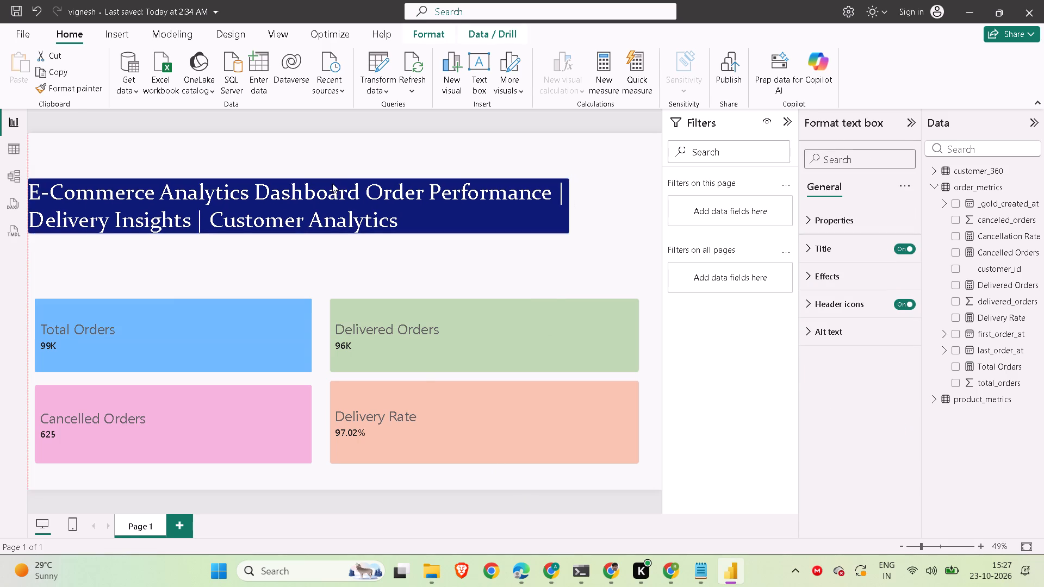
{"action": "left_click_drag", "start_coordinate": [332, 183], "coordinate": [324, 144]}
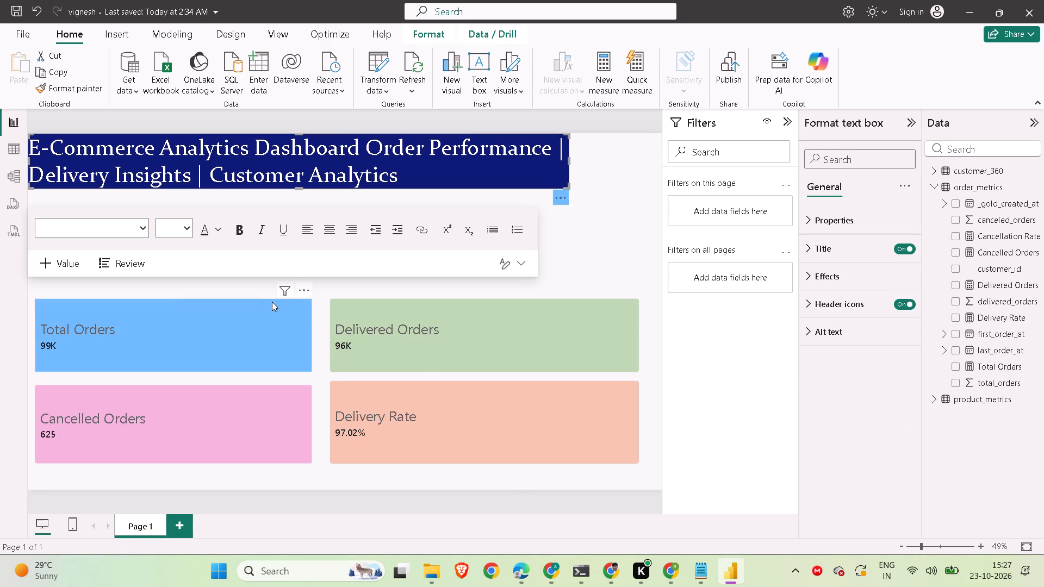
Move the Total Orders and Delivered Orders cards up side by side just below the title banner.
{"action": "left_click", "coordinate": [258, 327]}
{"action": "left_click_drag", "start_coordinate": [258, 327], "coordinate": [245, 252]}
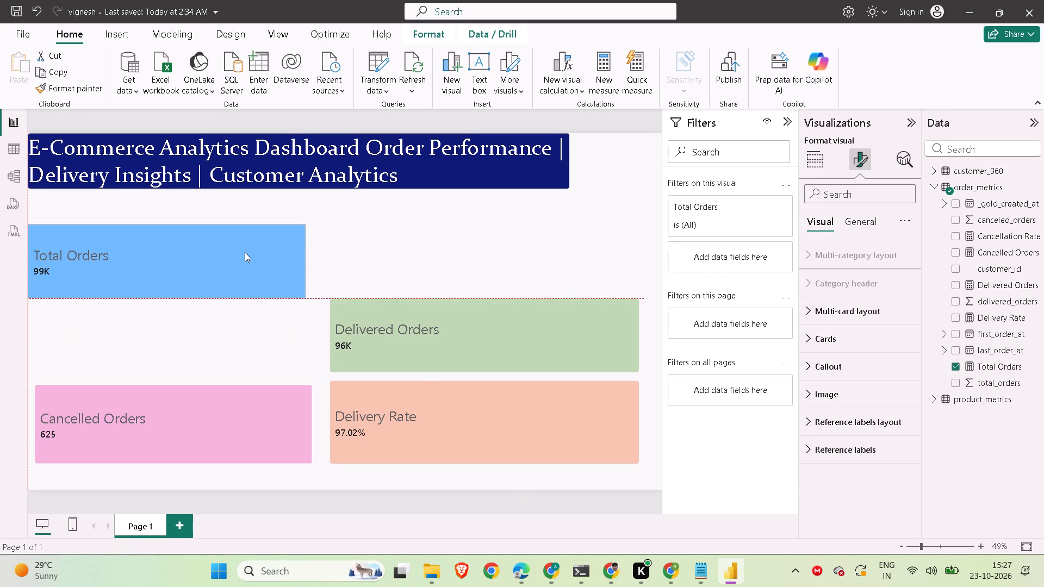
{"action": "left_click_drag", "start_coordinate": [245, 252], "coordinate": [244, 241]}
{"action": "left_click", "coordinate": [412, 340]}
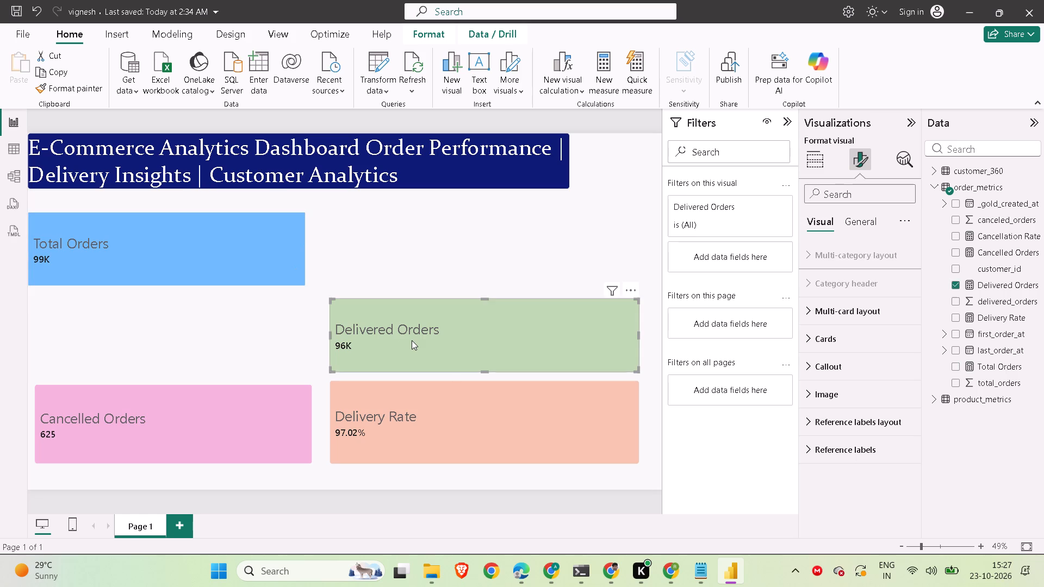
{"action": "left_click_drag", "start_coordinate": [412, 340], "coordinate": [403, 257]}
Move the Cancelled Orders and Delivery Rate cards up directly beneath the first card row, leaving blank space below them.
{"action": "left_click", "coordinate": [261, 424]}
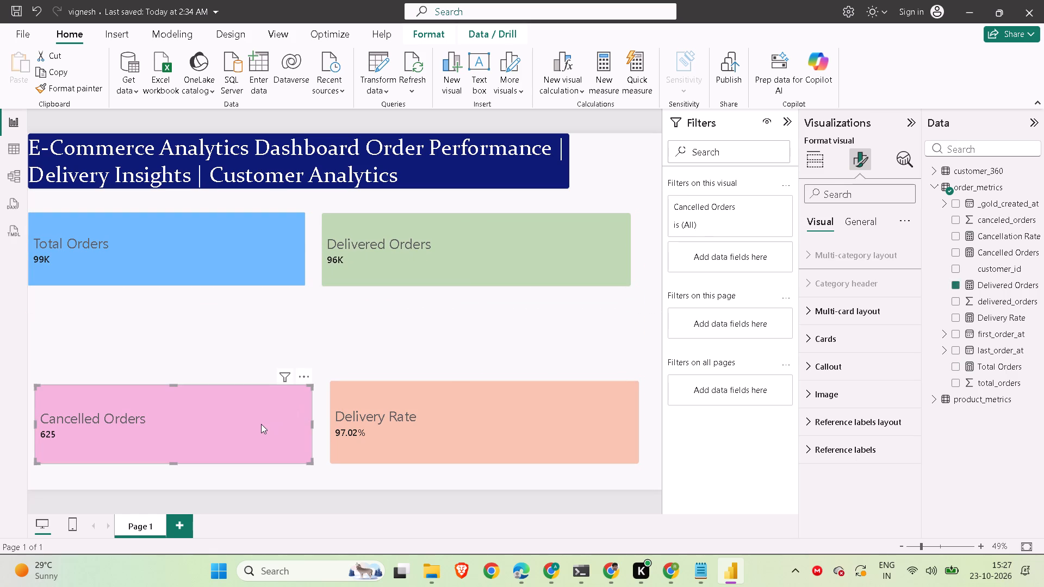
{"action": "left_click_drag", "start_coordinate": [261, 424], "coordinate": [247, 343]}
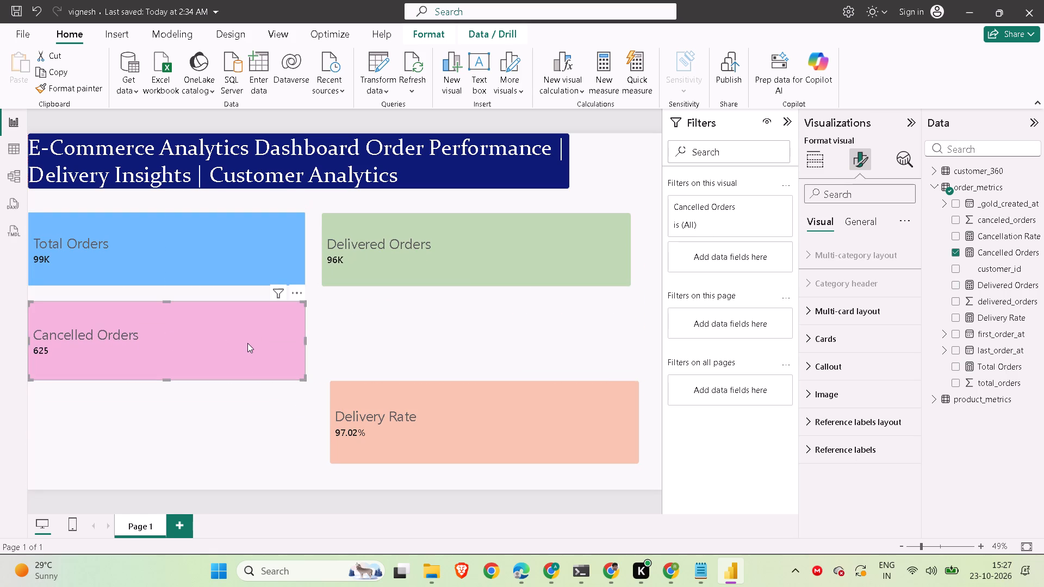
{"action": "left_click", "coordinate": [366, 424]}
{"action": "left_click_drag", "start_coordinate": [366, 424], "coordinate": [359, 358]}
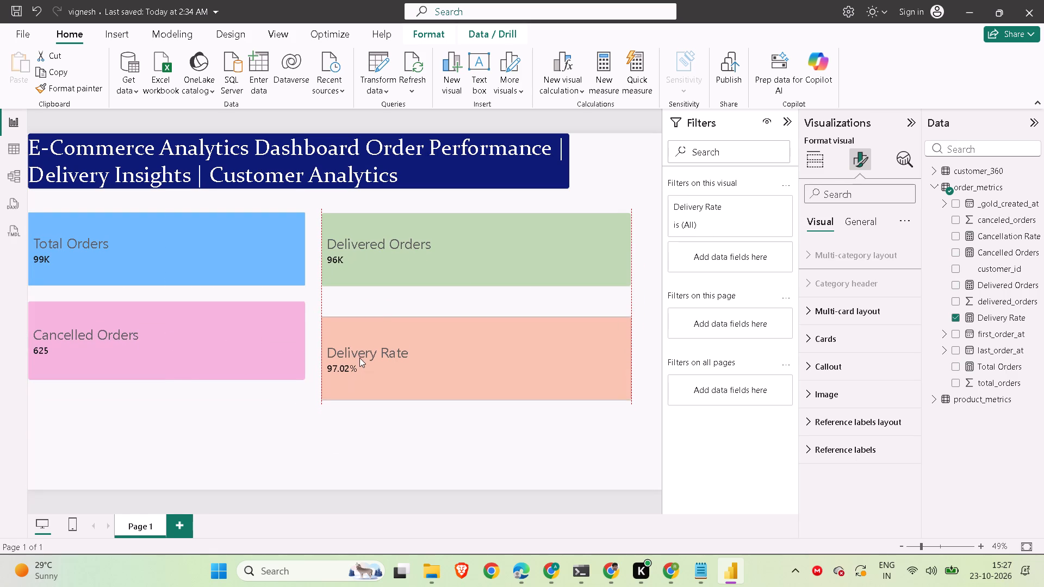
{"action": "left_click_drag", "start_coordinate": [359, 358], "coordinate": [362, 342]}
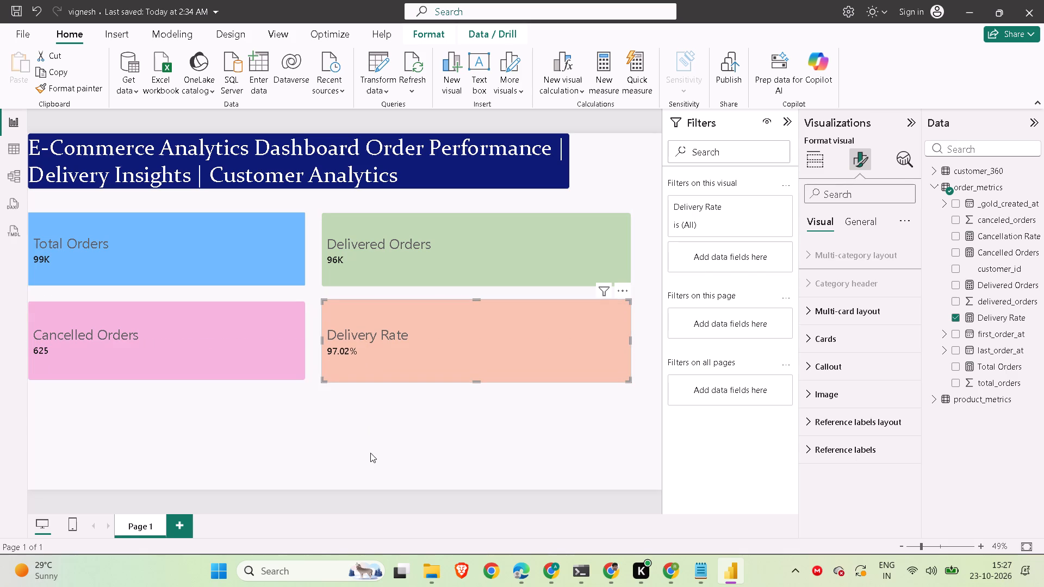
{"action": "left_click", "coordinate": [370, 453]}
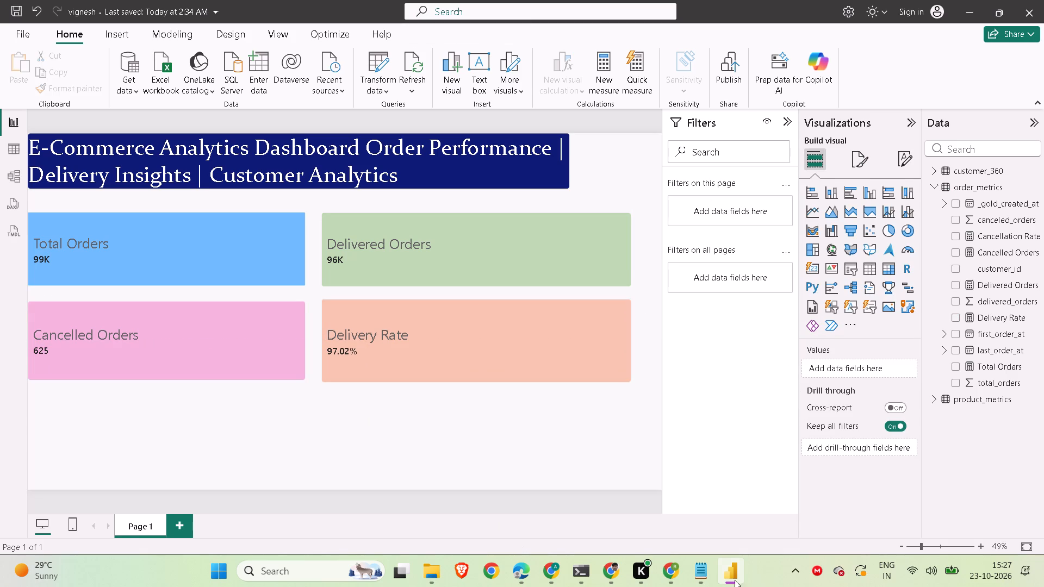
Check ChatGPT's chart instructions in Chrome against the data fields available in Power BI.
{"action": "left_click", "coordinate": [668, 579]}
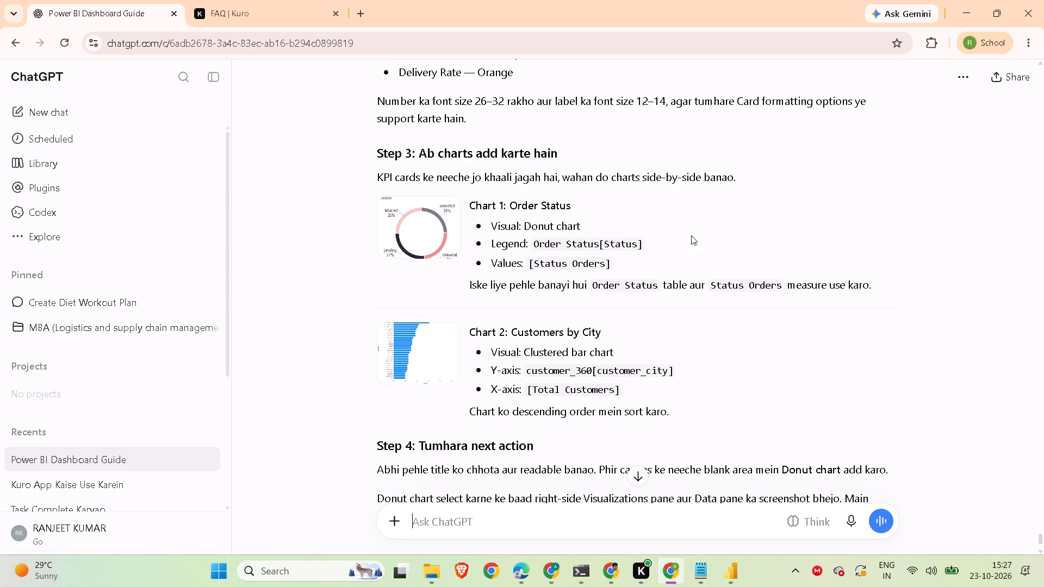
{"action": "left_click", "coordinate": [733, 574]}
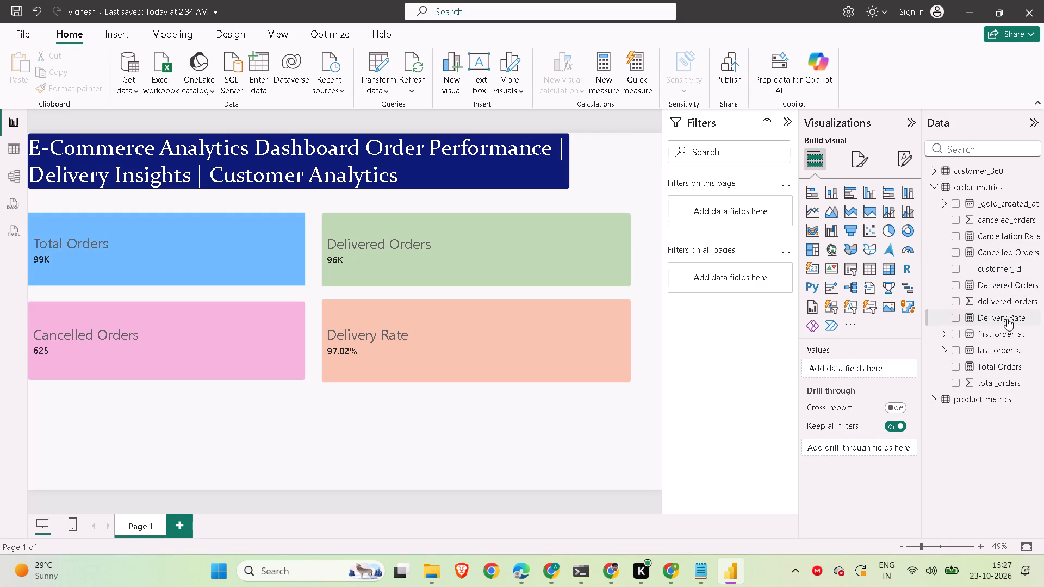
{"action": "scroll", "coordinate": [1007, 319], "scroll_direction": "down", "scroll_amount": 1}
{"action": "left_click", "coordinate": [665, 569]}
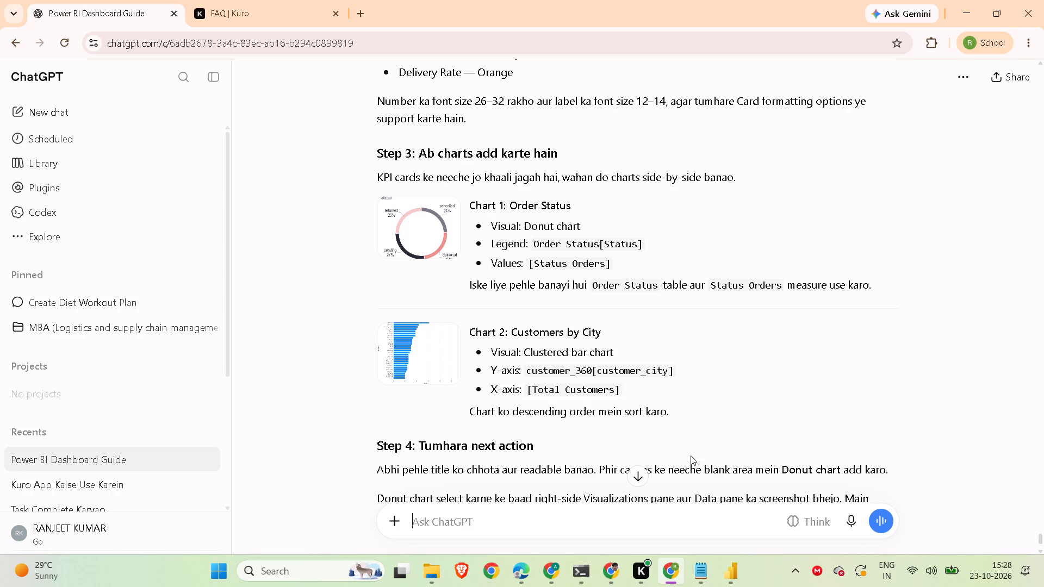
Switch to Power BI and examine the fields of the customer_360, order_metrics and product_metrics tables for an order status field.
{"action": "left_click", "coordinate": [733, 567]}
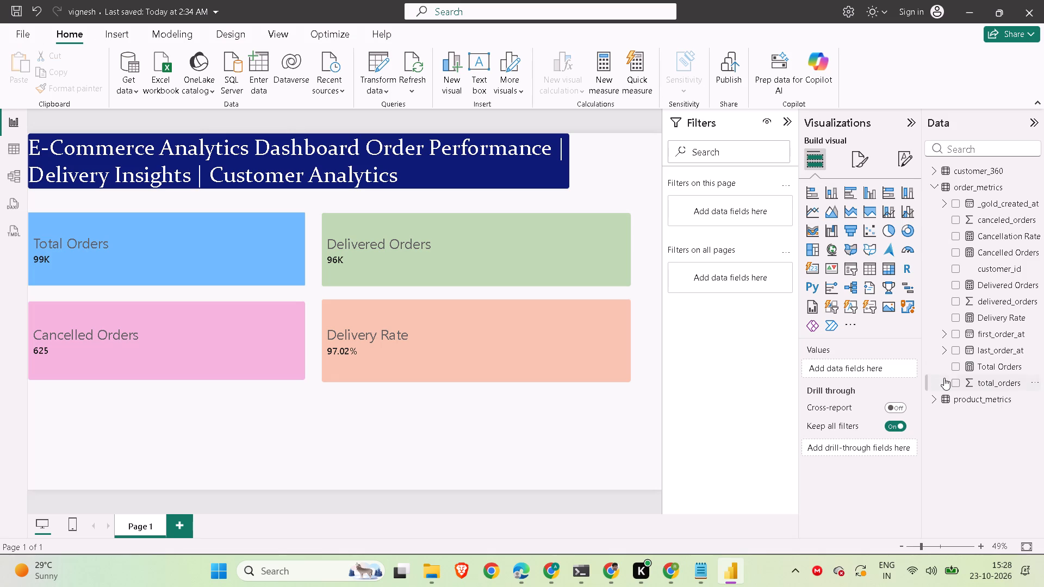
{"action": "left_click", "coordinate": [942, 172]}
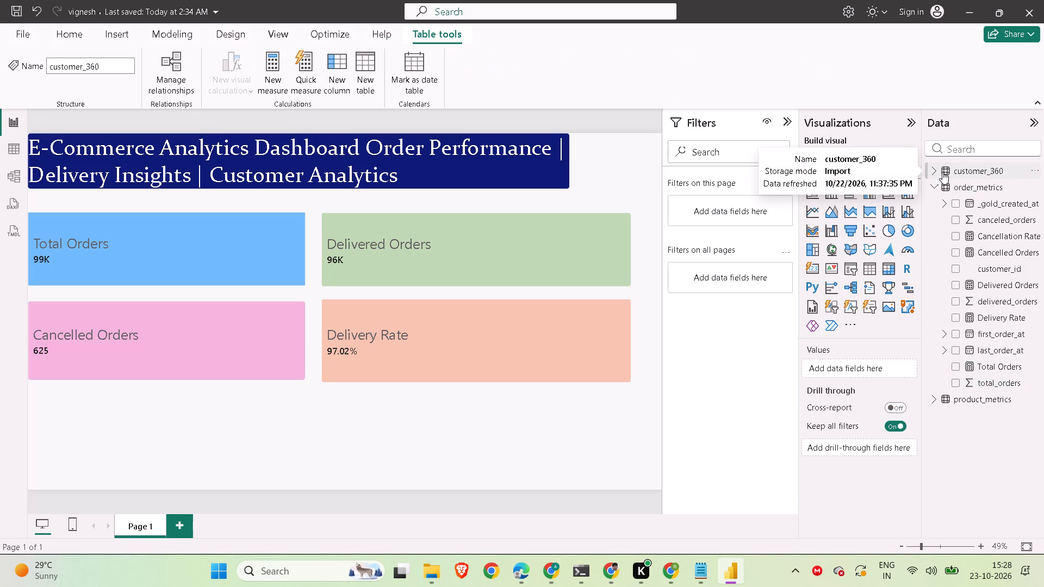
{"action": "left_click", "coordinate": [934, 170]}
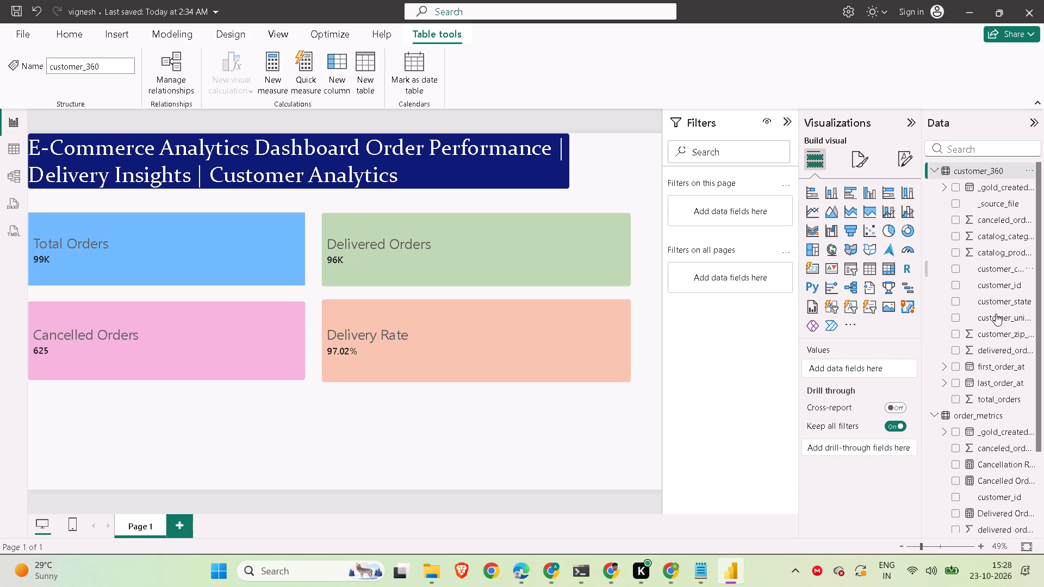
{"action": "scroll", "coordinate": [970, 455], "scroll_direction": "down", "scroll_amount": 1}
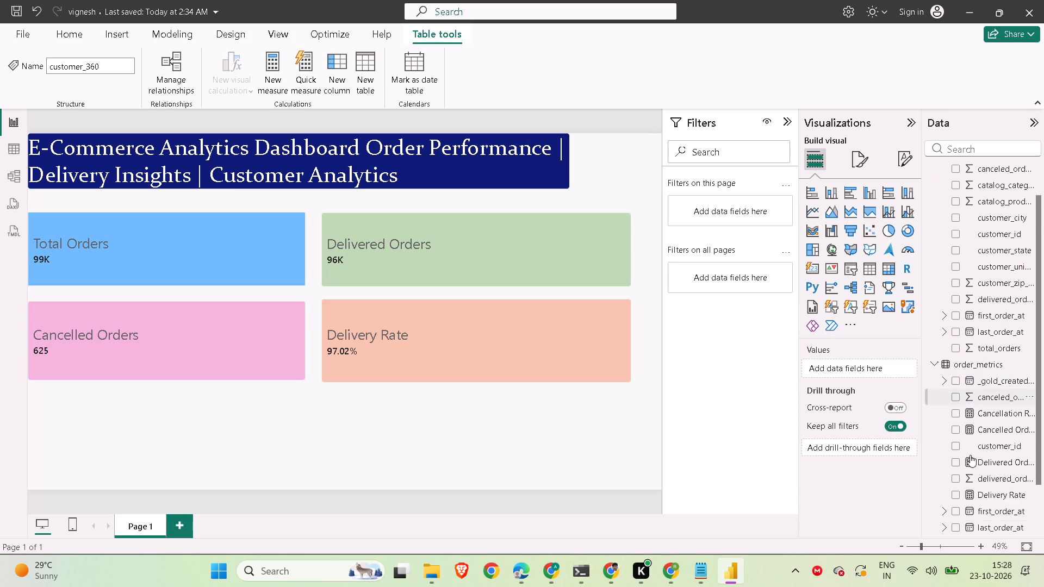
{"action": "scroll", "coordinate": [970, 455], "scroll_direction": "down", "scroll_amount": 2}
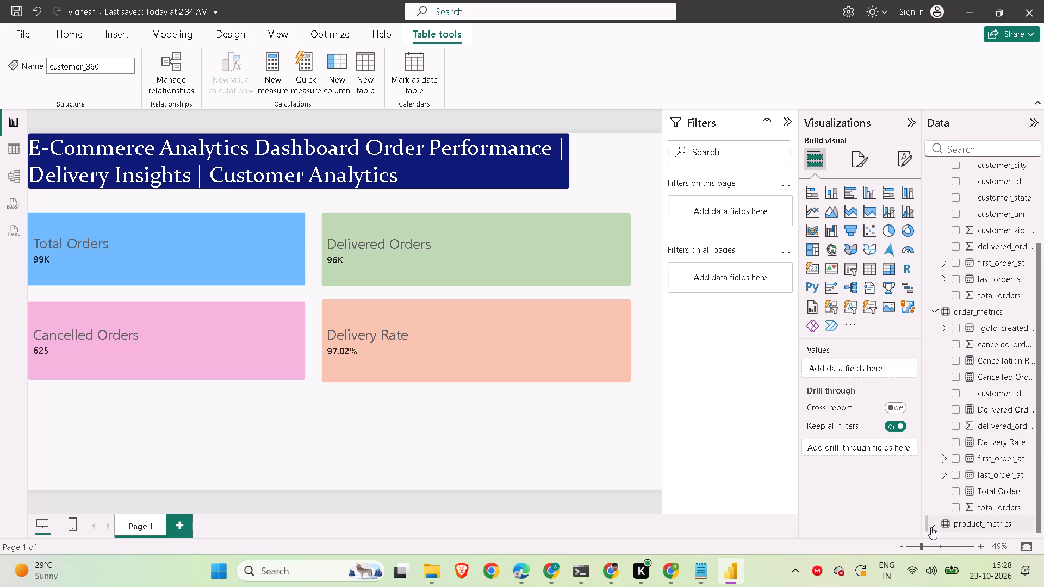
{"action": "left_click", "coordinate": [931, 527]}
{"action": "scroll", "coordinate": [956, 489], "scroll_direction": "down", "scroll_amount": 3}
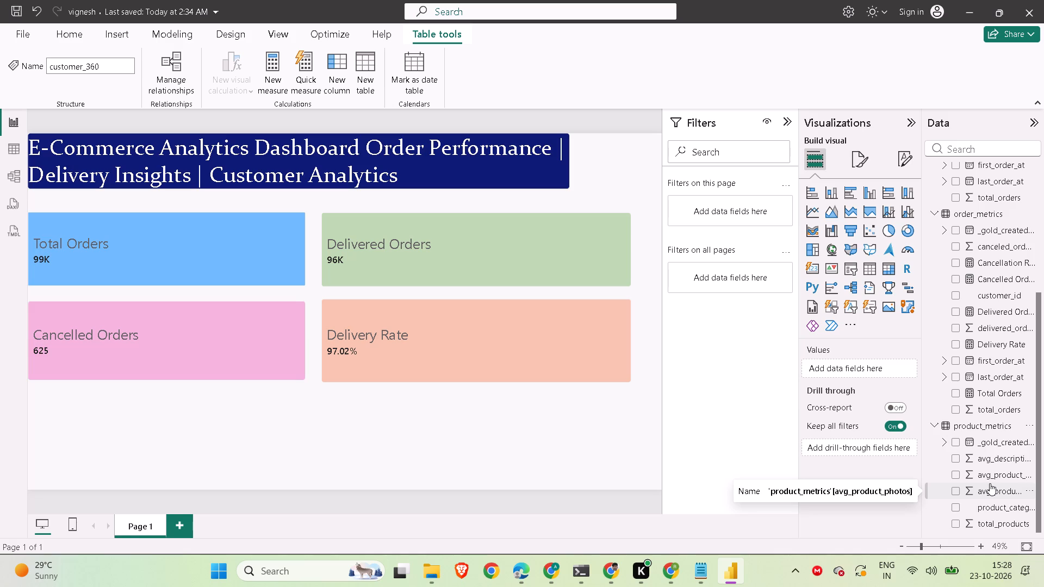
{"action": "scroll", "coordinate": [990, 483], "scroll_direction": "up", "scroll_amount": 3}
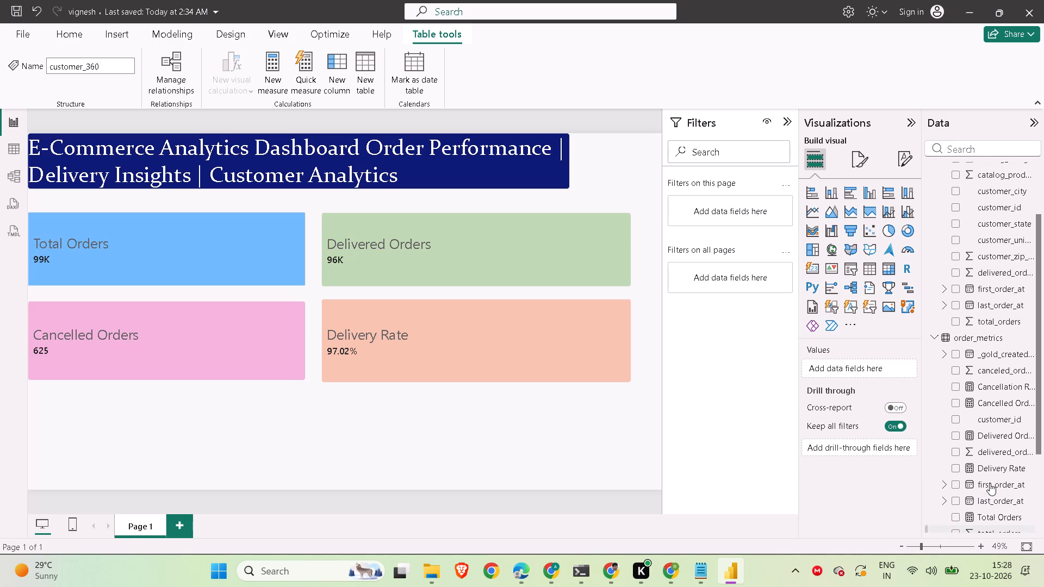
{"action": "scroll", "coordinate": [990, 483], "scroll_direction": "up", "scroll_amount": 1}
{"action": "scroll", "coordinate": [990, 483], "scroll_direction": "down", "scroll_amount": 2}
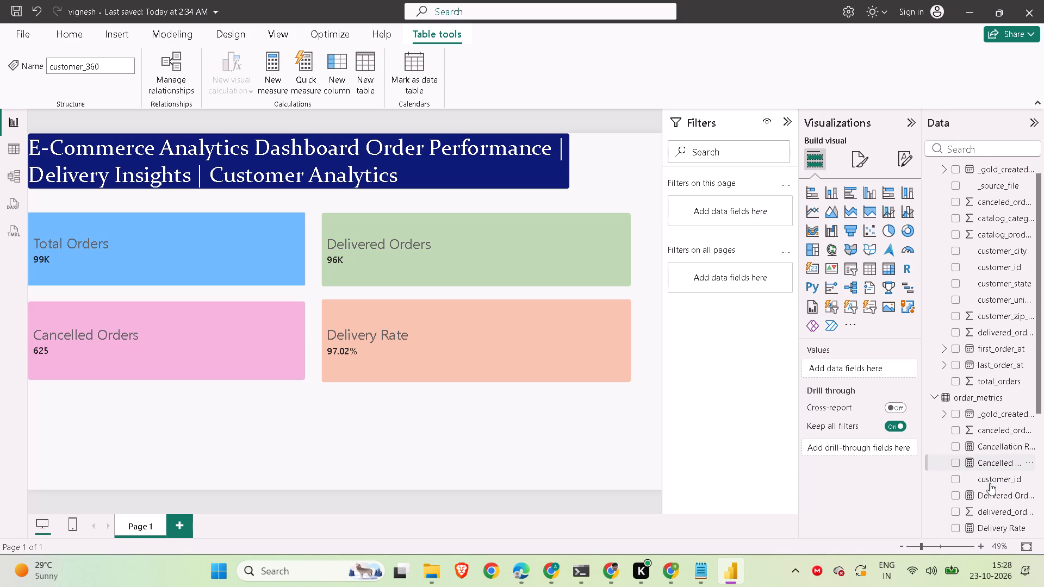
{"action": "scroll", "coordinate": [990, 483], "scroll_direction": "down", "scroll_amount": 1}
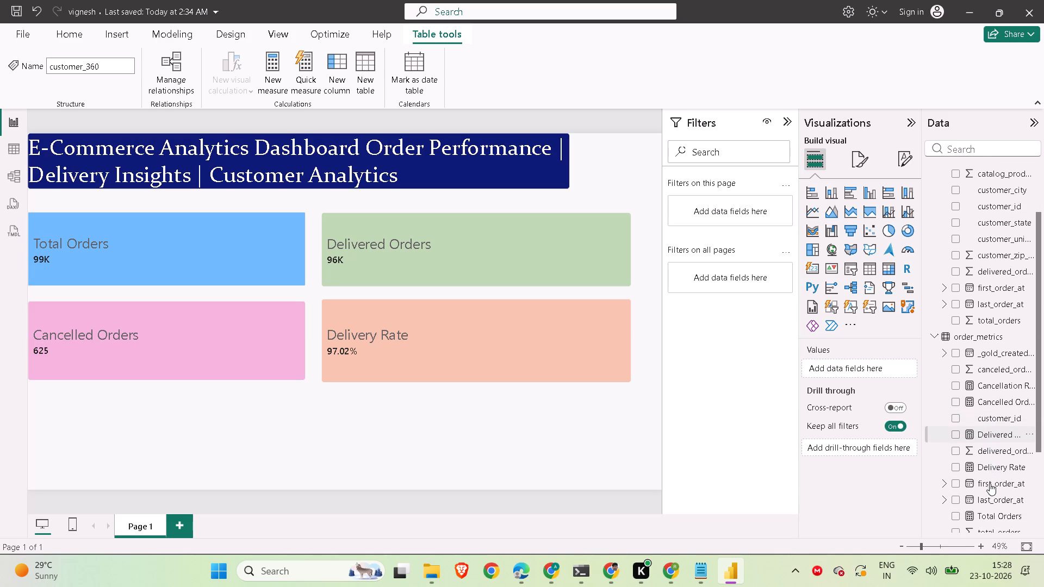
{"action": "scroll", "coordinate": [990, 483], "scroll_direction": "down", "scroll_amount": 2}
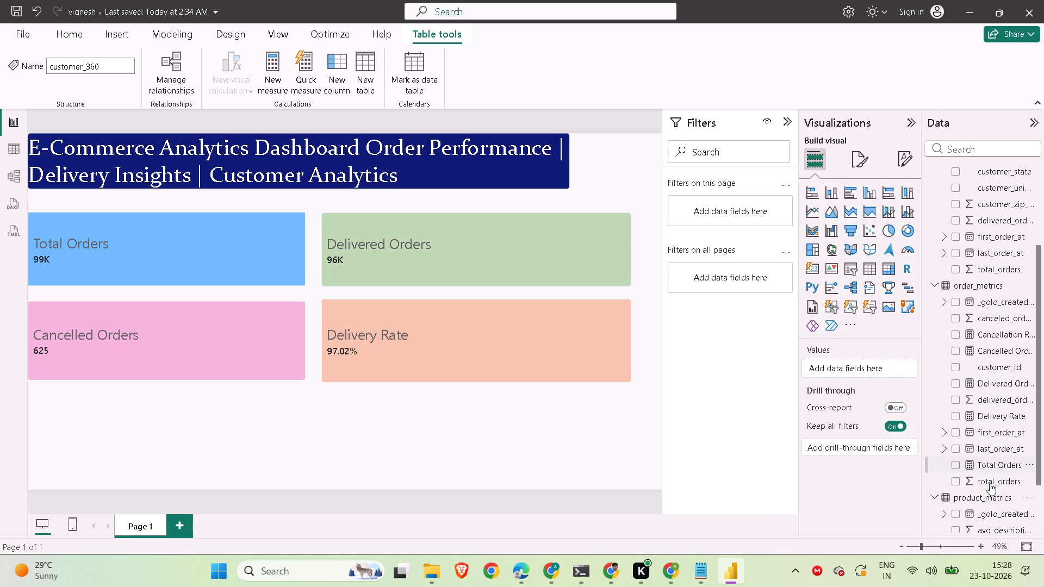
{"action": "scroll", "coordinate": [990, 483], "scroll_direction": "down", "scroll_amount": 2}
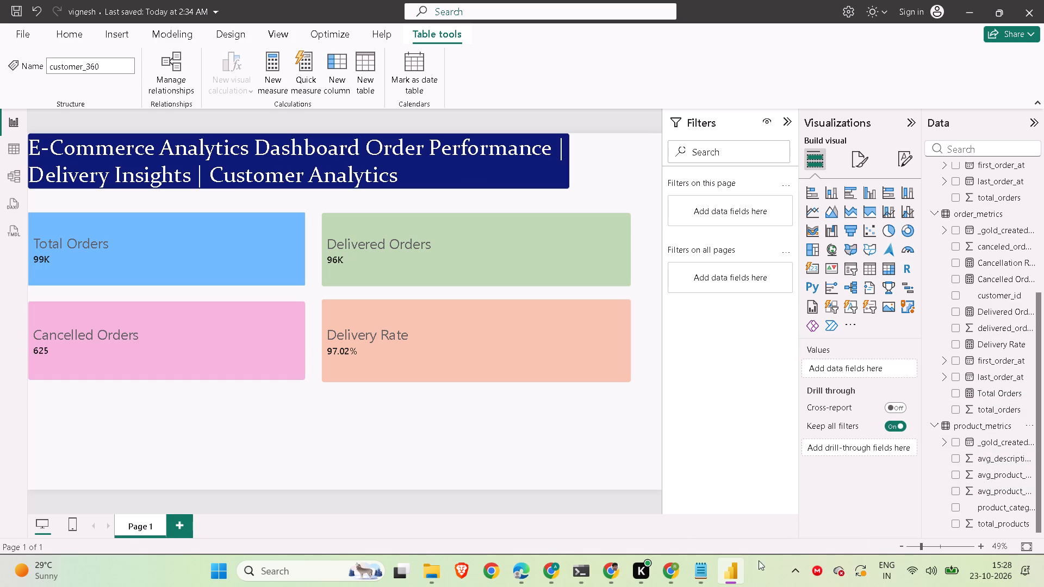
{"action": "key", "text": "Print"}
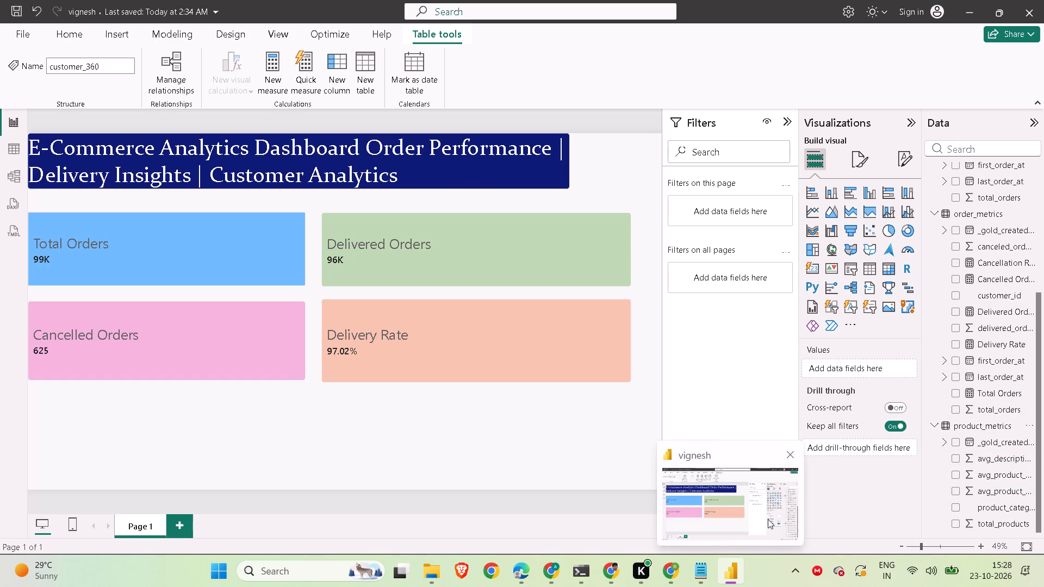
{"action": "left_click_drag", "start_coordinate": [929, 130], "coordinate": [1043, 290]}
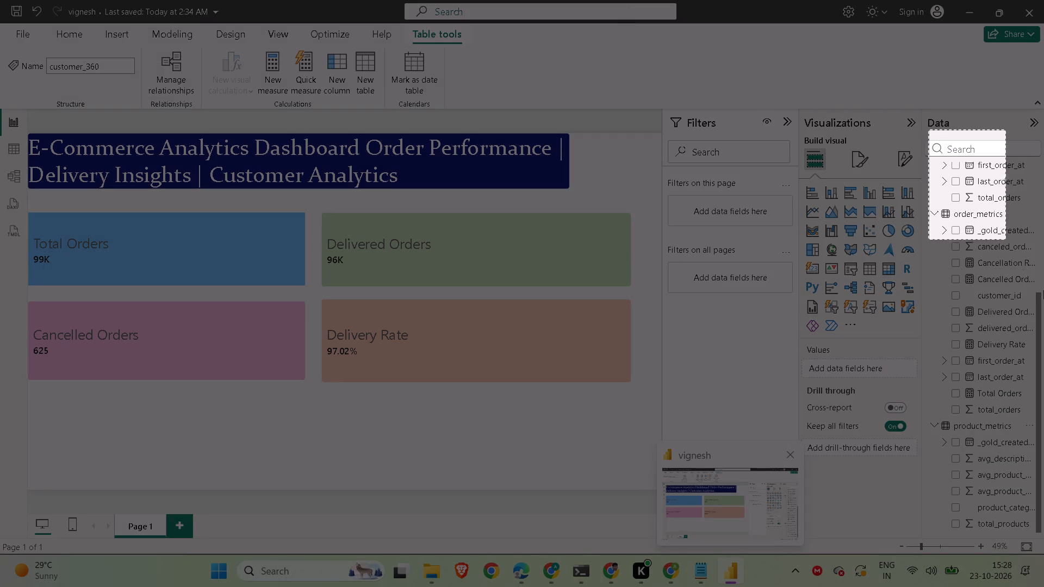
{"action": "left_click_drag", "start_coordinate": [1043, 290], "coordinate": [1039, 557]}
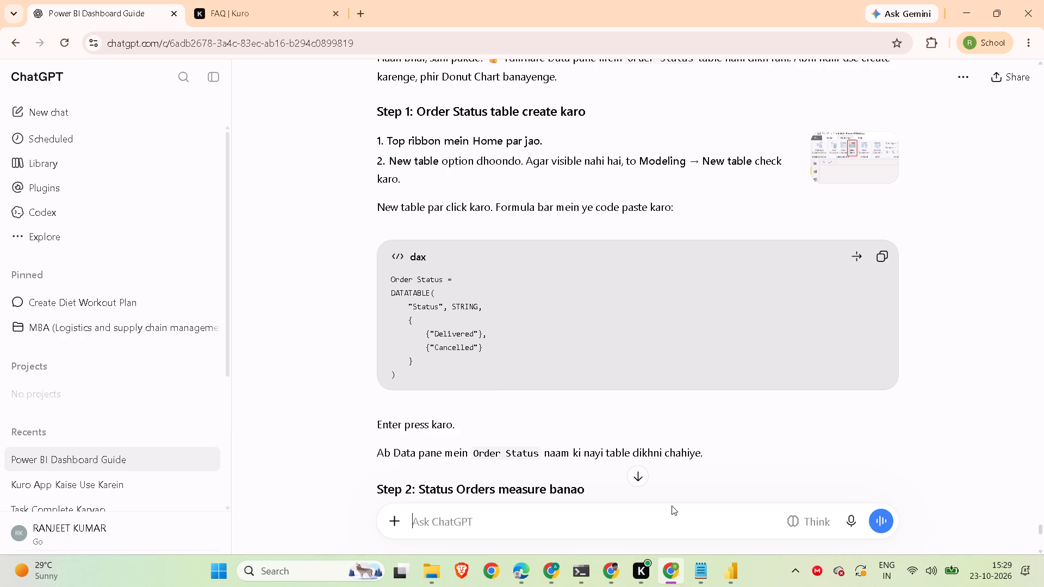
{"action": "left_click", "coordinate": [733, 580]}
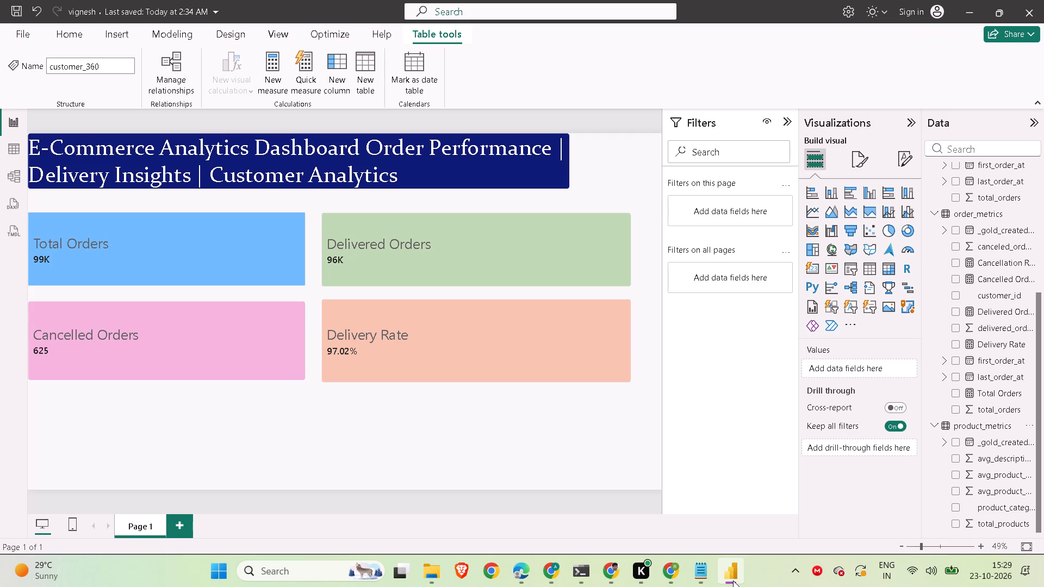
{"action": "left_click", "coordinate": [674, 568]}
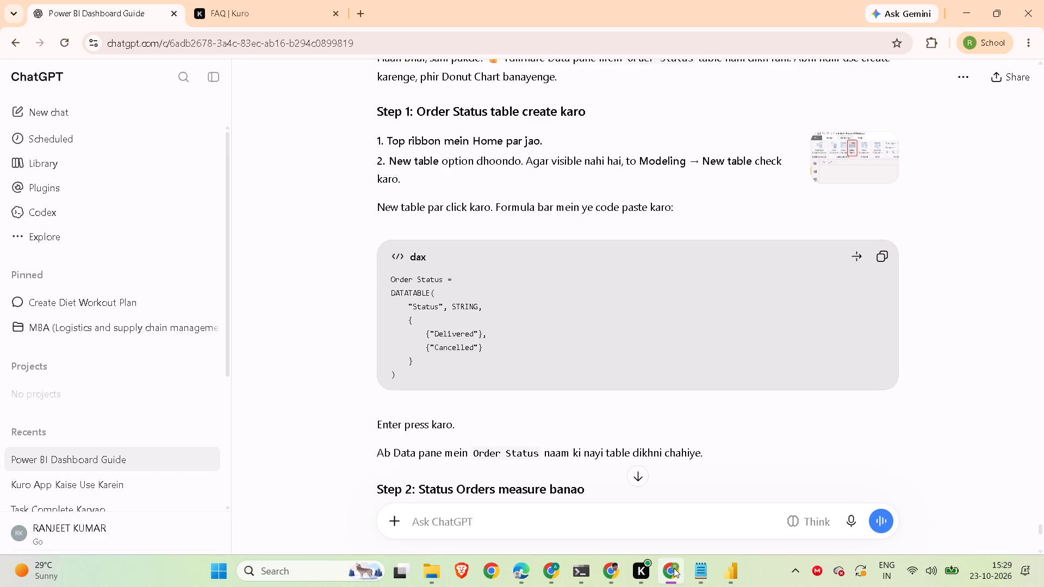
{"action": "left_click", "coordinate": [744, 586]}
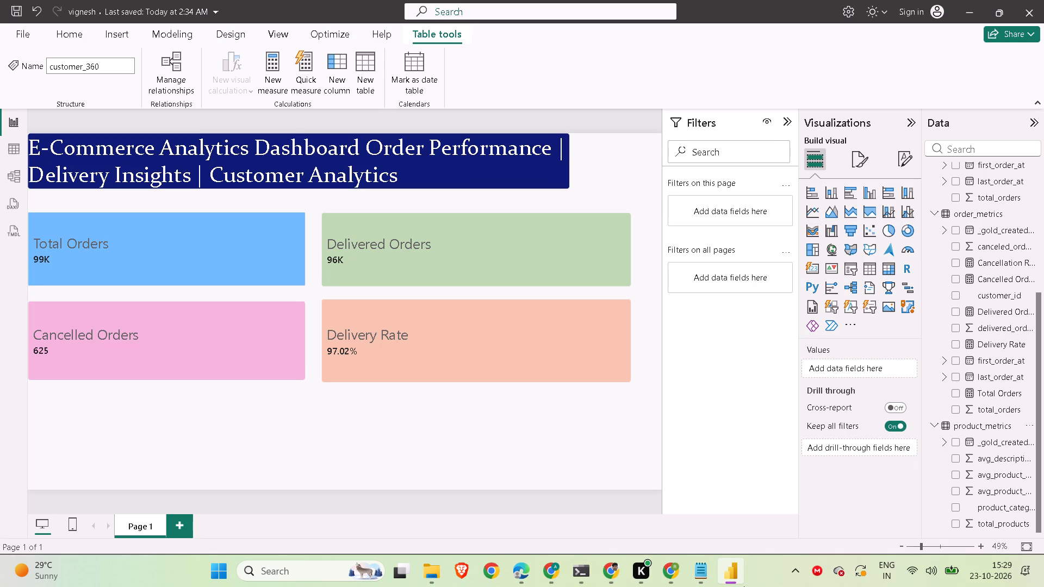
{"action": "left_click", "coordinate": [661, 576]}
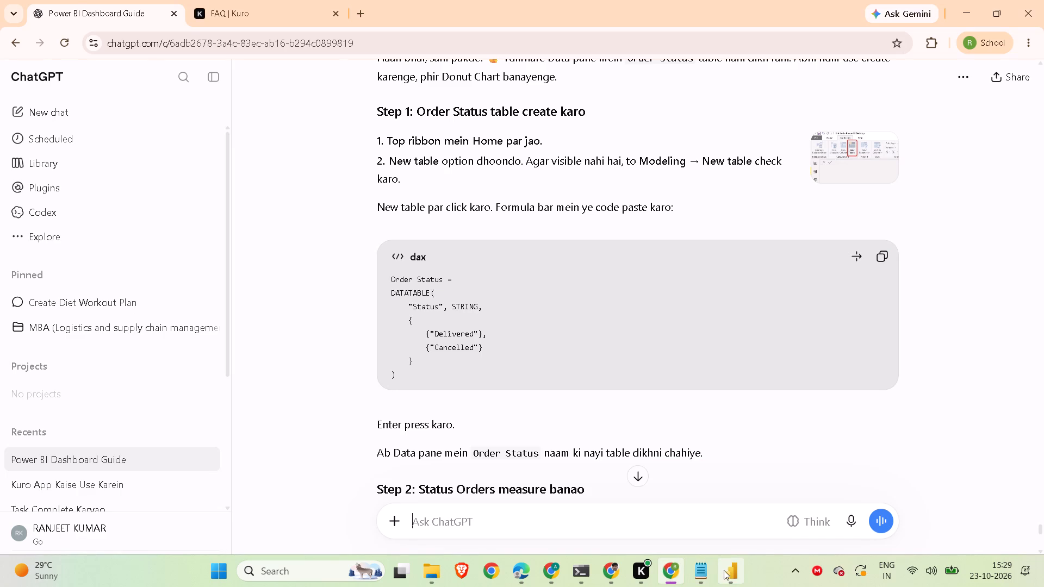
{"action": "left_click", "coordinate": [724, 570]}
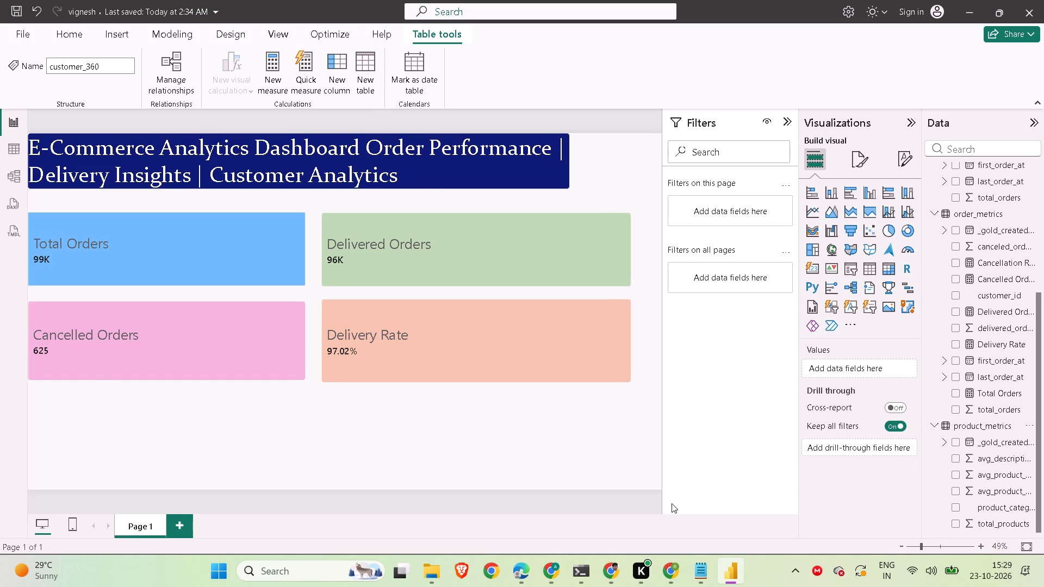
Copy ChatGPT's Order Status DATATABLE code and create a new table from it in Power BI, with Status values Delivered and Cancelled.
{"action": "left_click", "coordinate": [680, 577]}
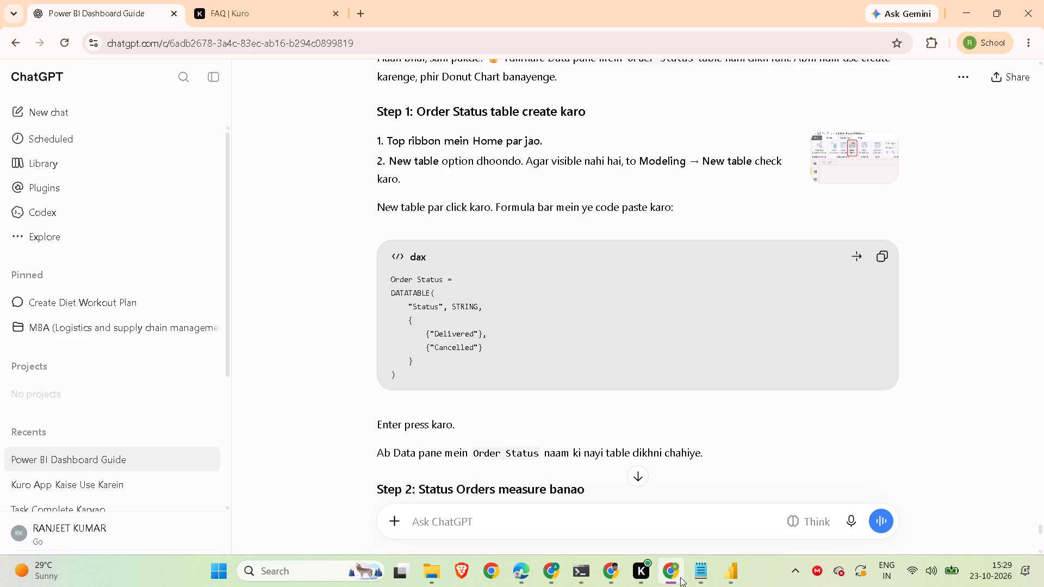
{"action": "left_click", "coordinate": [881, 252]}
{"action": "left_click", "coordinate": [732, 574]}
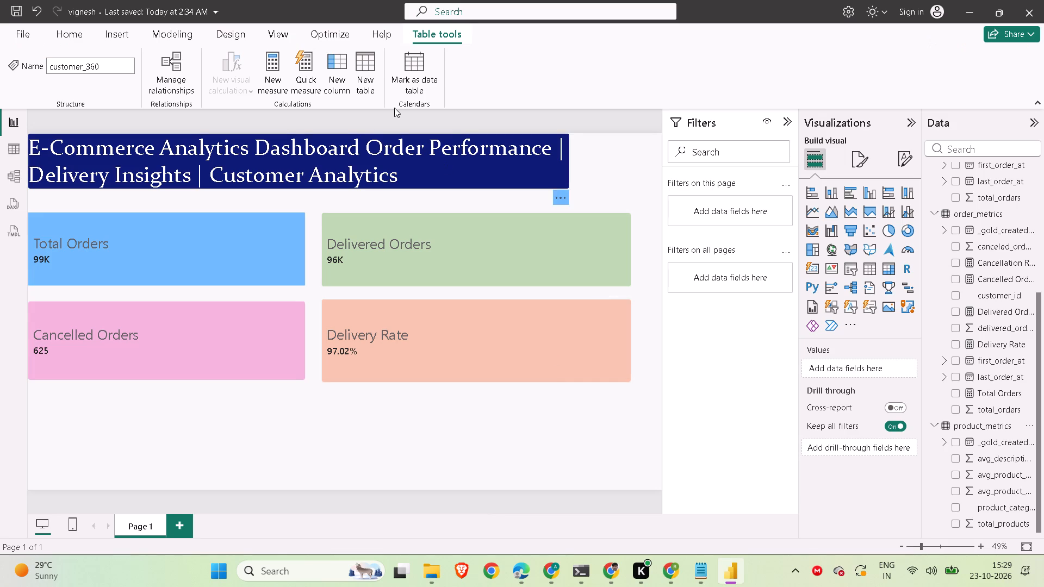
{"action": "left_click", "coordinate": [371, 90]}
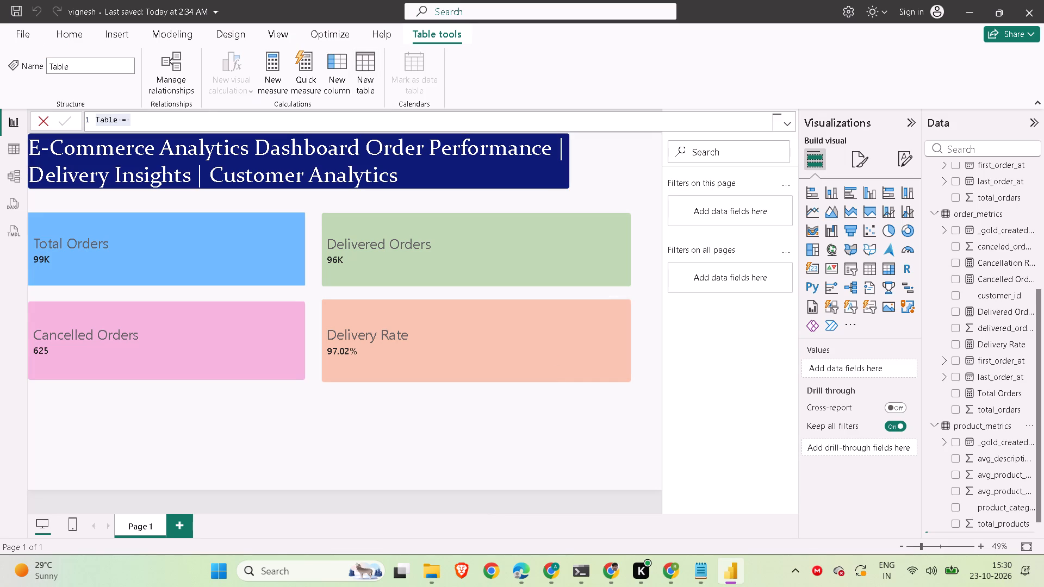
{"action": "key", "text": "ctrl+v"}
{"action": "left_click_drag", "start_coordinate": [165, 120], "coordinate": [61, 111]}
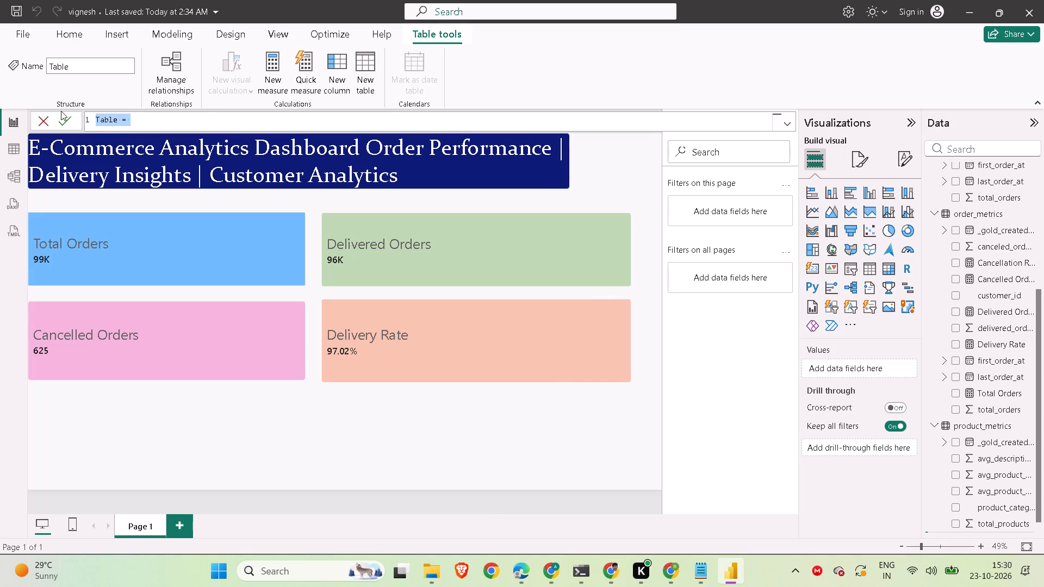
{"action": "key", "text": "ctrl+v"}
{"action": "key", "text": "Return"}
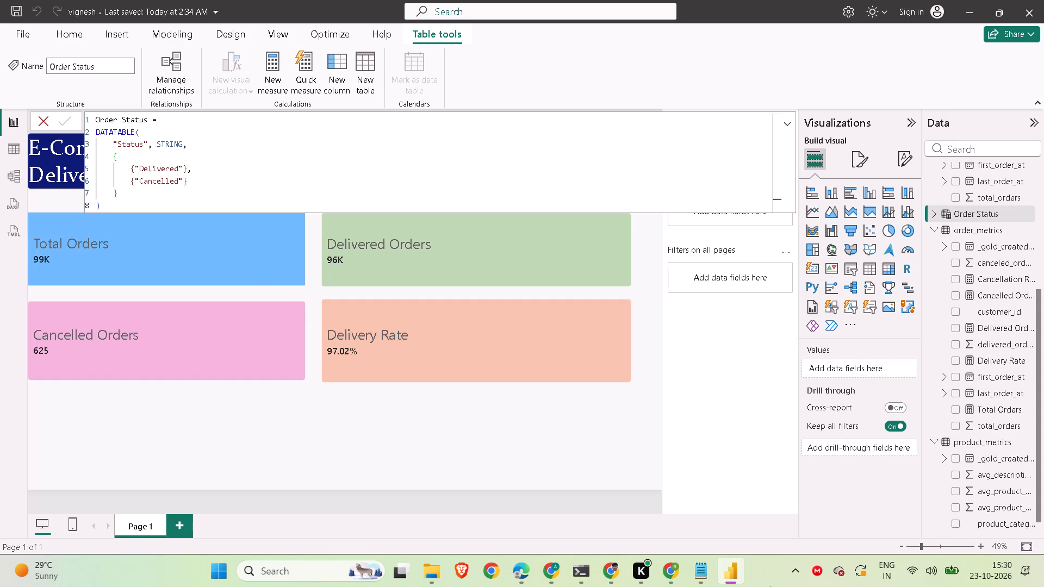
Copy ChatGPT's Status Orders SWITCH formula from Chrome and create it in Power BI as a new measure in the Order Status table.
{"action": "left_click", "coordinate": [669, 585]}
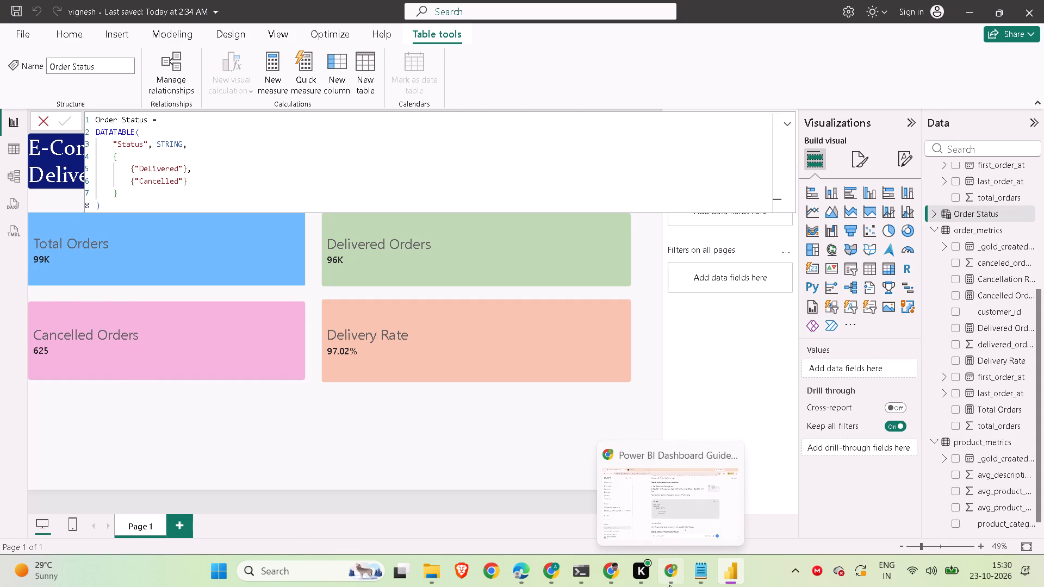
{"action": "scroll", "coordinate": [610, 405], "scroll_direction": "down", "scroll_amount": 2}
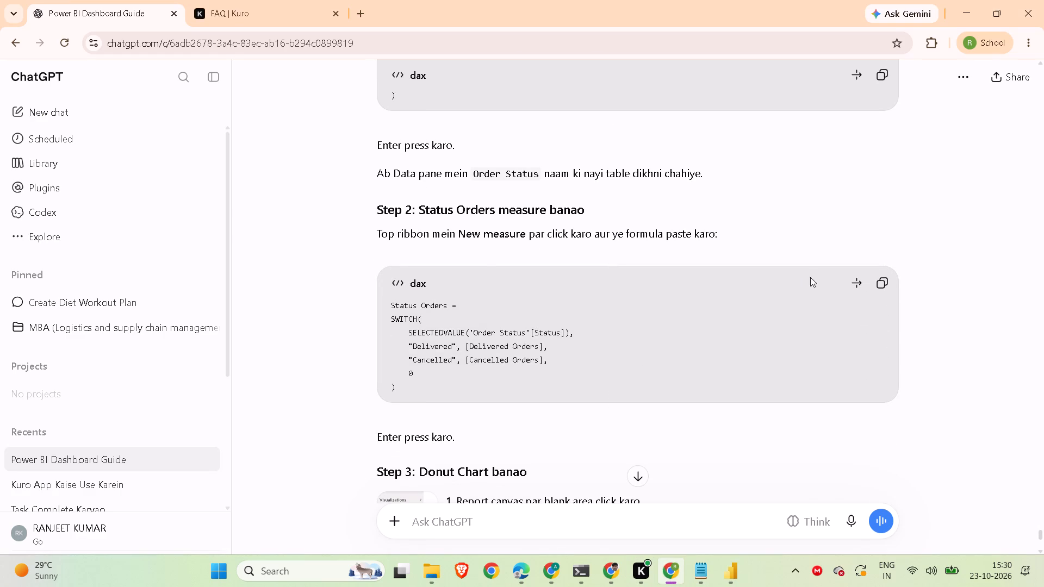
{"action": "left_click", "coordinate": [735, 579]}
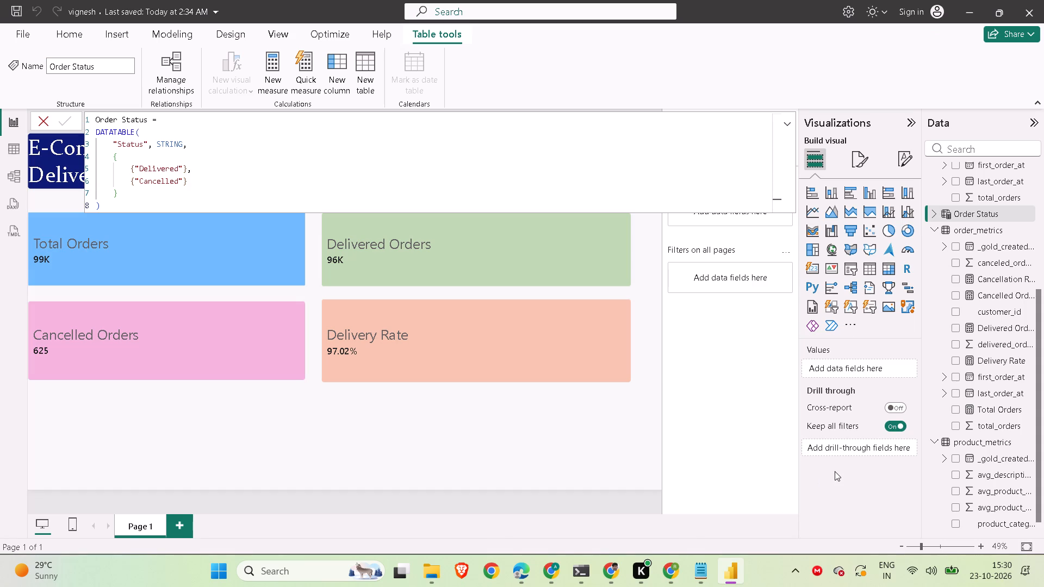
{"action": "left_click", "coordinate": [959, 220]}
{"action": "left_click", "coordinate": [942, 216]}
{"action": "left_click", "coordinate": [675, 580]}
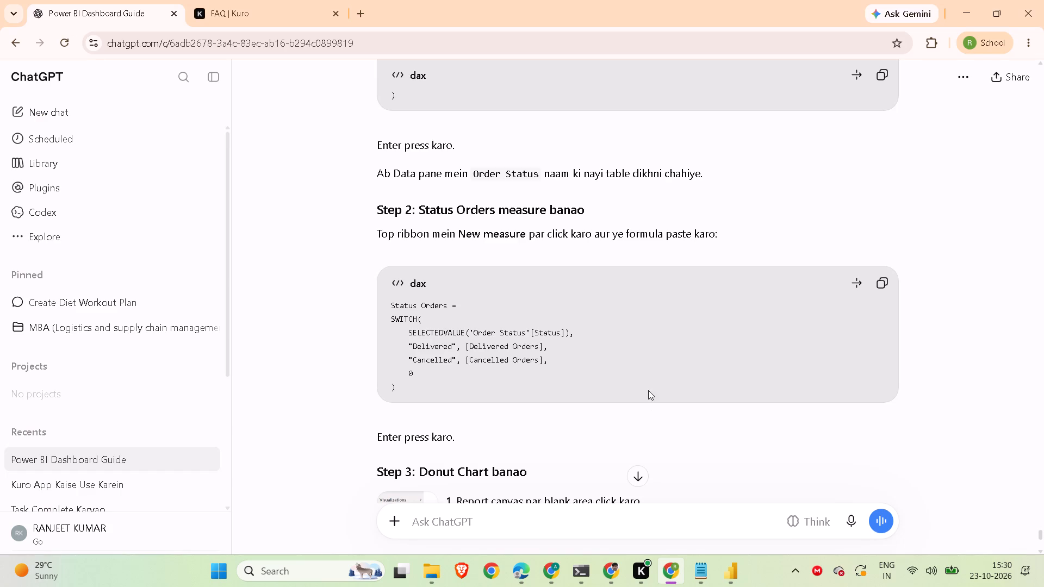
{"action": "left_click", "coordinate": [884, 281]}
{"action": "left_click", "coordinate": [728, 577]}
{"action": "left_click", "coordinate": [726, 570]}
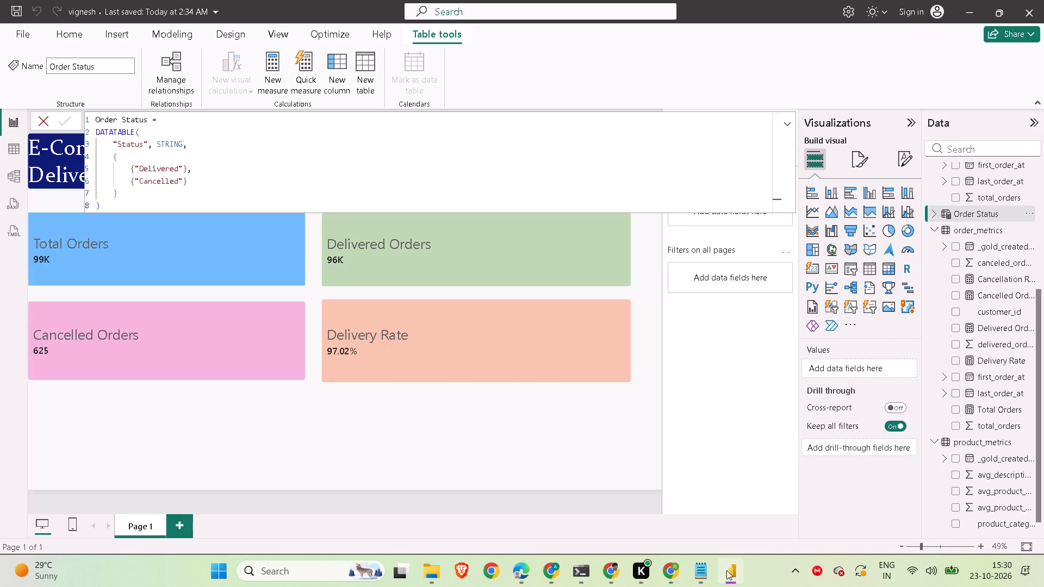
{"action": "left_click", "coordinate": [726, 570]}
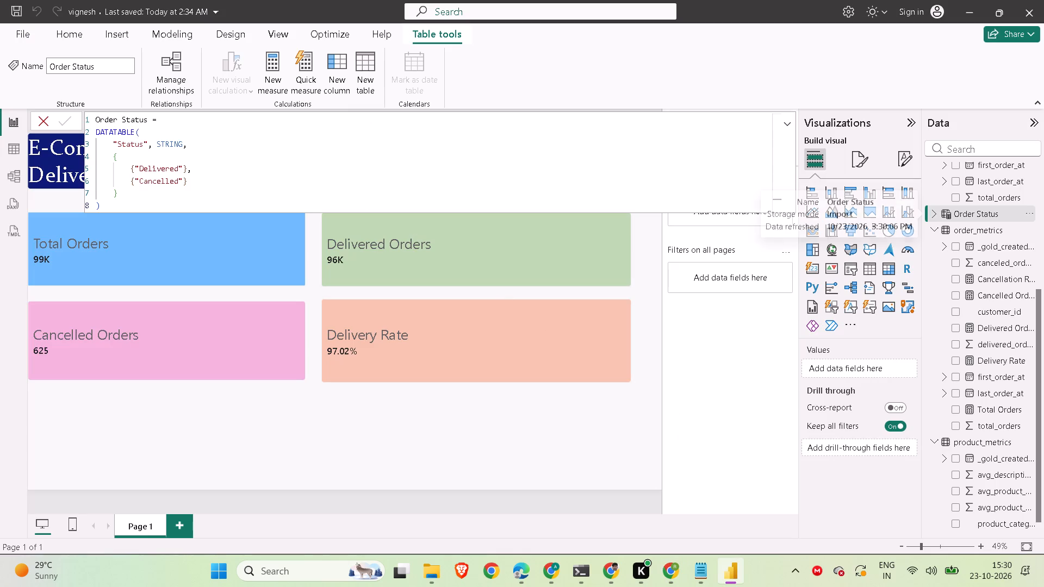
{"action": "left_click", "coordinate": [268, 71]}
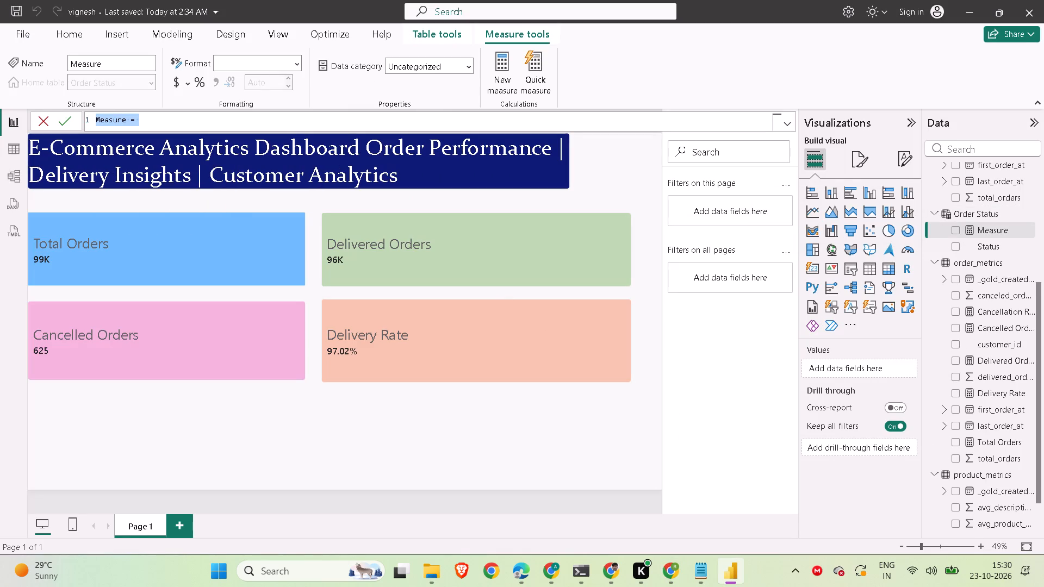
{"action": "key", "text": "v"}
{"action": "key", "text": "BackSpace"}
{"action": "key", "text": "ctrl+v"}
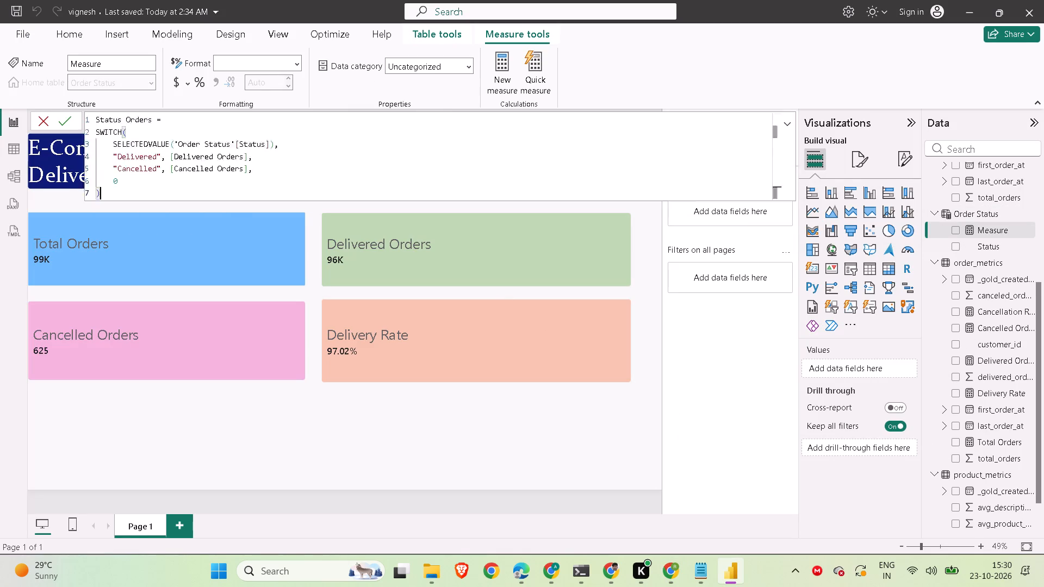
{"action": "key", "text": "Return"}
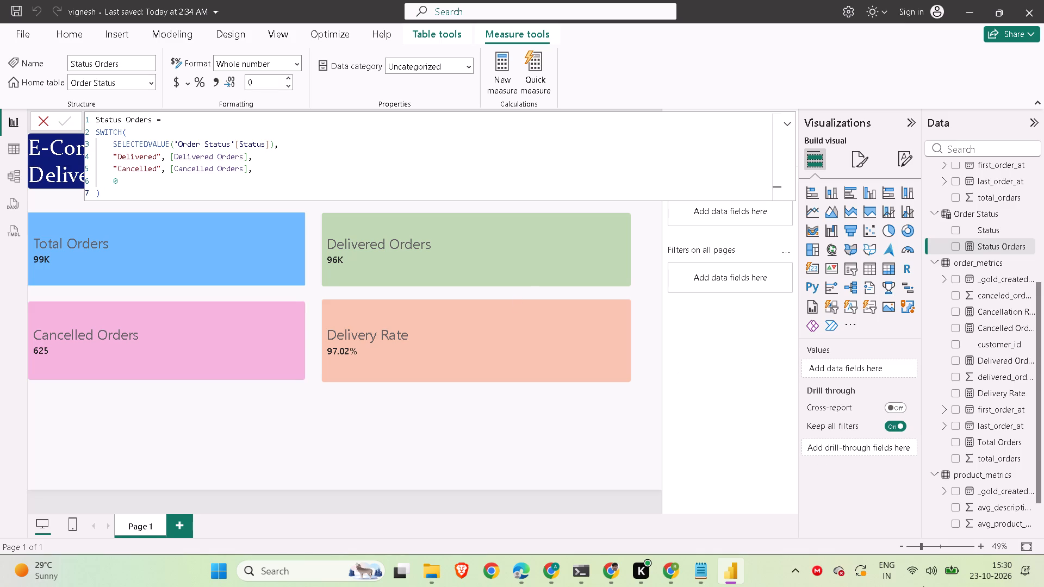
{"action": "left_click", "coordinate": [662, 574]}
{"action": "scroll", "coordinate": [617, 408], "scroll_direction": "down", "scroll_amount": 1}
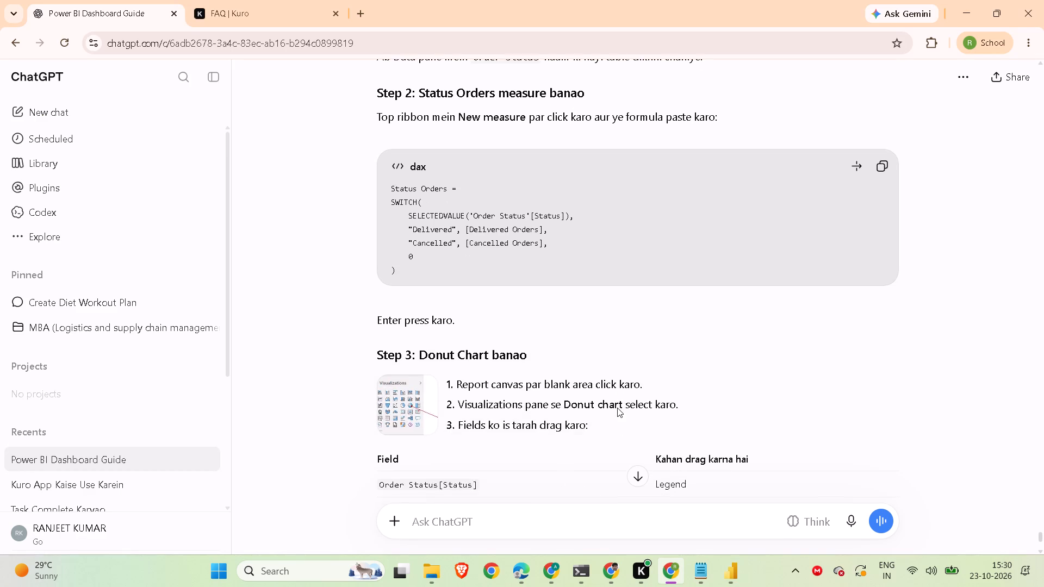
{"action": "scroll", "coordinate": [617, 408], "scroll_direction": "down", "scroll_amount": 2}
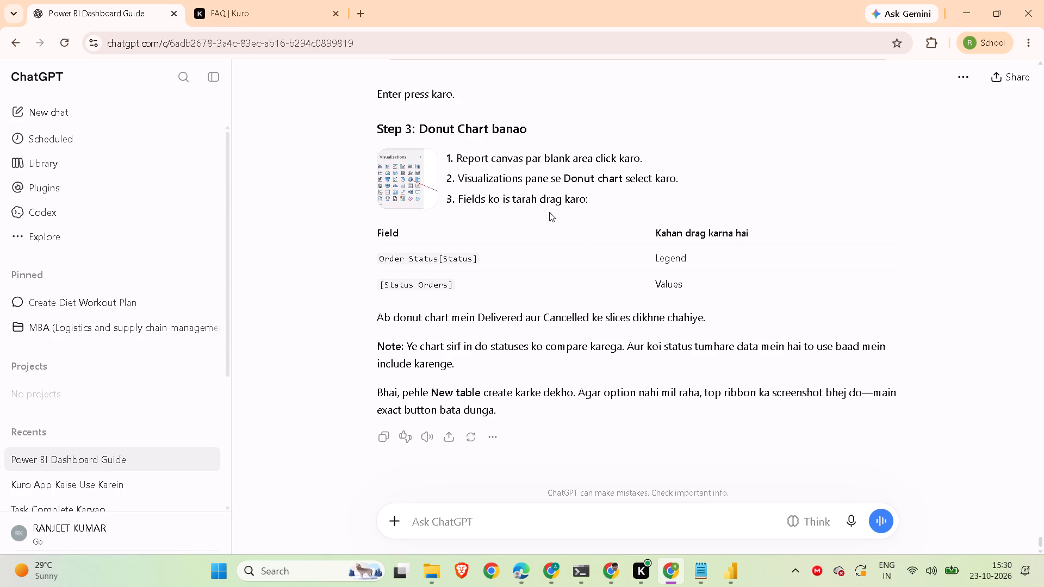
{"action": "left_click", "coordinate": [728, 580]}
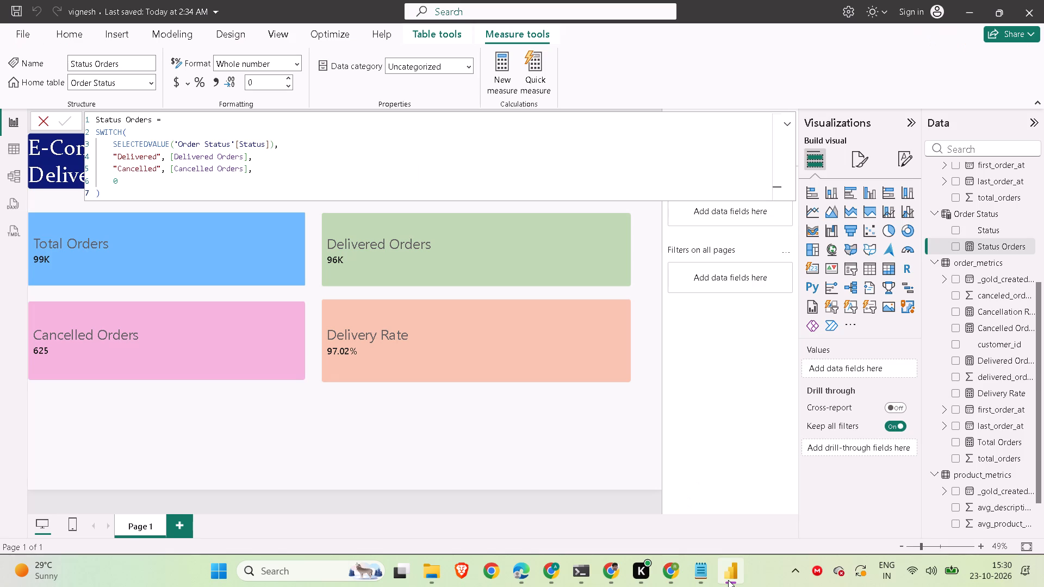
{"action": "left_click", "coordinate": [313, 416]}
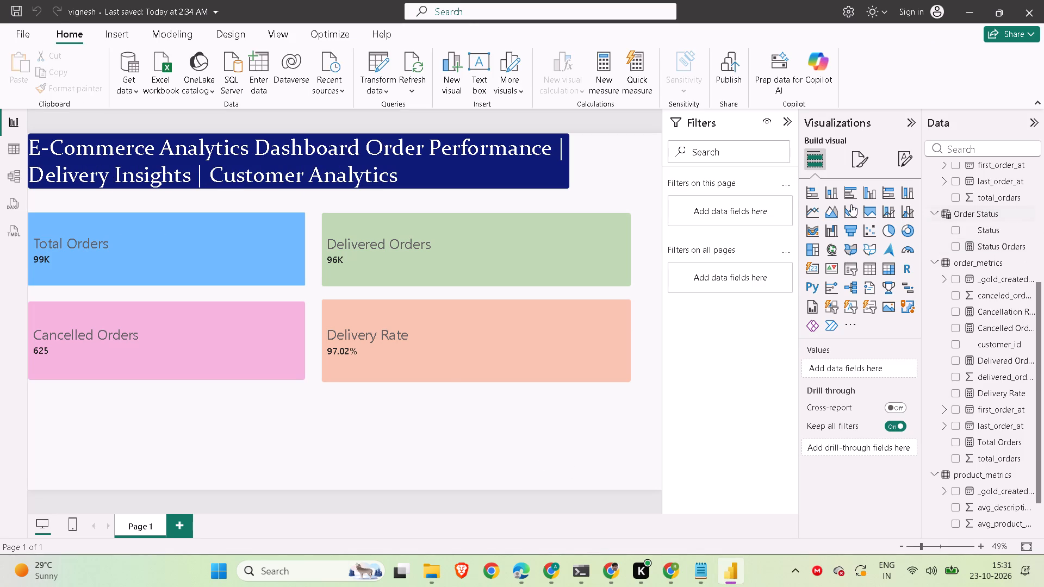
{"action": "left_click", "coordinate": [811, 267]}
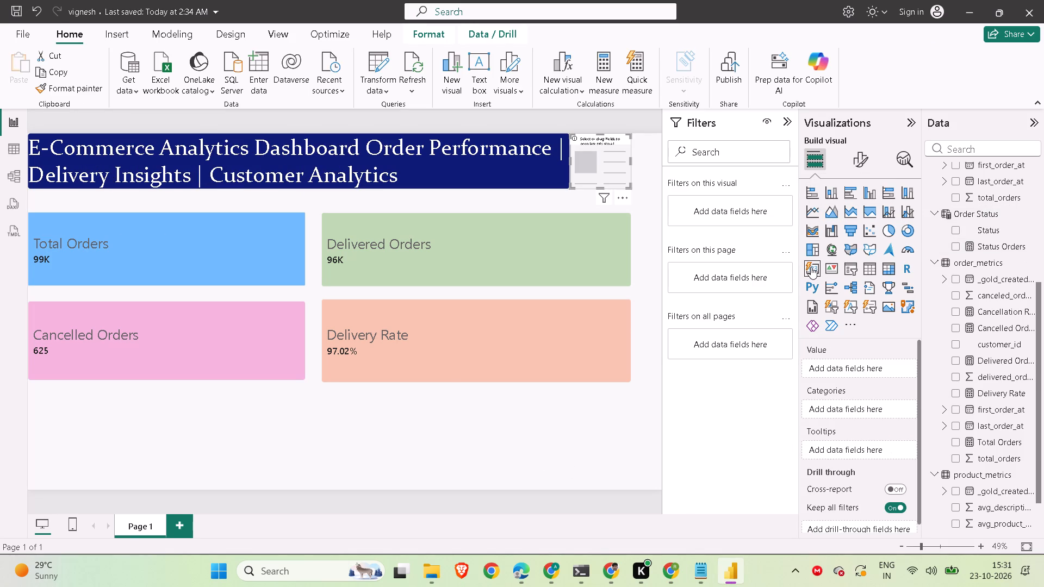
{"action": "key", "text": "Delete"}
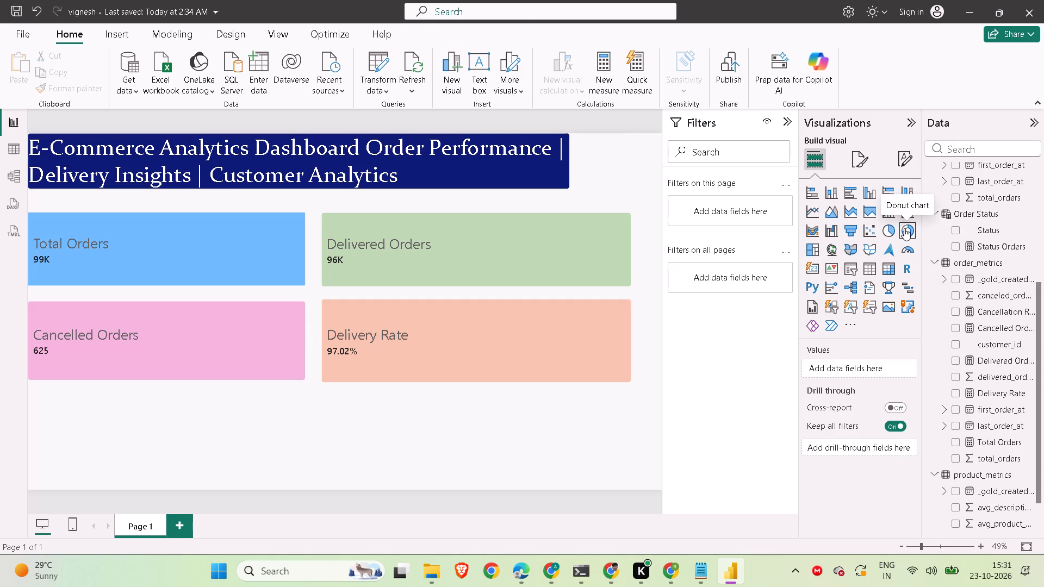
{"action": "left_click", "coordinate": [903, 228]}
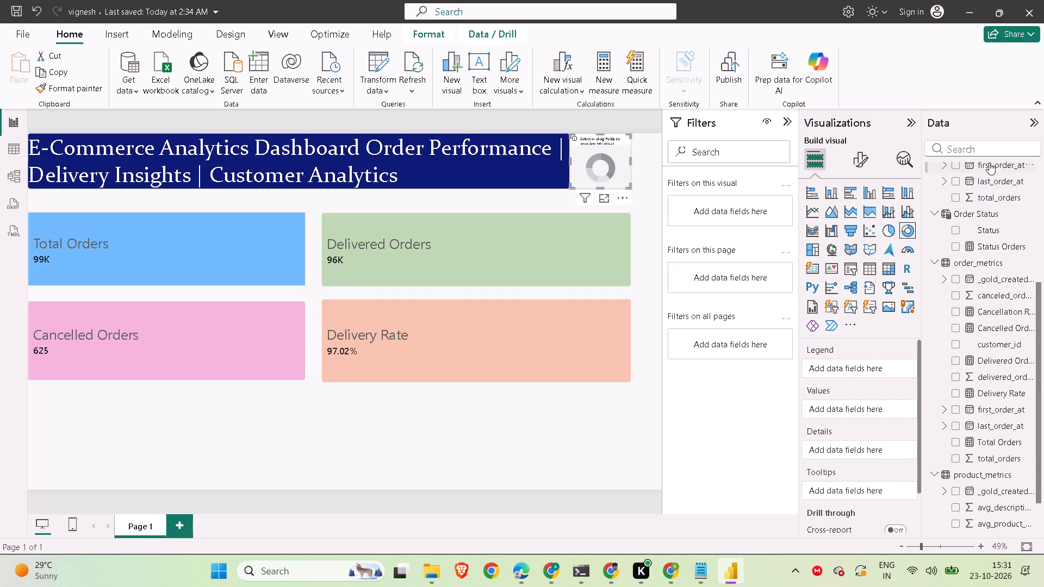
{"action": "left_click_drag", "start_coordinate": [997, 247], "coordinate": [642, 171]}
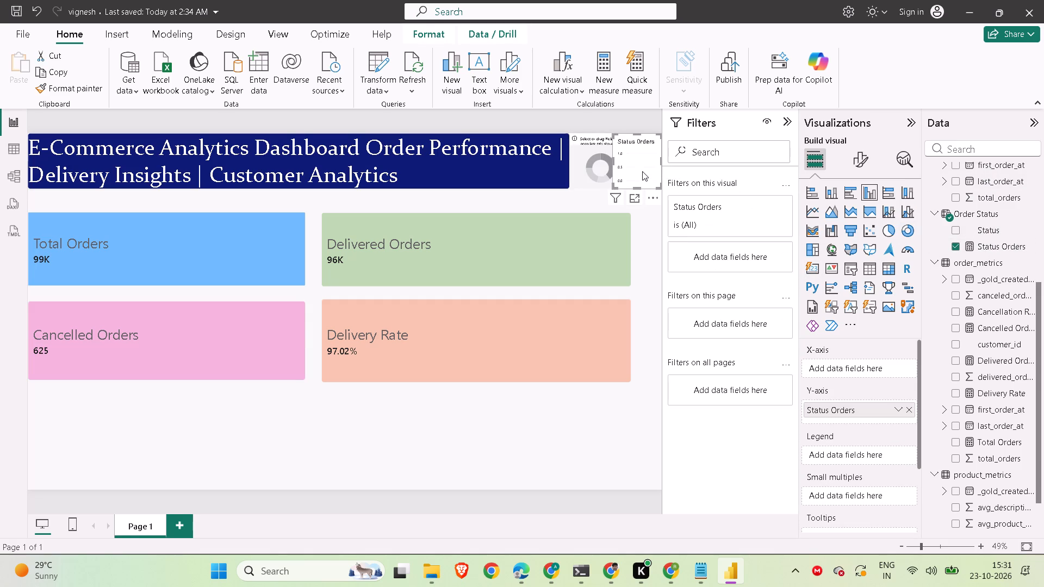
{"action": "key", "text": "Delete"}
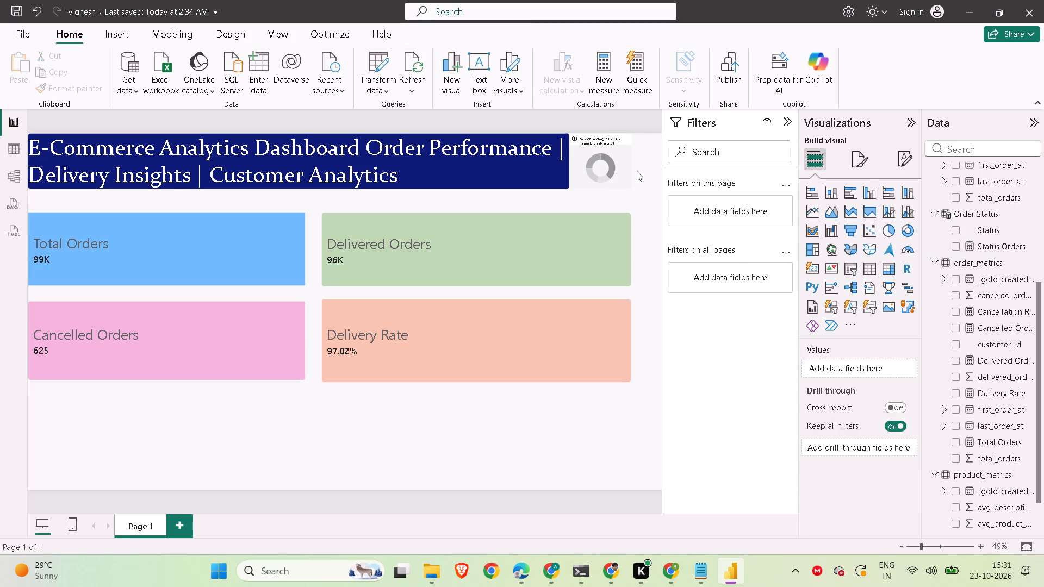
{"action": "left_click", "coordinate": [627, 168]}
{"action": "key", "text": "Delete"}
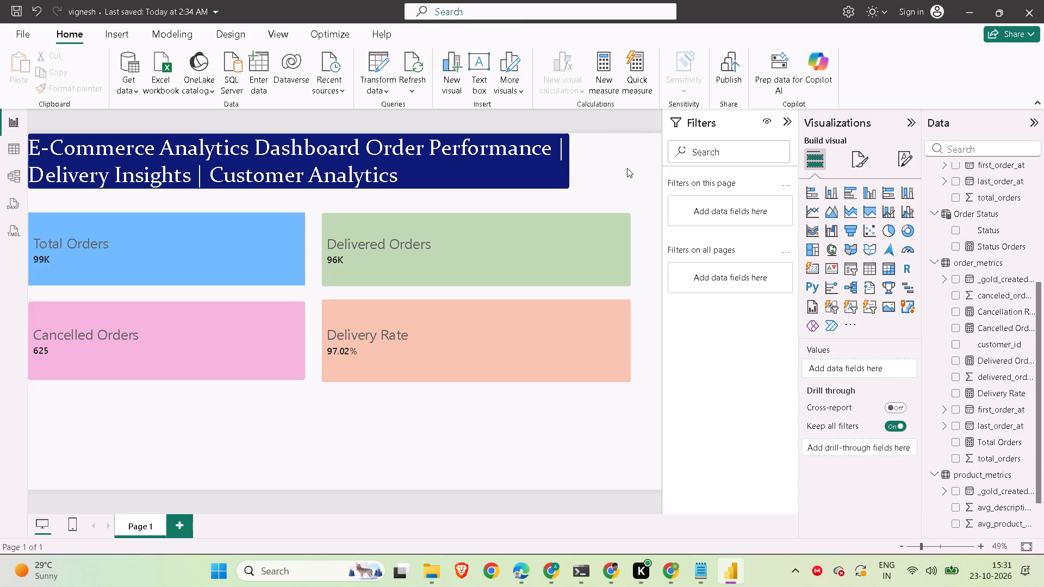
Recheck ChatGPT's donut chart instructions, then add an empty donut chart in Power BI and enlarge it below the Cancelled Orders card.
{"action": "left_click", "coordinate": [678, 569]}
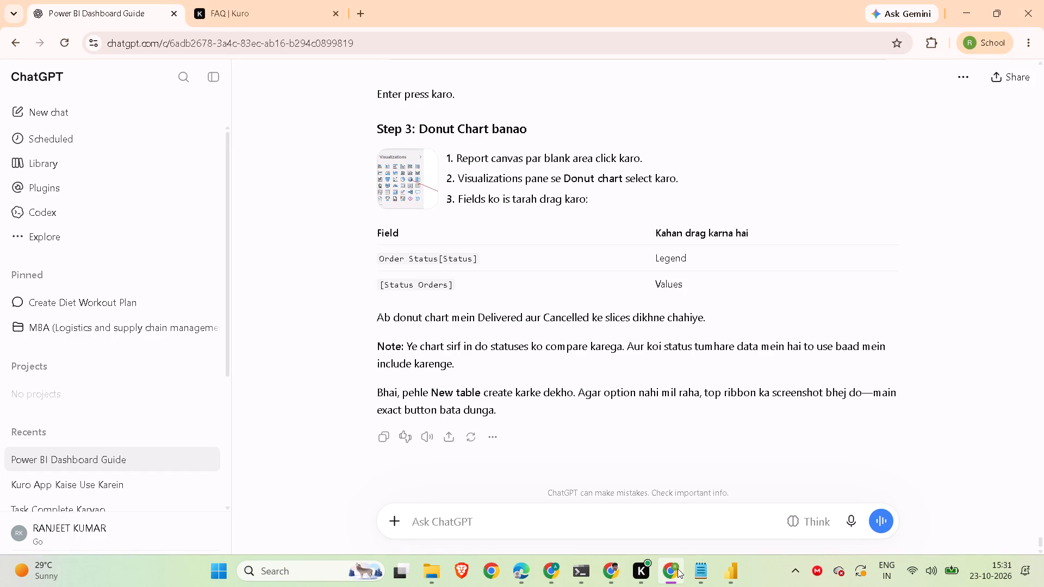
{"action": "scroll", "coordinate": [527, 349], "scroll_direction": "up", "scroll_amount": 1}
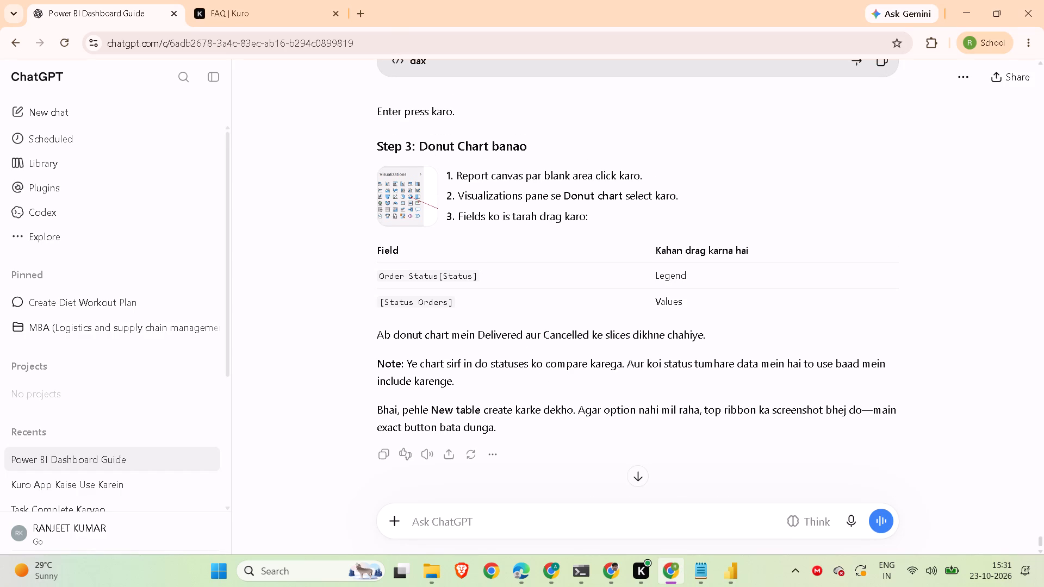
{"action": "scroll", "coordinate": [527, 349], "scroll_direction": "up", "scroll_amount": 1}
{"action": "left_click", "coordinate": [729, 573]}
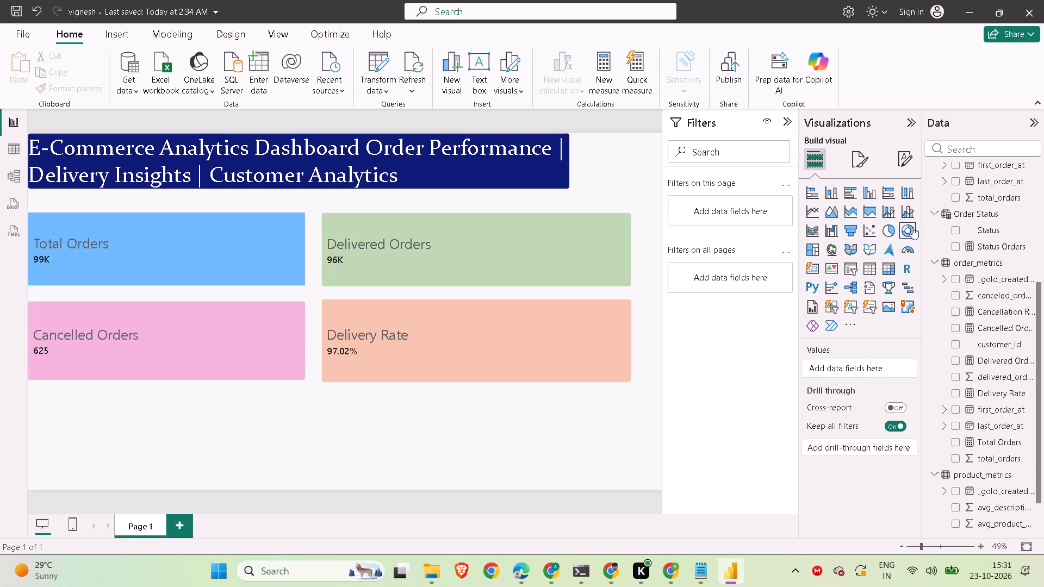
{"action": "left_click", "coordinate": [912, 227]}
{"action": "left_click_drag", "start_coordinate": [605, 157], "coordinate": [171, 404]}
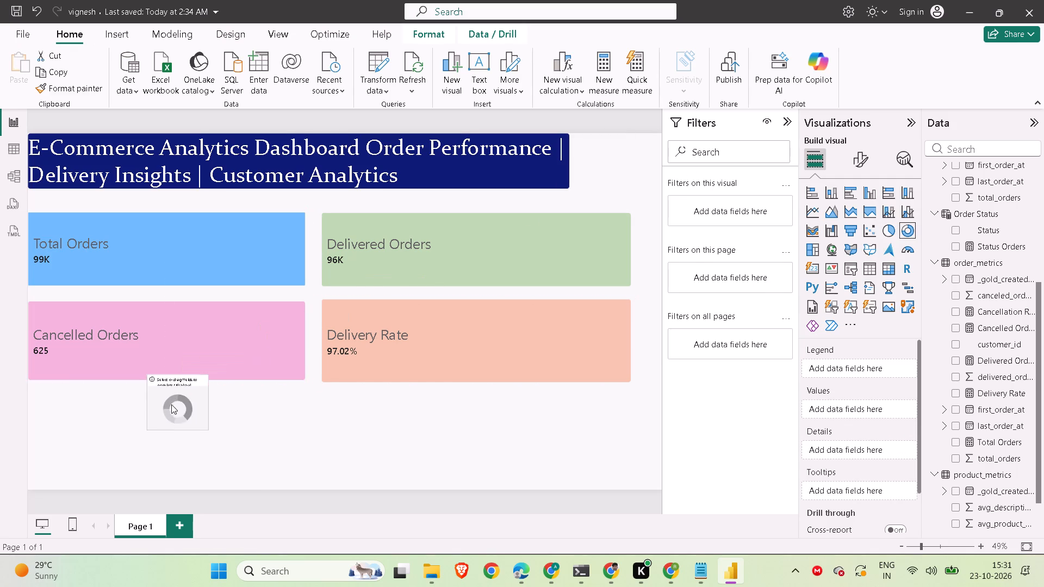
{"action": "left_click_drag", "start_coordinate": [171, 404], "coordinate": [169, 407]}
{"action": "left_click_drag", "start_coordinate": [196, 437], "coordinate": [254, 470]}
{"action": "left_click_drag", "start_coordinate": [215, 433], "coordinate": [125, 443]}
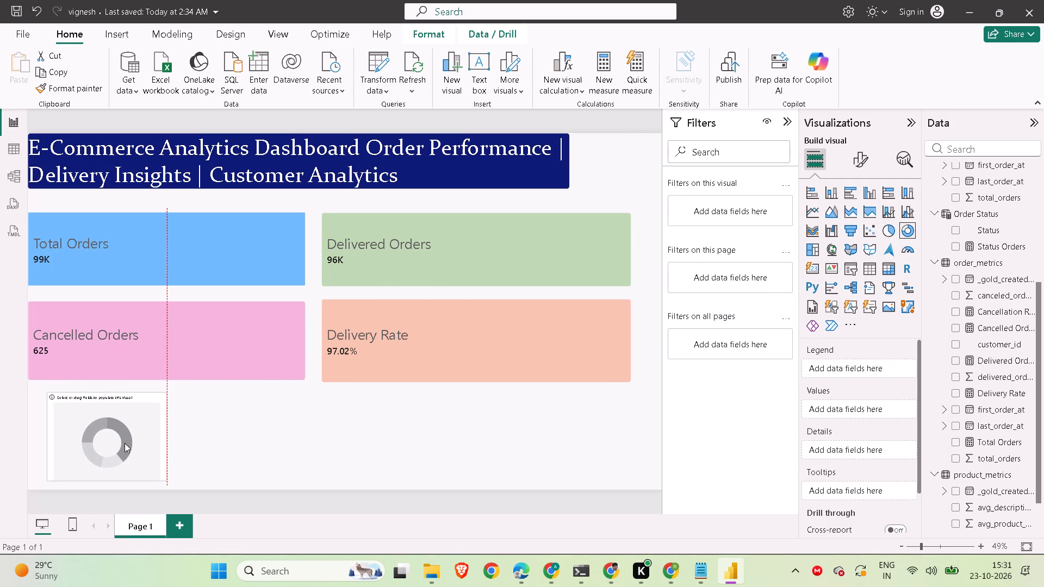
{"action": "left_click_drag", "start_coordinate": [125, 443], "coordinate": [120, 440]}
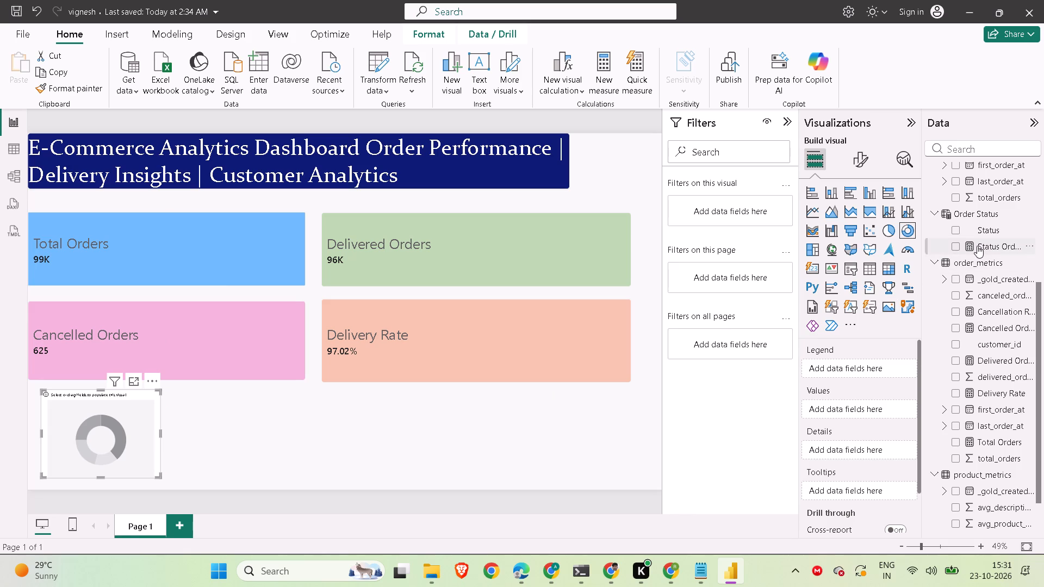
Create a visual from the Status Orders measure in the blank area below the Delivery Rate card and change it to a donut chart.
{"action": "left_click_drag", "start_coordinate": [977, 246], "coordinate": [292, 424]}
{"action": "scroll", "coordinate": [376, 419], "scroll_direction": "left", "scroll_amount": 1}
{"action": "scroll", "coordinate": [292, 424], "scroll_direction": "left", "scroll_amount": 1}
{"action": "left_click_drag", "start_coordinate": [292, 424], "coordinate": [337, 424]}
{"action": "scroll", "coordinate": [287, 426], "scroll_direction": "left", "scroll_amount": 1}
{"action": "scroll", "coordinate": [337, 424], "scroll_direction": "left", "scroll_amount": 1}
{"action": "left_click", "coordinate": [367, 427]}
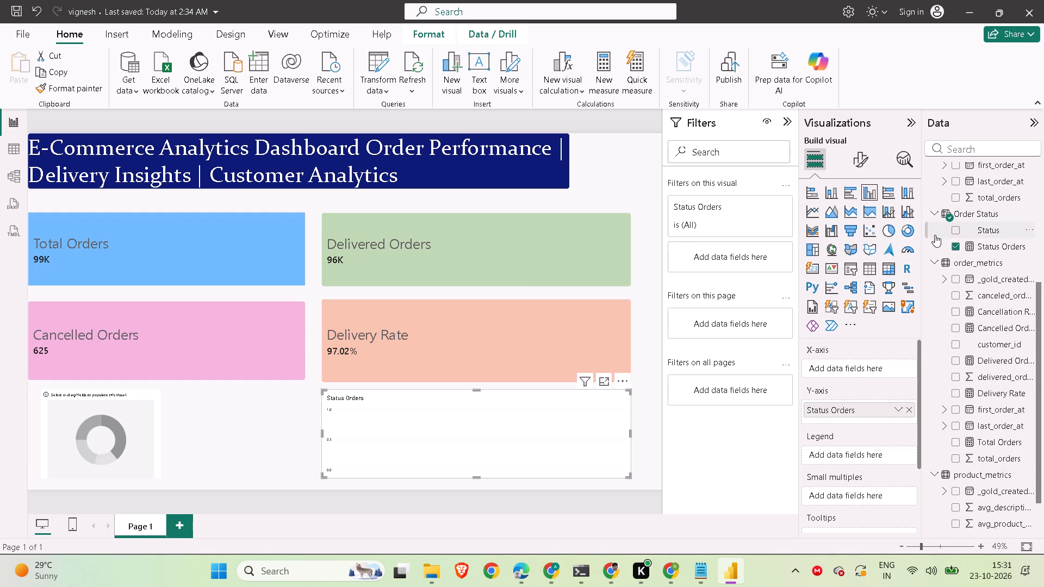
{"action": "left_click", "coordinate": [910, 228]}
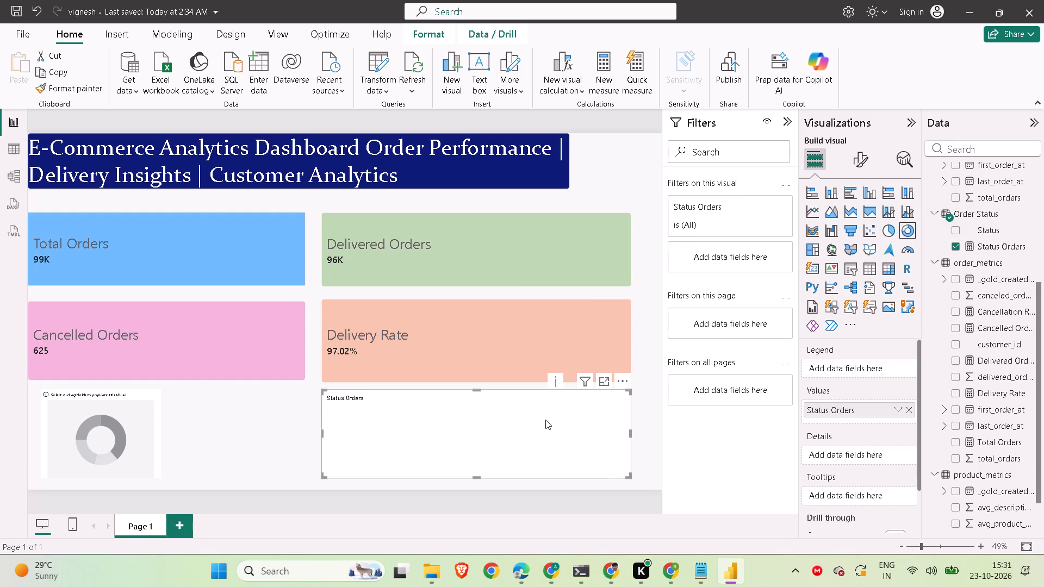
{"action": "left_click", "coordinate": [552, 437]}
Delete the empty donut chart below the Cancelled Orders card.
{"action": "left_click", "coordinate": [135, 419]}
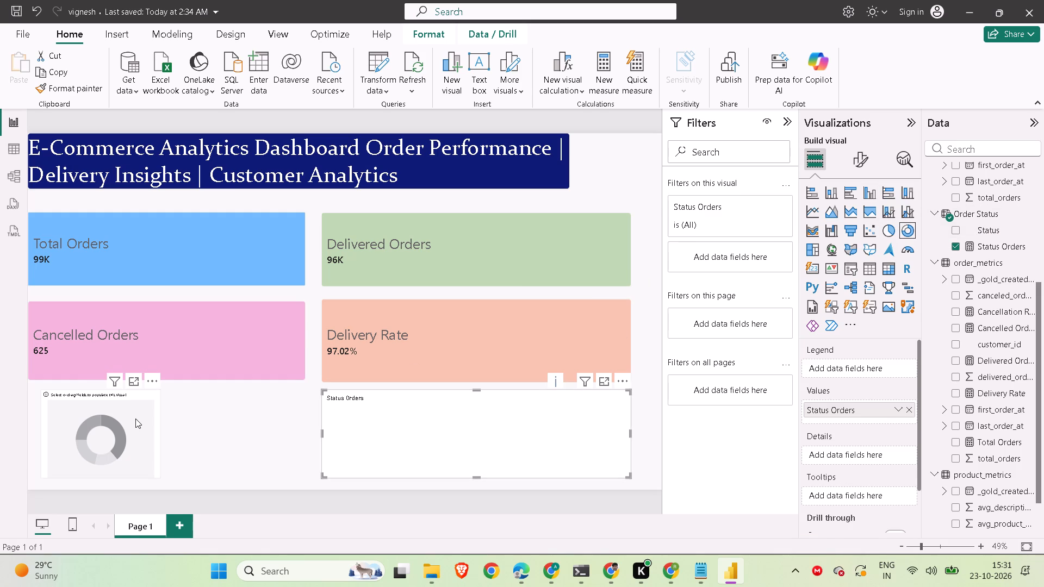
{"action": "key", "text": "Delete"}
Delete the Status Orders donut chart below the Delivery Rate card.
{"action": "left_click", "coordinate": [408, 420]}
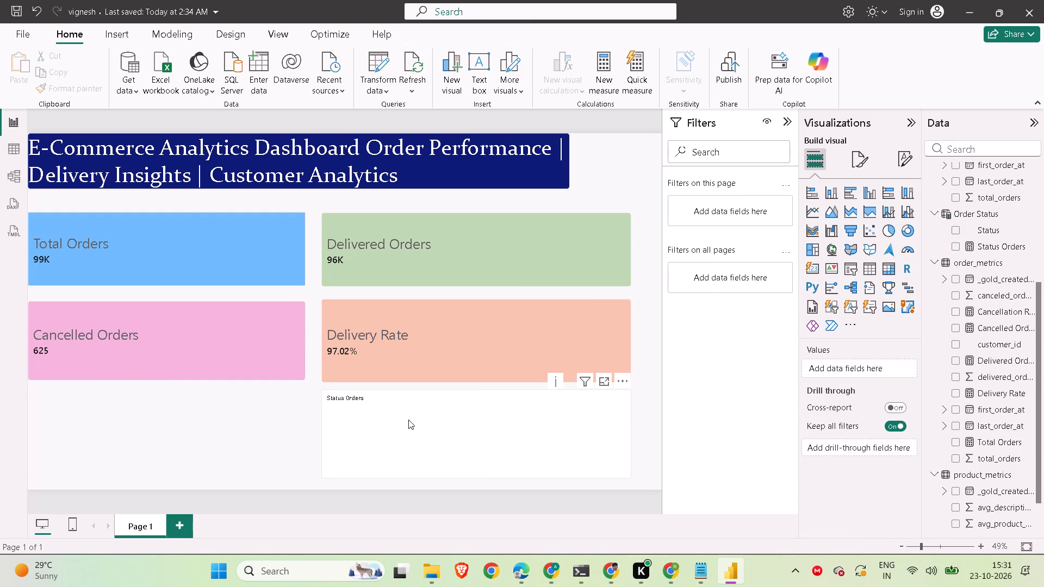
{"action": "left_click", "coordinate": [906, 238]}
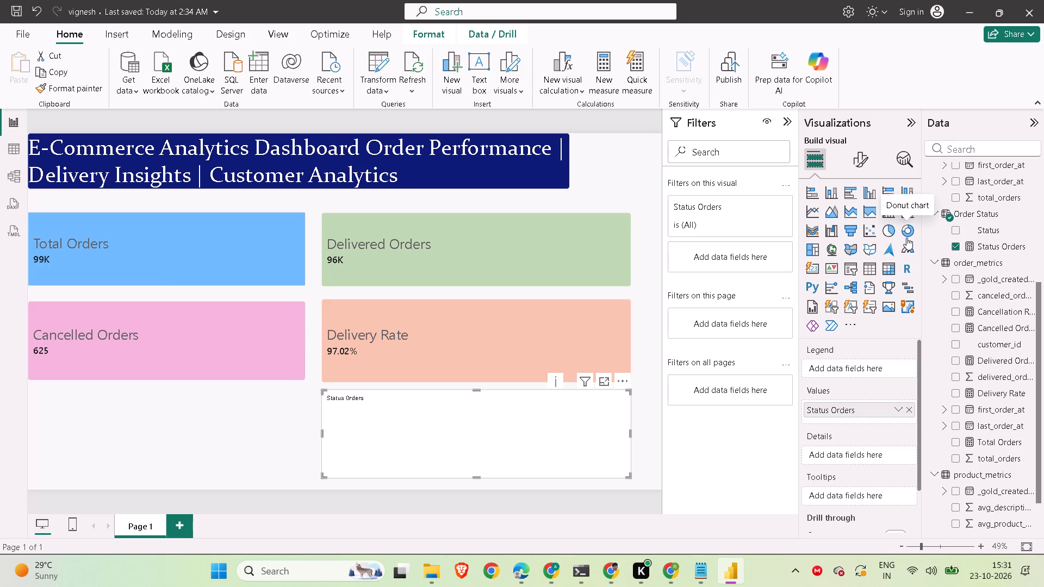
{"action": "left_click", "coordinate": [906, 238]}
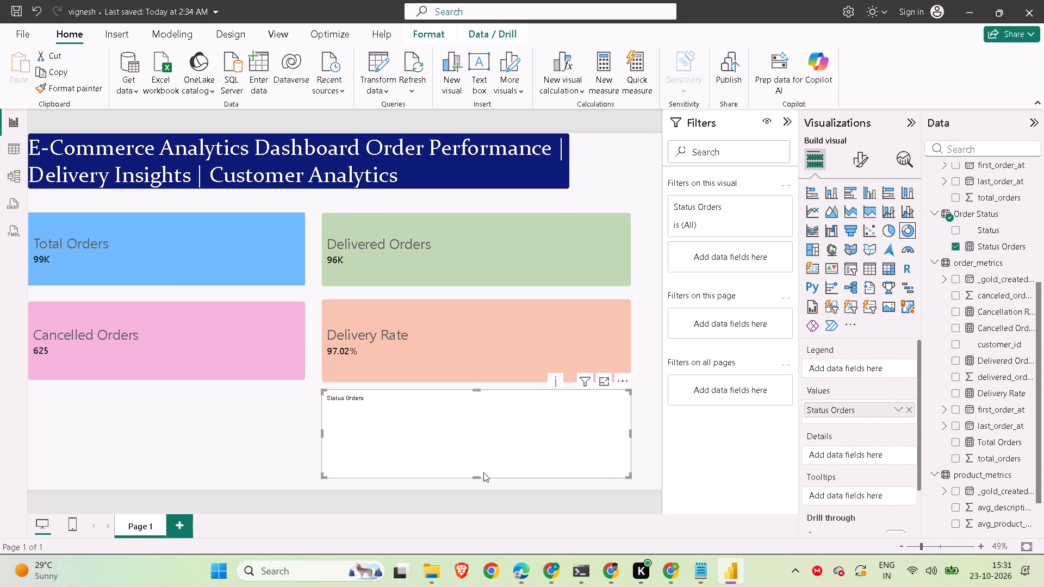
{"action": "left_click", "coordinate": [483, 472]}
{"action": "key", "text": "Delete"}
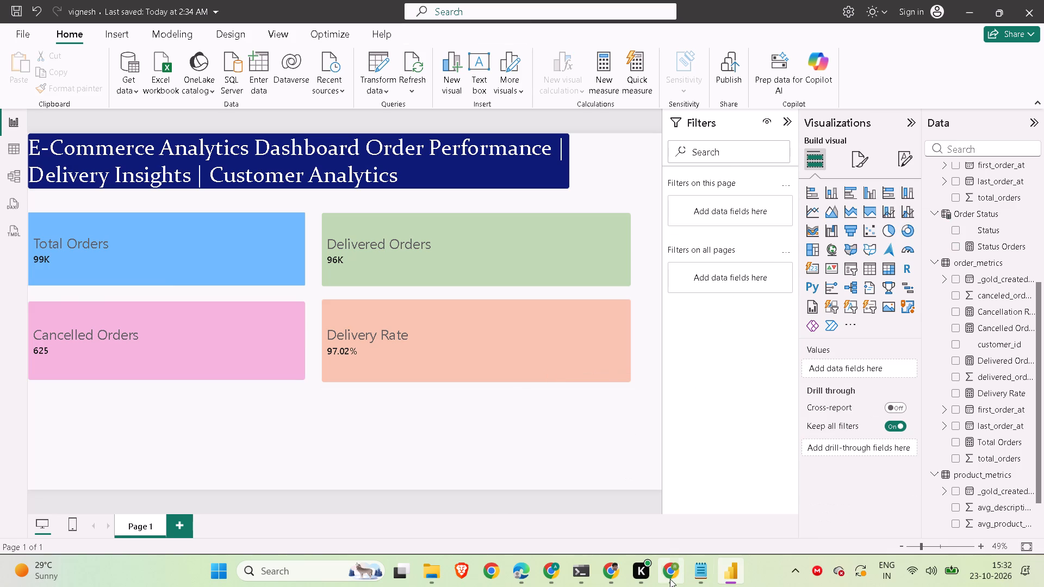
Recheck ChatGPT's donut chart instructions in Chrome, then add an empty donut chart in Power BI and enlarge it below the Delivery Rate card.
{"action": "left_click", "coordinate": [668, 579]}
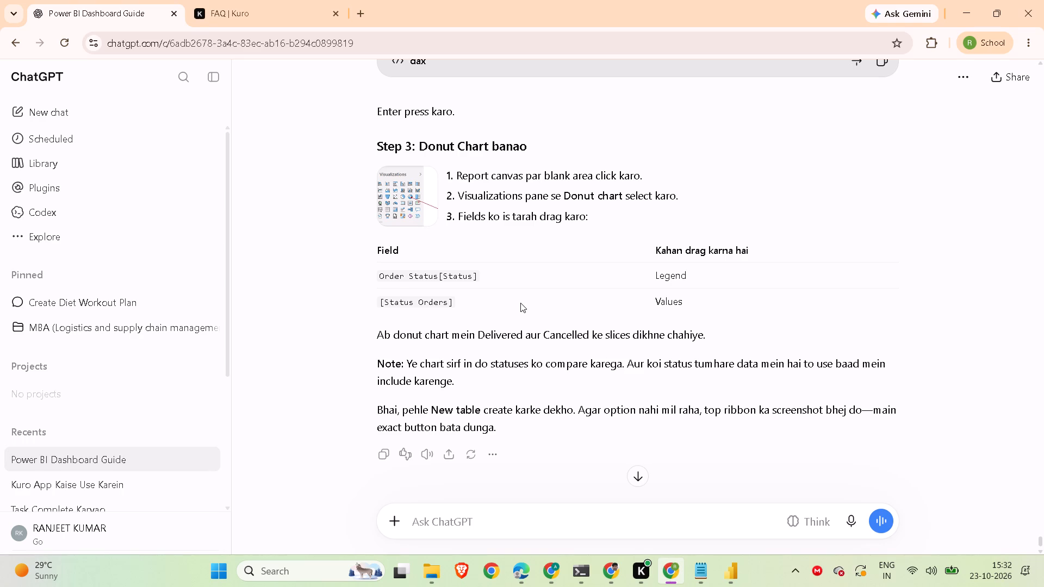
{"action": "left_click", "coordinate": [717, 567]}
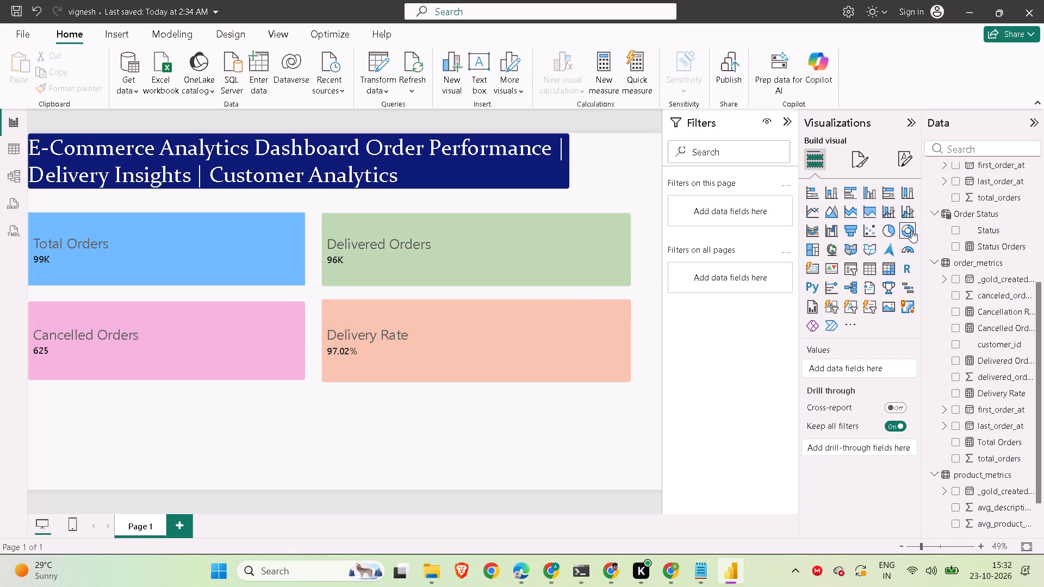
{"action": "left_click", "coordinate": [968, 244]}
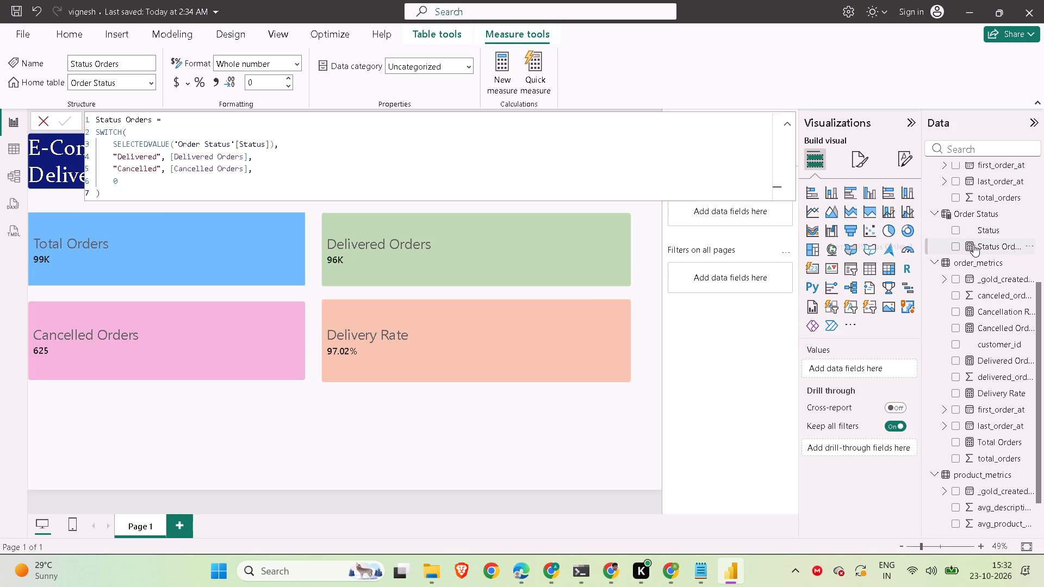
{"action": "left_click", "coordinate": [989, 246]}
{"action": "left_click_drag", "start_coordinate": [989, 246], "coordinate": [688, 407]}
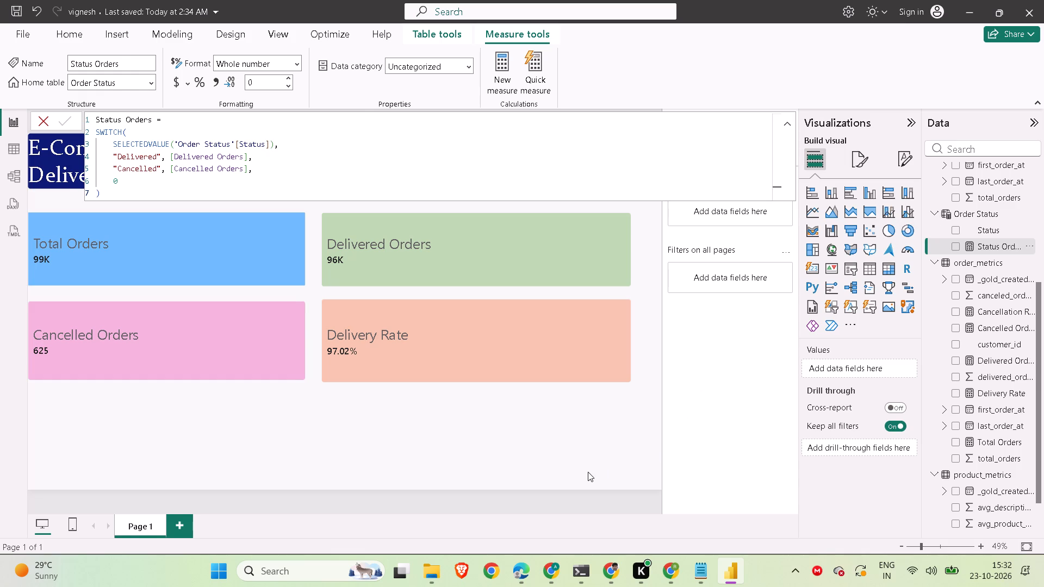
{"action": "left_click", "coordinate": [588, 472]}
{"action": "left_click", "coordinate": [907, 231]}
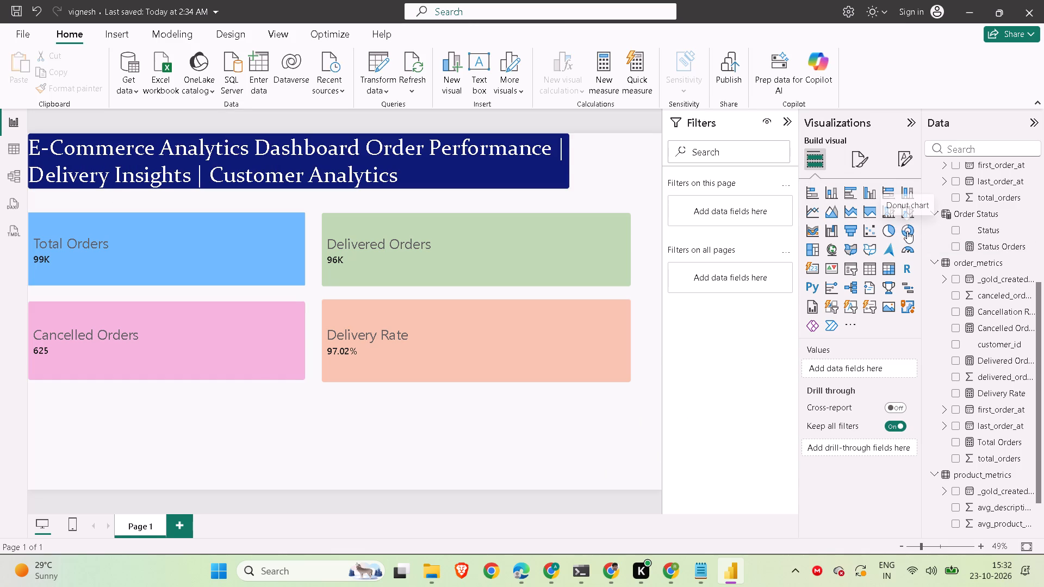
{"action": "left_click_drag", "start_coordinate": [609, 160], "coordinate": [403, 425]}
{"action": "left_click_drag", "start_coordinate": [424, 450], "coordinate": [476, 478]}
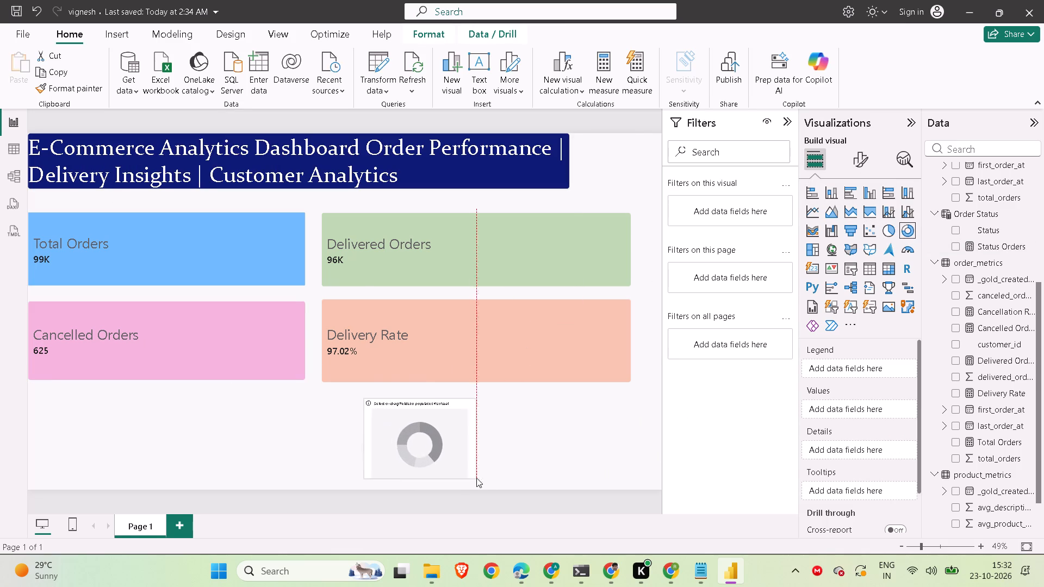
{"action": "left_click_drag", "start_coordinate": [476, 478], "coordinate": [506, 487]}
{"action": "left_click_drag", "start_coordinate": [476, 463], "coordinate": [449, 453]}
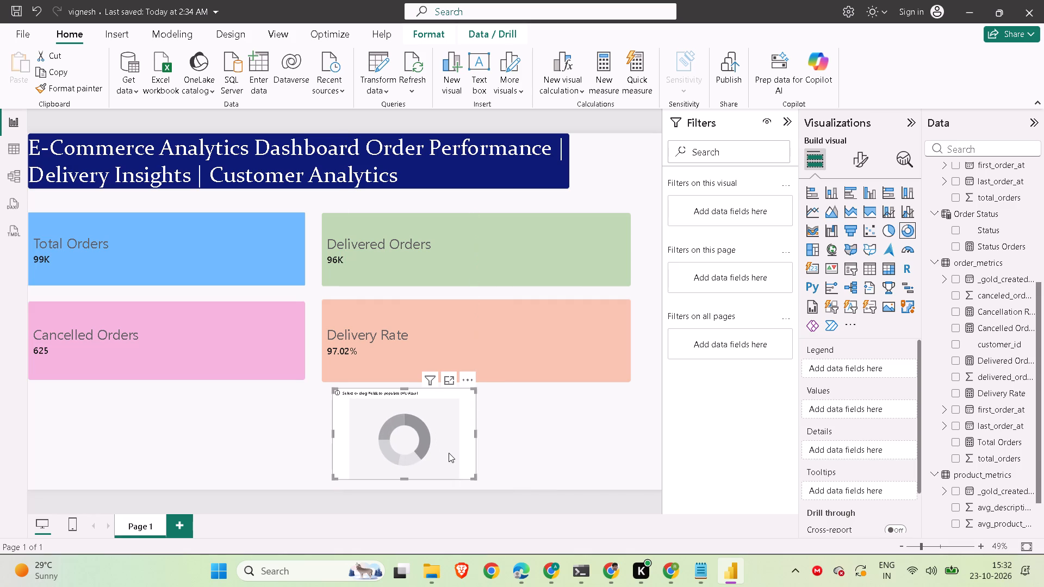
{"action": "left_click", "coordinate": [438, 447]}
Add the Status Orders and Cancelled Orders measures to the donut chart's values.
{"action": "left_click", "coordinate": [957, 242]}
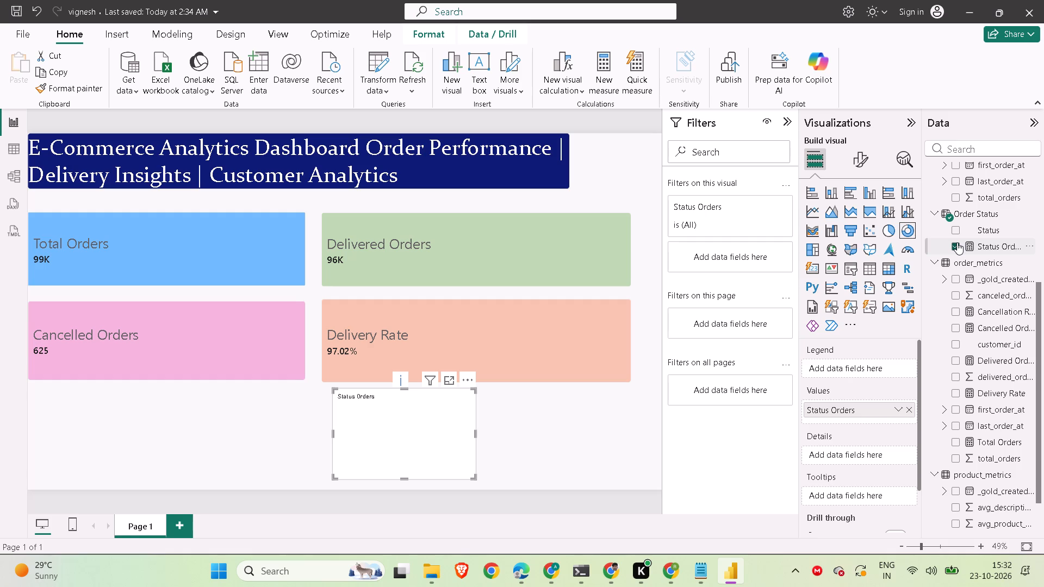
{"action": "left_click", "coordinate": [954, 328]}
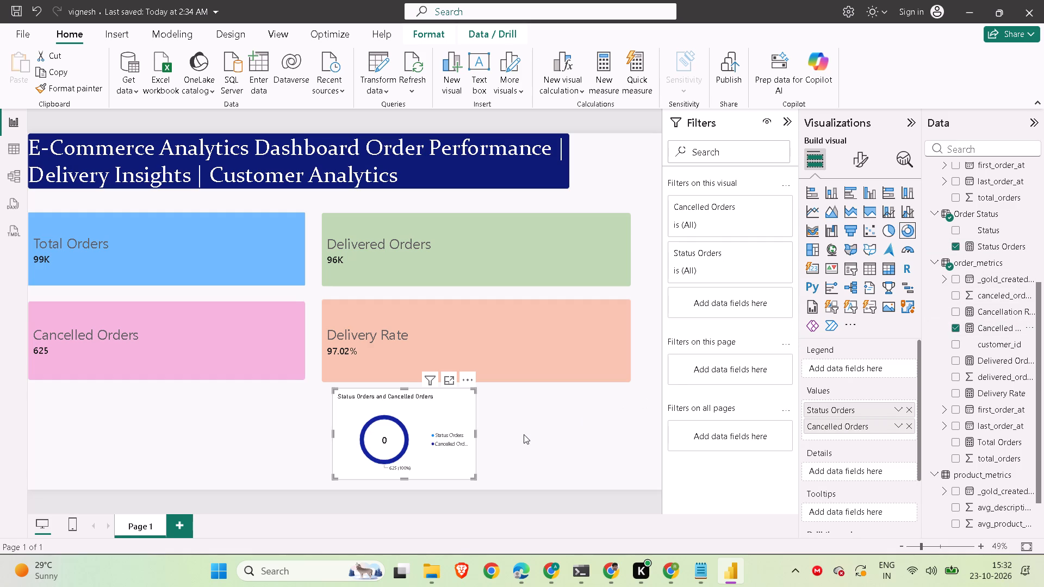
Recheck ChatGPT's field assignments in Chrome, then add the Order Status table's Status field as the donut chart's legend in Power BI.
{"action": "left_click", "coordinate": [672, 577]}
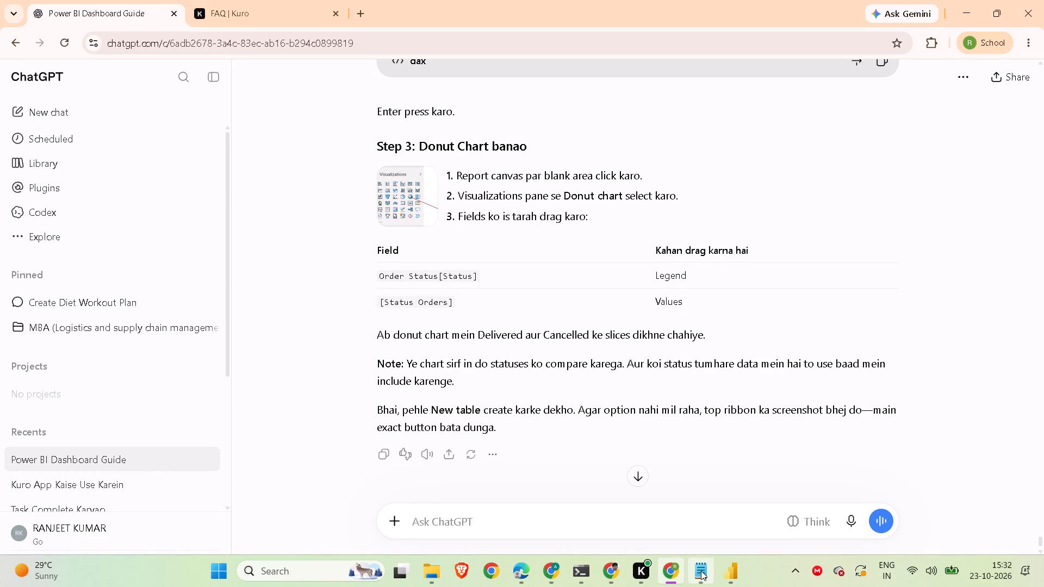
{"action": "left_click", "coordinate": [727, 570]}
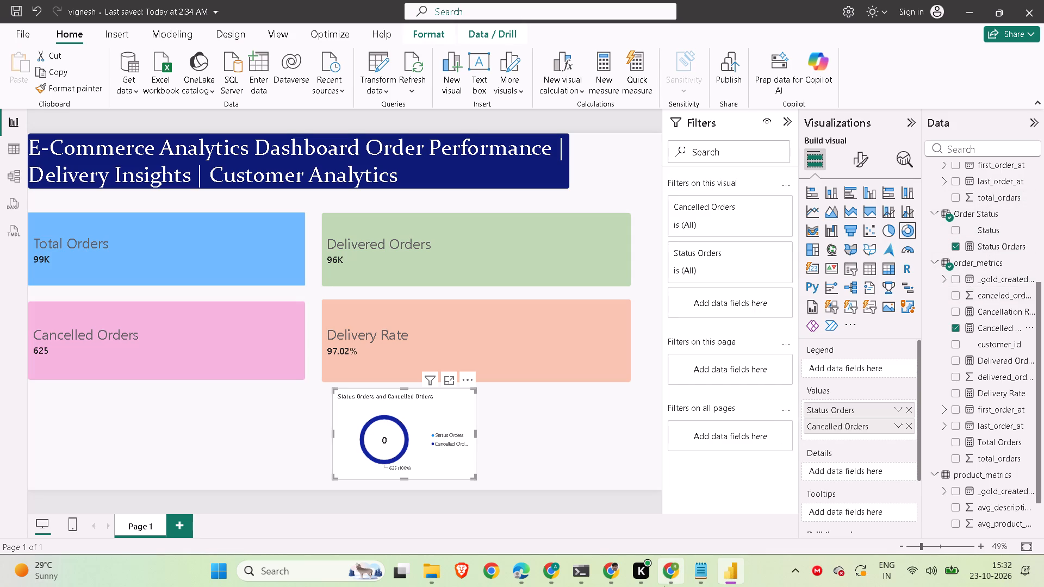
{"action": "left_click", "coordinate": [673, 570]}
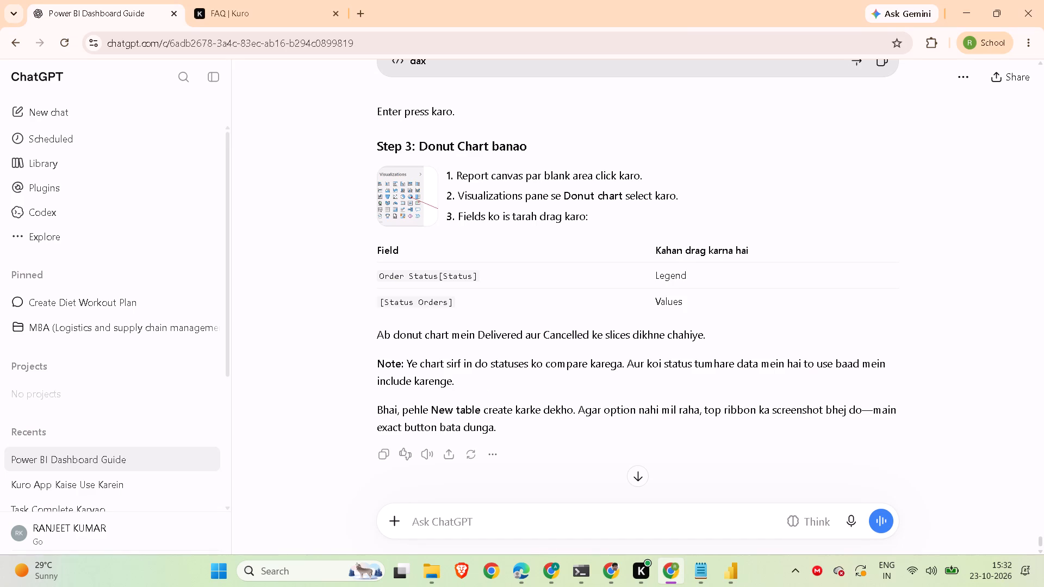
{"action": "scroll", "coordinate": [460, 327], "scroll_direction": "down", "scroll_amount": 1}
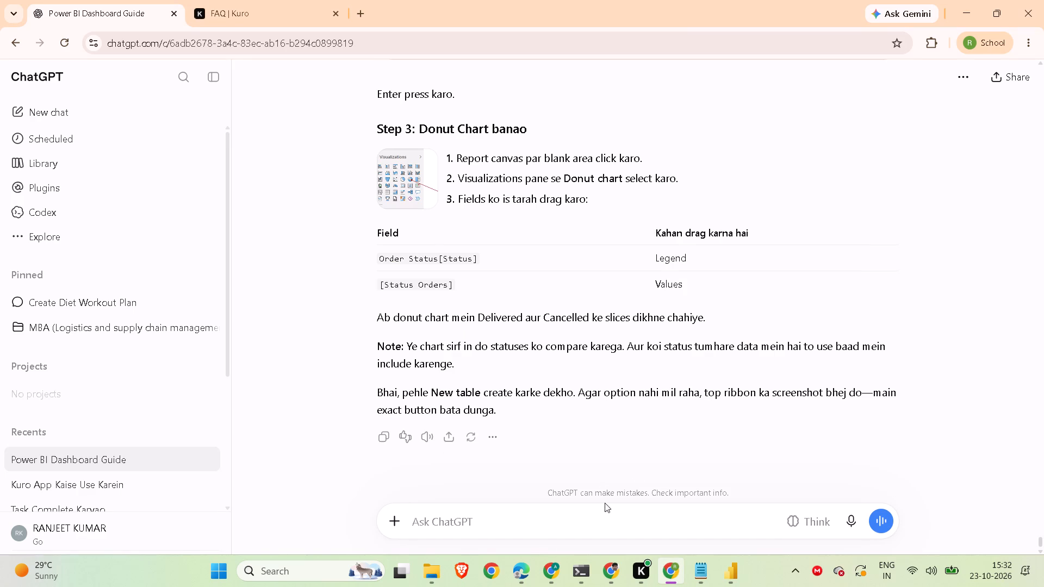
{"action": "left_click", "coordinate": [730, 572]}
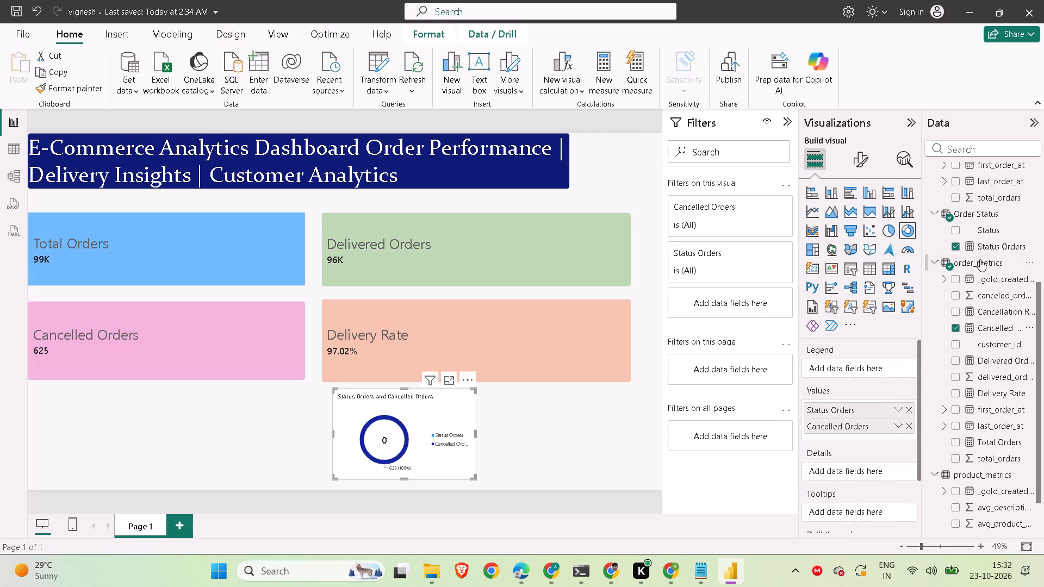
{"action": "left_click", "coordinate": [955, 226]}
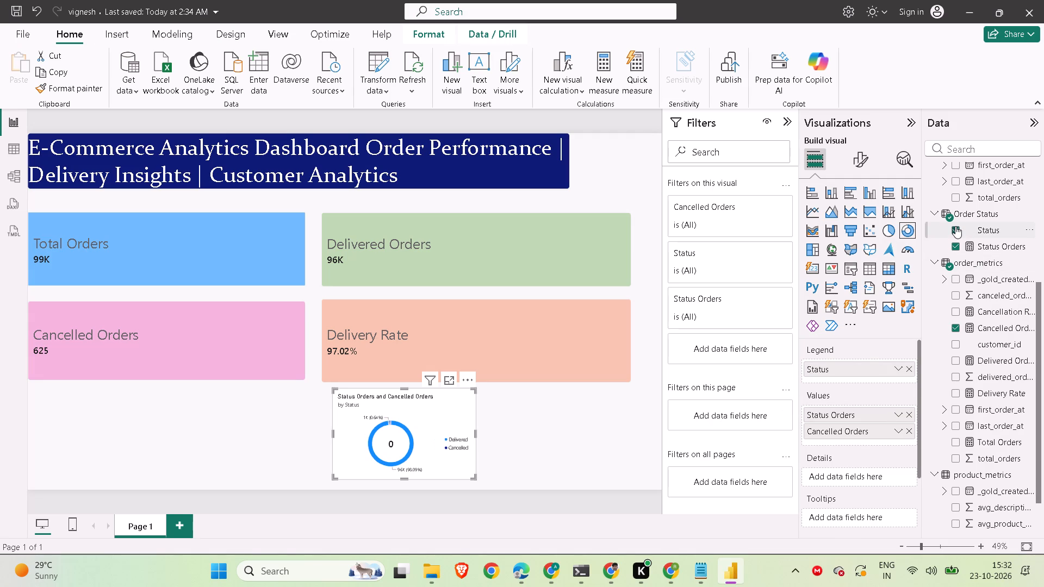
Enlarge the donut chart slightly toward the bottom edge of the report page.
{"action": "left_click", "coordinate": [536, 419]}
{"action": "left_click", "coordinate": [452, 420]}
{"action": "left_click_drag", "start_coordinate": [473, 474], "coordinate": [488, 481]}
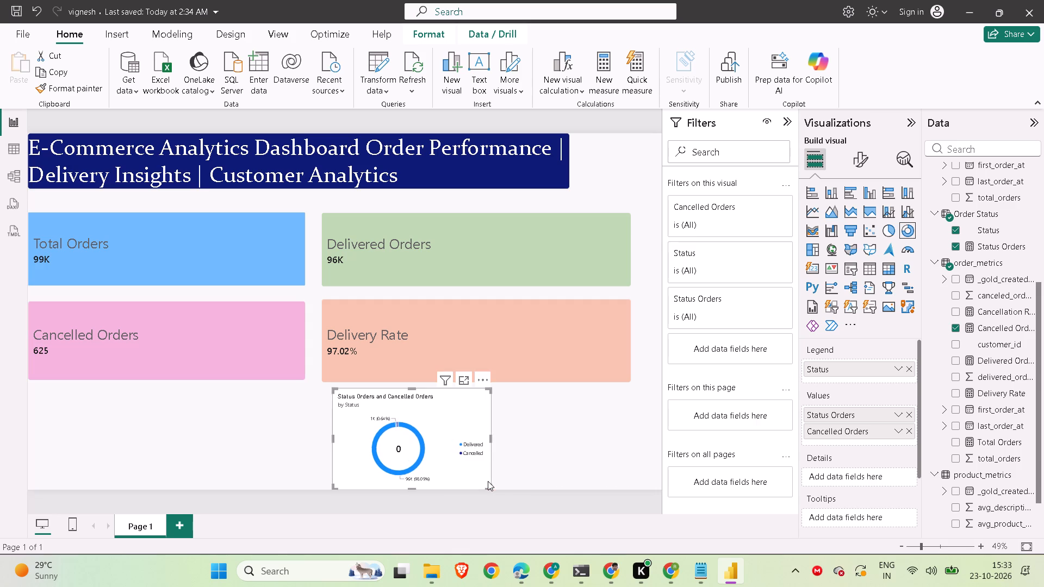
{"action": "left_click", "coordinate": [541, 466]}
Move the Total Orders, Delivered Orders and Cancelled Orders cards slightly up toward the dashboard title, keeping the top two level.
{"action": "left_click", "coordinate": [144, 221]}
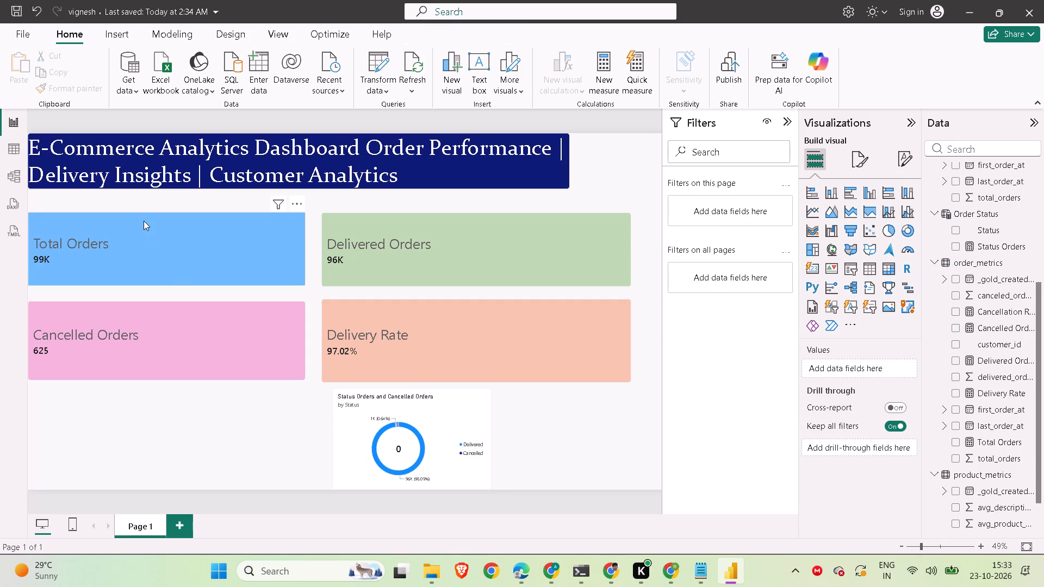
{"action": "left_click_drag", "start_coordinate": [144, 234], "coordinate": [142, 224]}
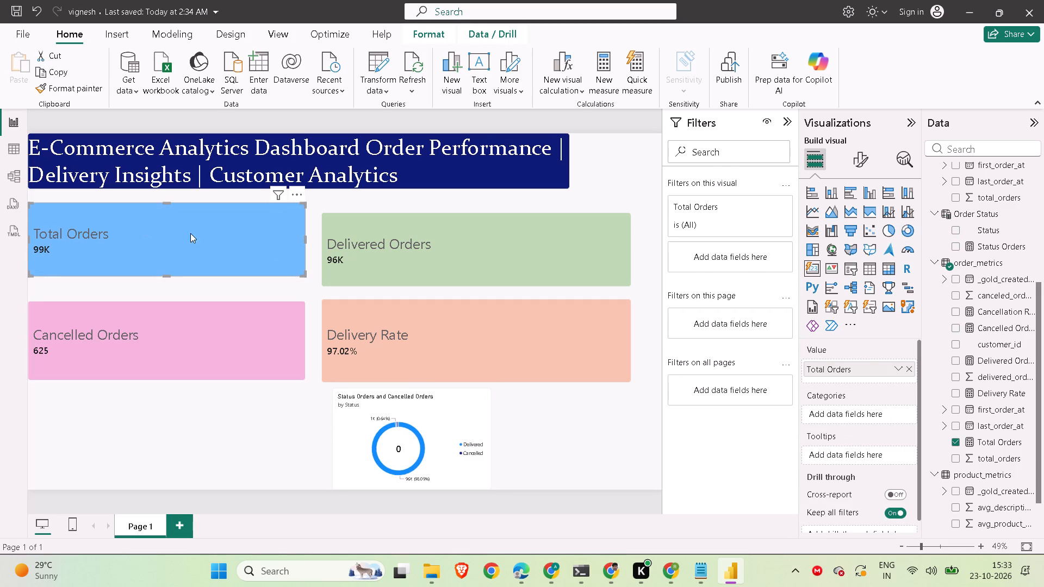
{"action": "left_click", "coordinate": [368, 248]}
{"action": "left_click_drag", "start_coordinate": [368, 248], "coordinate": [368, 245]}
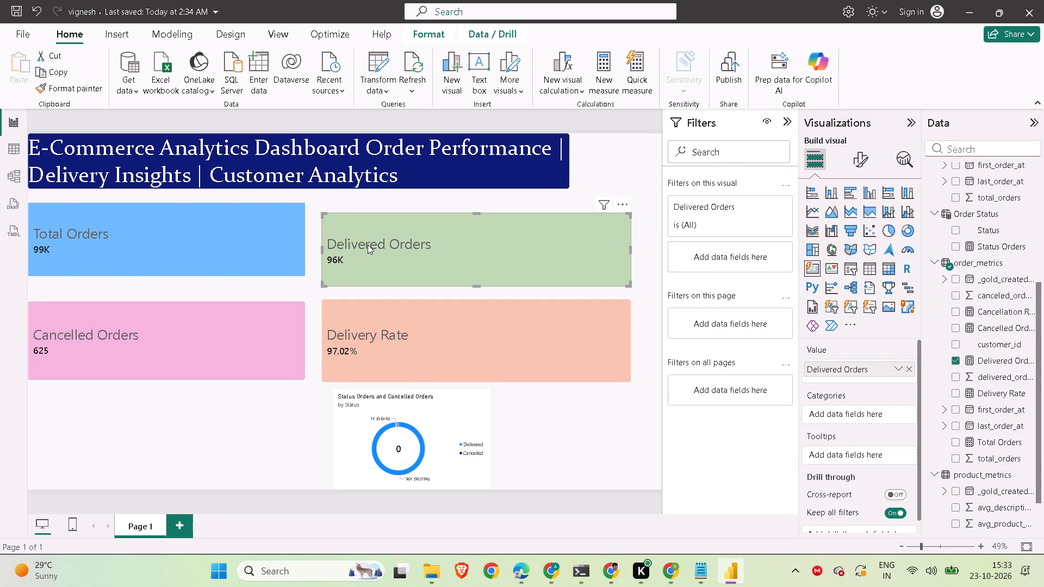
{"action": "left_click_drag", "start_coordinate": [368, 245], "coordinate": [368, 239]}
{"action": "left_click", "coordinate": [164, 320]}
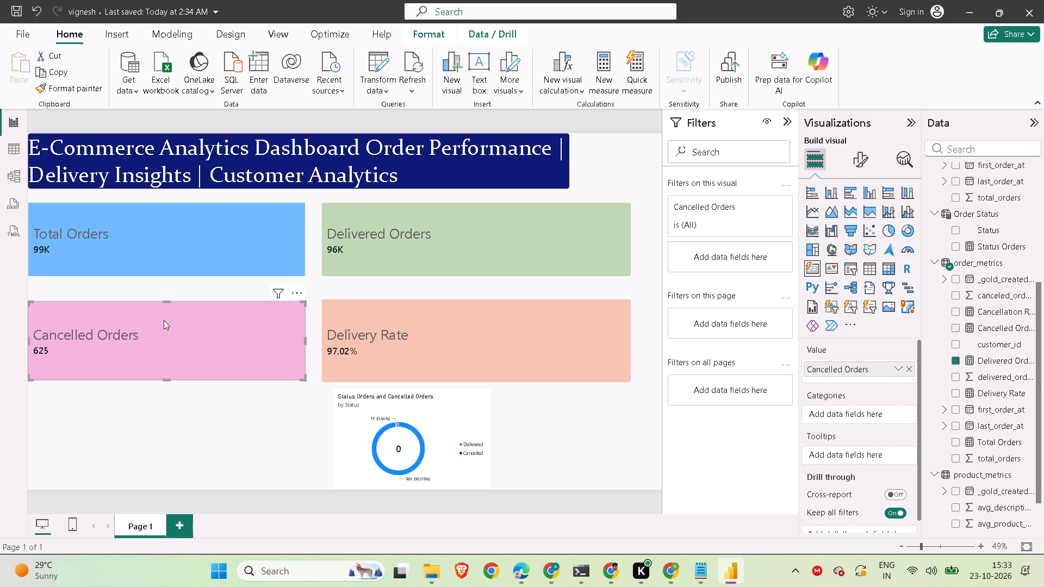
{"action": "left_click_drag", "start_coordinate": [164, 320], "coordinate": [162, 310]}
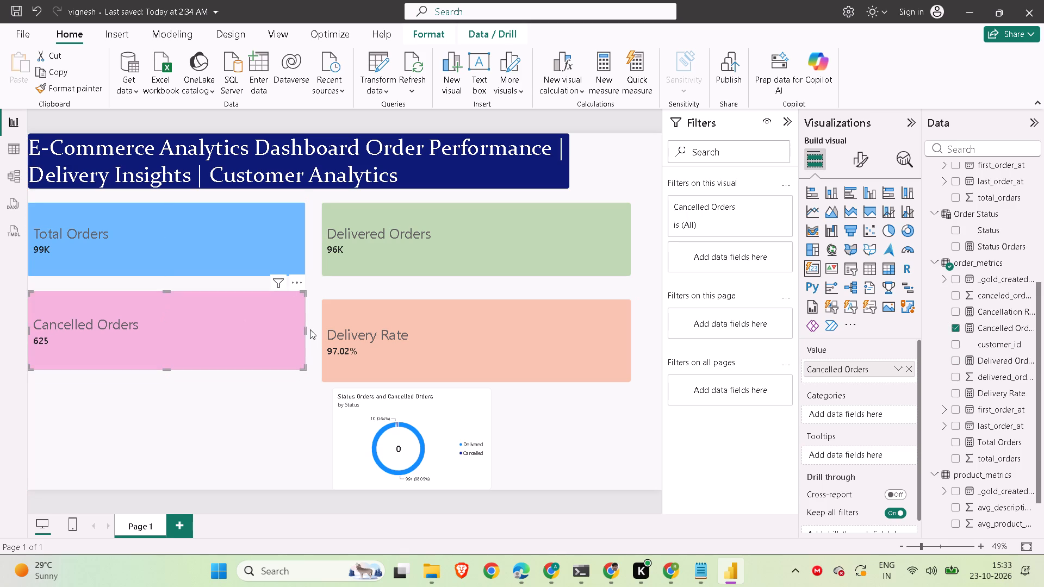
Reduce the Delivery Rate card's height and move it up in line with the Cancelled Orders card and under the Delivered Orders card.
{"action": "left_click", "coordinate": [371, 326]}
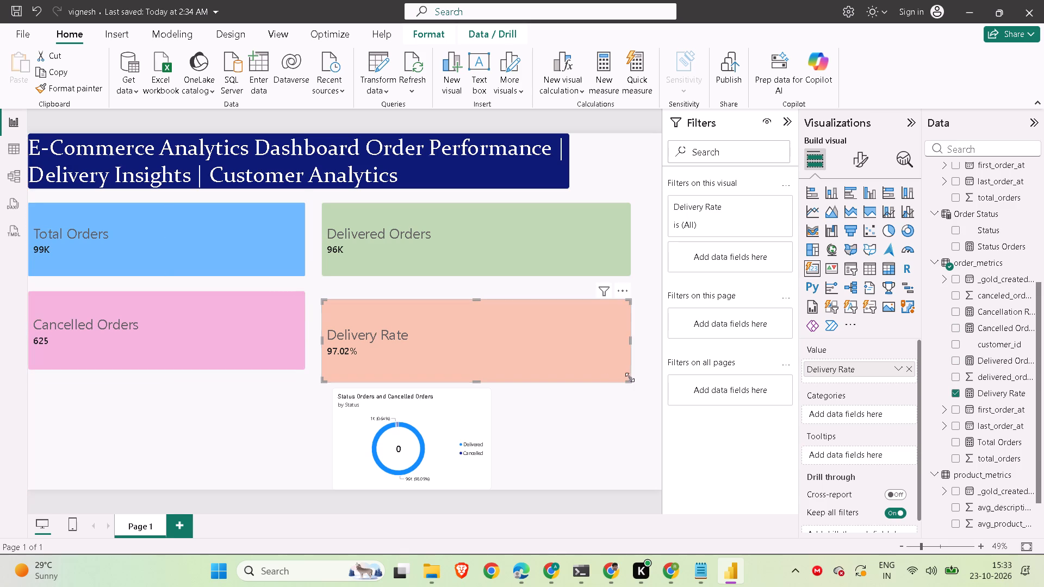
{"action": "left_click_drag", "start_coordinate": [629, 378], "coordinate": [624, 373]}
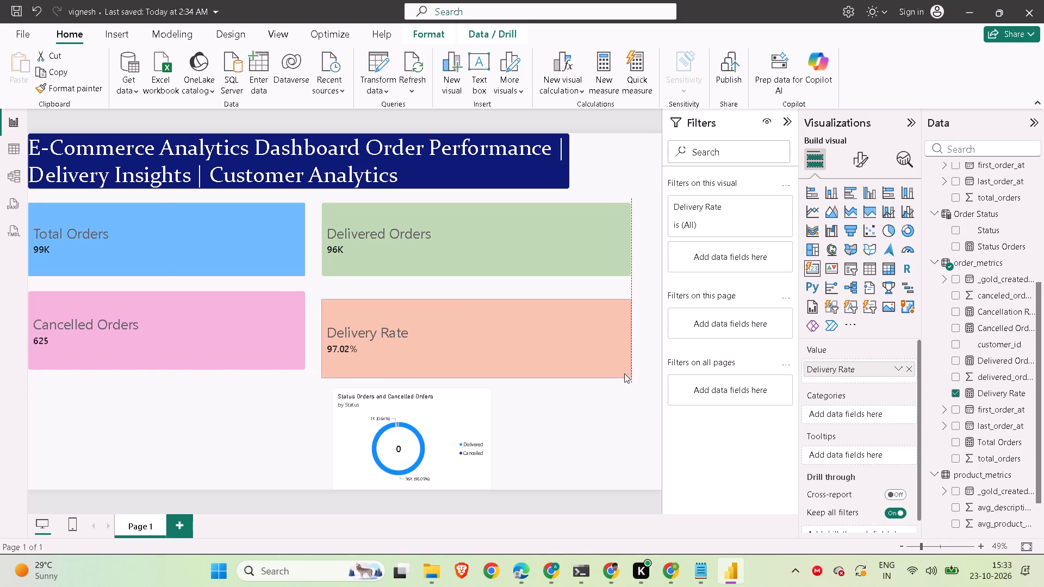
{"action": "left_click_drag", "start_coordinate": [624, 373], "coordinate": [623, 368]}
{"action": "left_click_drag", "start_coordinate": [522, 327], "coordinate": [522, 322]}
{"action": "left_click", "coordinate": [623, 361]}
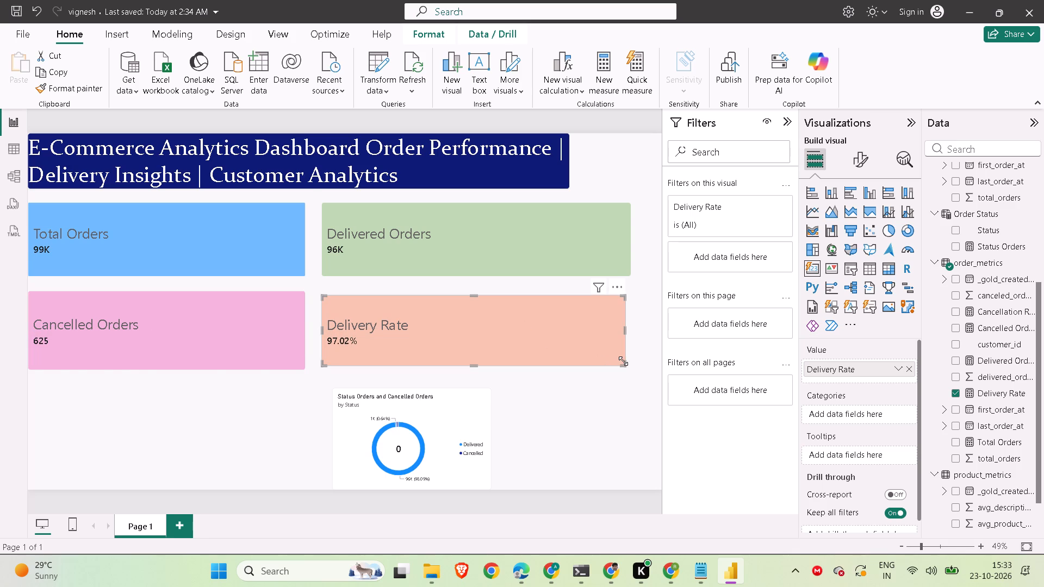
{"action": "left_click", "coordinate": [565, 336]}
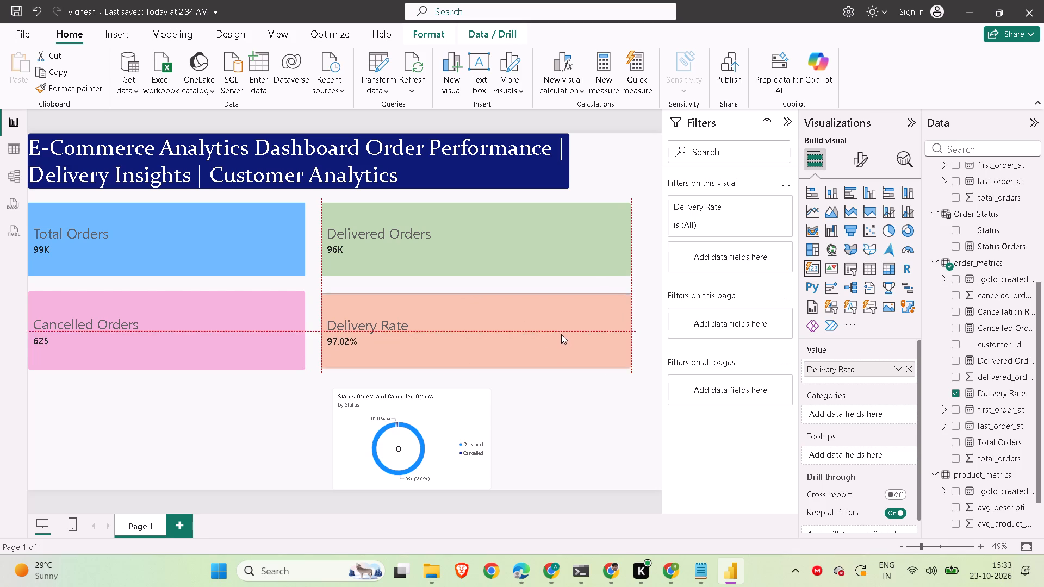
{"action": "left_click", "coordinate": [585, 423]}
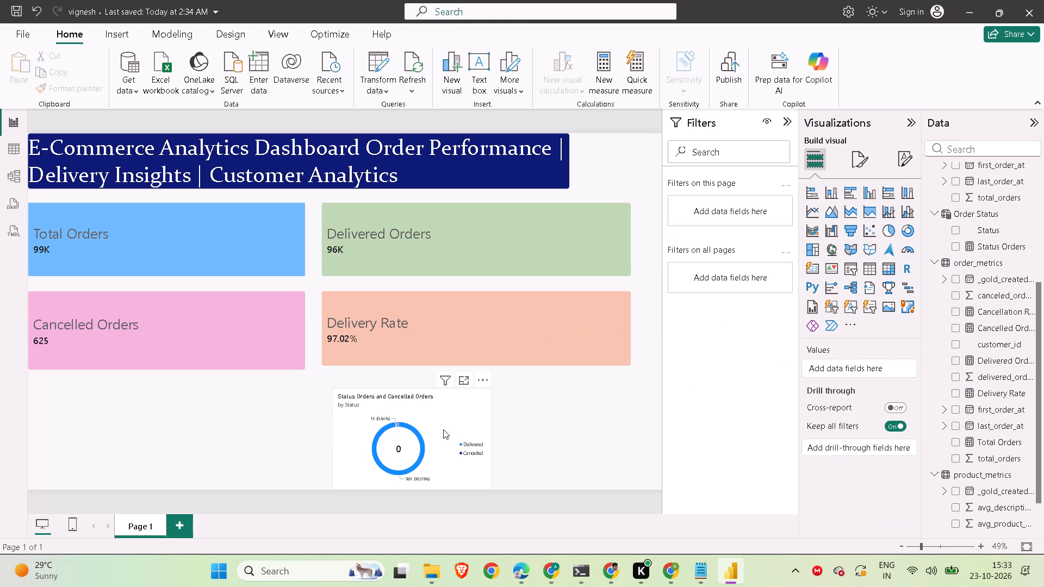
Move the donut chart up directly beneath the Delivery Rate card and enlarge it within the free space.
{"action": "left_click", "coordinate": [443, 429]}
{"action": "left_click_drag", "start_coordinate": [427, 428], "coordinate": [411, 414]}
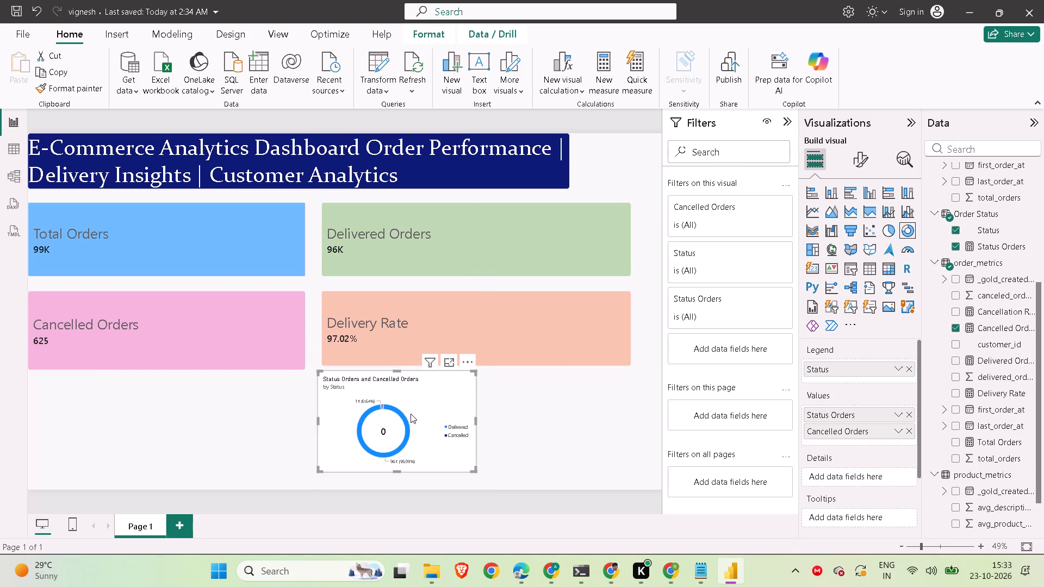
{"action": "left_click_drag", "start_coordinate": [477, 471], "coordinate": [514, 482]}
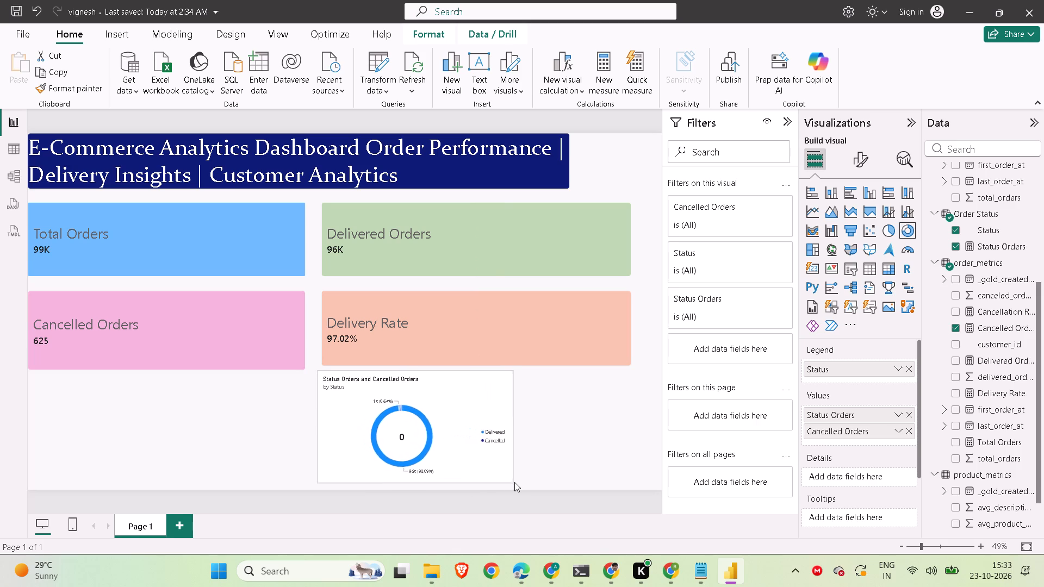
{"action": "left_click_drag", "start_coordinate": [514, 482], "coordinate": [523, 483]}
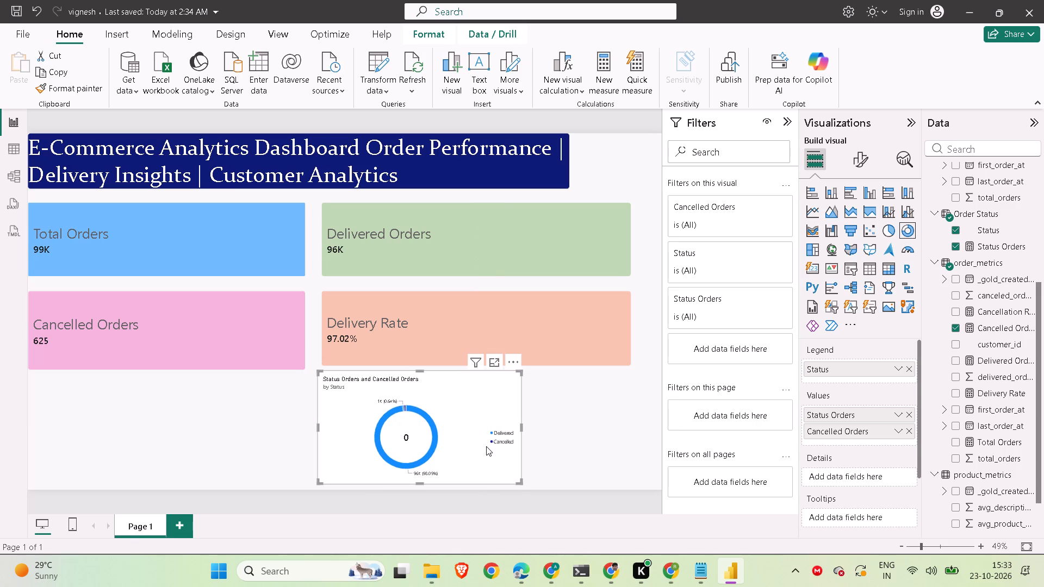
Enlarge the donut chart slightly so that it reaches the bottom edge of the report page.
{"action": "left_click", "coordinate": [486, 446]}
{"action": "left_click", "coordinate": [433, 432]}
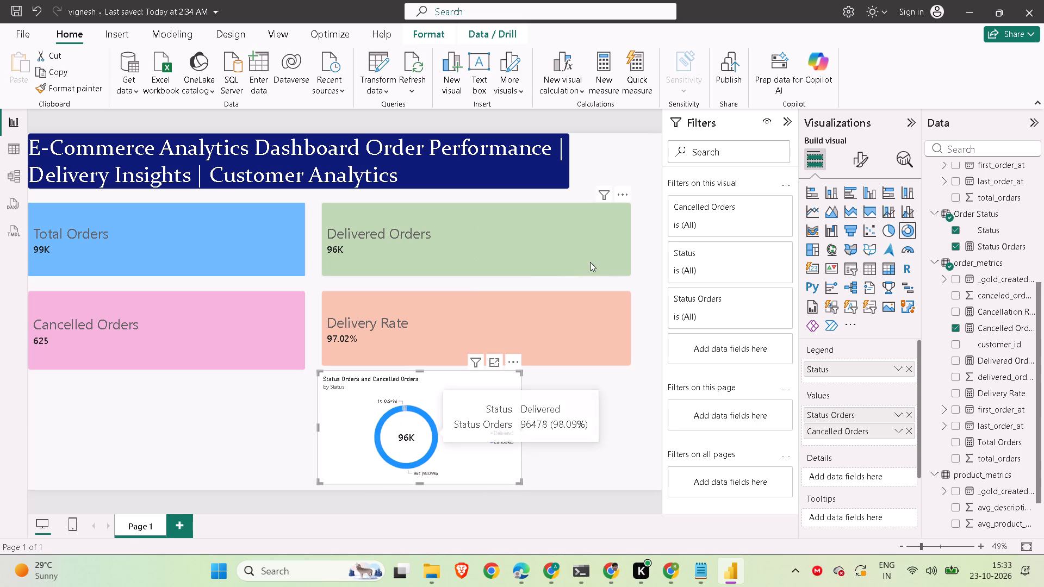
{"action": "left_click", "coordinate": [613, 173]}
{"action": "left_click", "coordinate": [439, 417]}
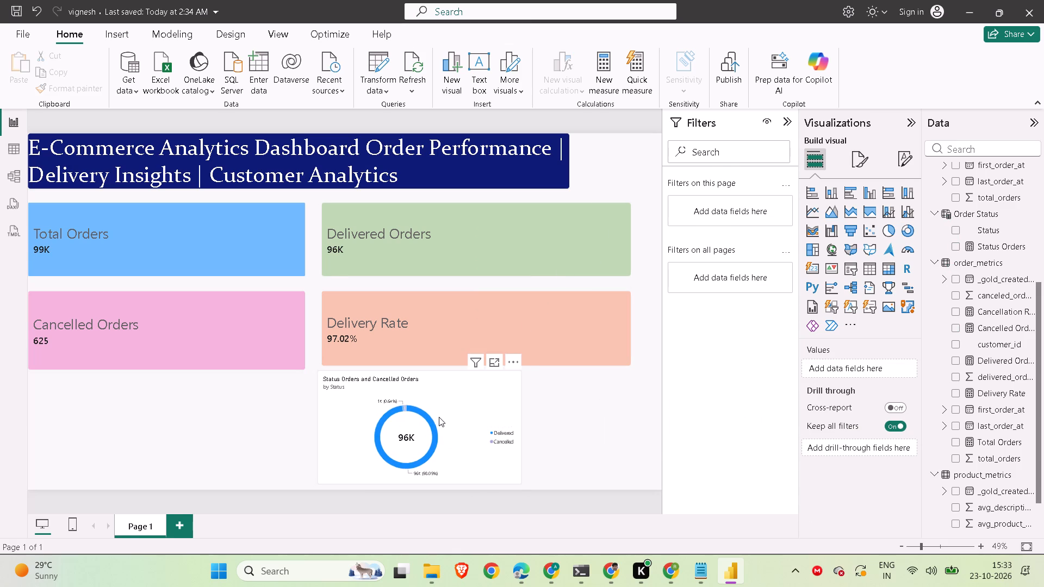
{"action": "left_click_drag", "start_coordinate": [520, 480], "coordinate": [525, 482]}
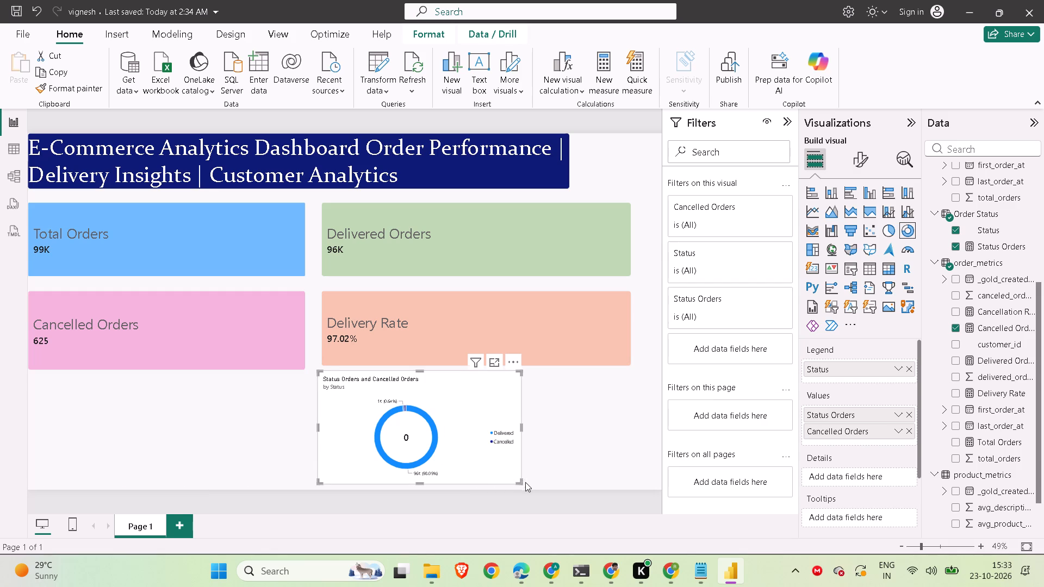
{"action": "left_click_drag", "start_coordinate": [525, 482], "coordinate": [529, 483]}
{"action": "left_click", "coordinate": [578, 460]}
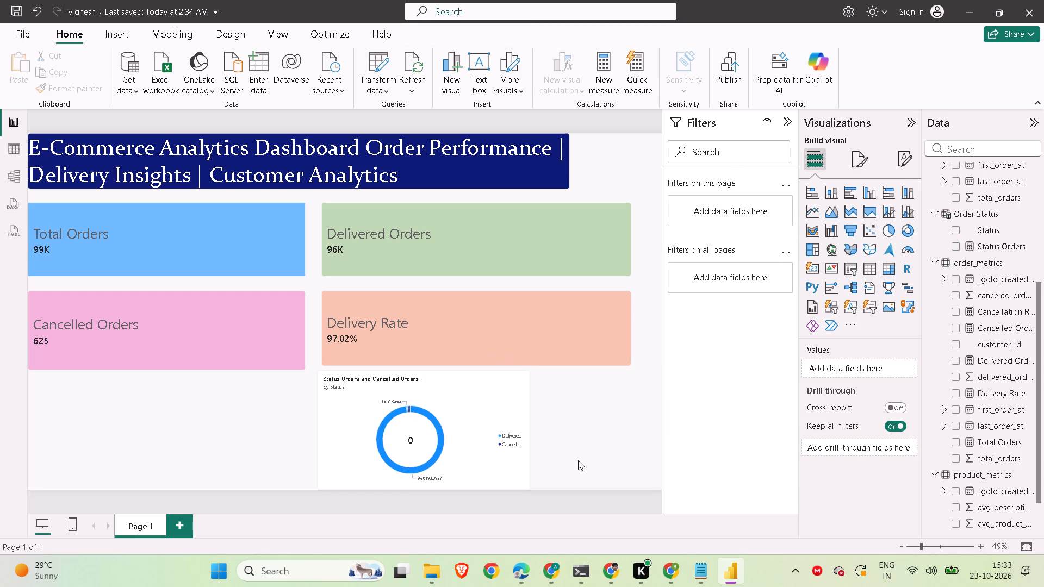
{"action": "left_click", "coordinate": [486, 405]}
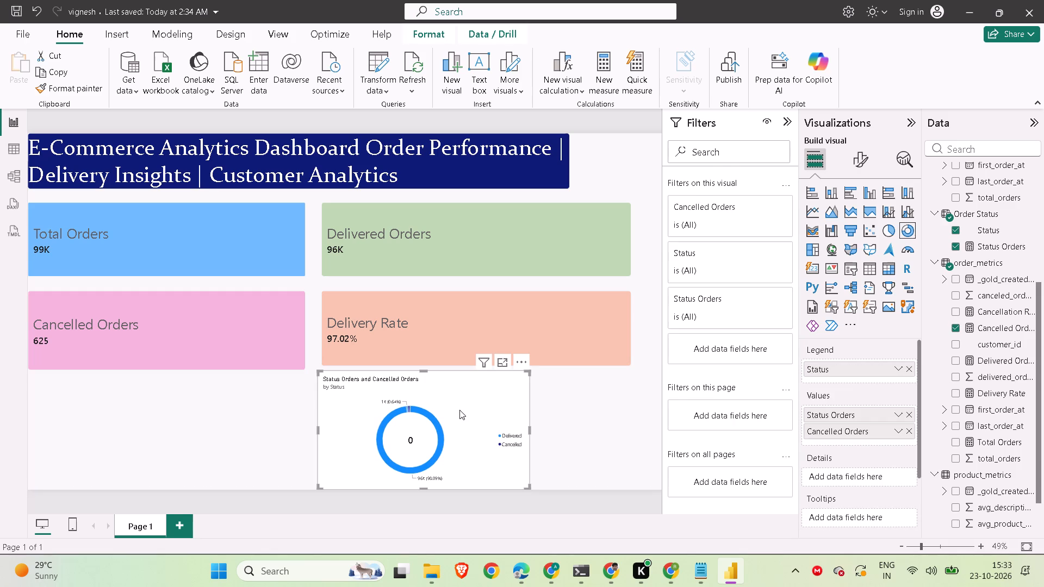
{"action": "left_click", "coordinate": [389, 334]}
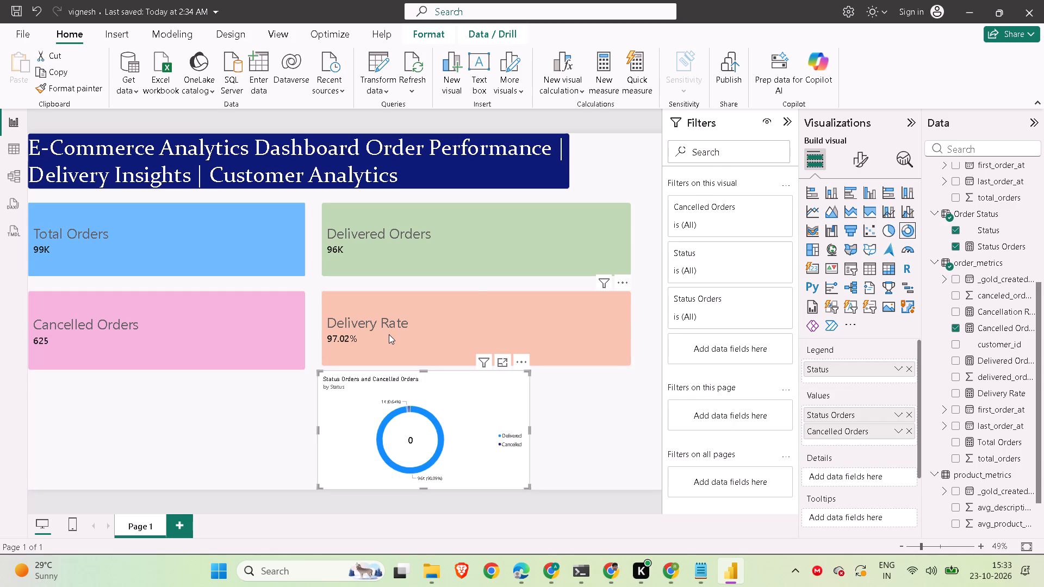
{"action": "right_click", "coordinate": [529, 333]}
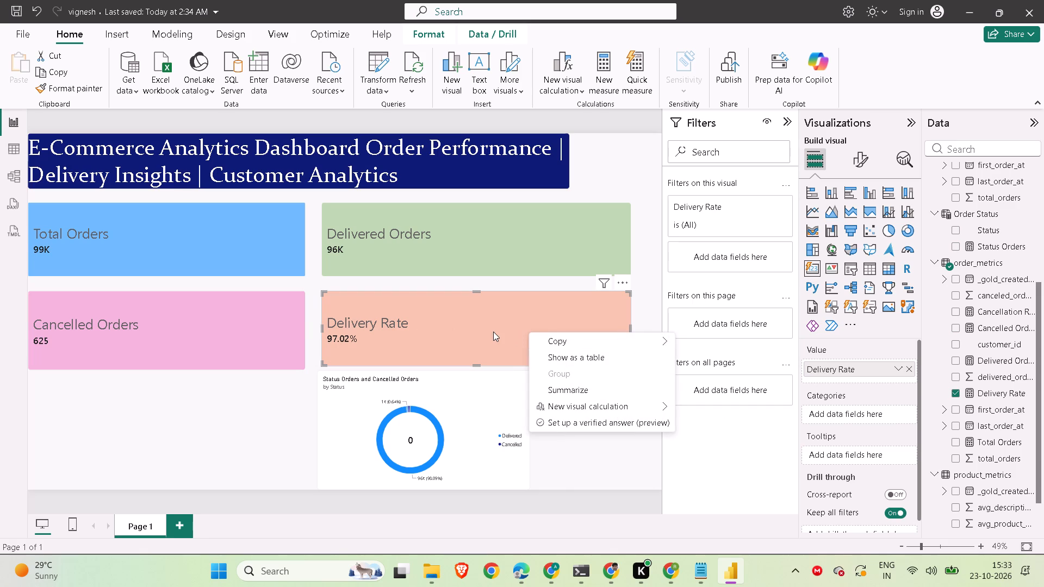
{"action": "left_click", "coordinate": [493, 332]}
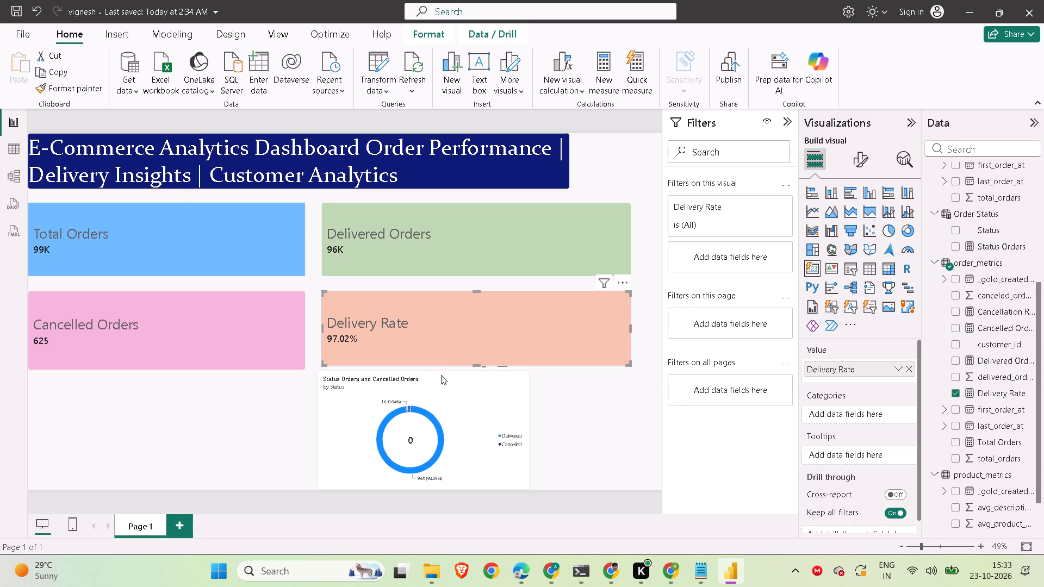
Move the donut chart to the middle of the report page and lower its top edge slightly to leave a gap below the KPI cards.
{"action": "left_click", "coordinate": [438, 402]}
{"action": "left_click_drag", "start_coordinate": [411, 404], "coordinate": [377, 404]}
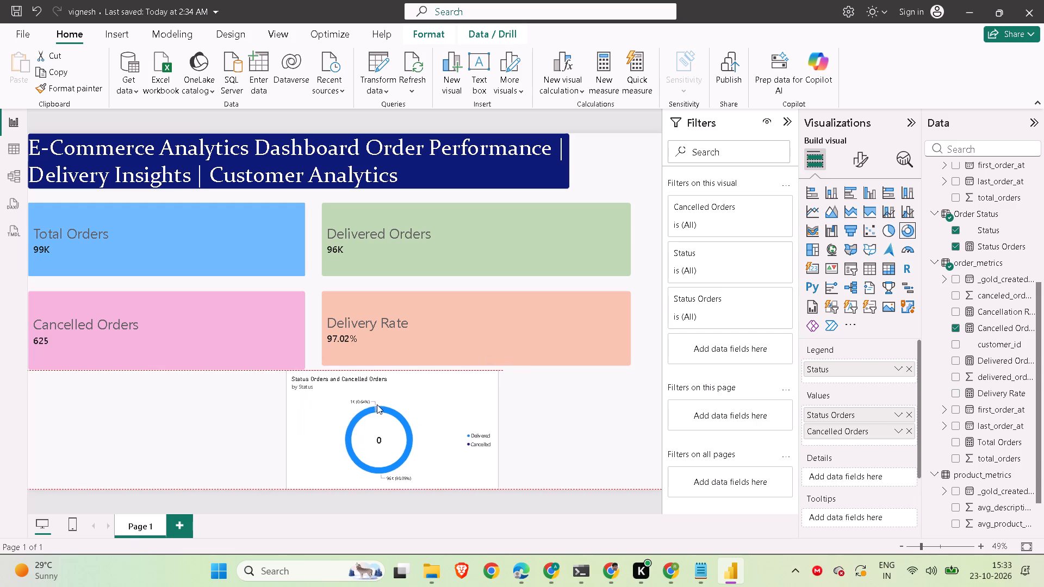
{"action": "left_click_drag", "start_coordinate": [377, 404], "coordinate": [310, 427]}
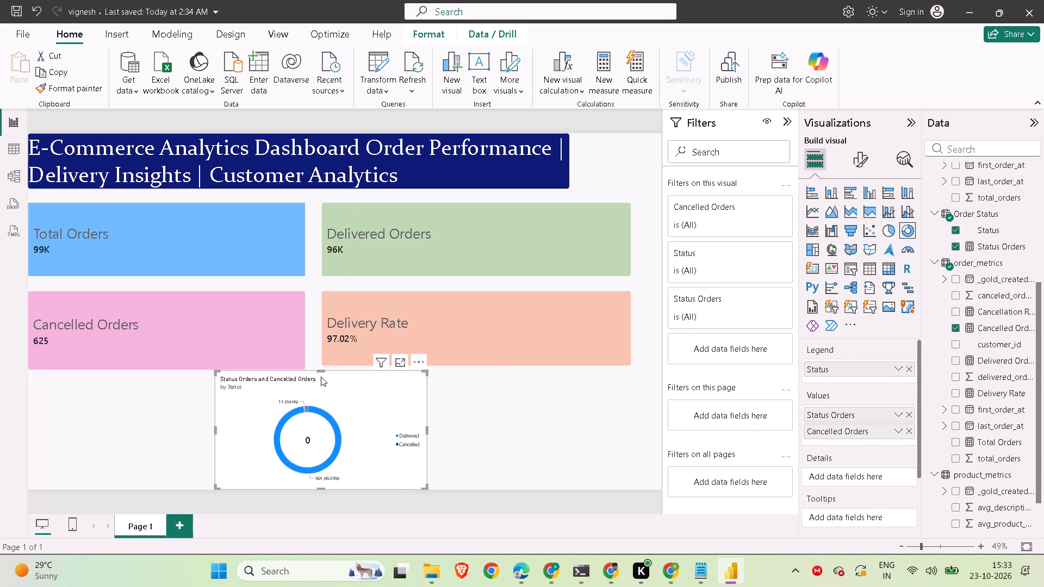
{"action": "left_click_drag", "start_coordinate": [319, 373], "coordinate": [318, 379]}
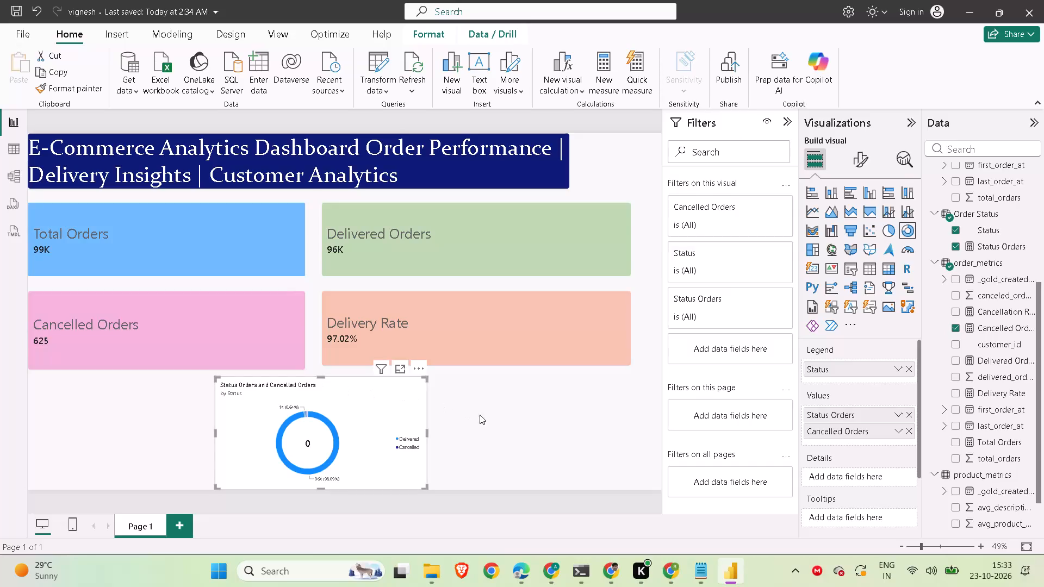
{"action": "left_click", "coordinate": [499, 422]}
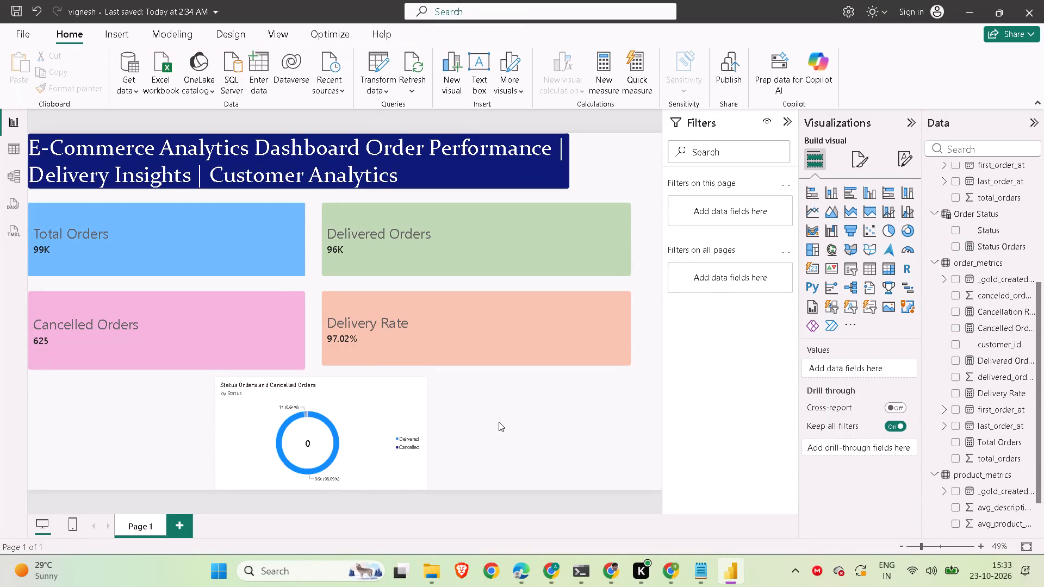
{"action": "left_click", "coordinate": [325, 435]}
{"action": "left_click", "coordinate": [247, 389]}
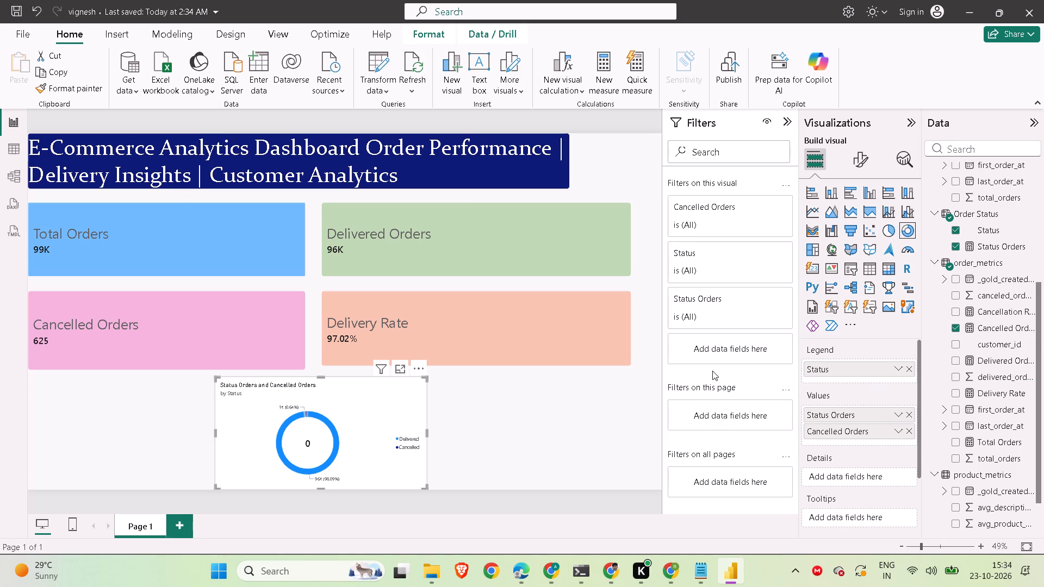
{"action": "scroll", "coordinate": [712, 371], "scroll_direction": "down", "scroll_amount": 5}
{"action": "left_click", "coordinate": [511, 409]}
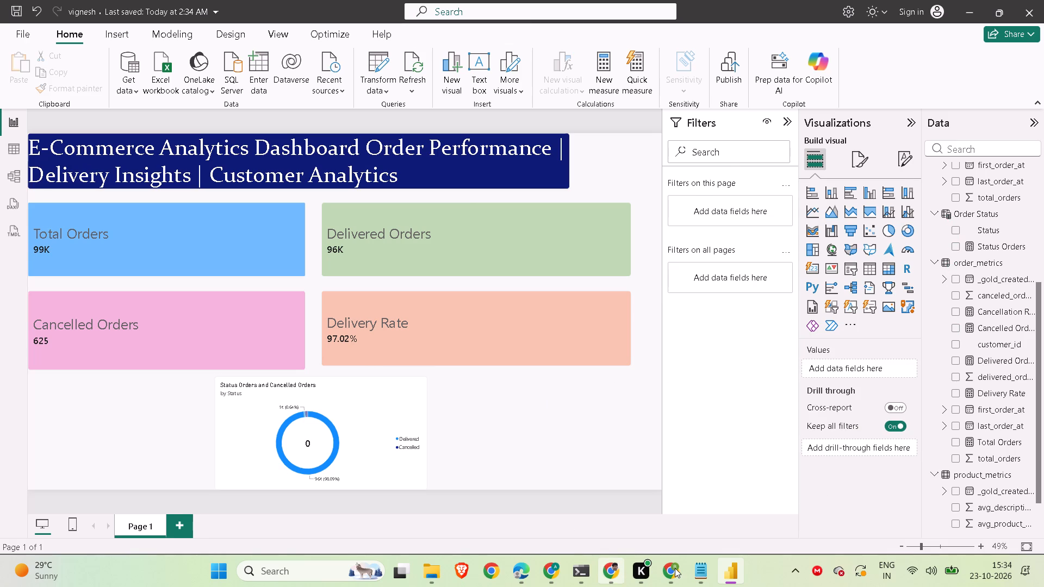
{"action": "key", "text": "Print"}
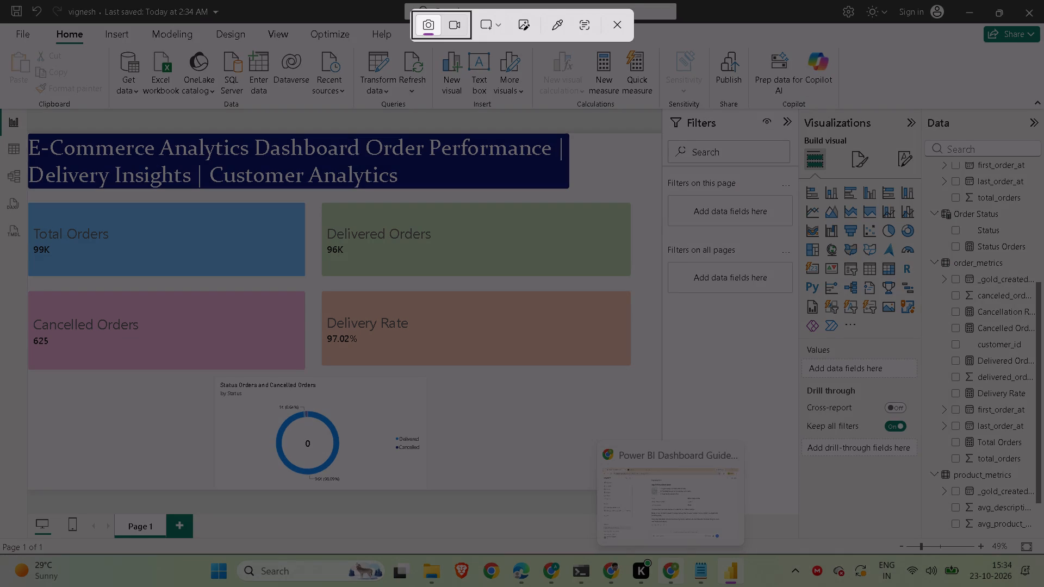
{"action": "left_click_drag", "start_coordinate": [0, 84], "coordinate": [520, 445]}
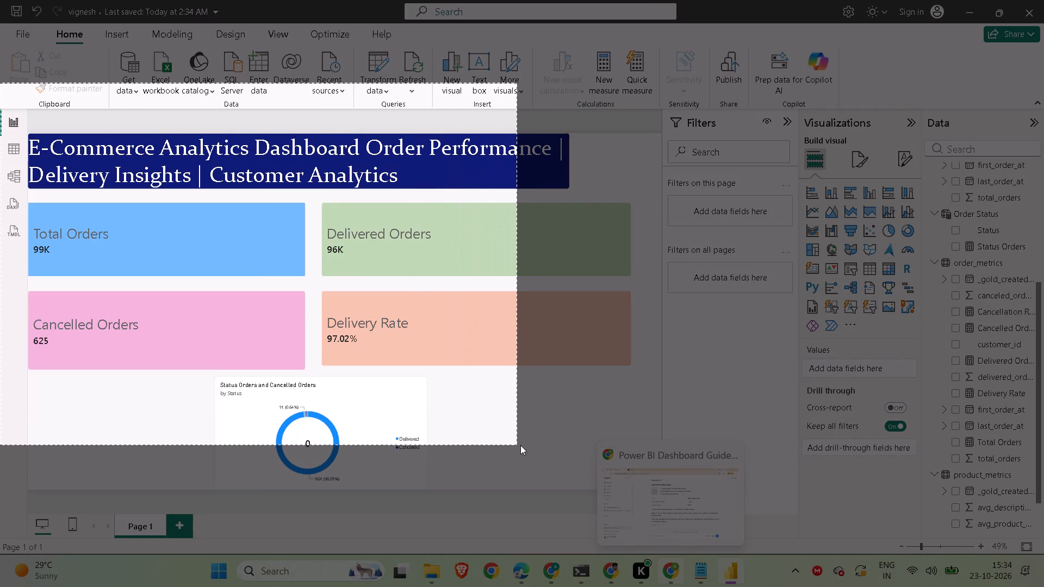
{"action": "left_click_drag", "start_coordinate": [520, 445], "coordinate": [687, 495]}
{"action": "left_click", "coordinate": [672, 573]}
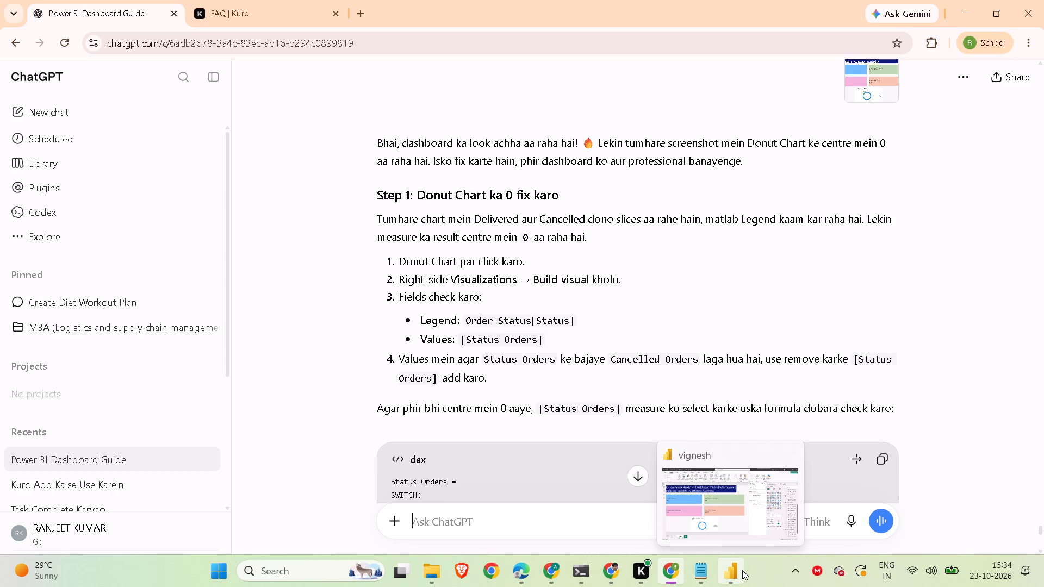
{"action": "left_click", "coordinate": [728, 571]}
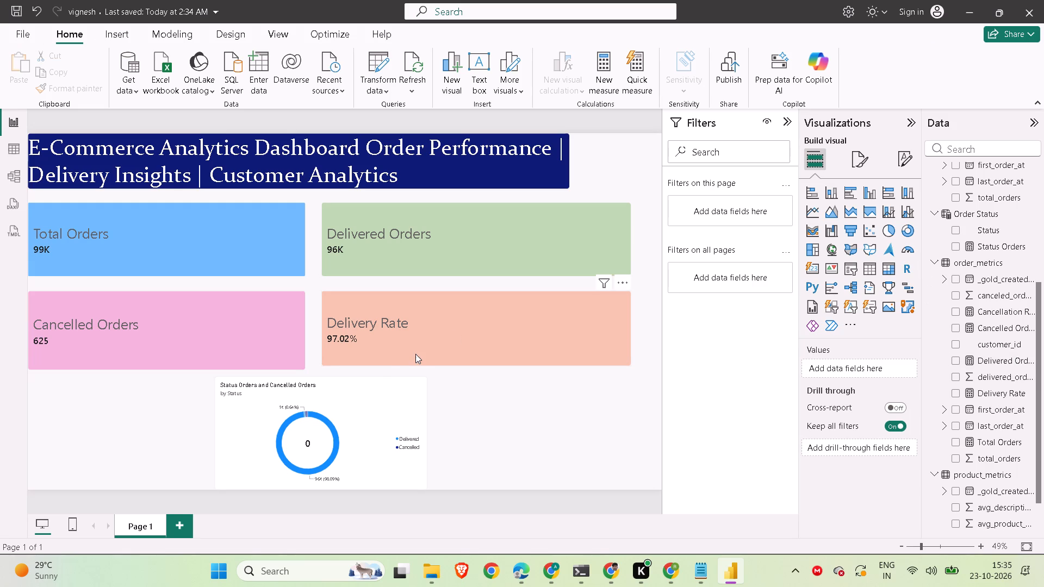
{"action": "left_click", "coordinate": [372, 428]}
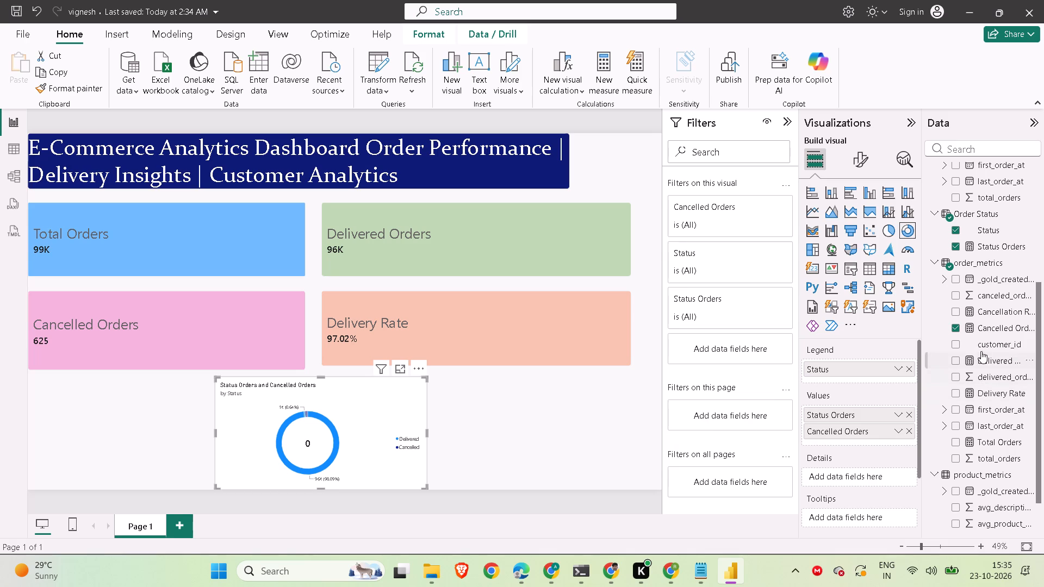
{"action": "left_click", "coordinate": [951, 325]}
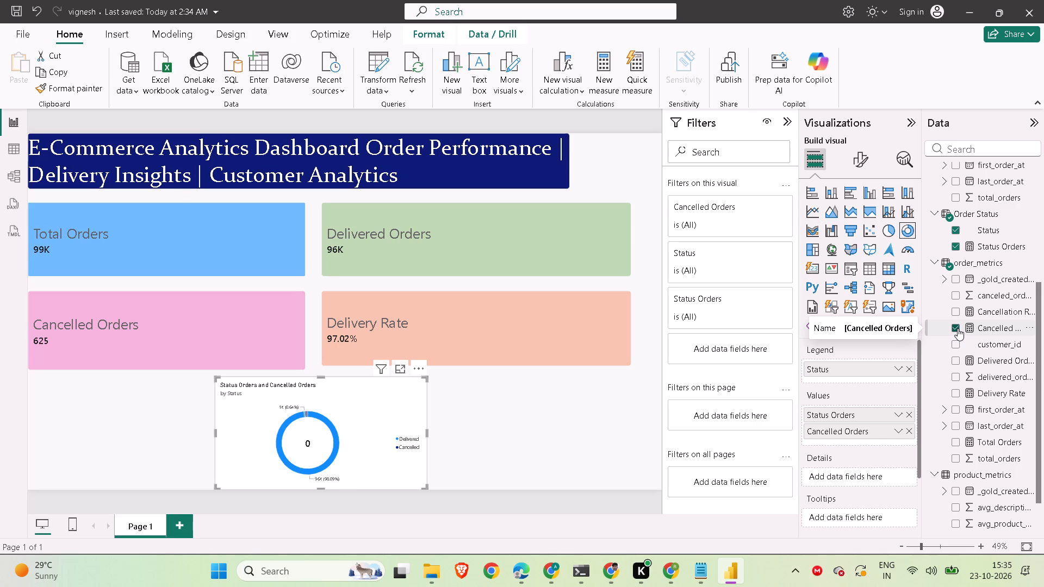
{"action": "left_click", "coordinate": [958, 328]}
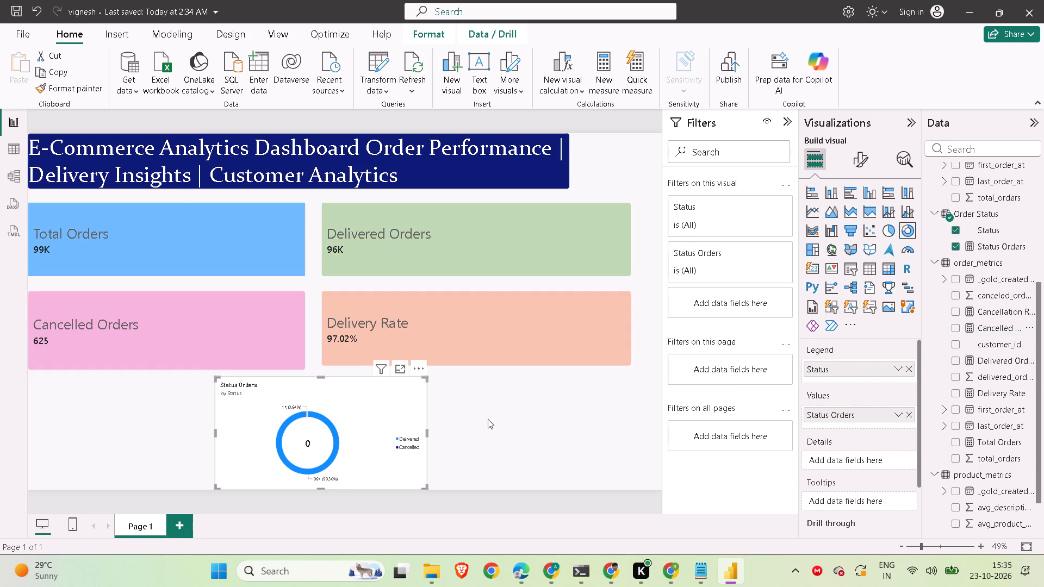
Shrink the donut chart slightly from its lower-right corner so that it clears the report page's bottom edge.
{"action": "left_click", "coordinate": [470, 426]}
{"action": "left_click", "coordinate": [390, 430]}
{"action": "left_click", "coordinate": [375, 426]}
{"action": "left_click_drag", "start_coordinate": [422, 485], "coordinate": [400, 476]}
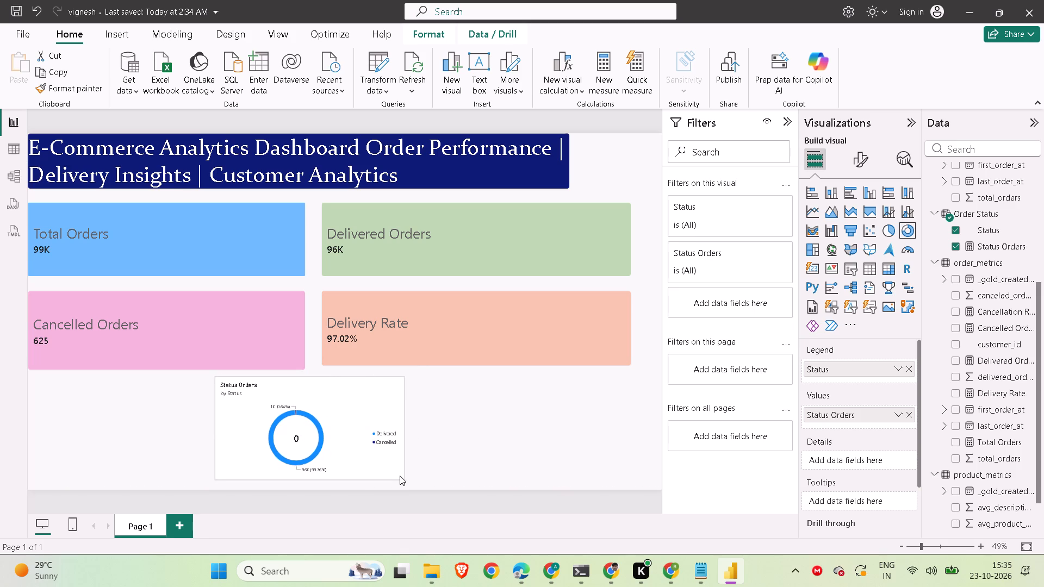
{"action": "left_click_drag", "start_coordinate": [400, 476], "coordinate": [411, 478]}
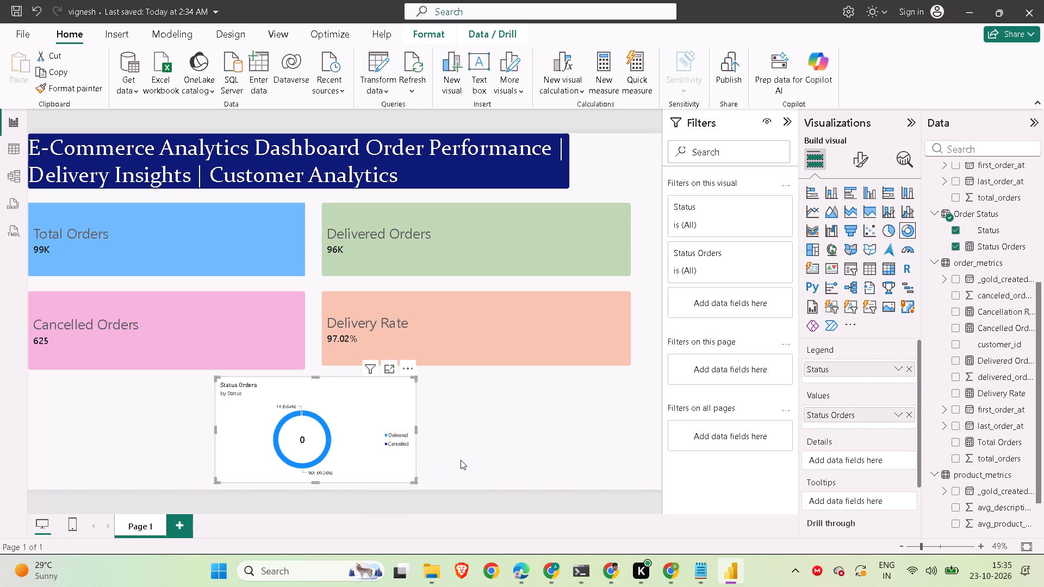
{"action": "left_click", "coordinate": [461, 460]}
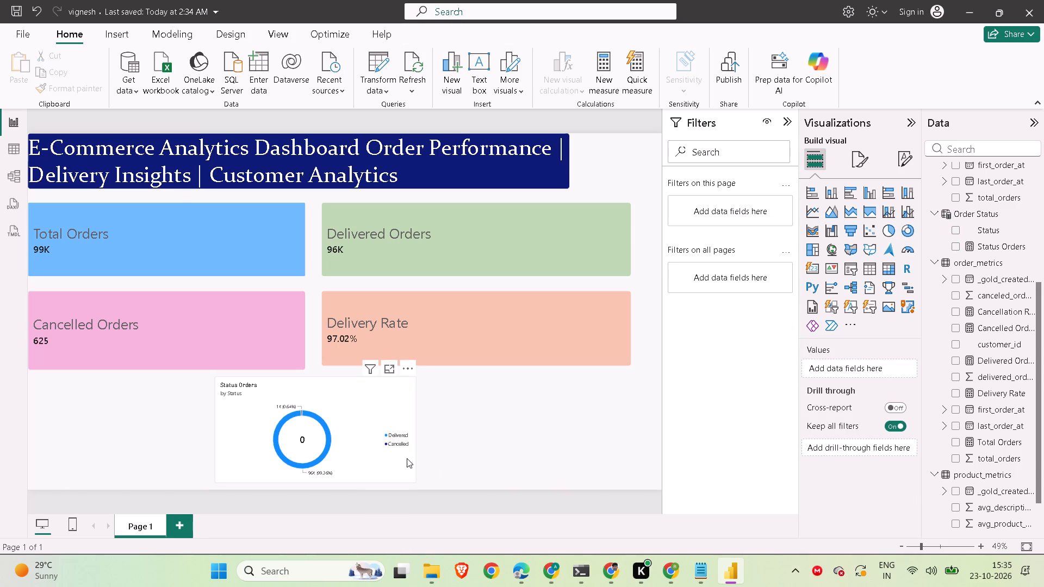
Switch to ChatGPT and copy the suggested Status Orders DAX formula from its reply.
{"action": "left_click", "coordinate": [676, 580]}
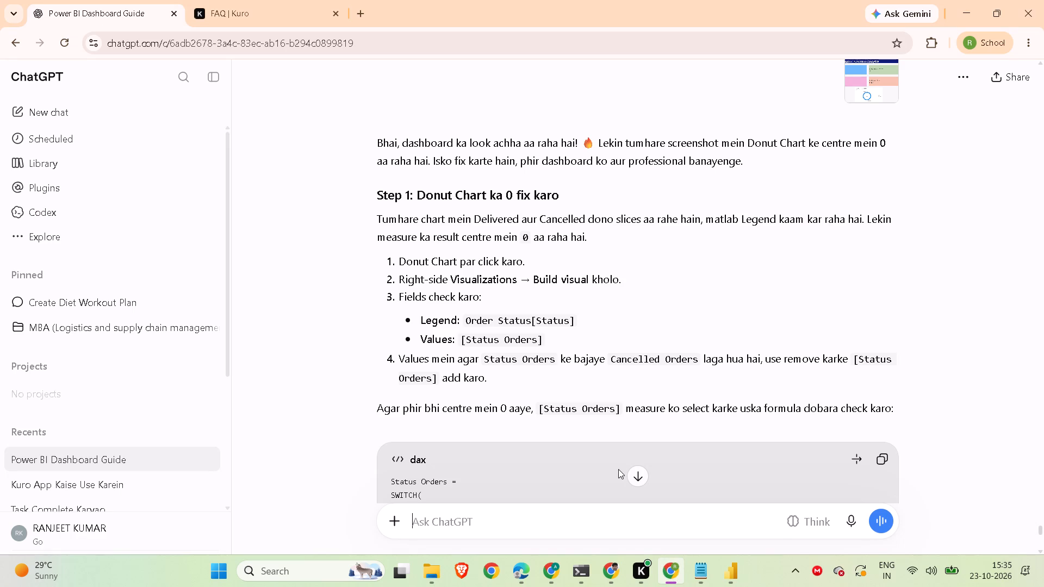
{"action": "scroll", "coordinate": [618, 469], "scroll_direction": "down", "scroll_amount": 2}
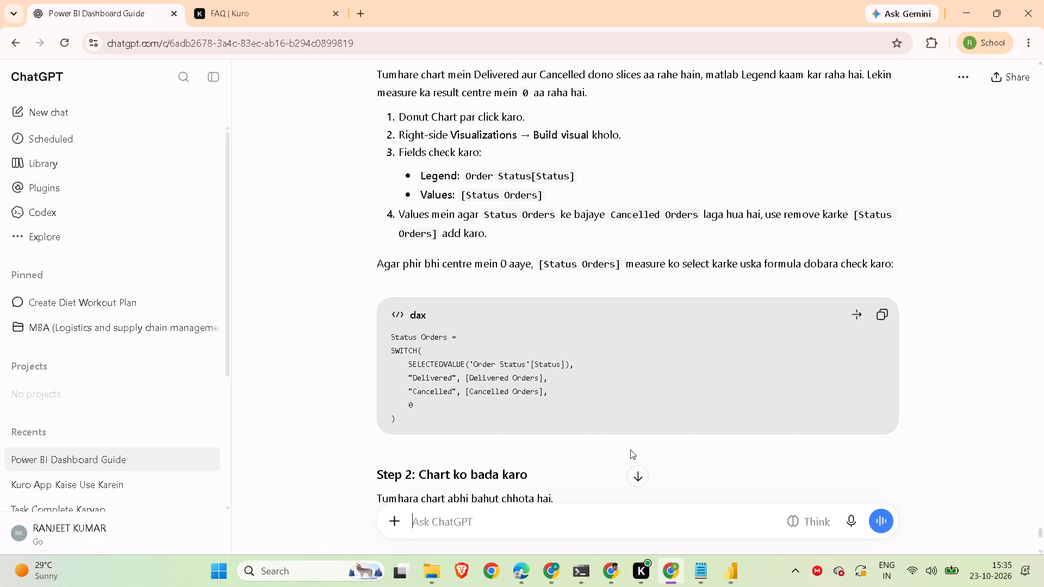
{"action": "left_click", "coordinate": [888, 314]}
Switch to Power BI and replace the Status Orders measure's formula with the DAX copied from ChatGPT.
{"action": "left_click", "coordinate": [739, 577]}
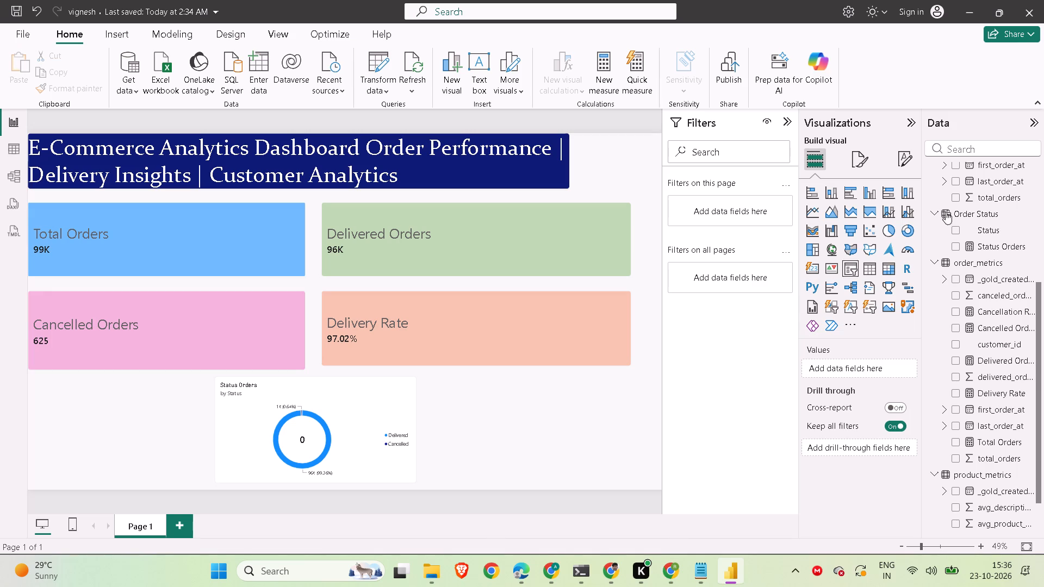
{"action": "left_click", "coordinate": [983, 242]}
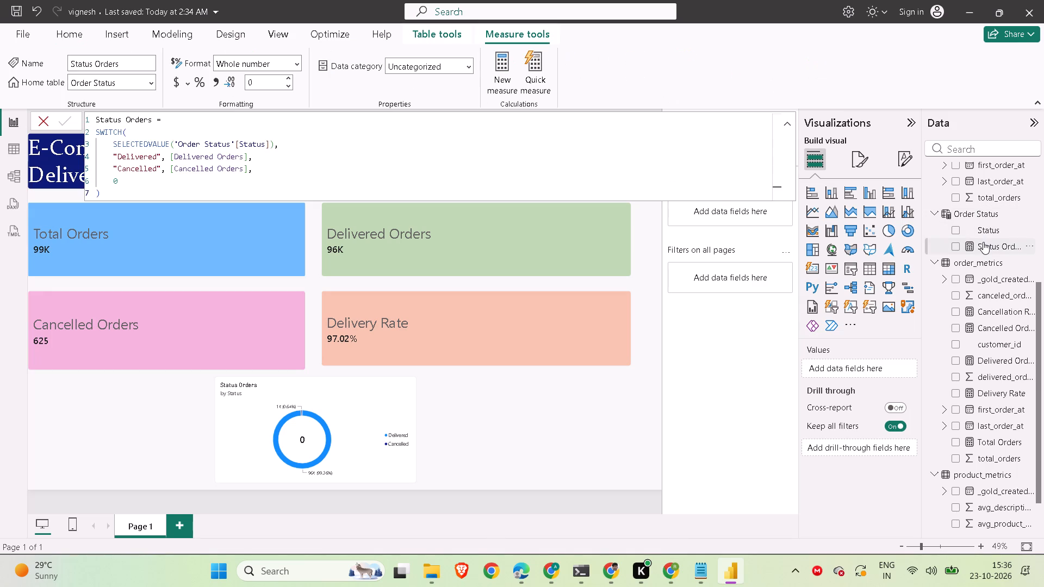
{"action": "left_click", "coordinate": [150, 182]}
{"action": "left_click_drag", "start_coordinate": [134, 192], "coordinate": [79, 96]}
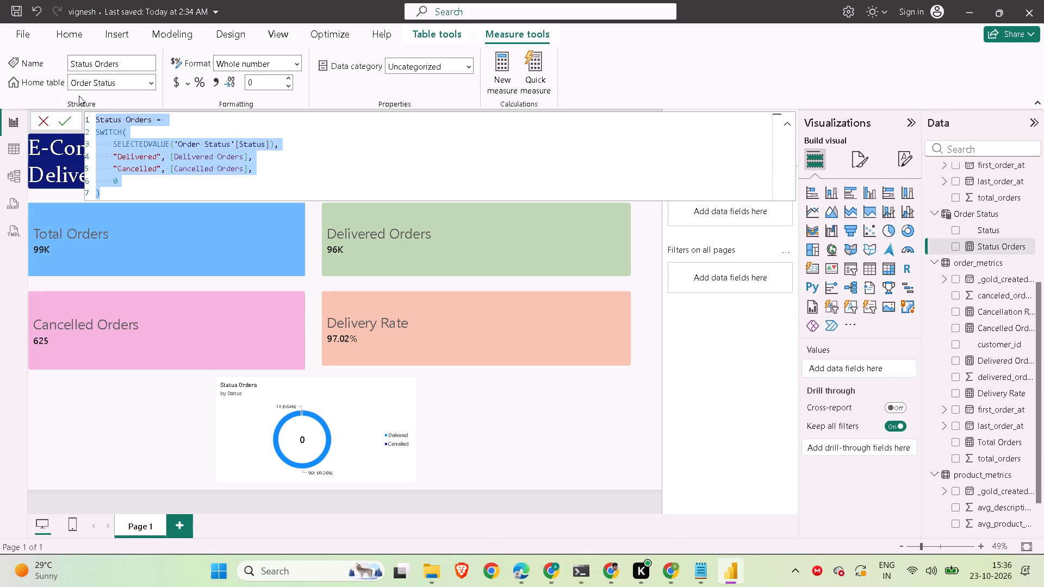
{"action": "key", "text": "ctrl+v"}
{"action": "key", "text": "Return"}
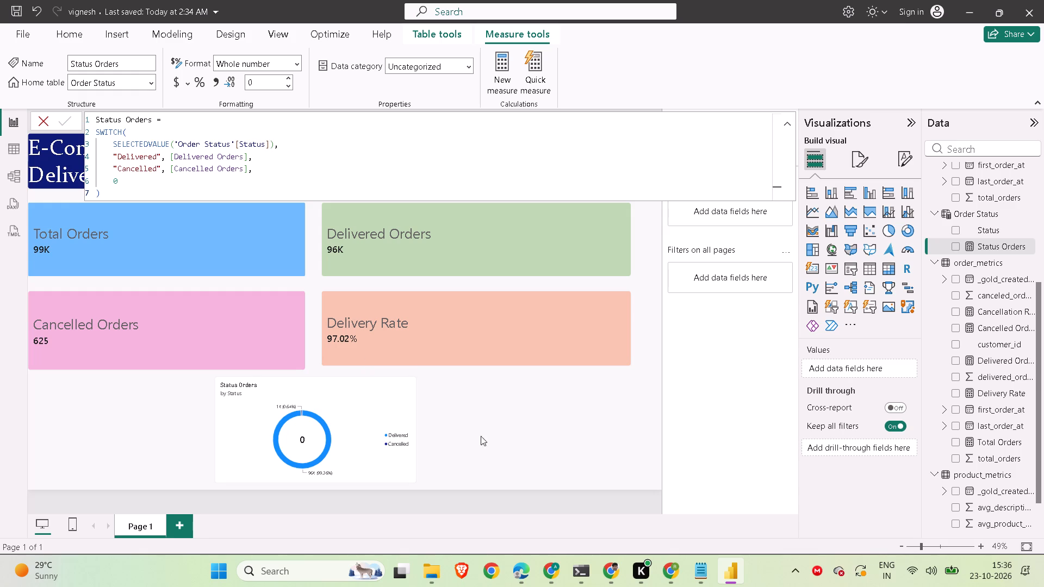
{"action": "key", "text": "Print"}
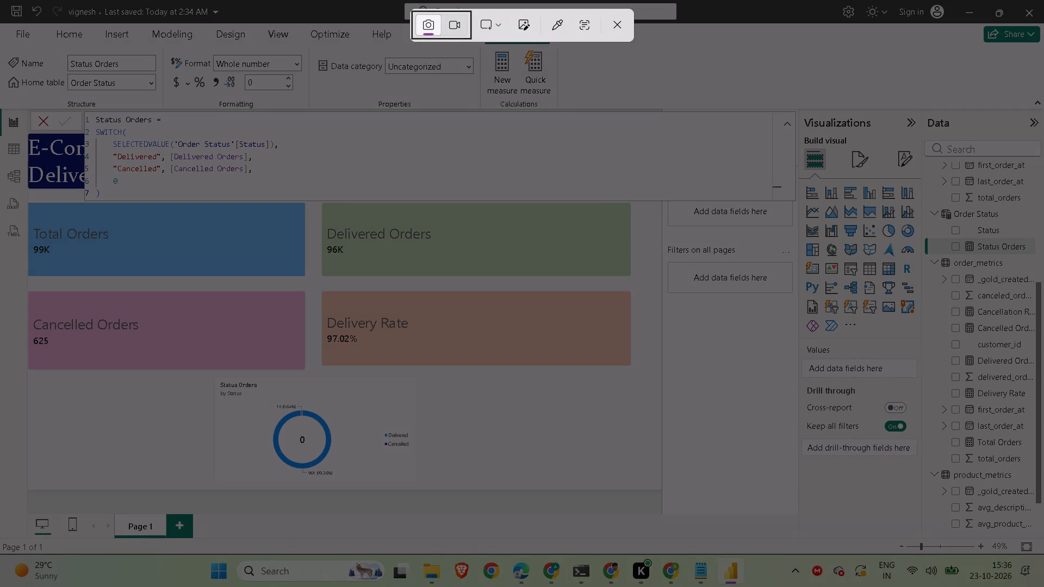
{"action": "left_click_drag", "start_coordinate": [3, 30], "coordinate": [640, 439]}
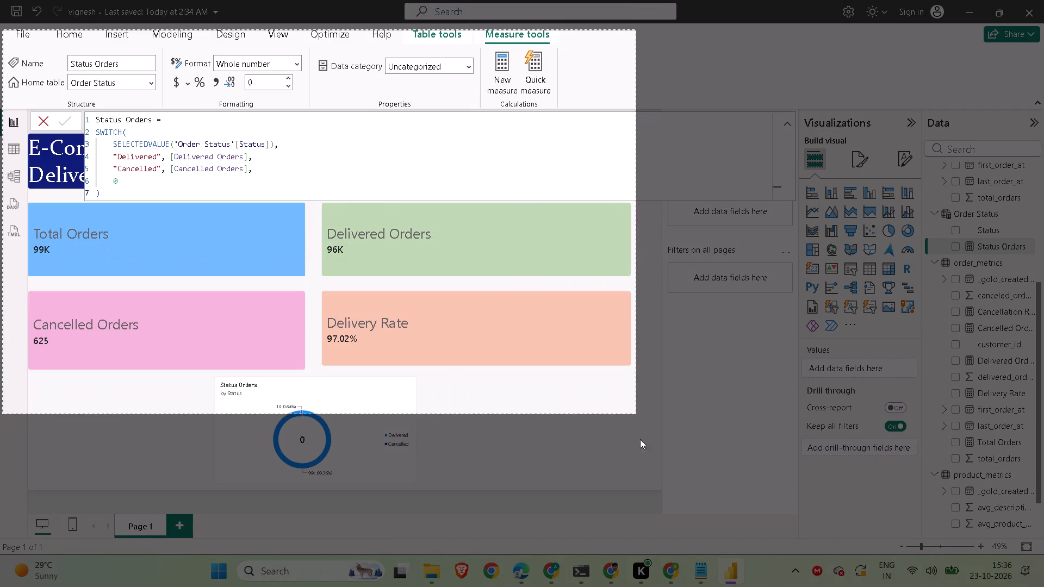
{"action": "left_click_drag", "start_coordinate": [640, 439], "coordinate": [663, 532]}
{"action": "left_click", "coordinate": [678, 573]}
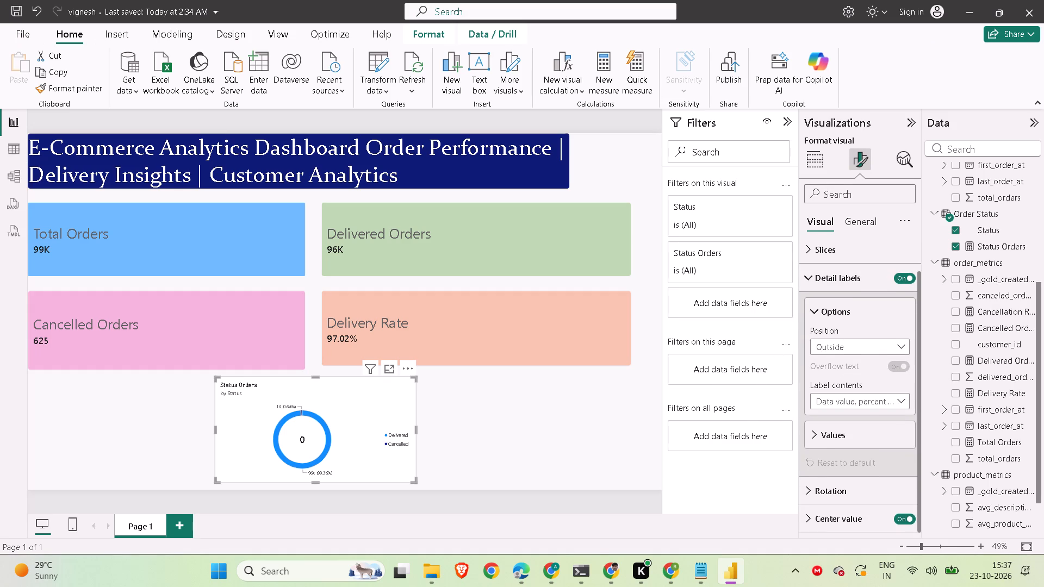
{"action": "left_click", "coordinate": [813, 434]}
{"action": "scroll", "coordinate": [813, 434], "scroll_direction": "down", "scroll_amount": 3}
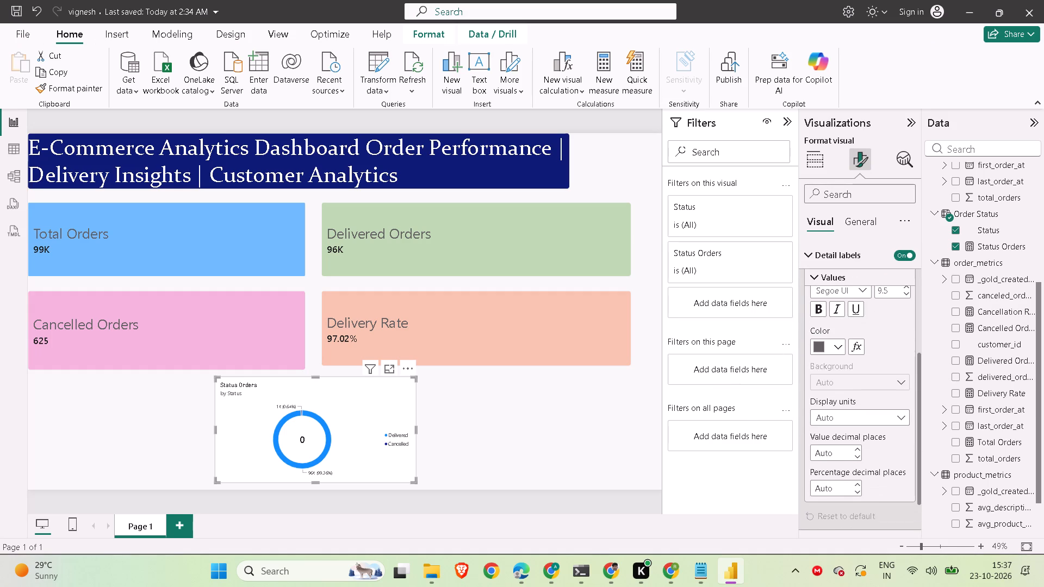
{"action": "scroll", "coordinate": [813, 434], "scroll_direction": "down", "scroll_amount": 1}
{"action": "left_click", "coordinate": [666, 574]}
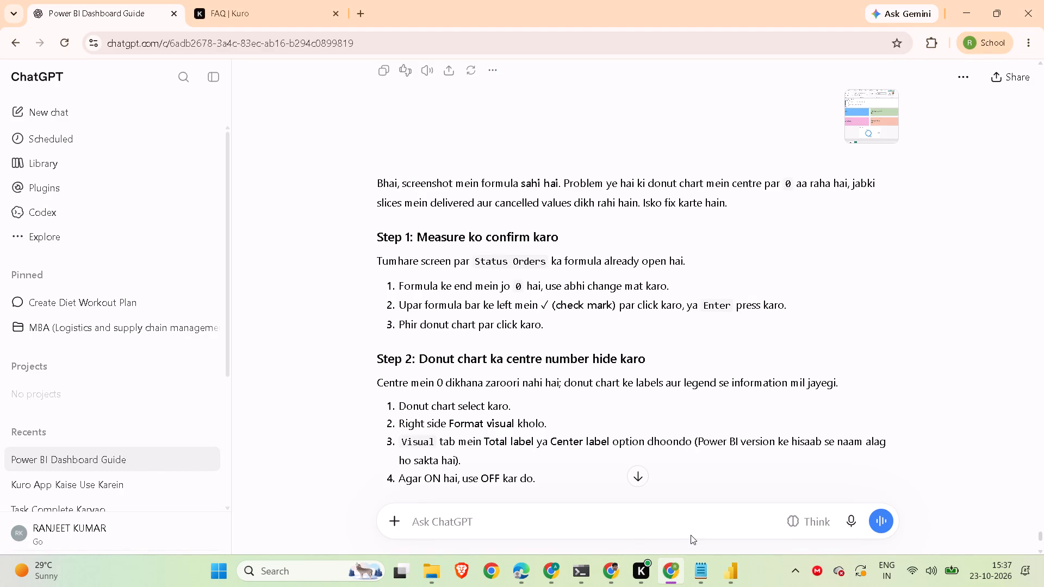
{"action": "double_click", "coordinate": [735, 577]}
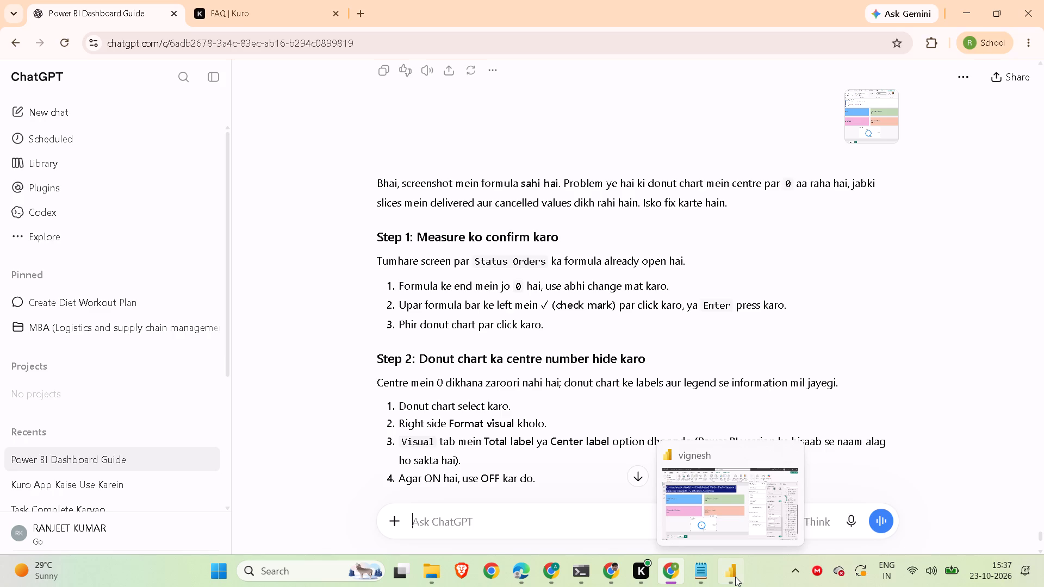
{"action": "left_click", "coordinate": [722, 569]}
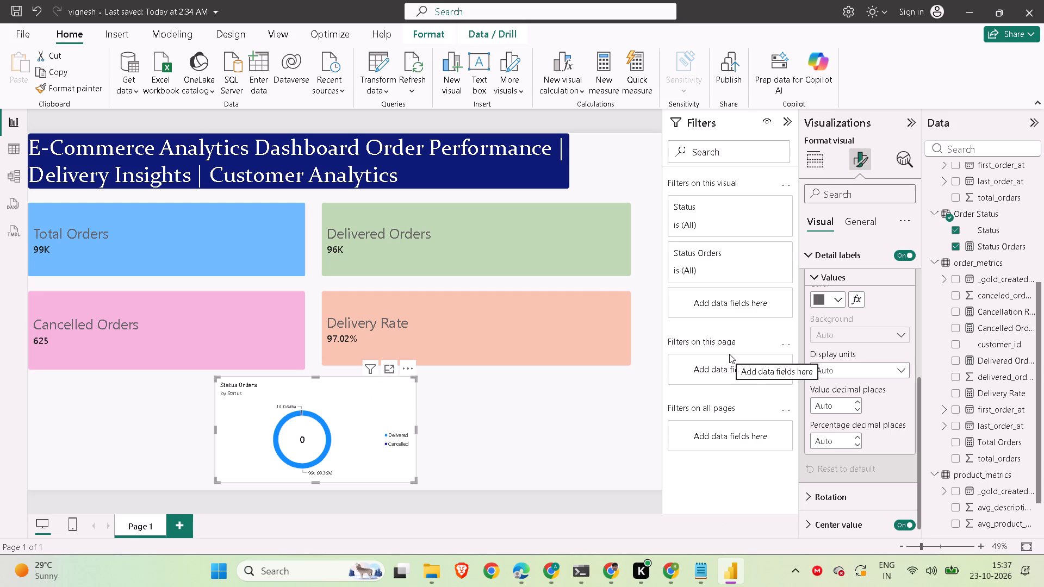
{"action": "scroll", "coordinate": [855, 412], "scroll_direction": "down", "scroll_amount": 1}
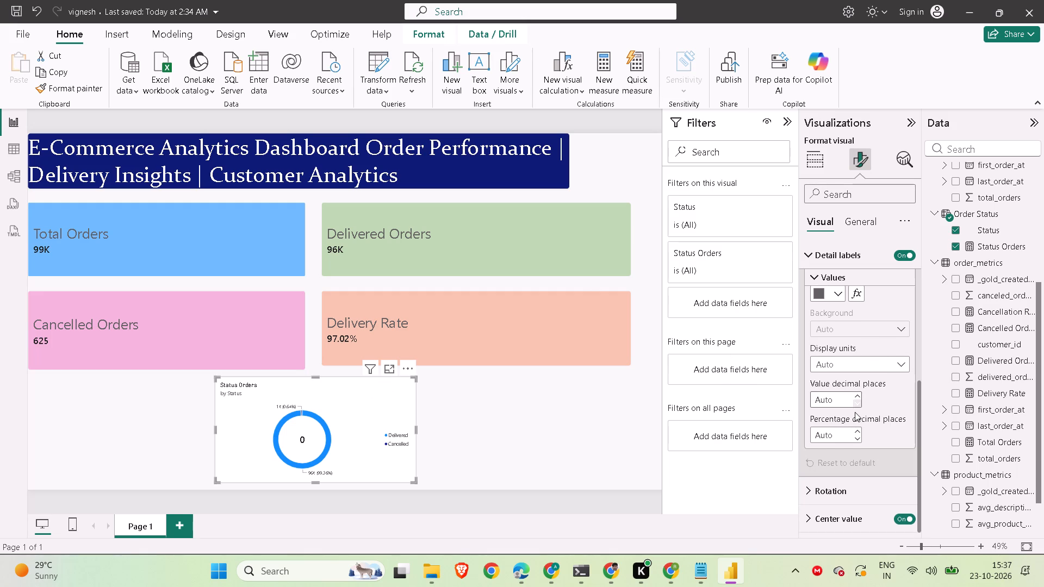
{"action": "scroll", "coordinate": [838, 388], "scroll_direction": "up", "scroll_amount": 2}
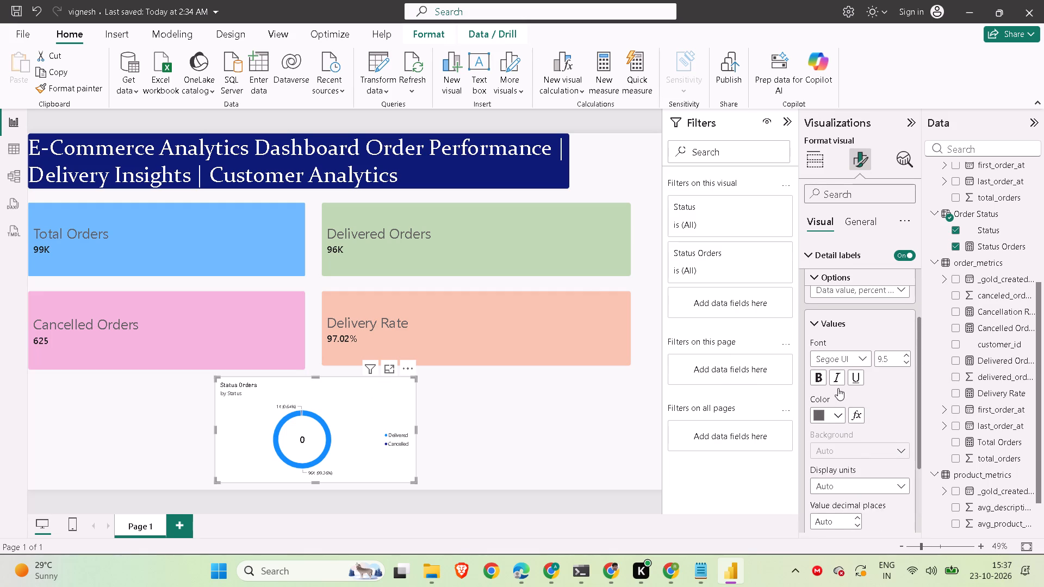
{"action": "scroll", "coordinate": [838, 388], "scroll_direction": "up", "scroll_amount": 2}
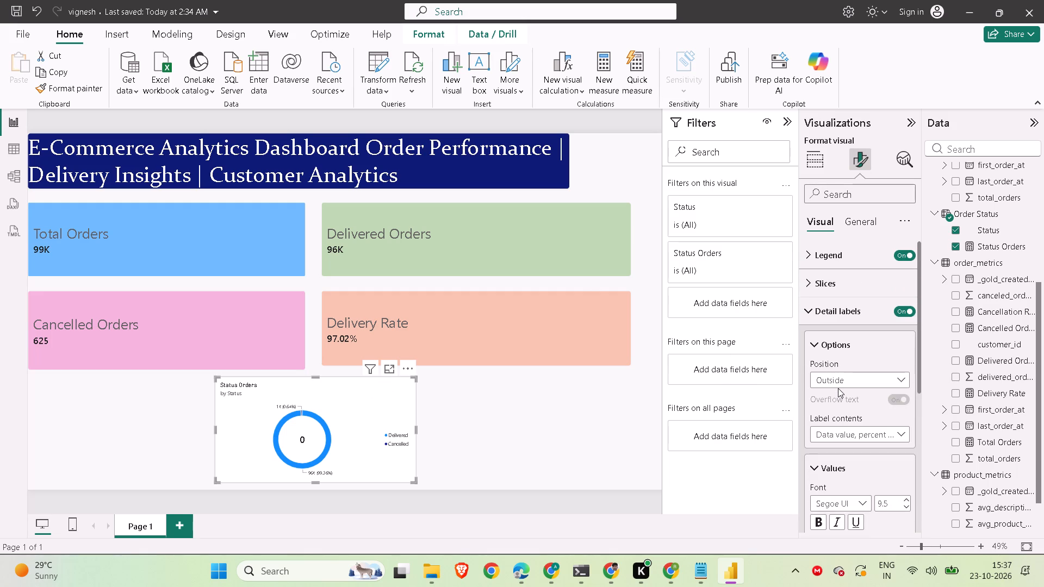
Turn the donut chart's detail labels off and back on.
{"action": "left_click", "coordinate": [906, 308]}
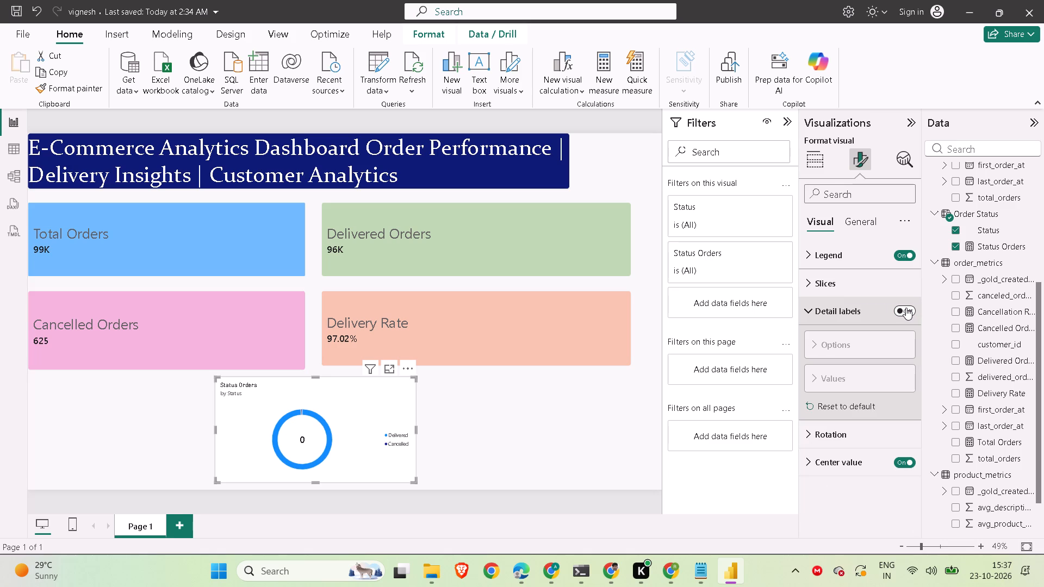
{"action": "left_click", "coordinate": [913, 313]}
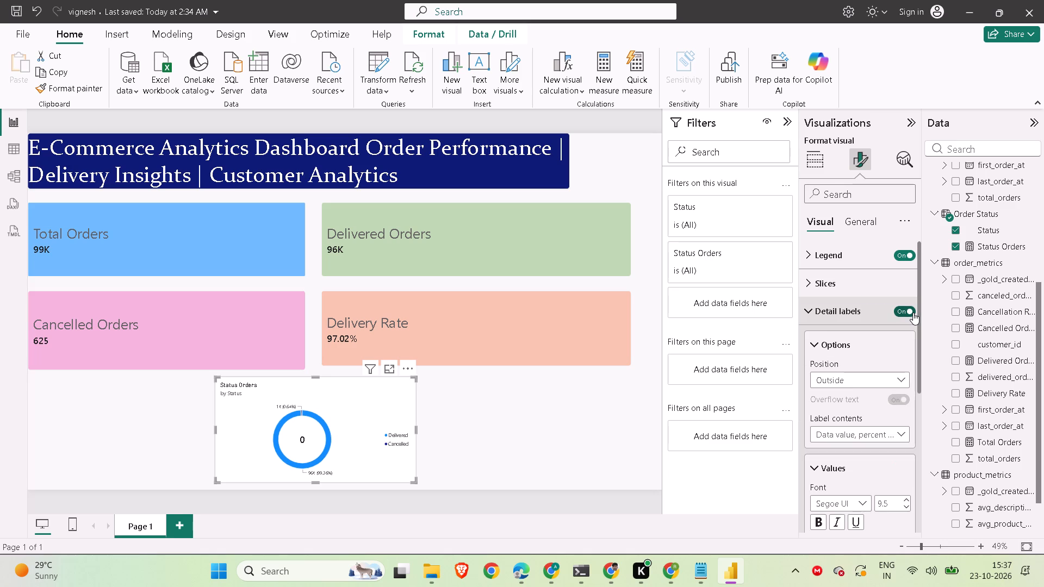
Set the donut chart's detail label value decimal places to 0.
{"action": "scroll", "coordinate": [872, 401], "scroll_direction": "down", "scroll_amount": 2}
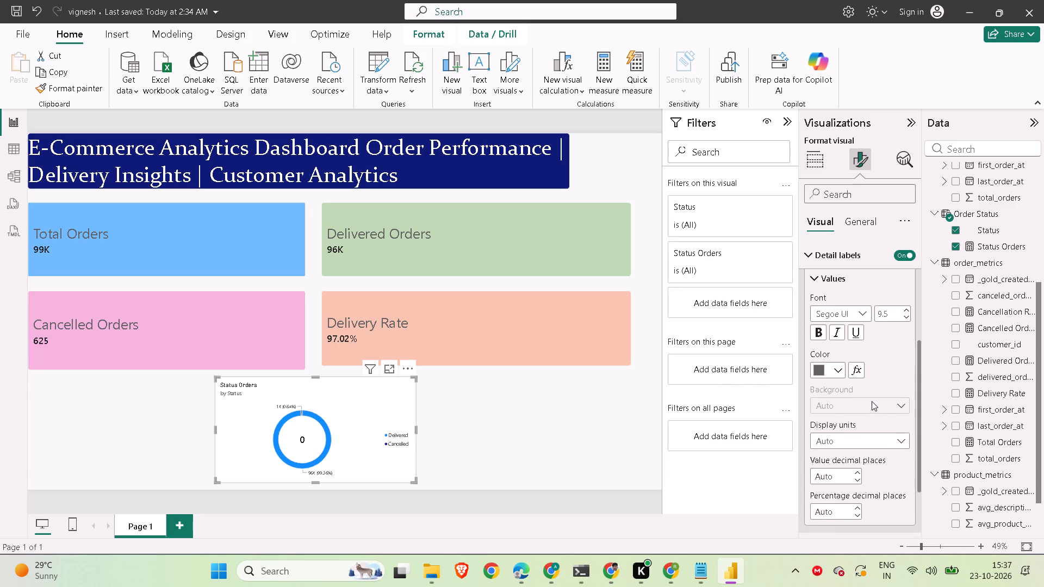
{"action": "scroll", "coordinate": [872, 401], "scroll_direction": "down", "scroll_amount": 2}
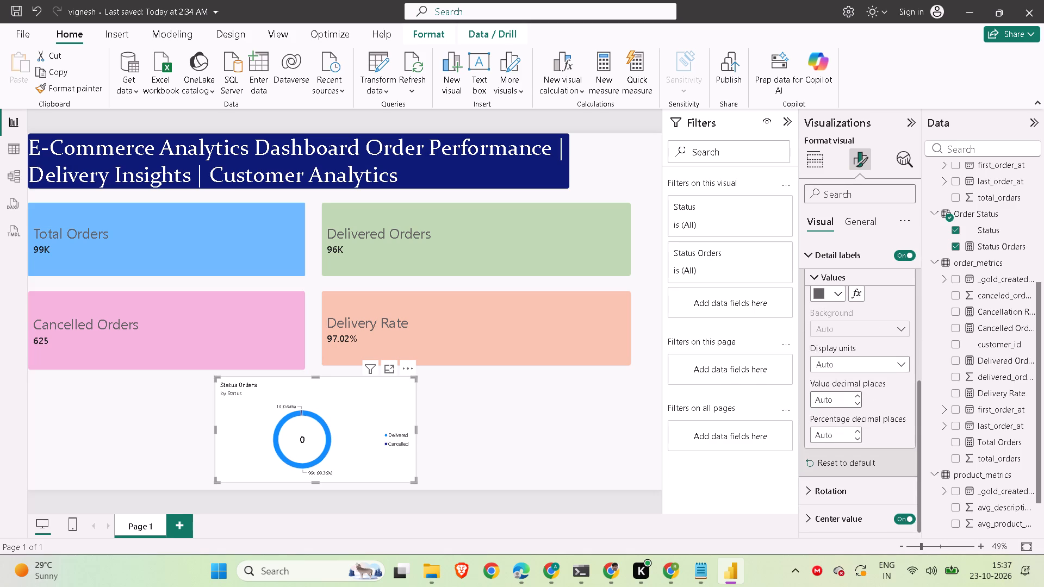
{"action": "left_click", "coordinate": [857, 395]}
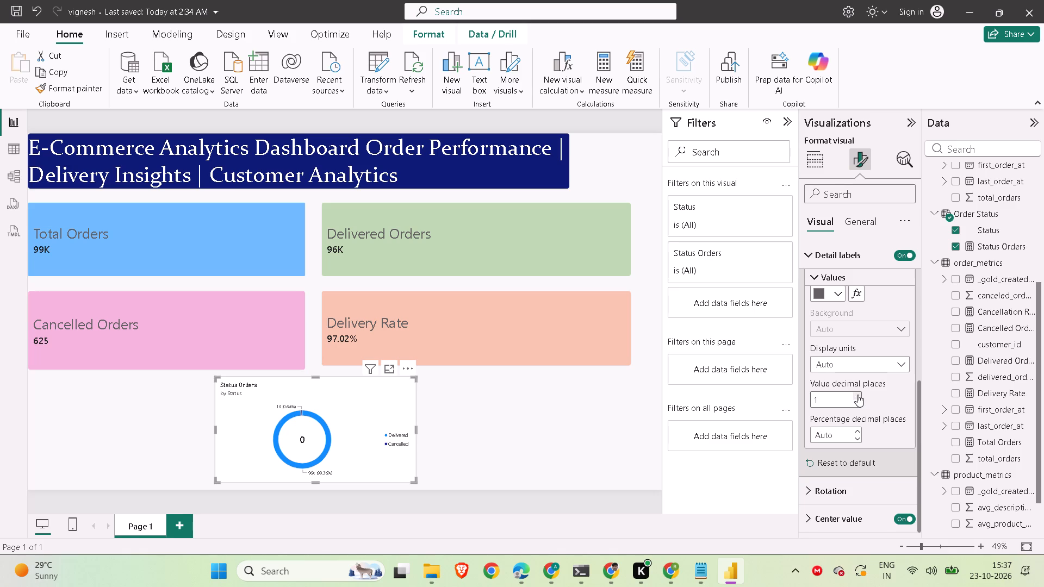
{"action": "left_click", "coordinate": [857, 403]}
Examine the donut chart's detail label settings, including the available label contents, for anything controlling the centre number.
{"action": "scroll", "coordinate": [831, 365], "scroll_direction": "up", "scroll_amount": 6}
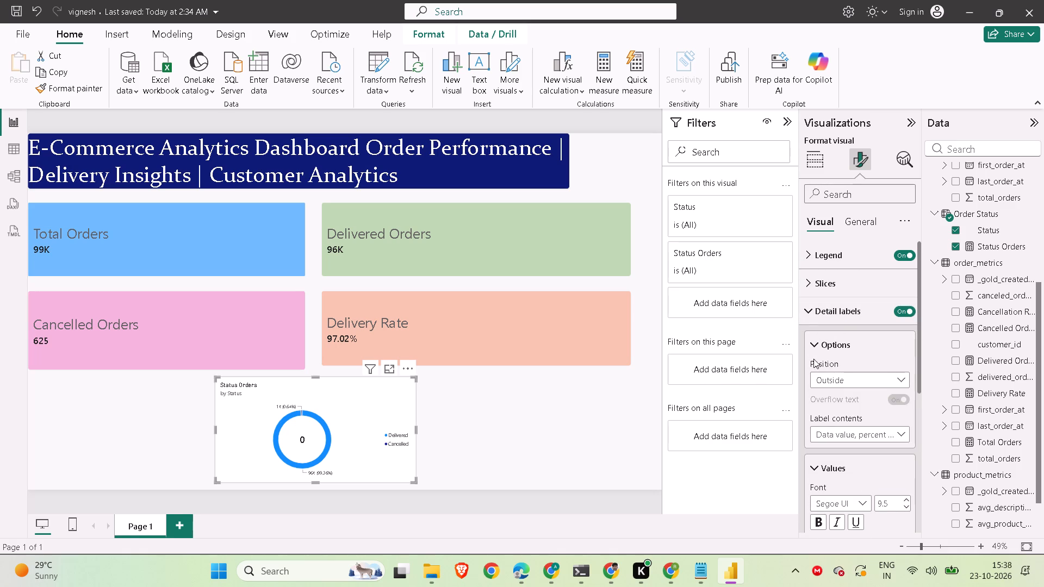
{"action": "scroll", "coordinate": [830, 432], "scroll_direction": "down", "scroll_amount": 1}
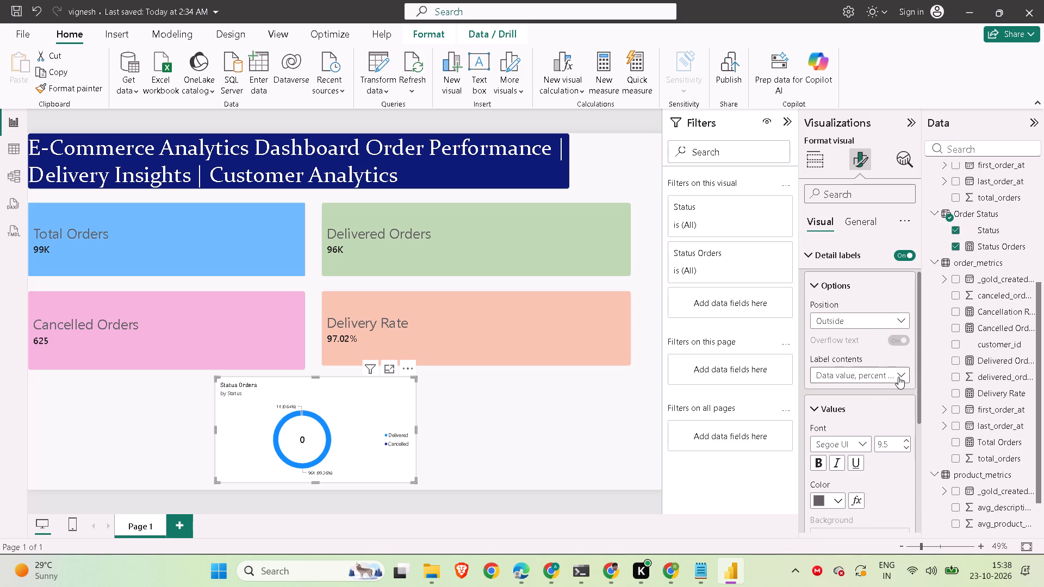
{"action": "left_click", "coordinate": [898, 377]}
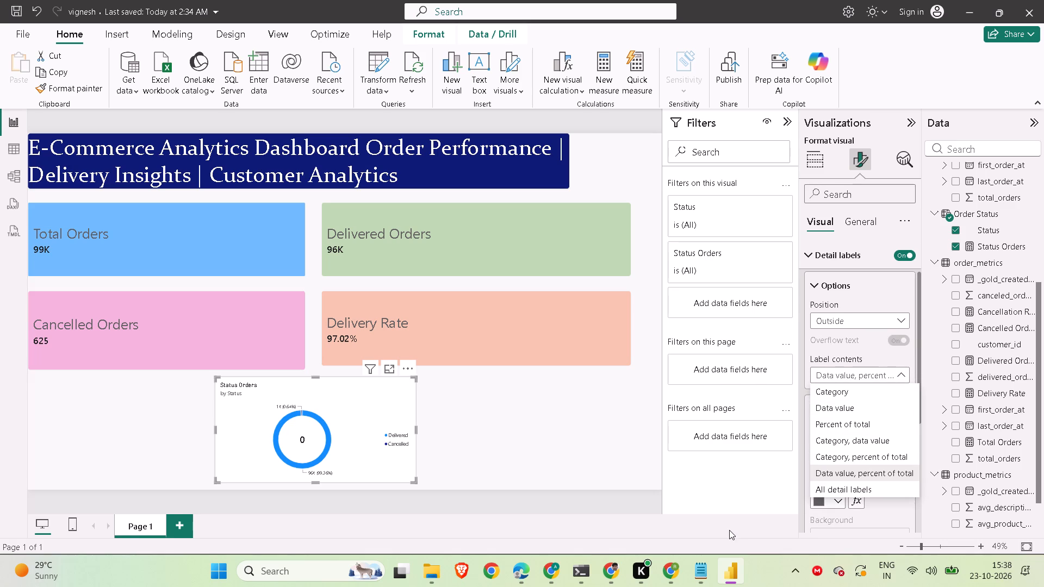
{"action": "left_click", "coordinate": [737, 513]}
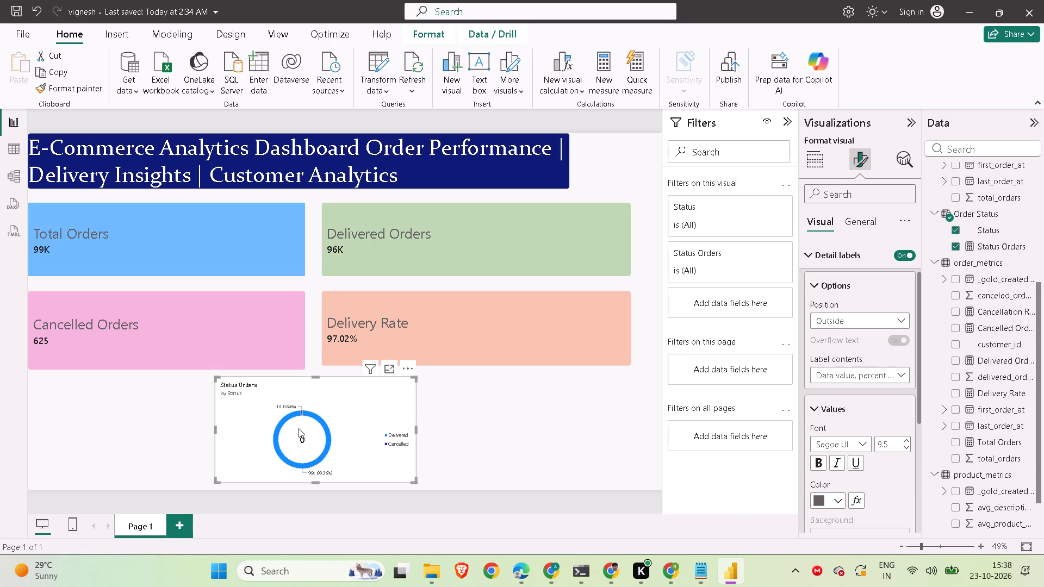
{"action": "left_click", "coordinate": [299, 428]}
{"action": "scroll", "coordinate": [842, 383], "scroll_direction": "up", "scroll_amount": 1}
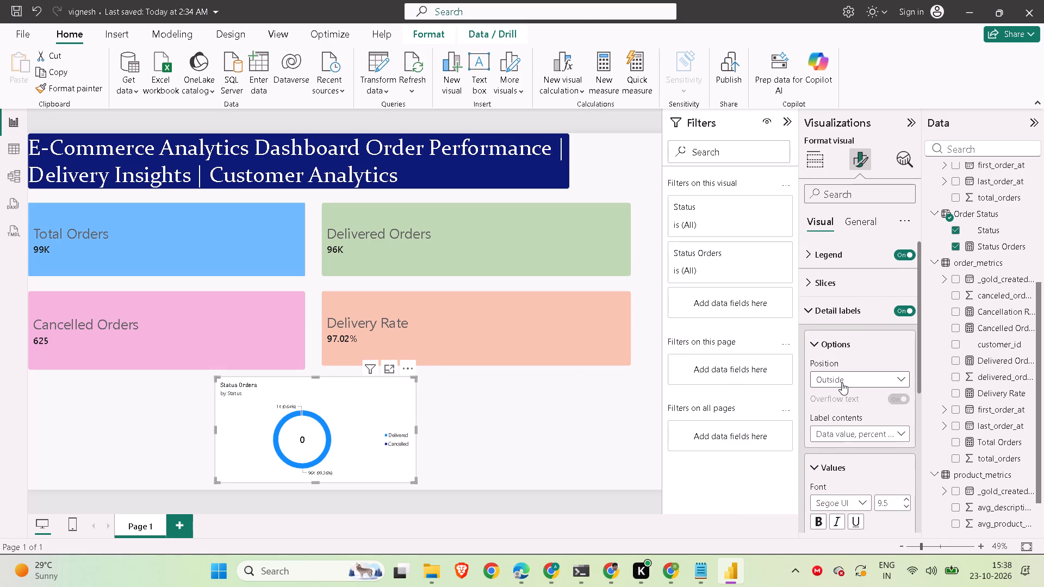
{"action": "scroll", "coordinate": [842, 383], "scroll_direction": "up", "scroll_amount": 2}
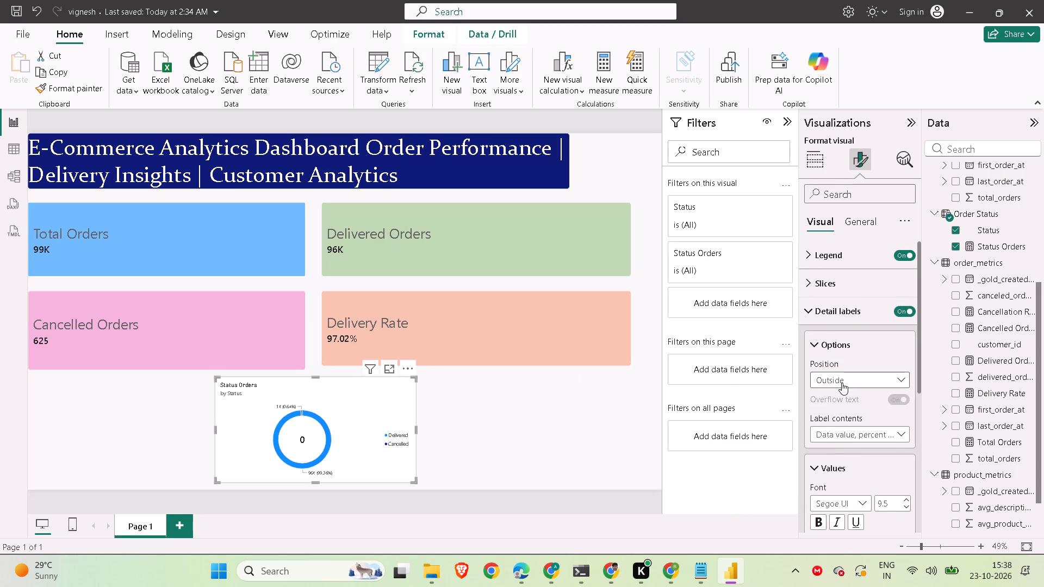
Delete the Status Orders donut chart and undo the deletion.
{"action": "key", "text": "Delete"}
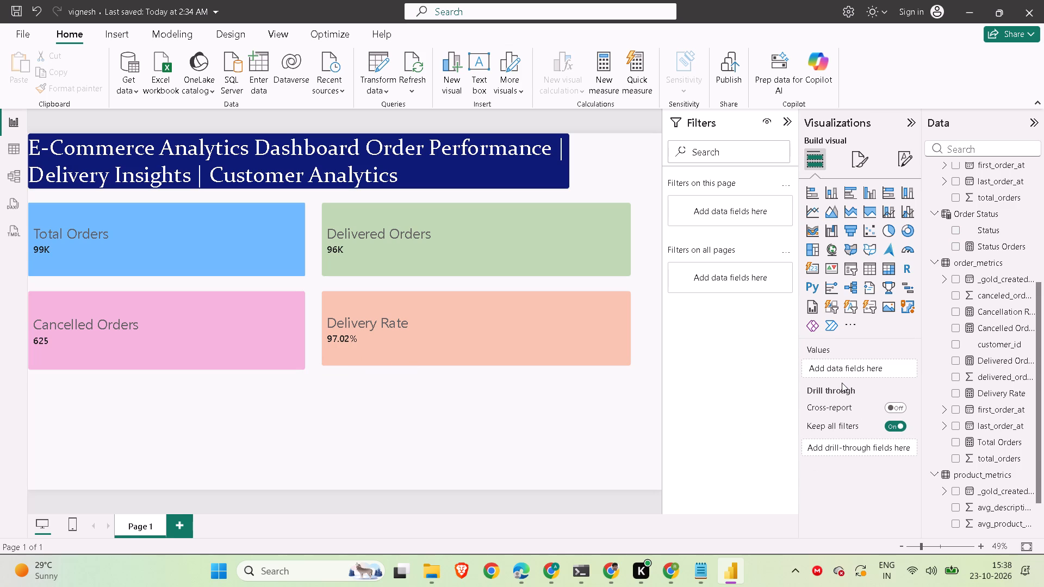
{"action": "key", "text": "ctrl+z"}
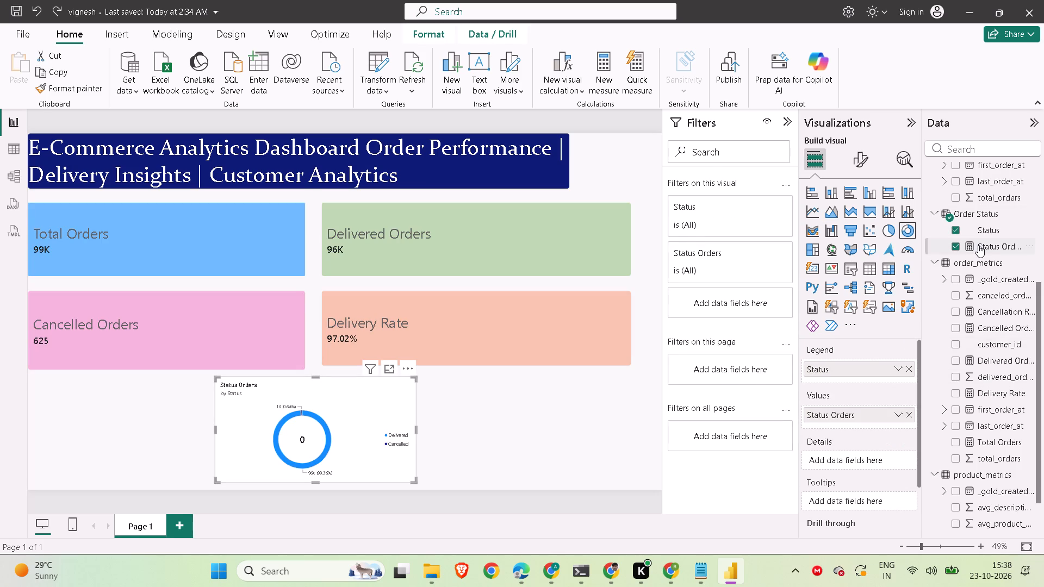
{"action": "left_click", "coordinate": [374, 414]}
{"action": "left_click", "coordinate": [864, 159]}
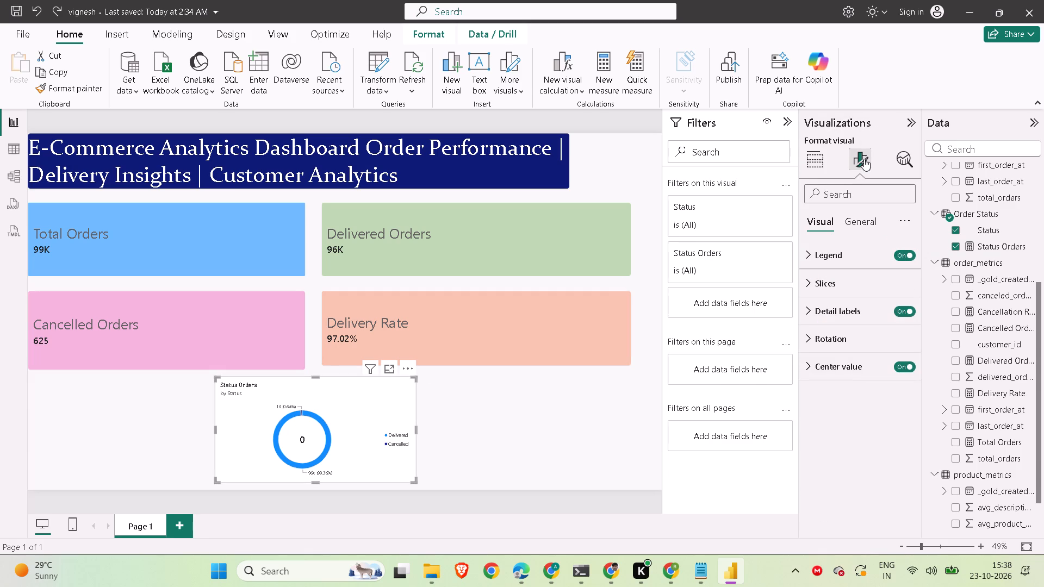
{"action": "left_click", "coordinate": [813, 316]}
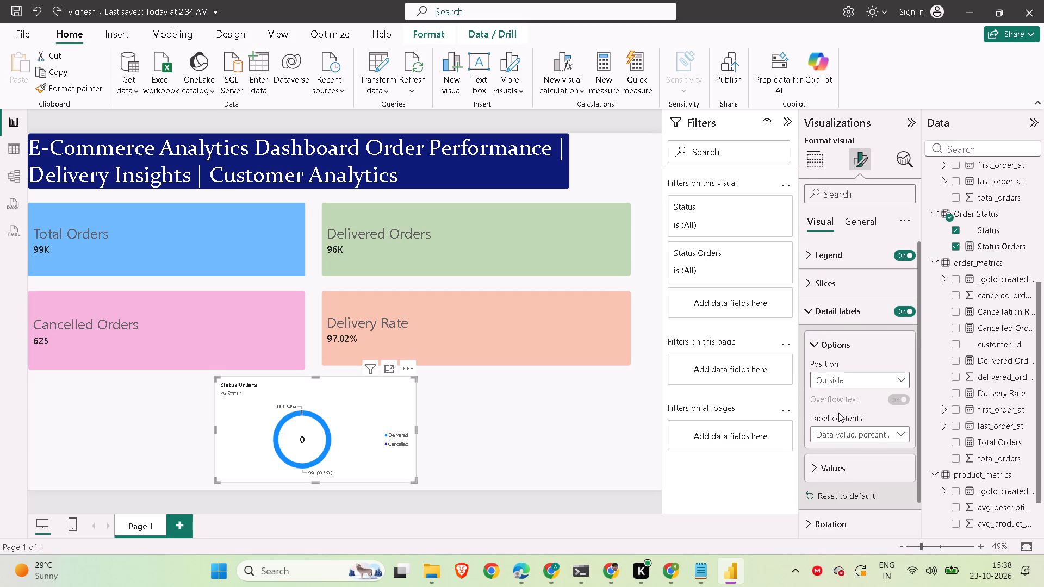
{"action": "scroll", "coordinate": [839, 415], "scroll_direction": "down", "scroll_amount": 2}
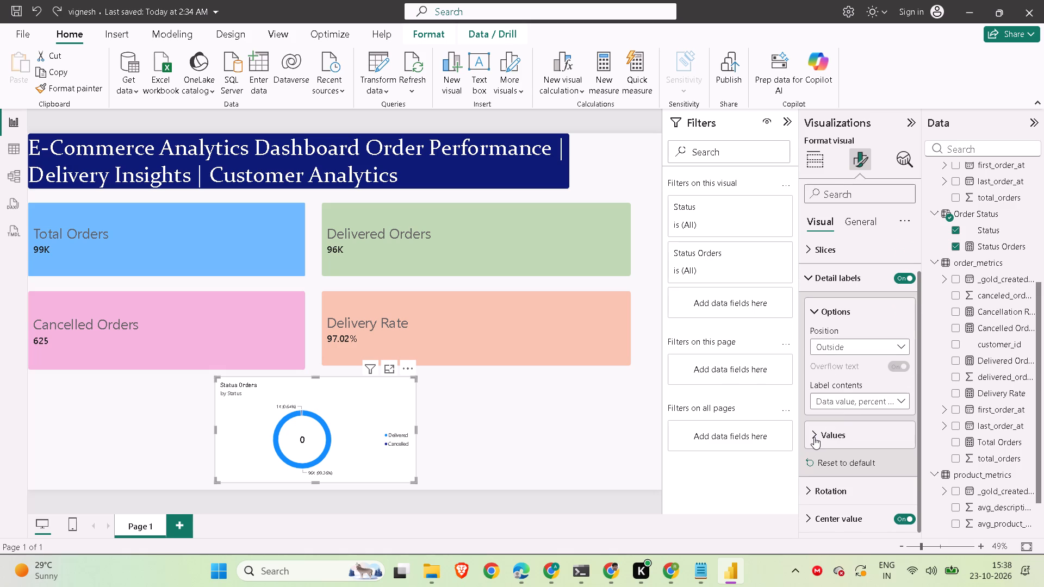
{"action": "left_click", "coordinate": [819, 435]}
{"action": "scroll", "coordinate": [819, 435], "scroll_direction": "down", "scroll_amount": 1}
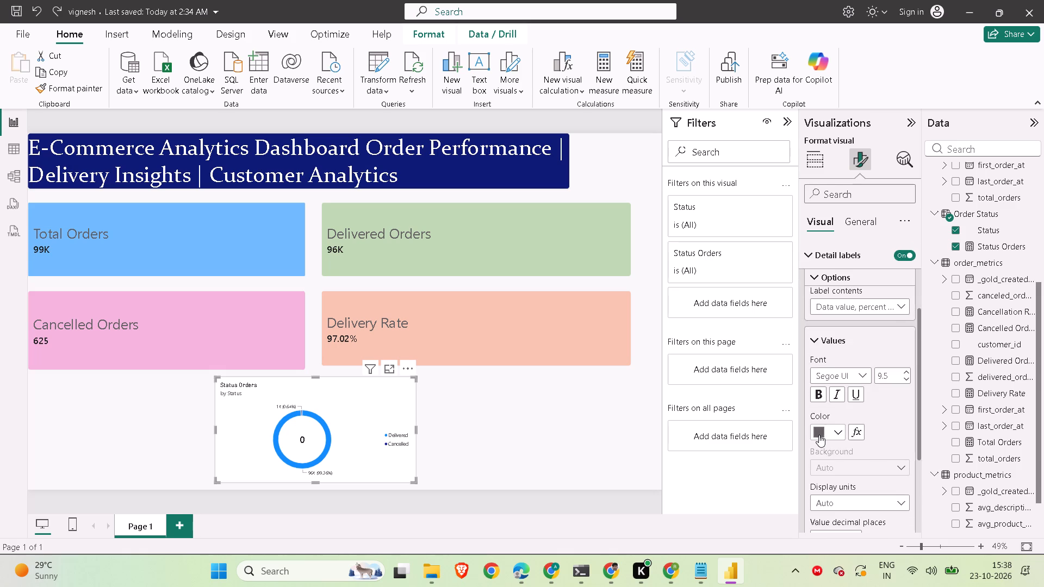
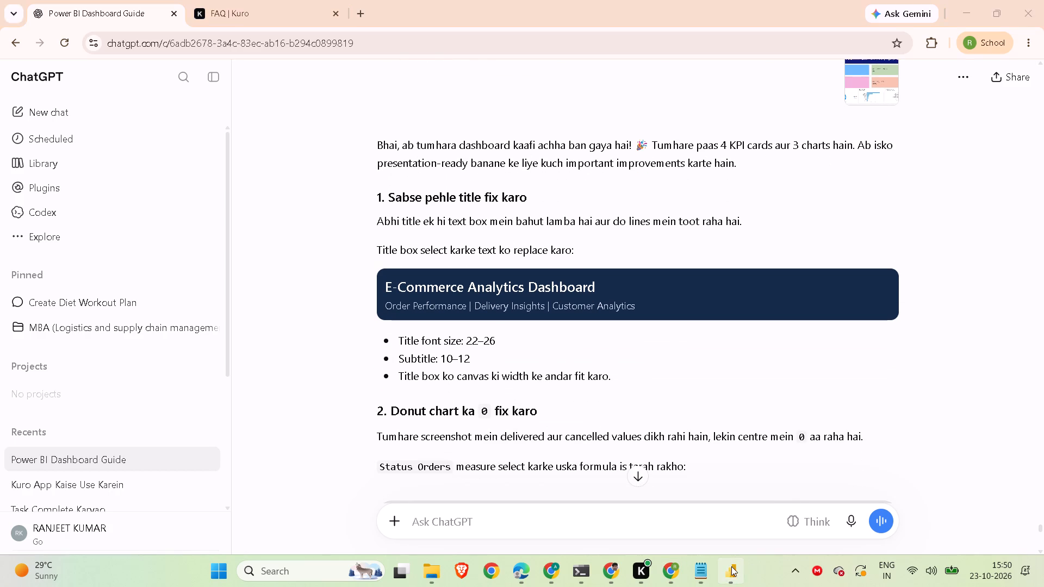
{"action": "left_click", "coordinate": [338, 139]}
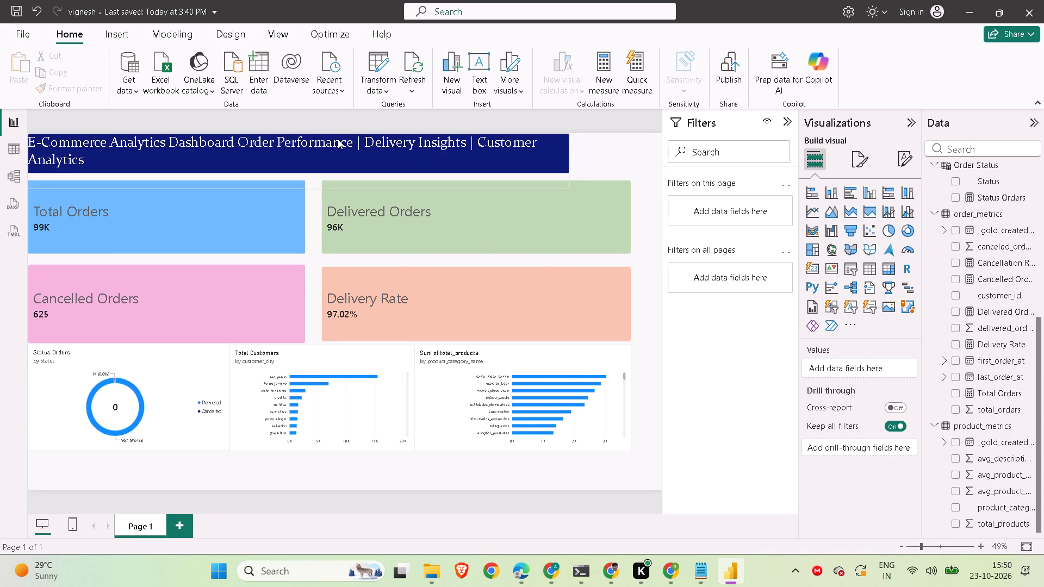
{"action": "triple_click", "coordinate": [277, 141]}
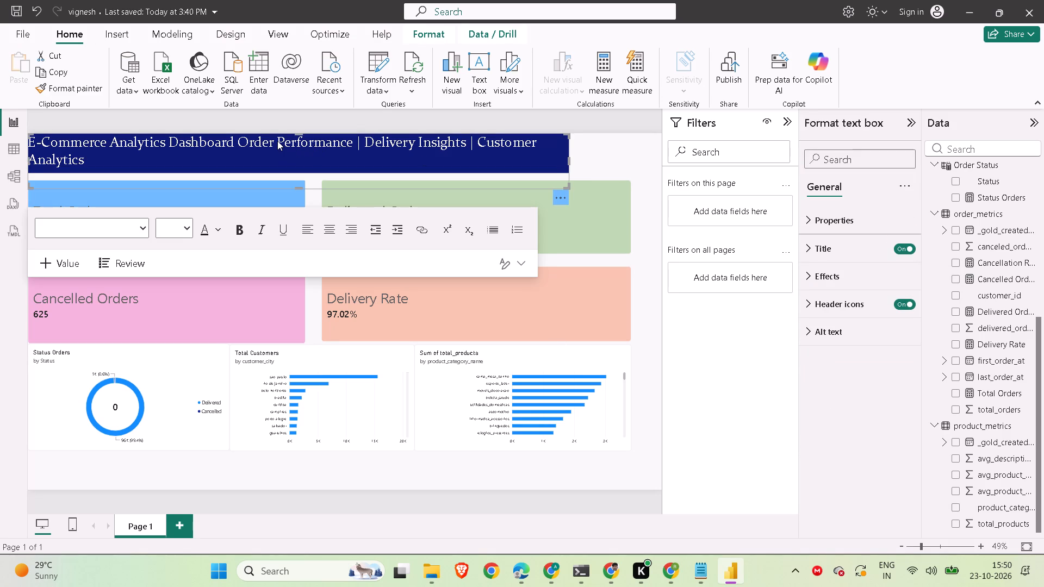
{"action": "double_click", "coordinate": [277, 141]}
{"action": "double_click", "coordinate": [84, 129]}
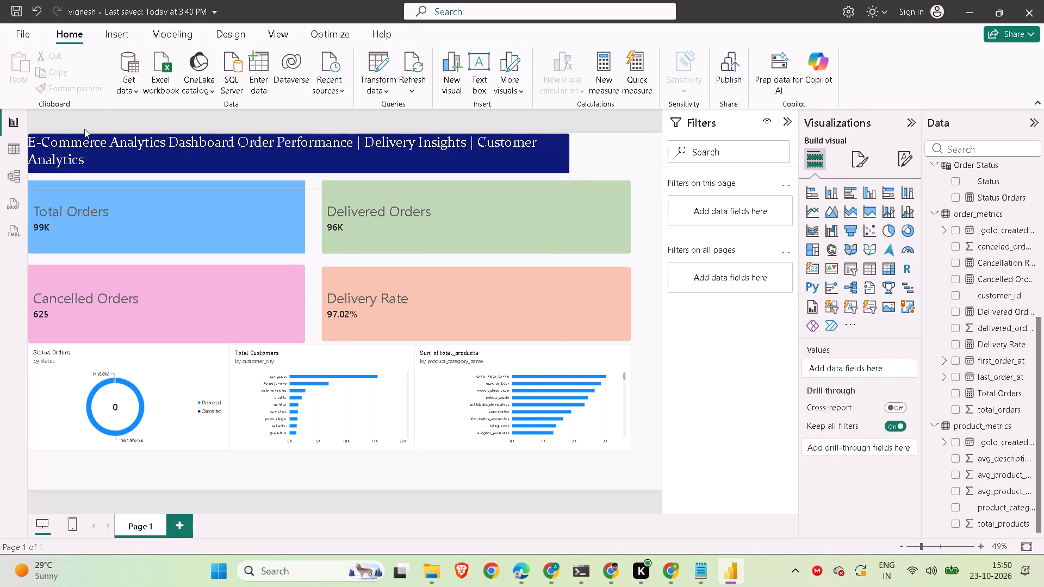
{"action": "double_click", "coordinate": [90, 140]}
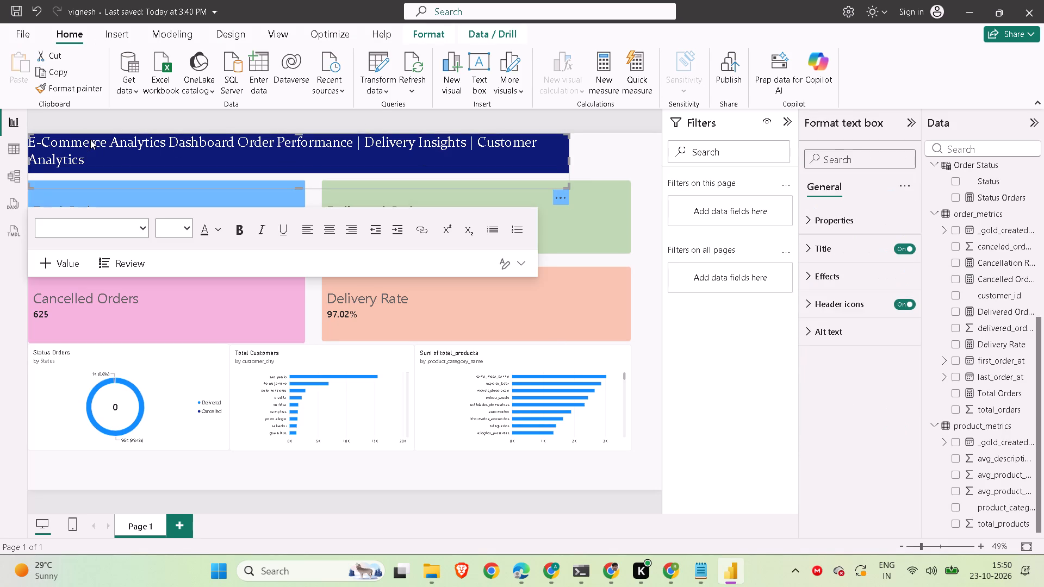
{"action": "left_click_drag", "start_coordinate": [294, 163], "coordinate": [105, 161]}
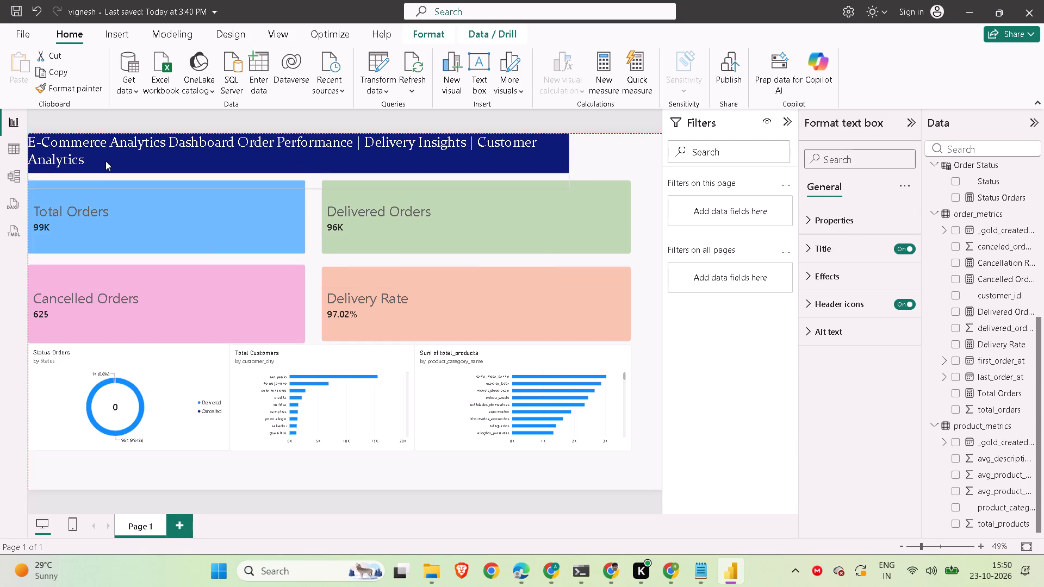
{"action": "left_click_drag", "start_coordinate": [105, 161], "coordinate": [101, 160]}
{"action": "left_click", "coordinate": [84, 159]}
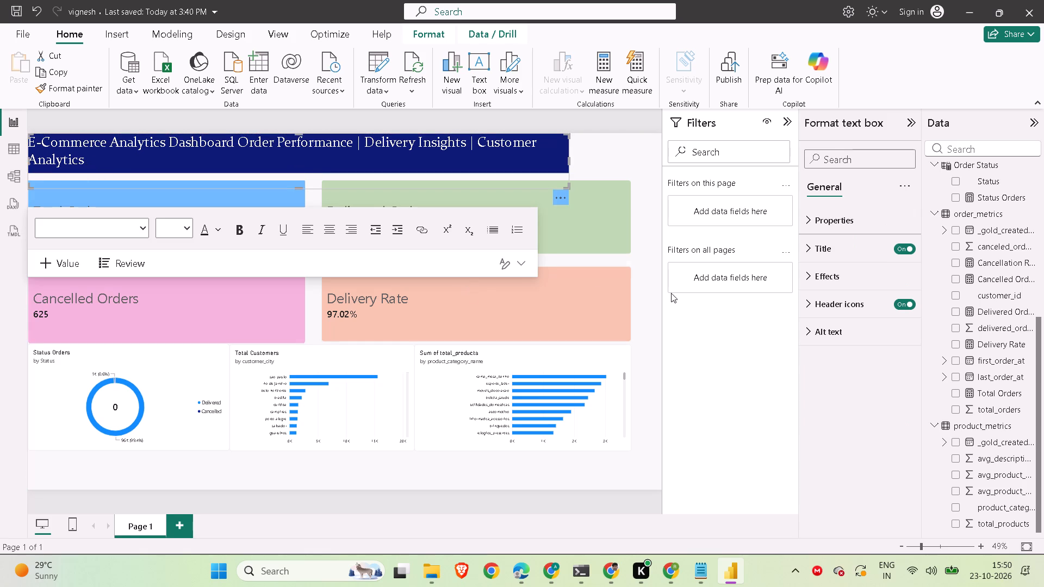
Cut "Order Performance | Delivery Insights | Customer Analytics" out of the header text box's title, keeping "E-Commerce Analytics Dashboard".
{"action": "left_click", "coordinate": [815, 247]}
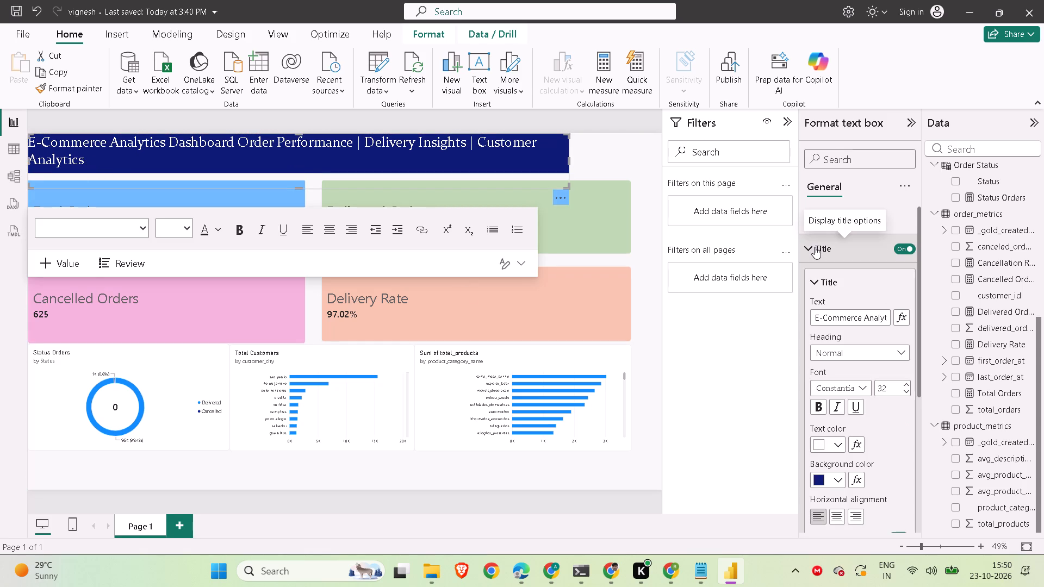
{"action": "left_click", "coordinate": [878, 314]}
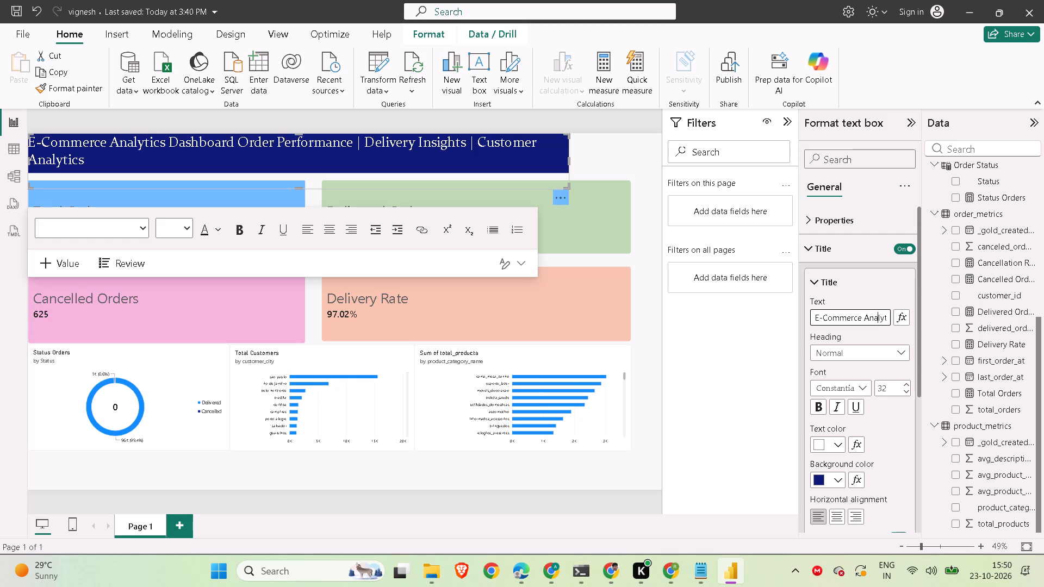
{"action": "left_click", "coordinate": [878, 314]}
{"action": "scroll", "coordinate": [878, 314], "scroll_direction": "left", "scroll_amount": 2}
{"action": "scroll", "coordinate": [843, 354], "scroll_direction": "down", "scroll_amount": 3}
{"action": "scroll", "coordinate": [843, 354], "scroll_direction": "up", "scroll_amount": 3}
{"action": "scroll", "coordinate": [873, 321], "scroll_direction": "left", "scroll_amount": 2}
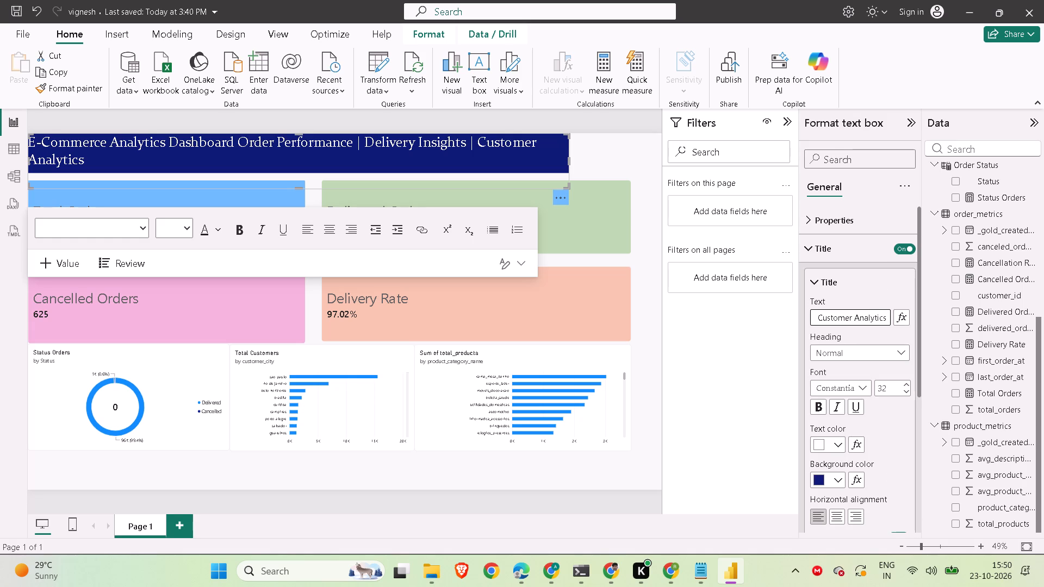
{"action": "scroll", "coordinate": [873, 321], "scroll_direction": "left", "scroll_amount": 1}
{"action": "left_click_drag", "start_coordinate": [886, 319], "coordinate": [874, 319]}
{"action": "left_click_drag", "start_coordinate": [874, 319], "coordinate": [780, 349]}
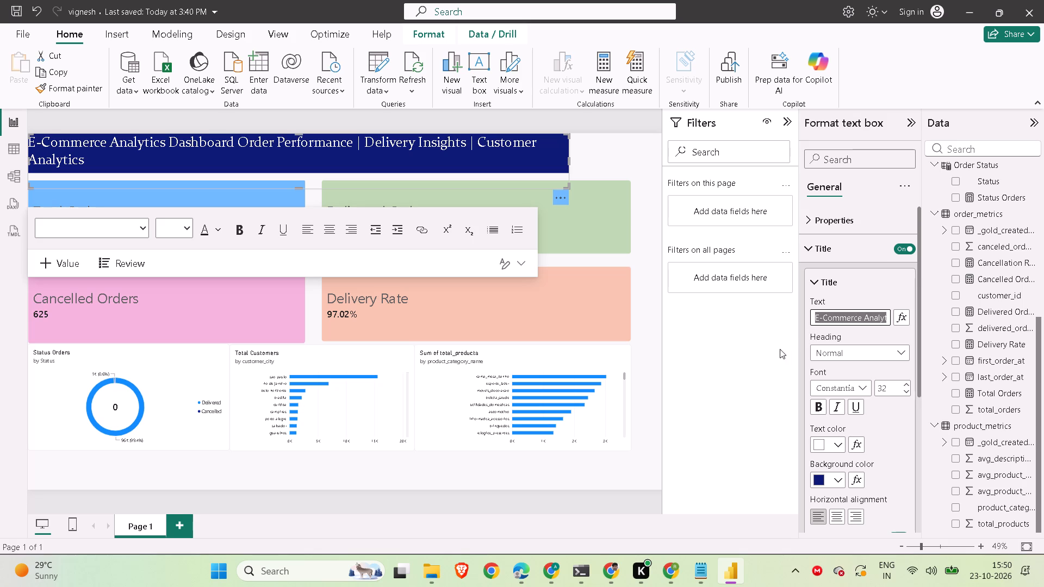
{"action": "left_click_drag", "start_coordinate": [780, 349], "coordinate": [823, 327]}
{"action": "left_click_drag", "start_coordinate": [823, 327], "coordinate": [845, 324]}
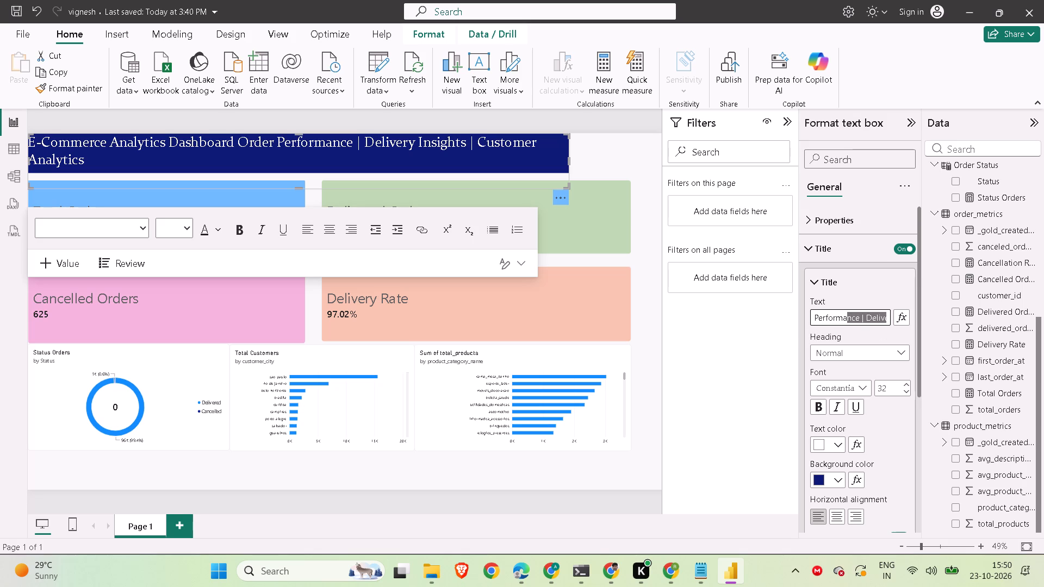
{"action": "left_click_drag", "start_coordinate": [845, 324], "coordinate": [817, 324]}
{"action": "left_click_drag", "start_coordinate": [817, 324], "coordinate": [824, 320]}
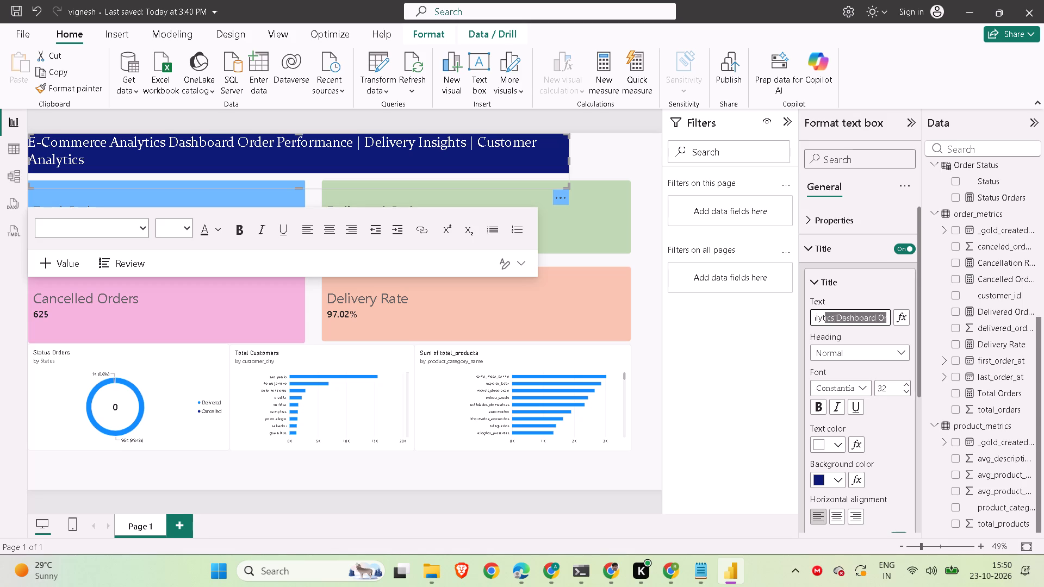
{"action": "left_click_drag", "start_coordinate": [824, 320], "coordinate": [868, 317]}
{"action": "left_click_drag", "start_coordinate": [868, 317], "coordinate": [837, 319]}
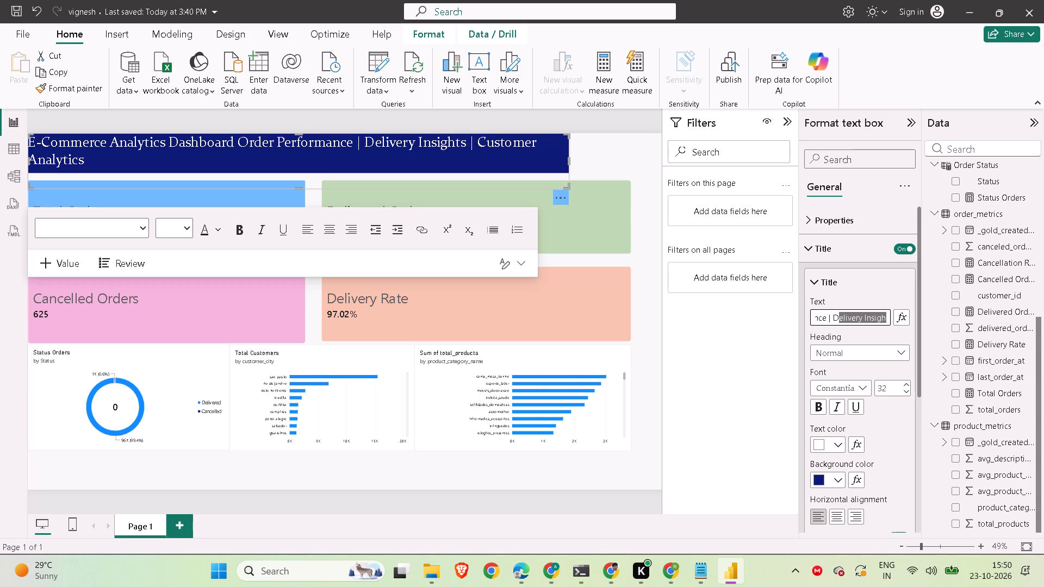
{"action": "left_click_drag", "start_coordinate": [837, 319], "coordinate": [829, 320]}
{"action": "left_click_drag", "start_coordinate": [829, 320], "coordinate": [878, 318]}
{"action": "left_click_drag", "start_coordinate": [878, 318], "coordinate": [854, 317]}
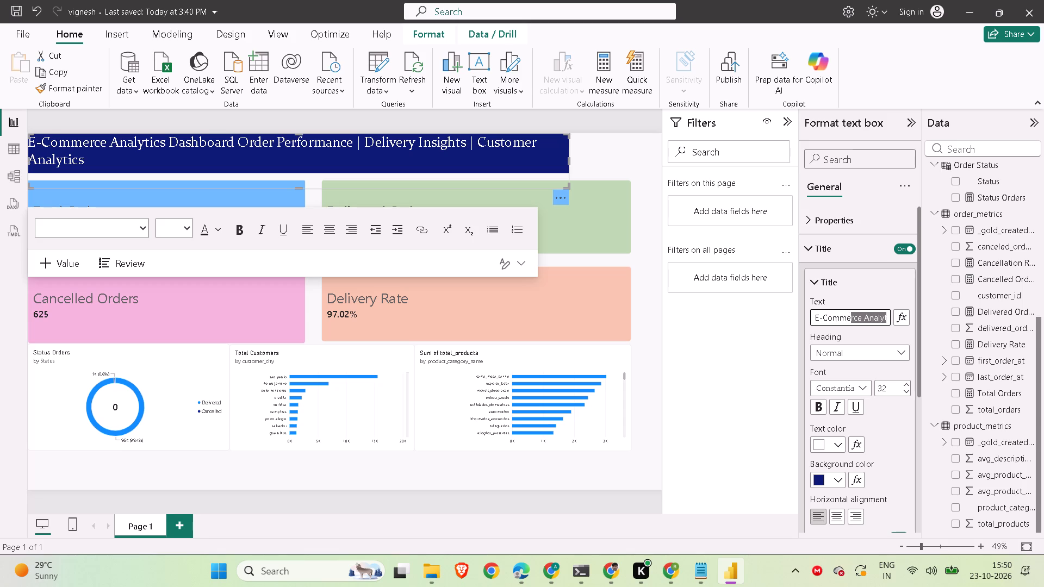
{"action": "left_click_drag", "start_coordinate": [854, 317], "coordinate": [867, 319]}
{"action": "left_click_drag", "start_coordinate": [867, 319], "coordinate": [853, 319]}
{"action": "left_click_drag", "start_coordinate": [853, 319], "coordinate": [844, 315]}
{"action": "key", "text": "ctrl+x"}
Set the header title's heading level to Heading 2.
{"action": "scroll", "coordinate": [849, 428], "scroll_direction": "down", "scroll_amount": 1}
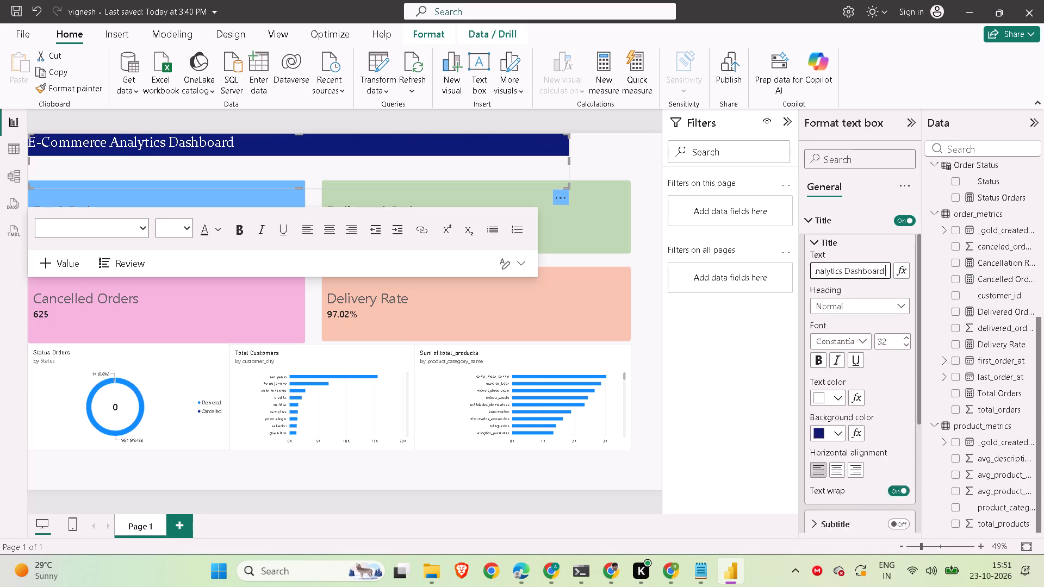
{"action": "scroll", "coordinate": [849, 428], "scroll_direction": "down", "scroll_amount": 2}
{"action": "scroll", "coordinate": [844, 353], "scroll_direction": "up", "scroll_amount": 1}
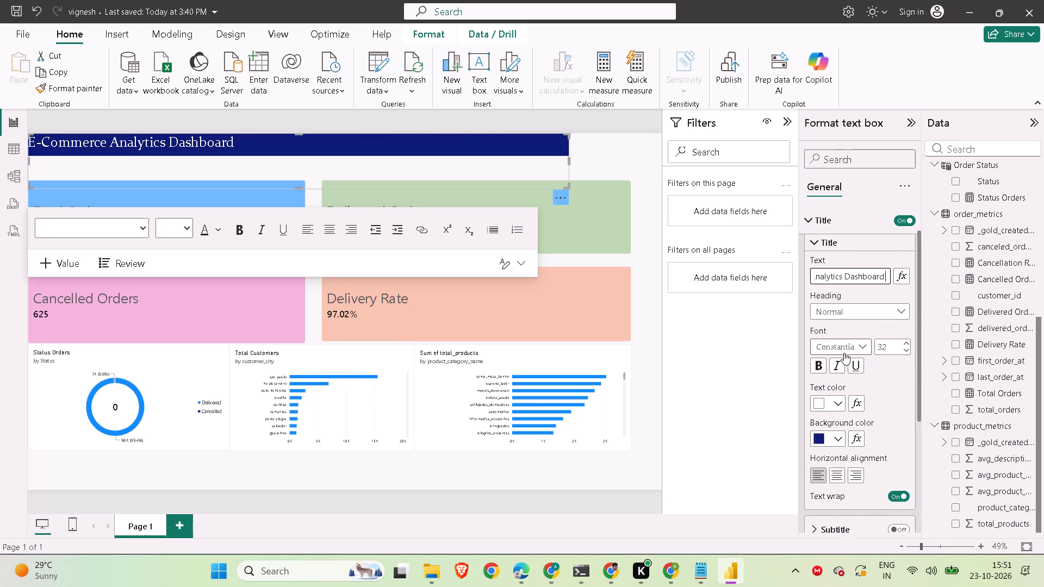
{"action": "scroll", "coordinate": [844, 353], "scroll_direction": "up", "scroll_amount": 1}
{"action": "left_click", "coordinate": [856, 352]}
{"action": "left_click", "coordinate": [849, 381]}
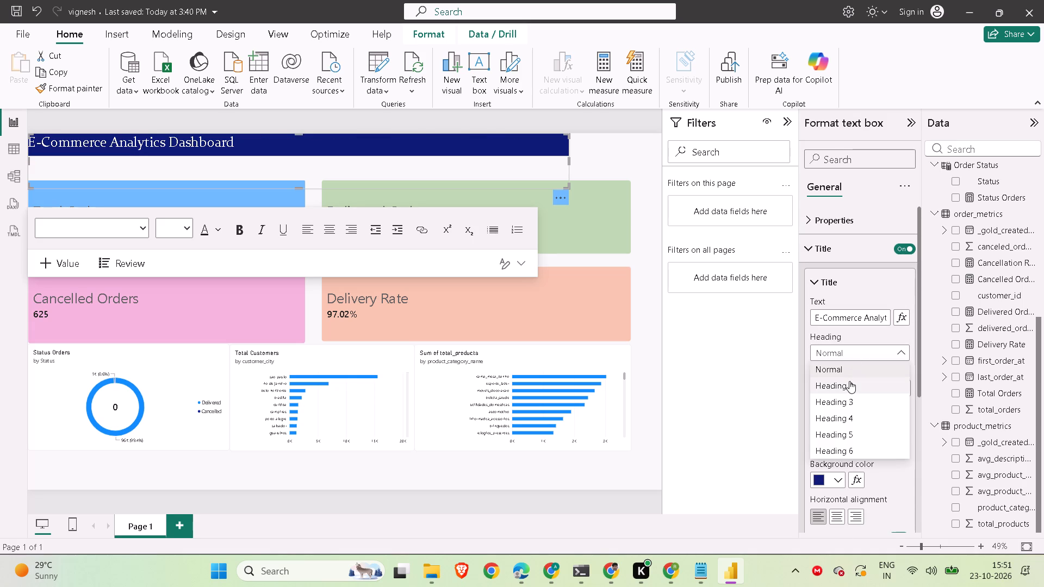
Turn on the header's subtitle and paste the cut text "Order Performance | Delivery Insights | Customer Analytics" into it.
{"action": "scroll", "coordinate": [843, 417], "scroll_direction": "down", "scroll_amount": 1}
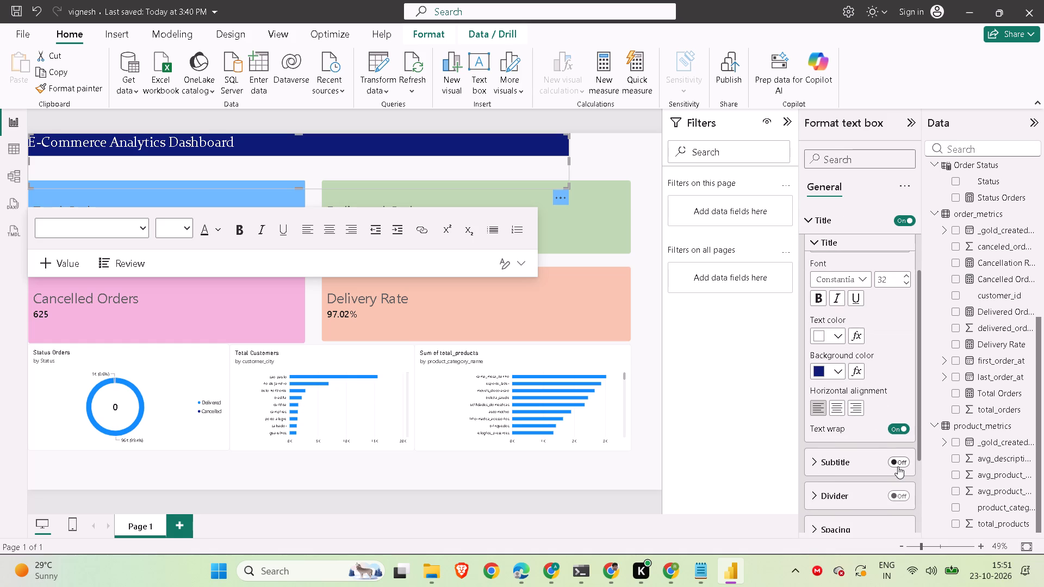
{"action": "left_click", "coordinate": [898, 466]}
{"action": "scroll", "coordinate": [849, 467], "scroll_direction": "down", "scroll_amount": 1}
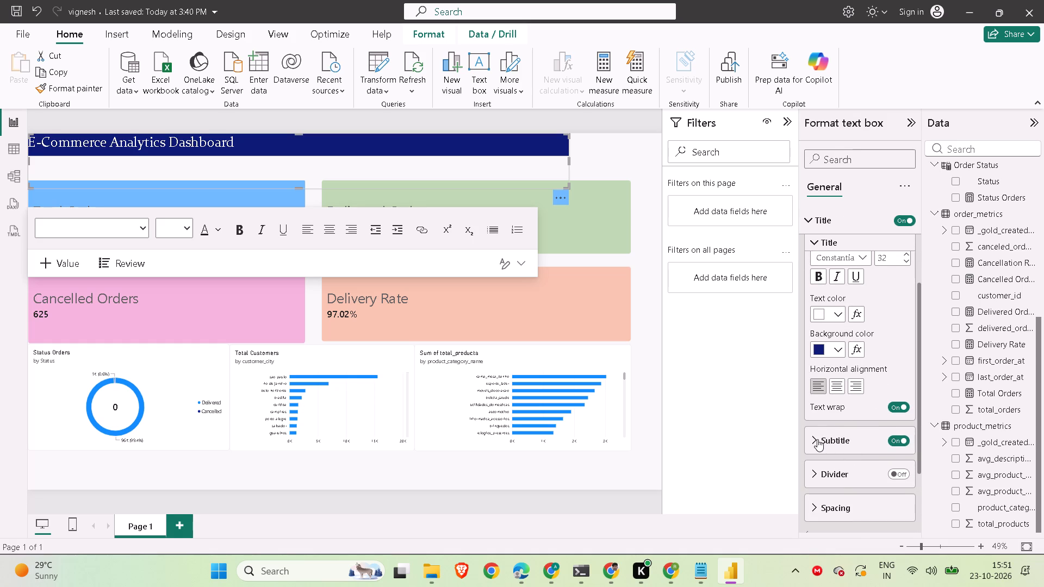
{"action": "left_click", "coordinate": [817, 439]}
{"action": "left_click", "coordinate": [821, 474]}
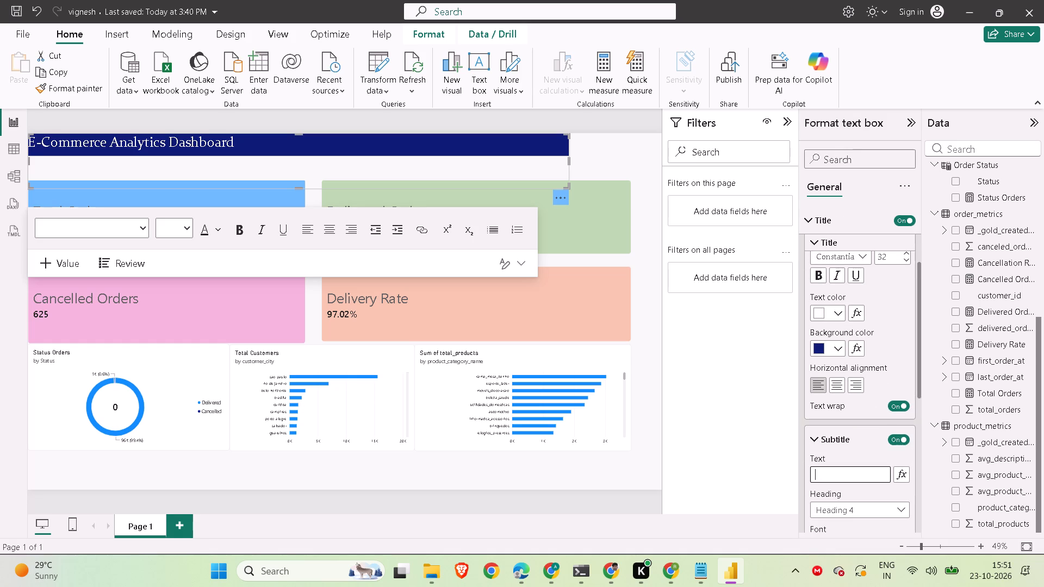
{"action": "key", "text": "ctrl+v"}
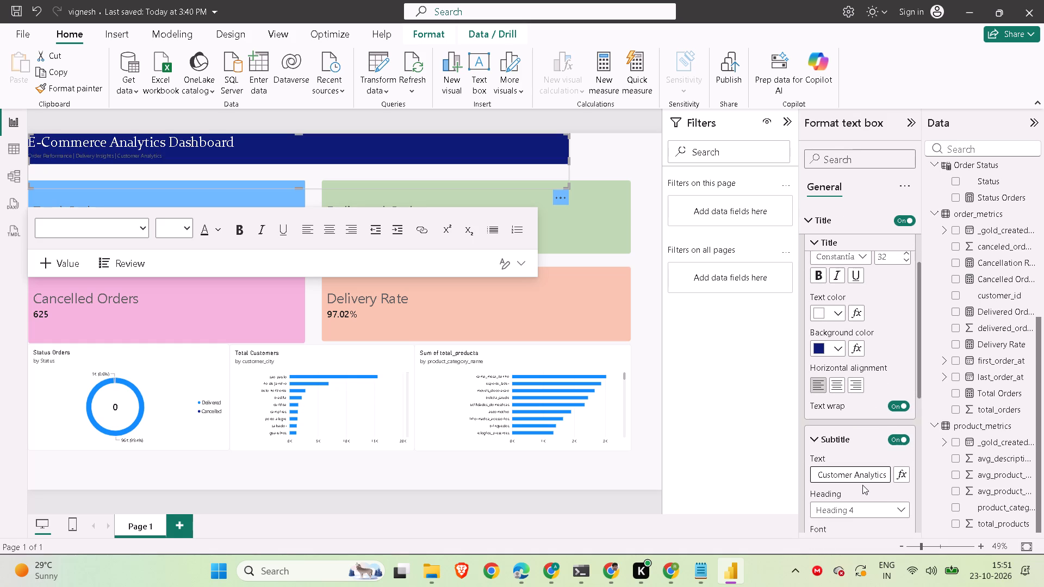
Try Heading 3 for the subtitle's heading level, and settle on Normal.
{"action": "left_click", "coordinate": [896, 504]}
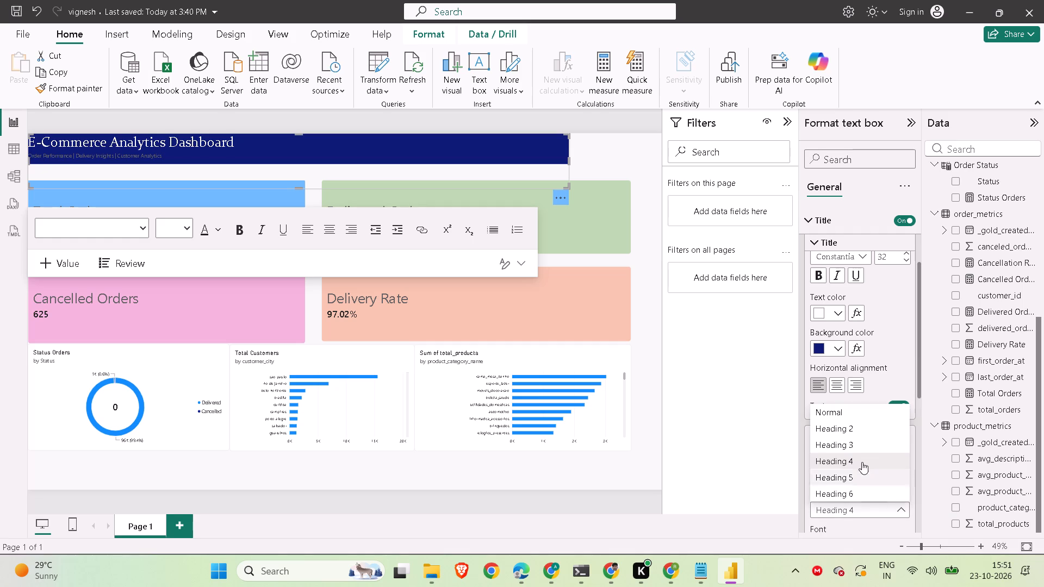
{"action": "left_click", "coordinate": [855, 444]}
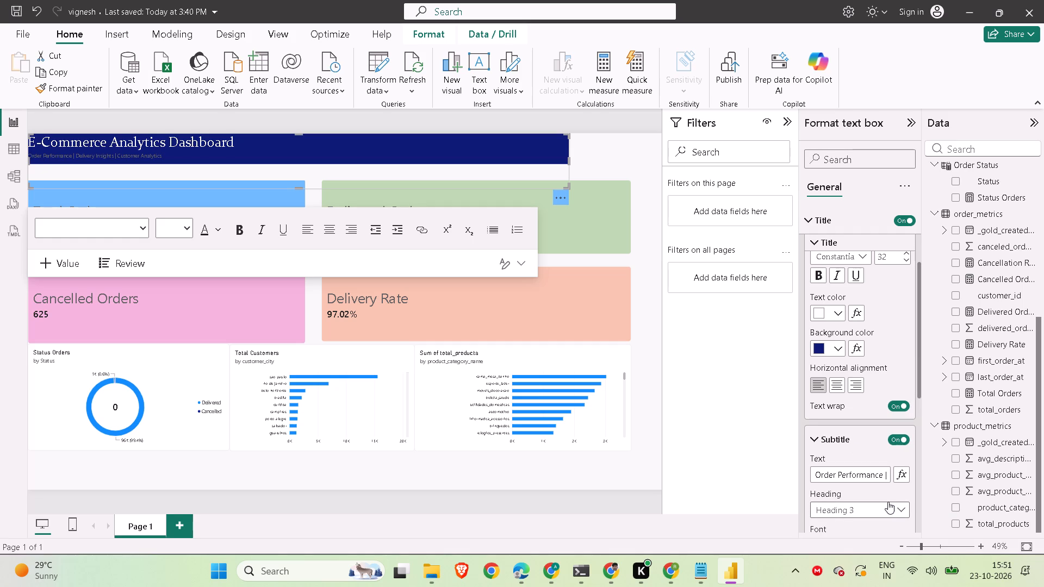
{"action": "left_click", "coordinate": [903, 513]}
{"action": "left_click", "coordinate": [837, 408]}
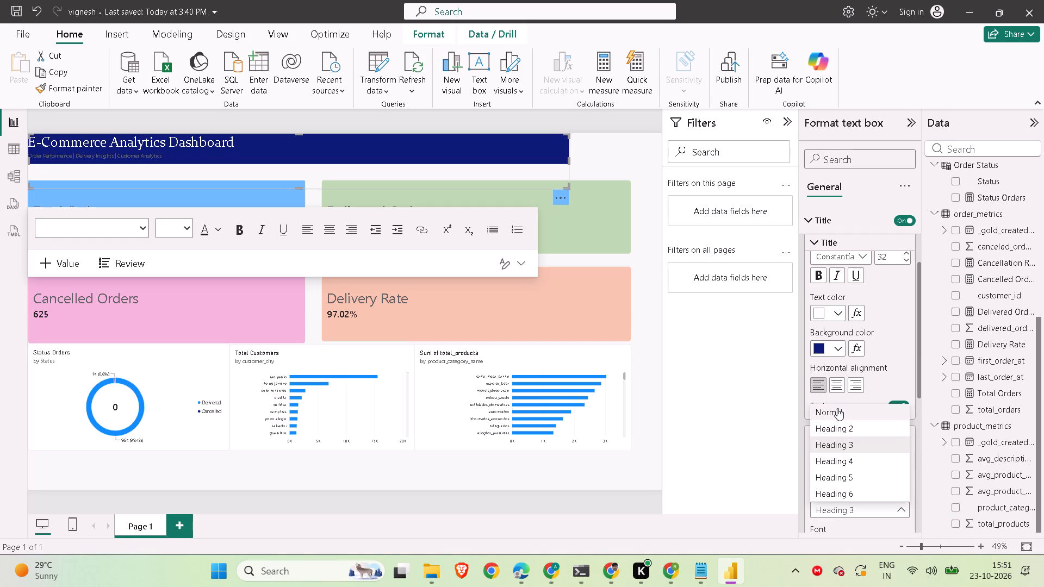
Set the subtitle's font size to 19.
{"action": "scroll", "coordinate": [849, 460], "scroll_direction": "down", "scroll_amount": 2}
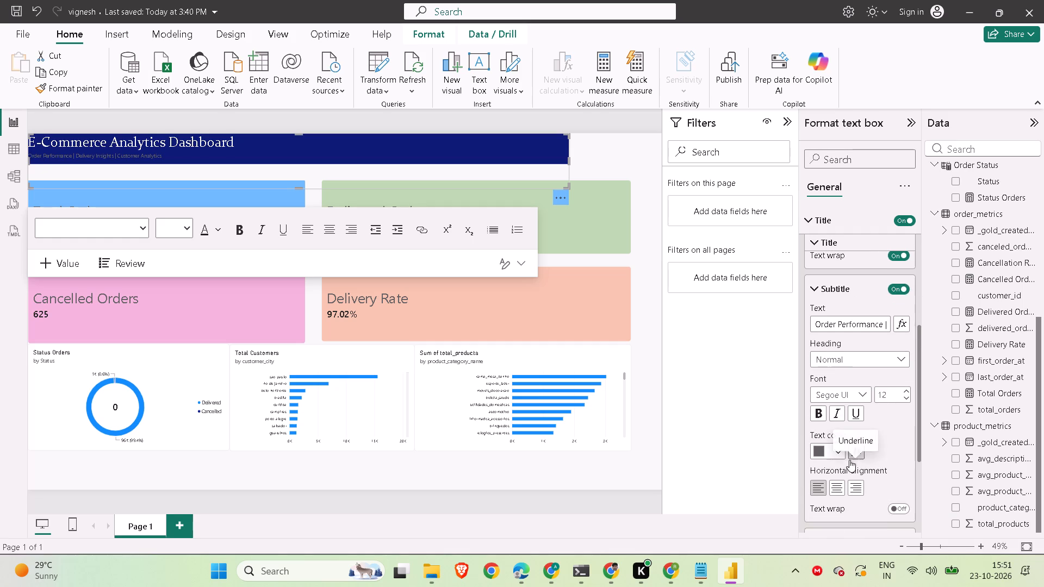
{"action": "scroll", "coordinate": [849, 460], "scroll_direction": "down", "scroll_amount": 1}
{"action": "triple_click", "coordinate": [907, 395]}
{"action": "left_click", "coordinate": [907, 395]}
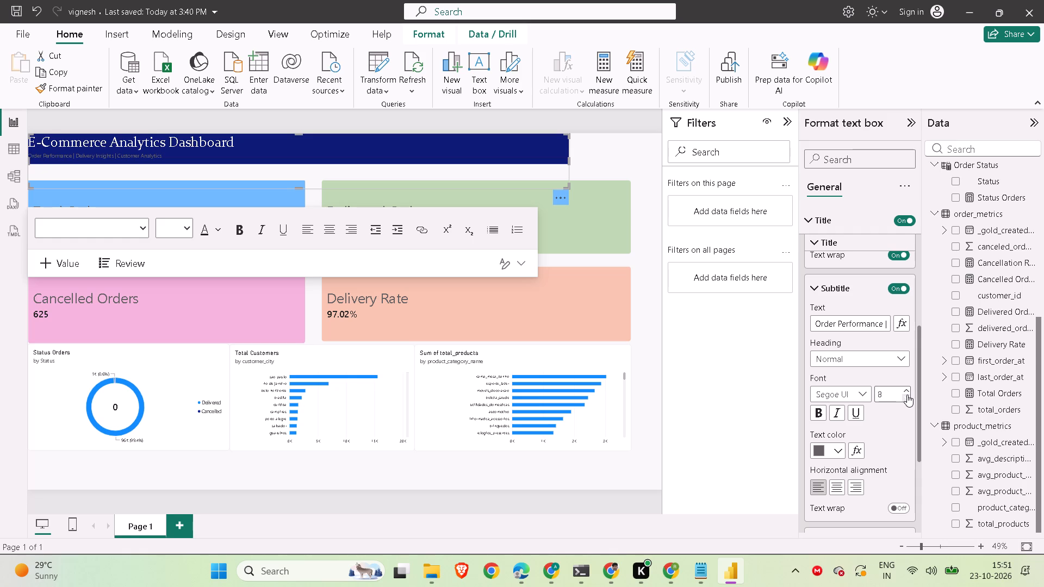
{"action": "left_click_drag", "start_coordinate": [907, 395], "coordinate": [907, 386]}
{"action": "double_click", "coordinate": [907, 386]}
{"action": "triple_click", "coordinate": [907, 389]}
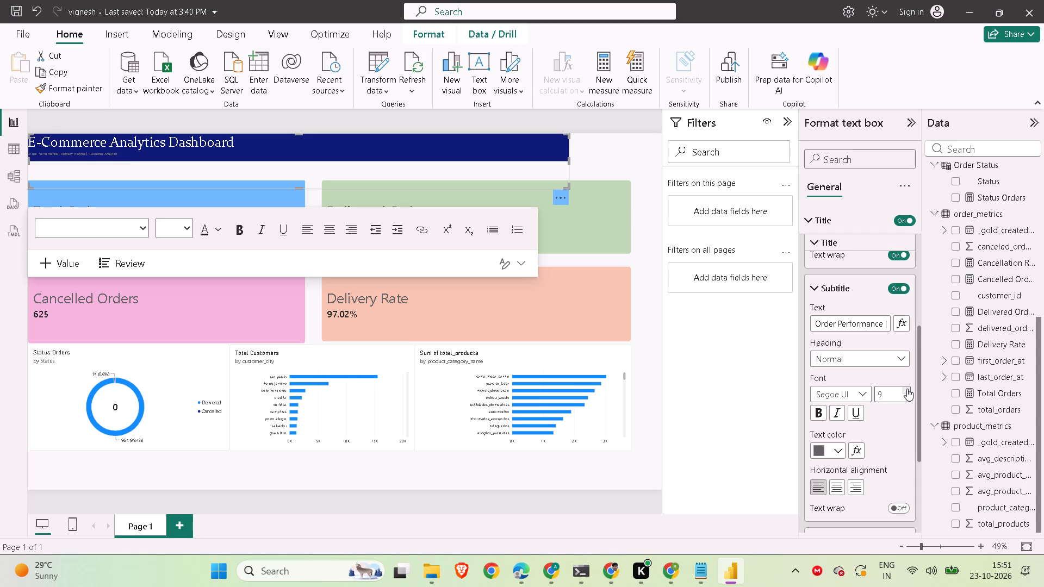
{"action": "triple_click", "coordinate": [907, 389]}
{"action": "triple_click", "coordinate": [907, 389]}
{"action": "left_click", "coordinate": [907, 389]}
{"action": "left_click", "coordinate": [907, 389]}
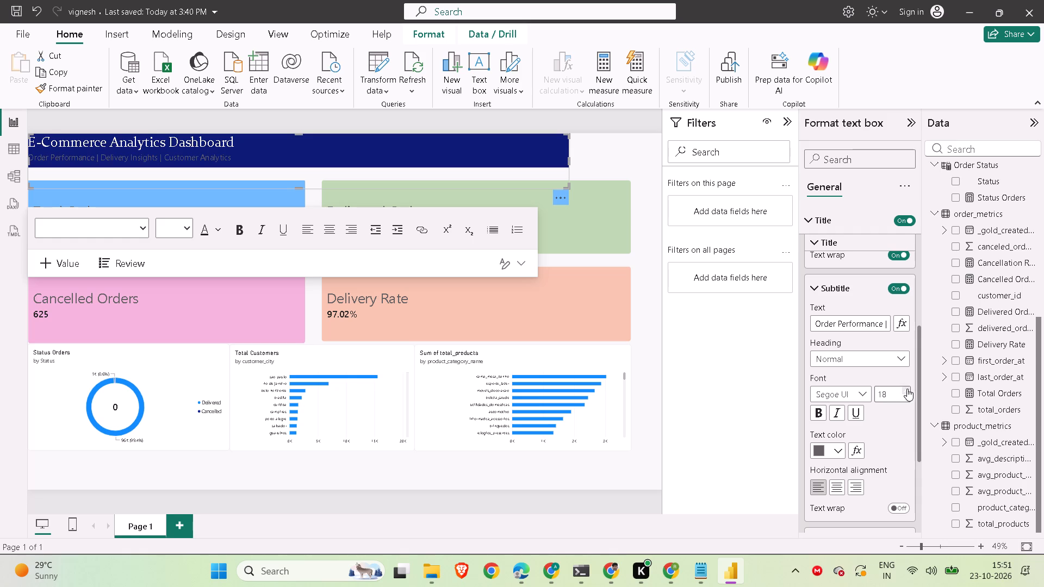
{"action": "left_click", "coordinate": [711, 390]}
{"action": "left_click", "coordinate": [695, 341]}
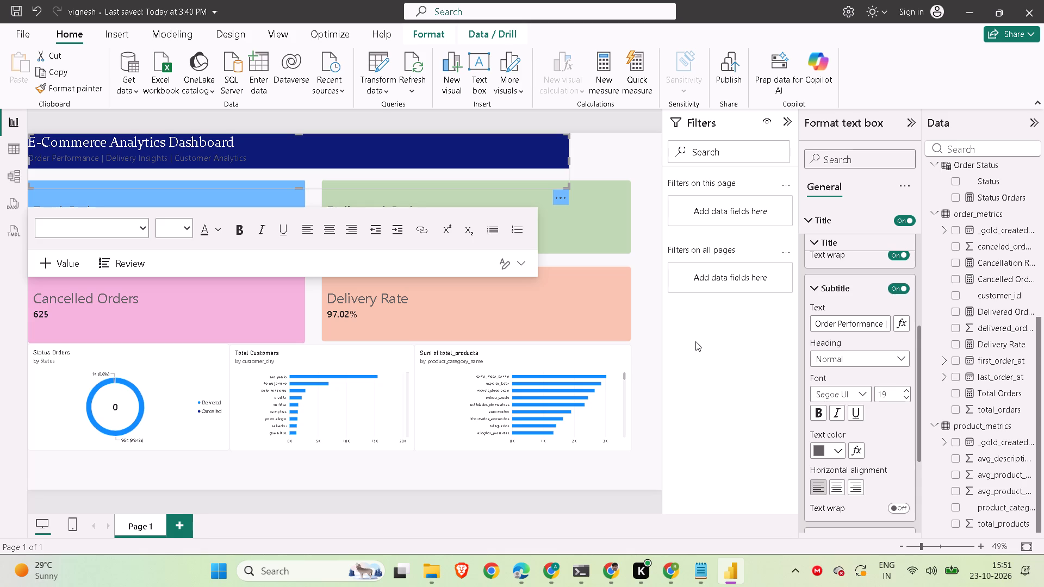
{"action": "left_click", "coordinate": [689, 361]}
Deselect the header text box on the report page.
{"action": "left_click", "coordinate": [725, 344]}
{"action": "left_click", "coordinate": [642, 141]}
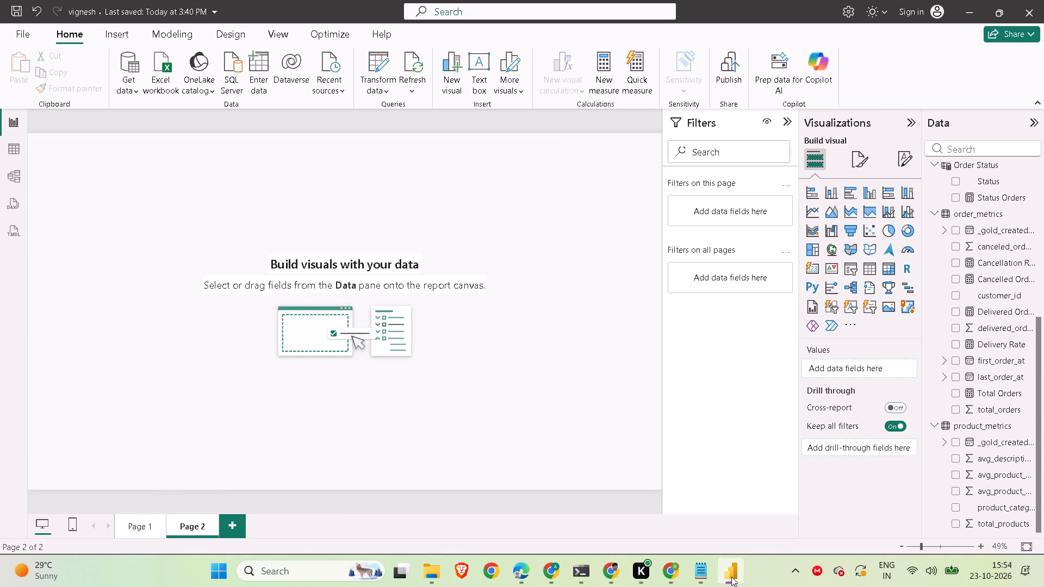
{"action": "left_click", "coordinate": [697, 571]}
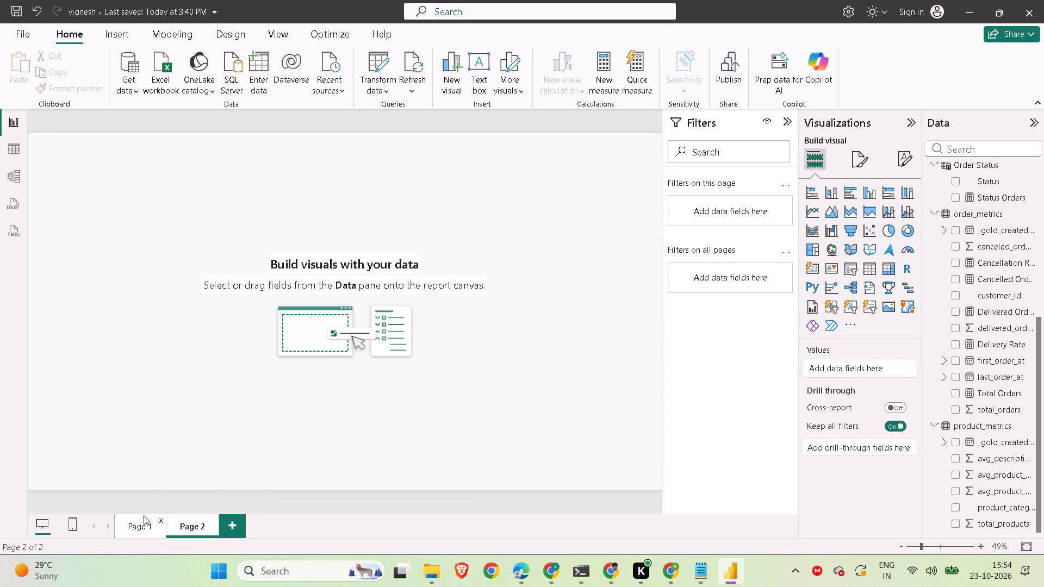
{"action": "left_click", "coordinate": [144, 515]}
{"action": "left_click", "coordinate": [275, 149]}
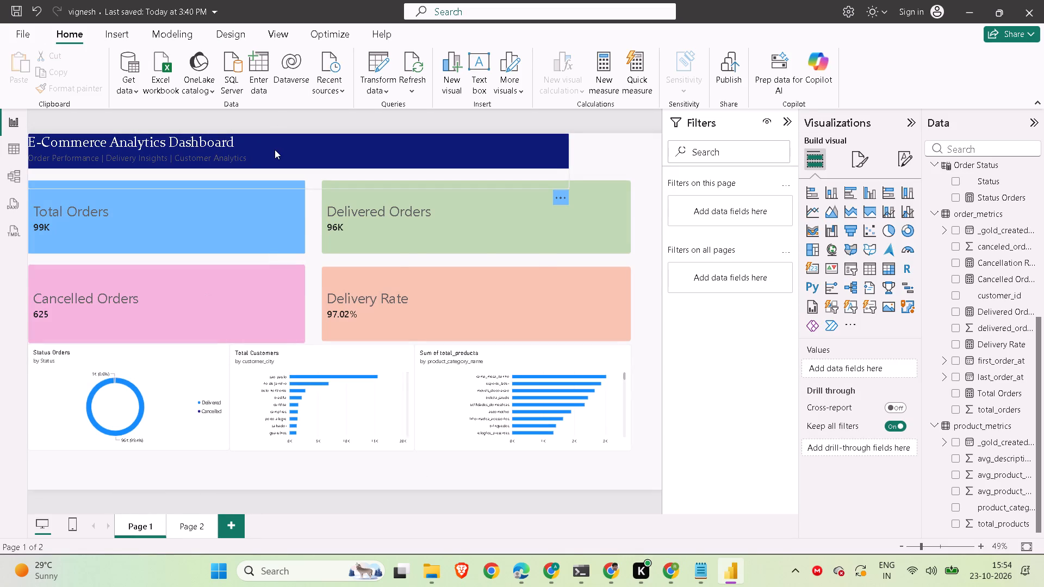
{"action": "key", "text": "ctrl+c"}
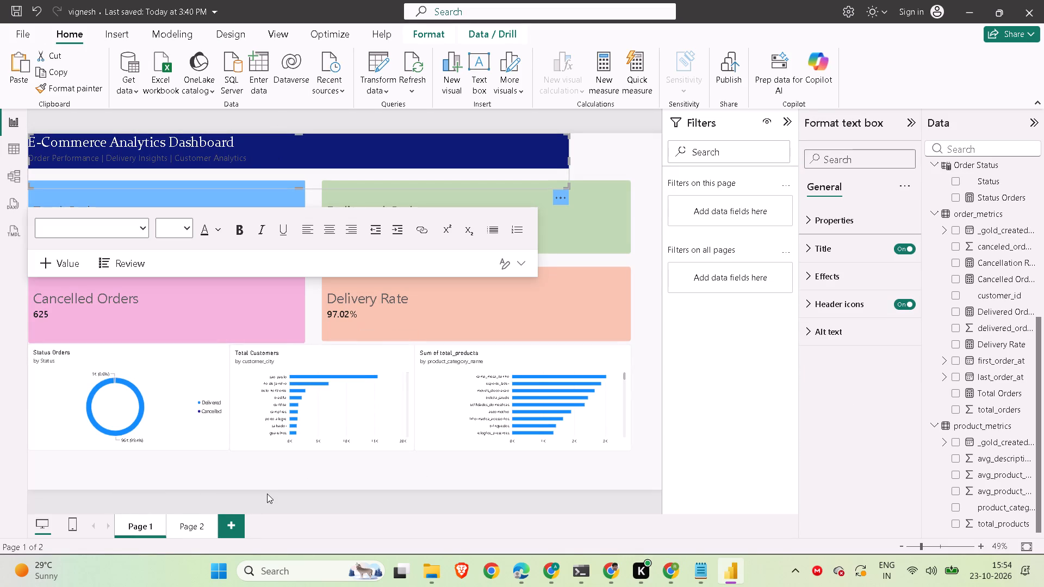
{"action": "left_click", "coordinate": [202, 524]}
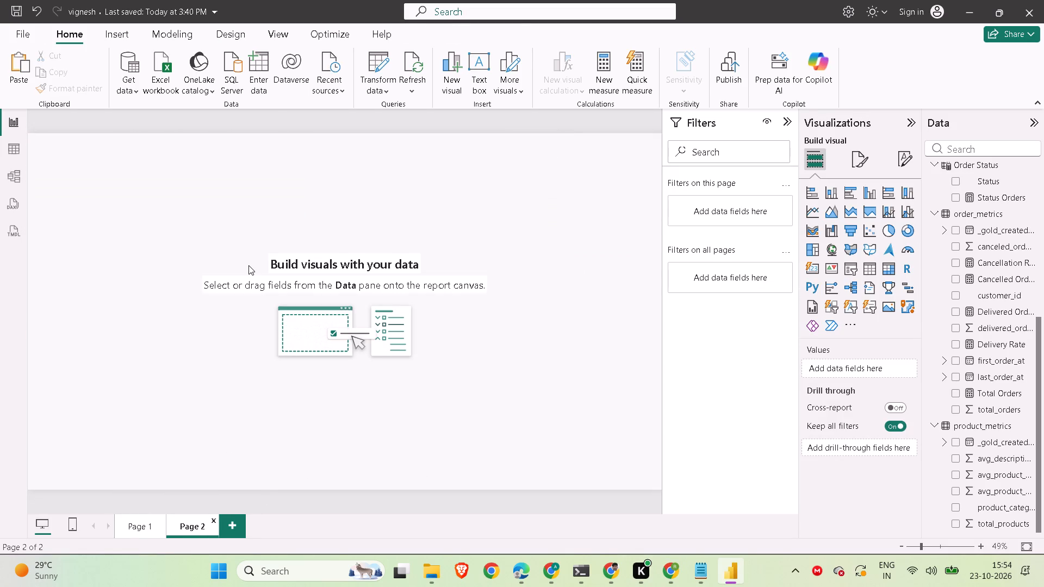
{"action": "key", "text": "ctrl+v"}
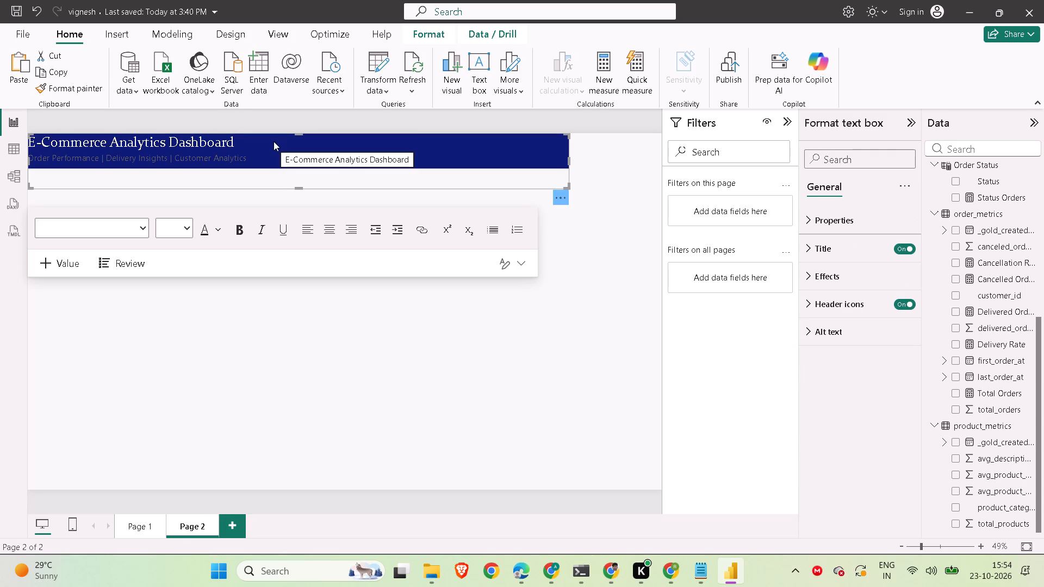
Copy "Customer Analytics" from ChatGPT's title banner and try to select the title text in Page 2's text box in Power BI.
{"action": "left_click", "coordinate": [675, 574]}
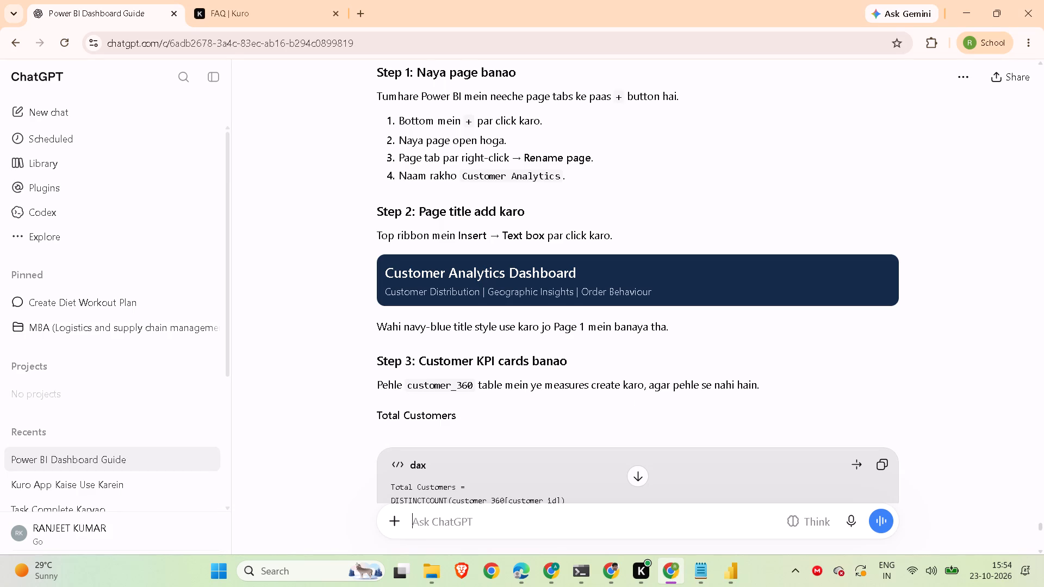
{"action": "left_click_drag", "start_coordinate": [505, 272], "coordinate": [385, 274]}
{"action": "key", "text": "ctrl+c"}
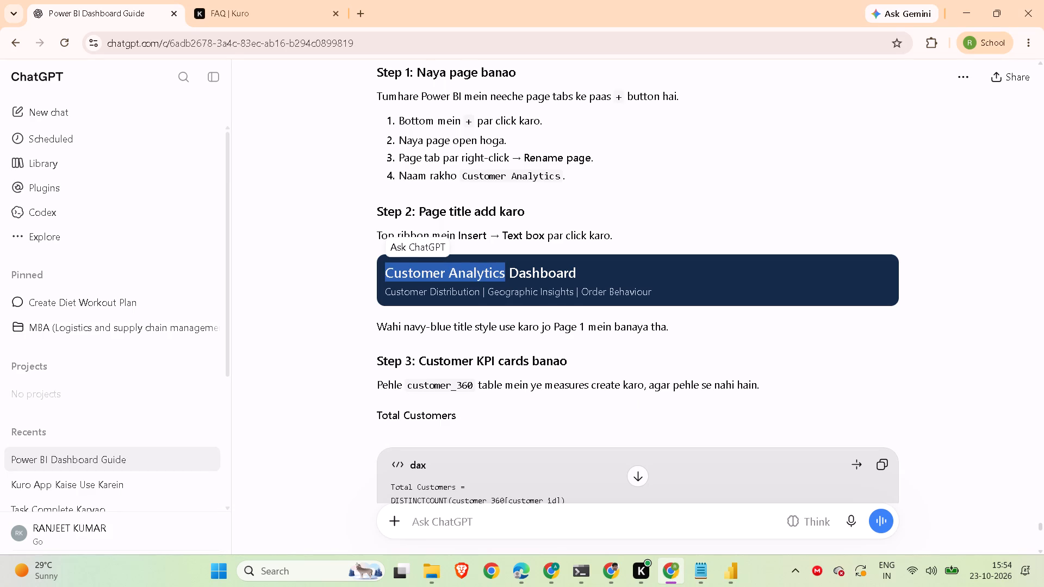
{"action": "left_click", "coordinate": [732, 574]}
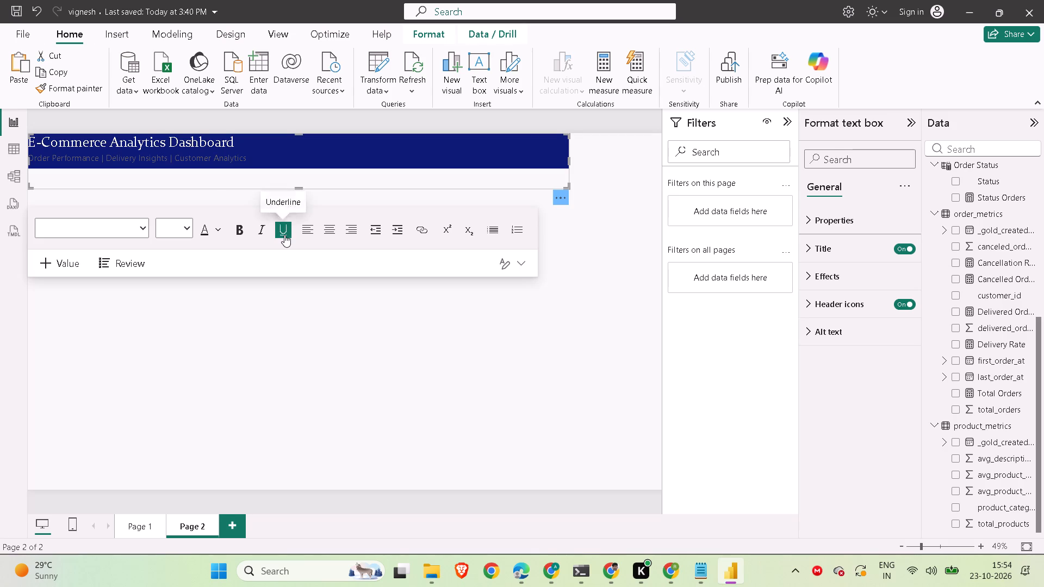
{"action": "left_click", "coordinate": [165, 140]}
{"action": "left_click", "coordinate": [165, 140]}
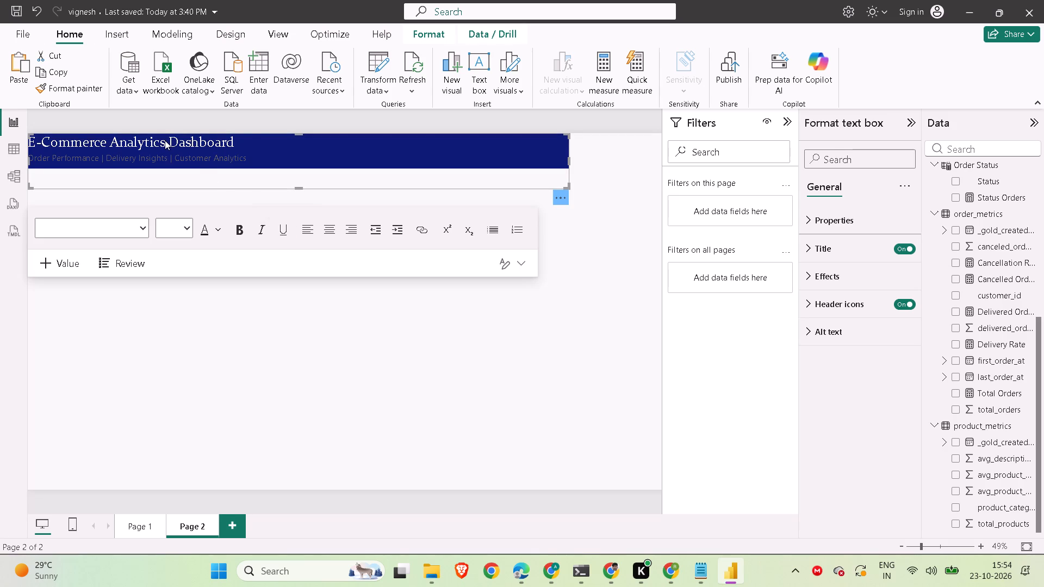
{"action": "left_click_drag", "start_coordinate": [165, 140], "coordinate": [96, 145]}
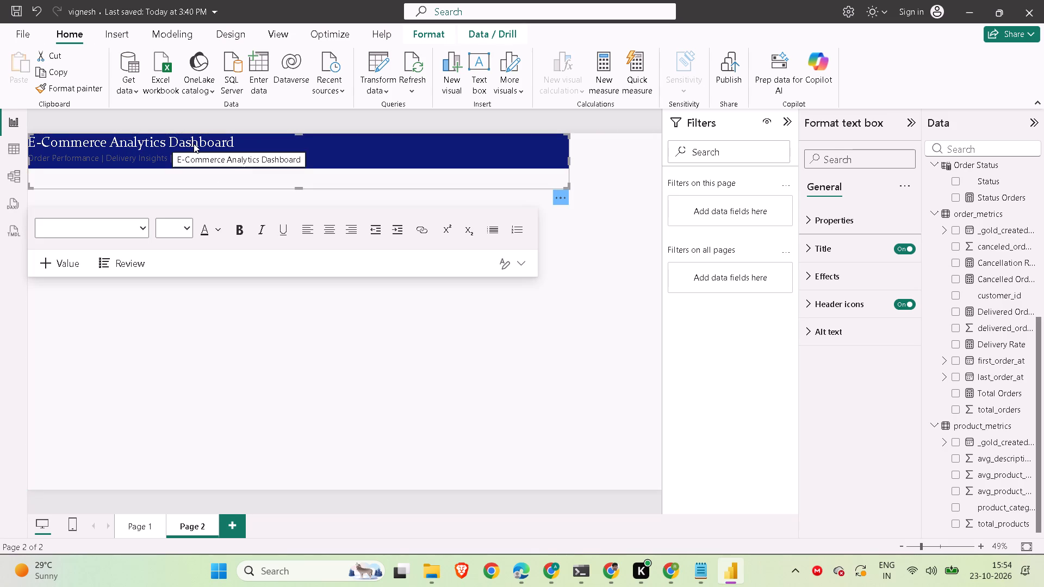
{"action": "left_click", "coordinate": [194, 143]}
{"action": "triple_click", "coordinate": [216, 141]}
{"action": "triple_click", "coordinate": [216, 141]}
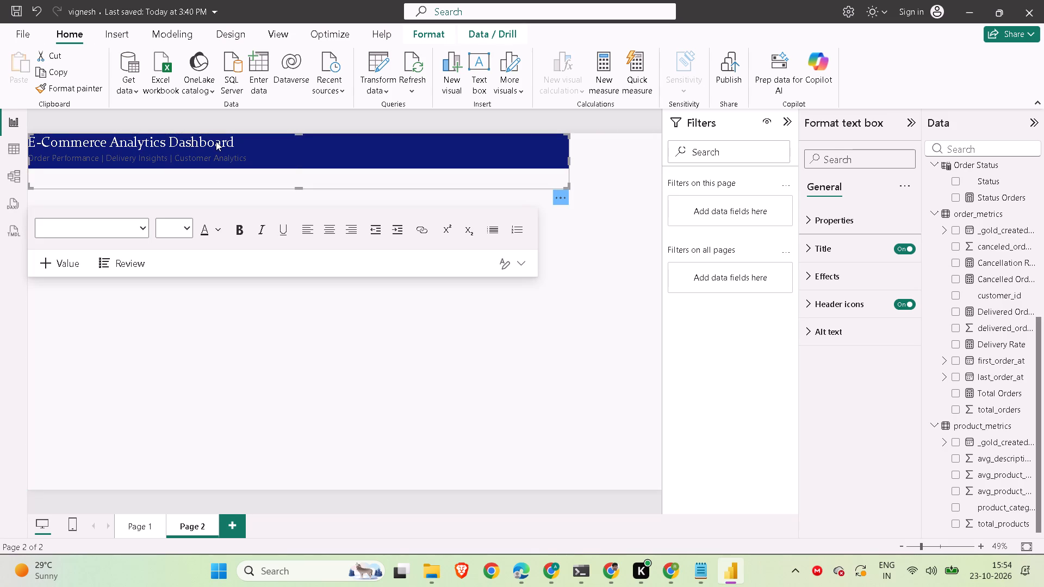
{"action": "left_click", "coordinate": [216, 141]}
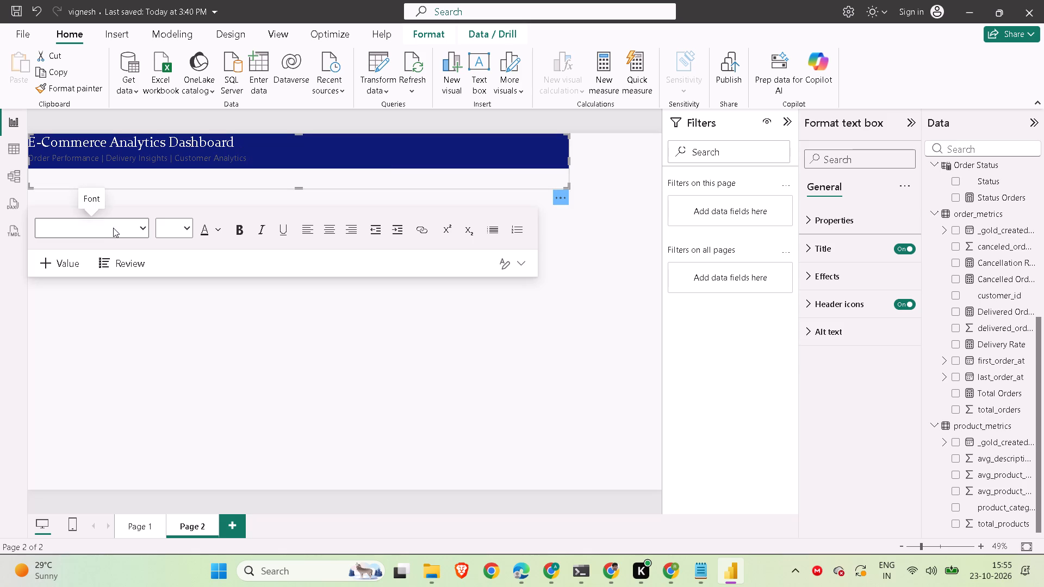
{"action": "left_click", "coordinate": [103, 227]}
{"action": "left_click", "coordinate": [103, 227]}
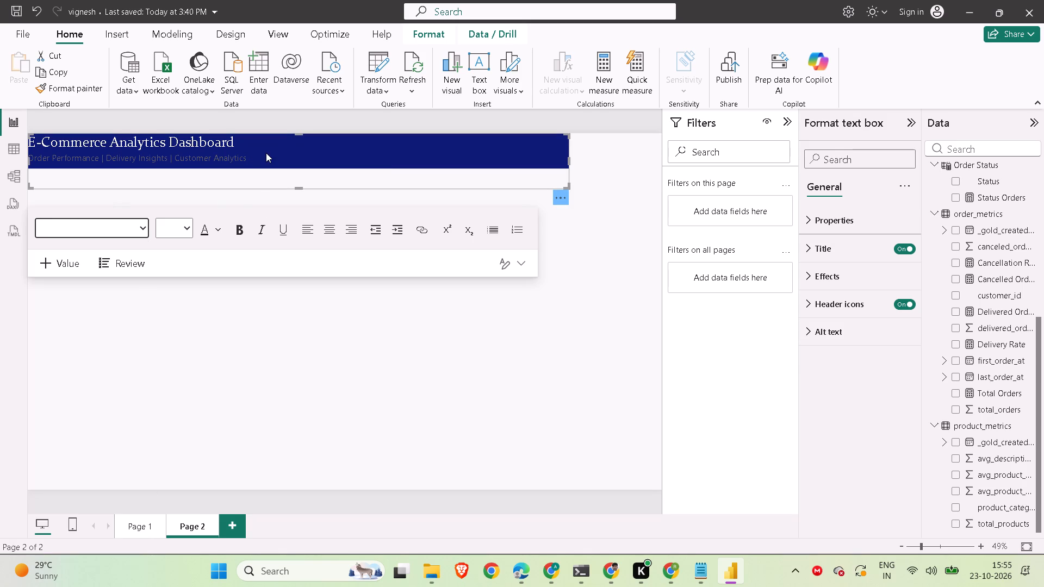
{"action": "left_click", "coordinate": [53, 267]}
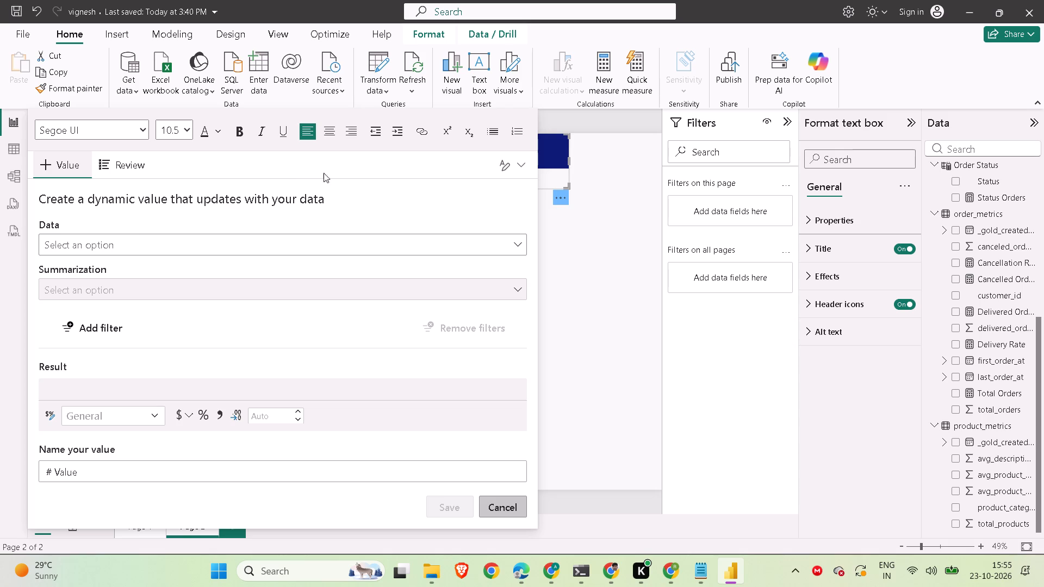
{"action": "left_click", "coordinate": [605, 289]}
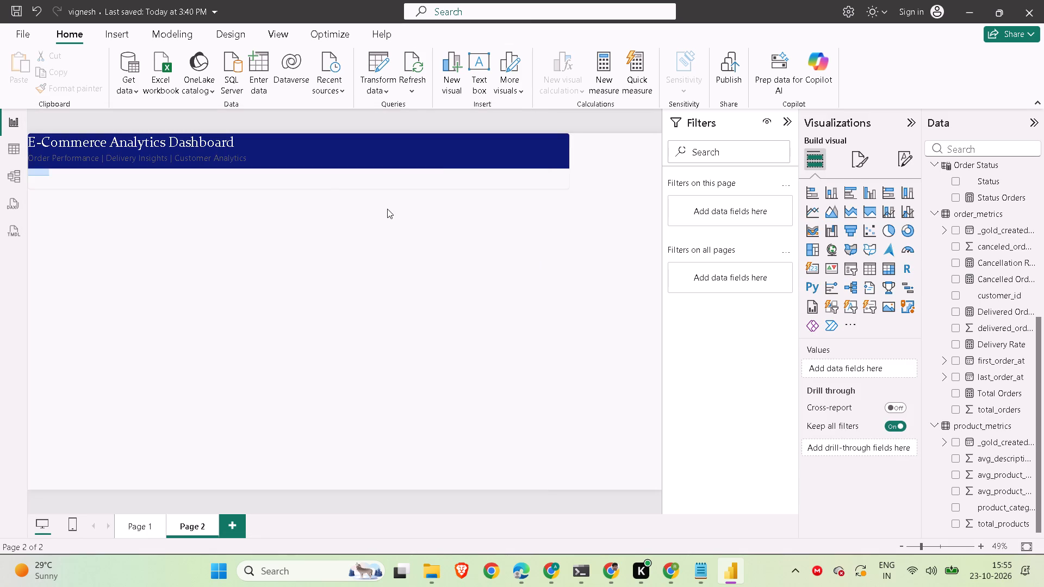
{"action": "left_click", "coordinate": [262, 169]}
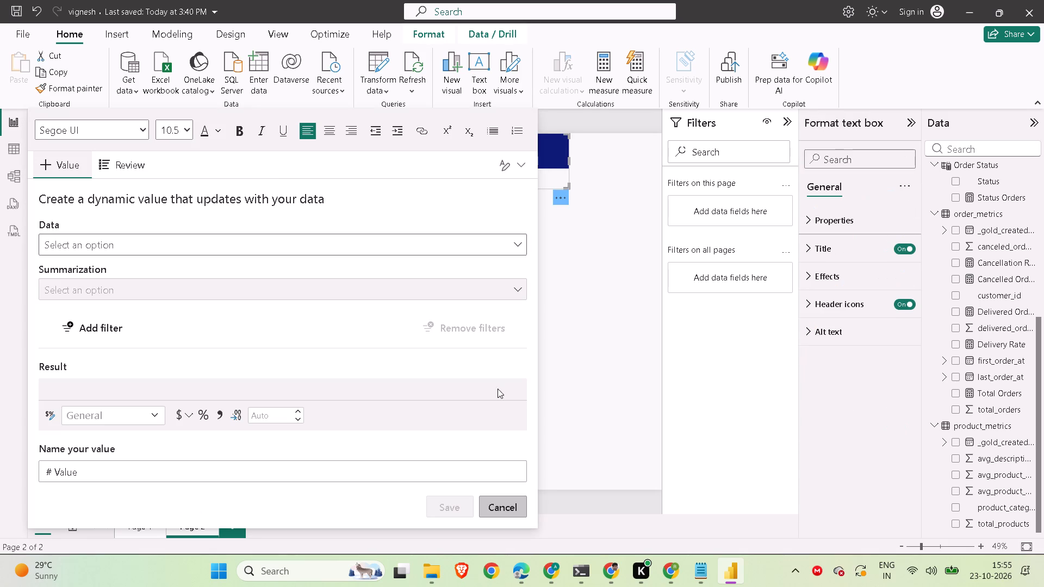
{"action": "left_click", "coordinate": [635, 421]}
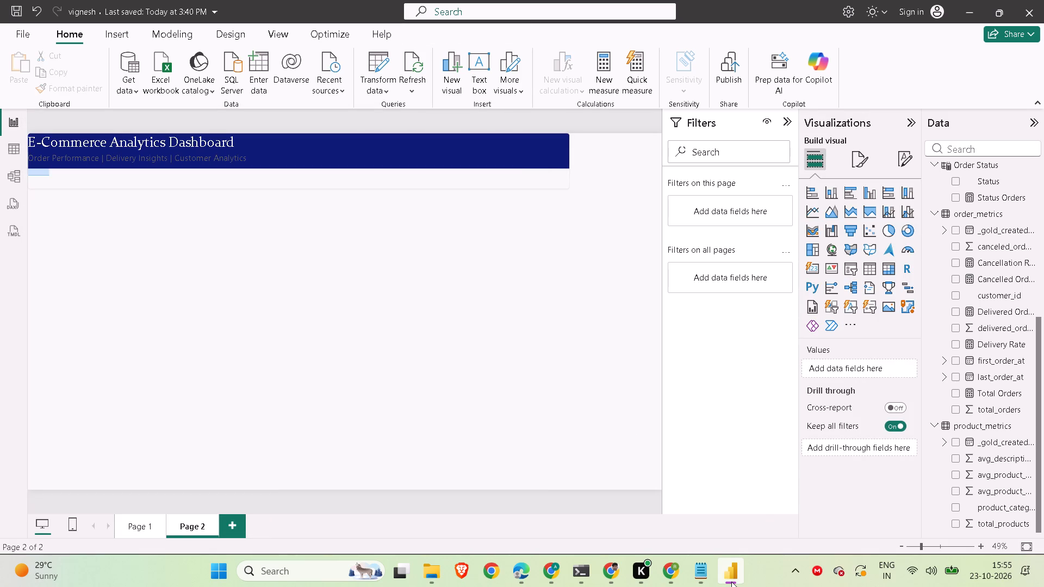
Copy the full "Customer Analytics Dashboard" title and its subtitle from ChatGPT and try to paste them into Page 2's text box in Power BI.
{"action": "left_click", "coordinate": [674, 577]}
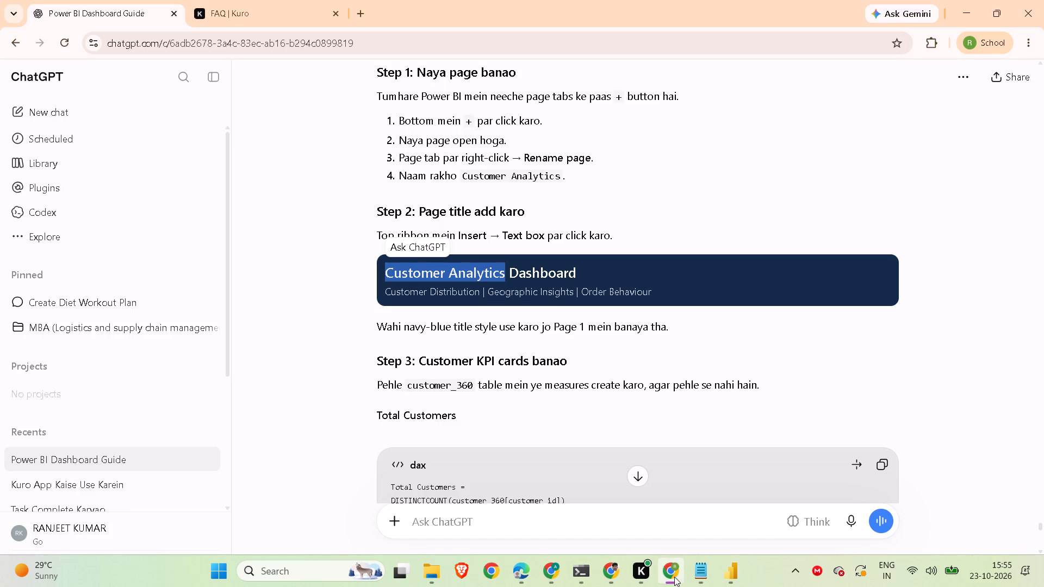
{"action": "left_click_drag", "start_coordinate": [671, 294], "coordinate": [377, 266]}
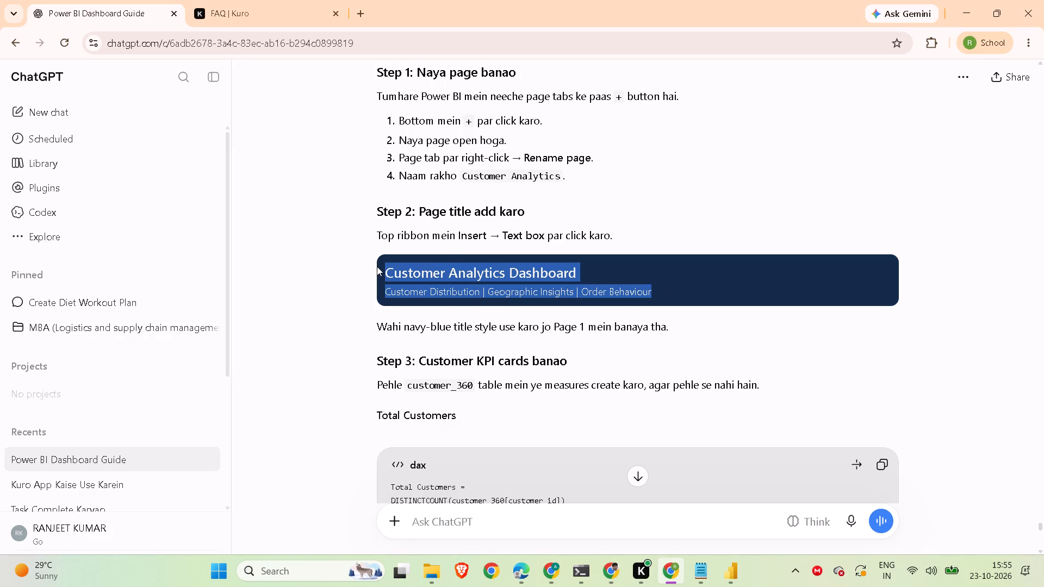
{"action": "left_click_drag", "start_coordinate": [377, 266], "coordinate": [377, 266]}
{"action": "key", "text": "ctrl+c"}
{"action": "left_click", "coordinate": [743, 585]}
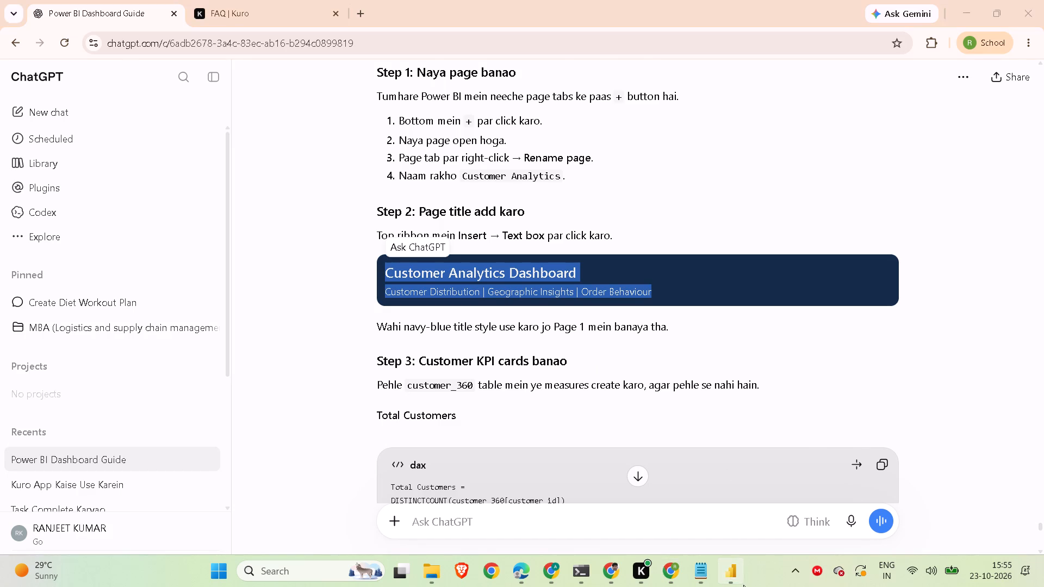
{"action": "double_click", "coordinate": [260, 151]}
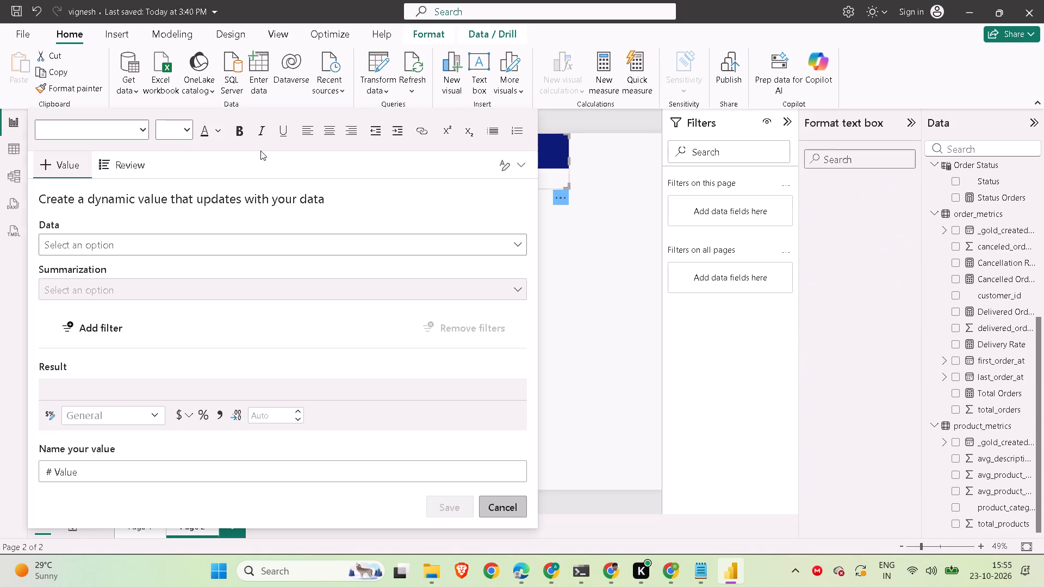
{"action": "left_click", "coordinate": [602, 246]}
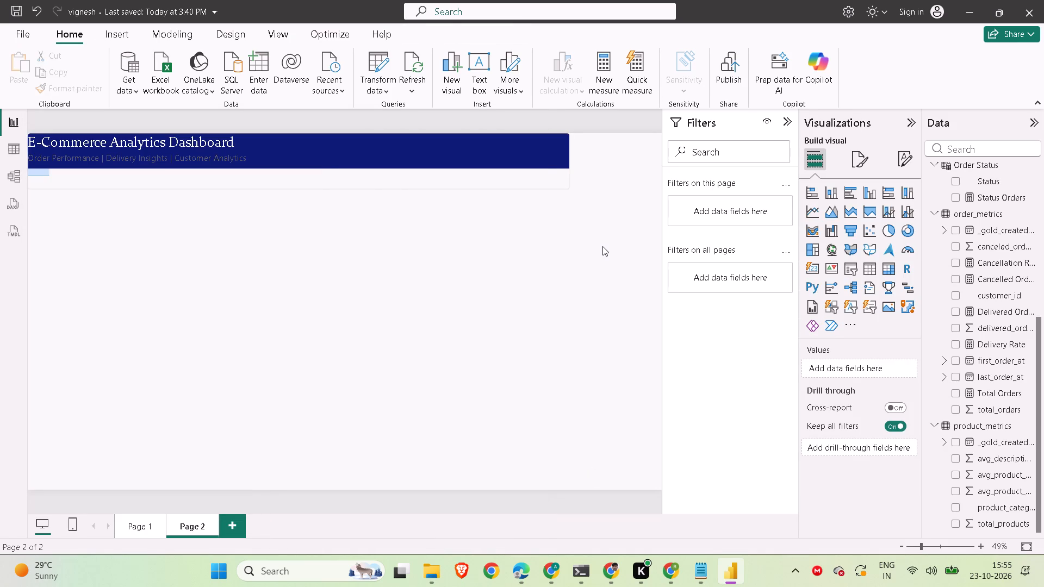
{"action": "left_click", "coordinate": [324, 164]}
{"action": "key", "text": "ctrl+v"}
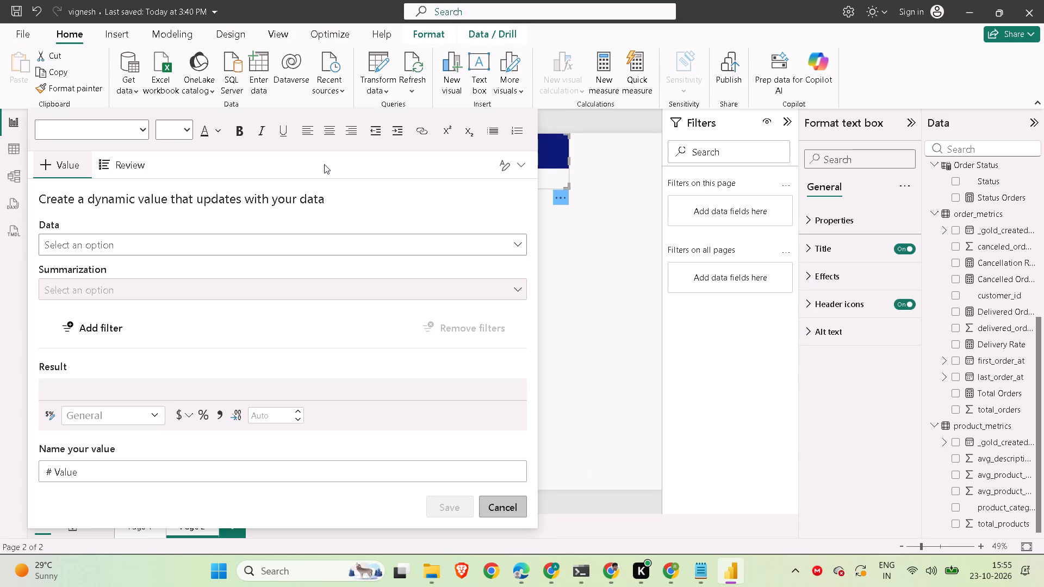
{"action": "left_click", "coordinate": [645, 303]}
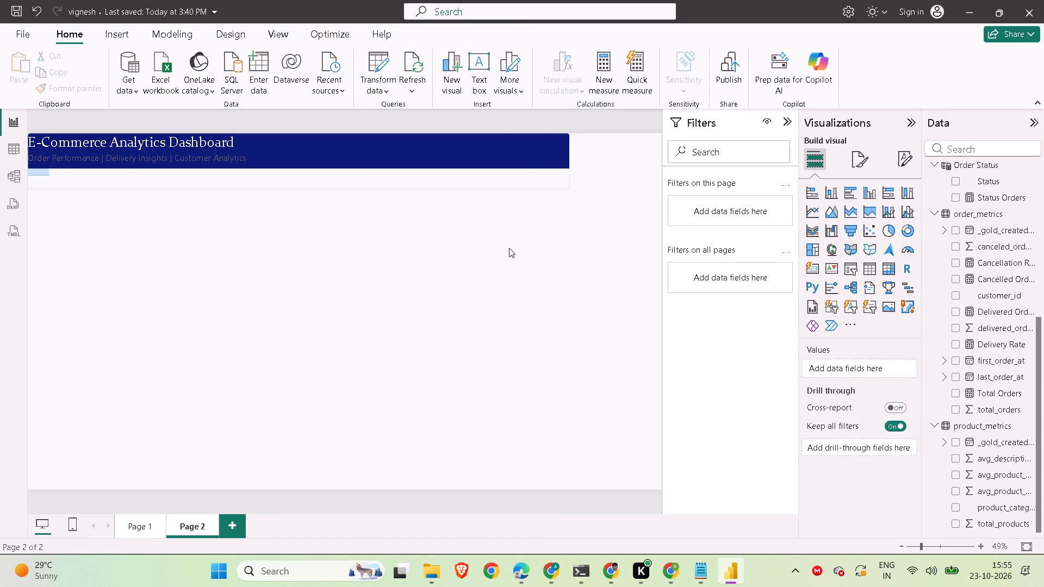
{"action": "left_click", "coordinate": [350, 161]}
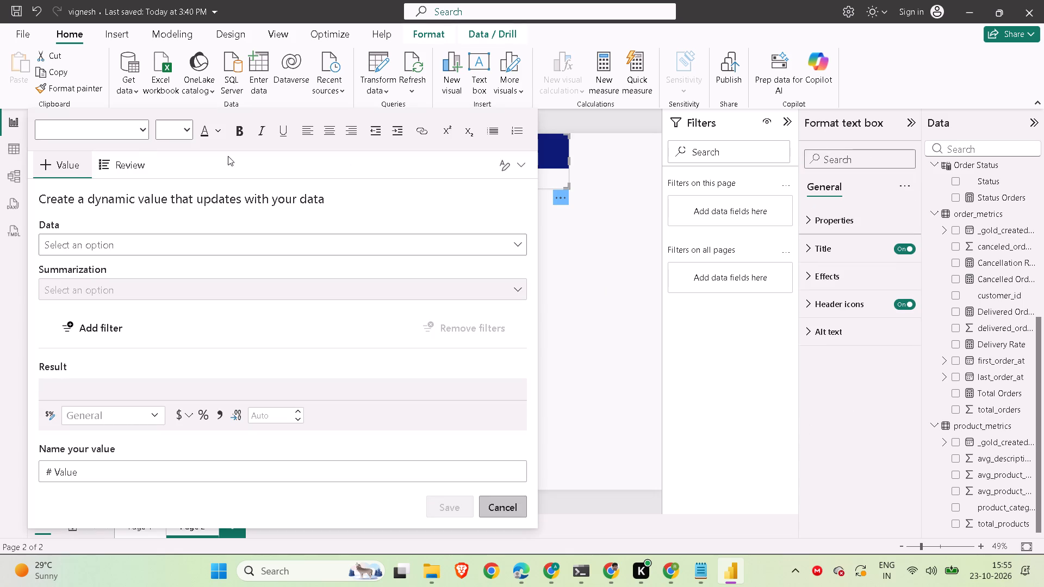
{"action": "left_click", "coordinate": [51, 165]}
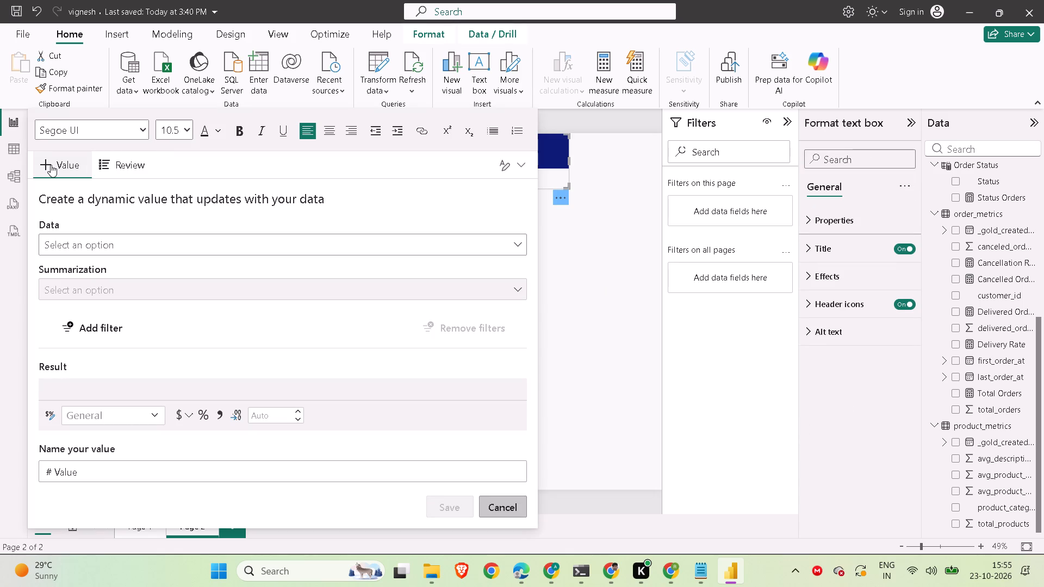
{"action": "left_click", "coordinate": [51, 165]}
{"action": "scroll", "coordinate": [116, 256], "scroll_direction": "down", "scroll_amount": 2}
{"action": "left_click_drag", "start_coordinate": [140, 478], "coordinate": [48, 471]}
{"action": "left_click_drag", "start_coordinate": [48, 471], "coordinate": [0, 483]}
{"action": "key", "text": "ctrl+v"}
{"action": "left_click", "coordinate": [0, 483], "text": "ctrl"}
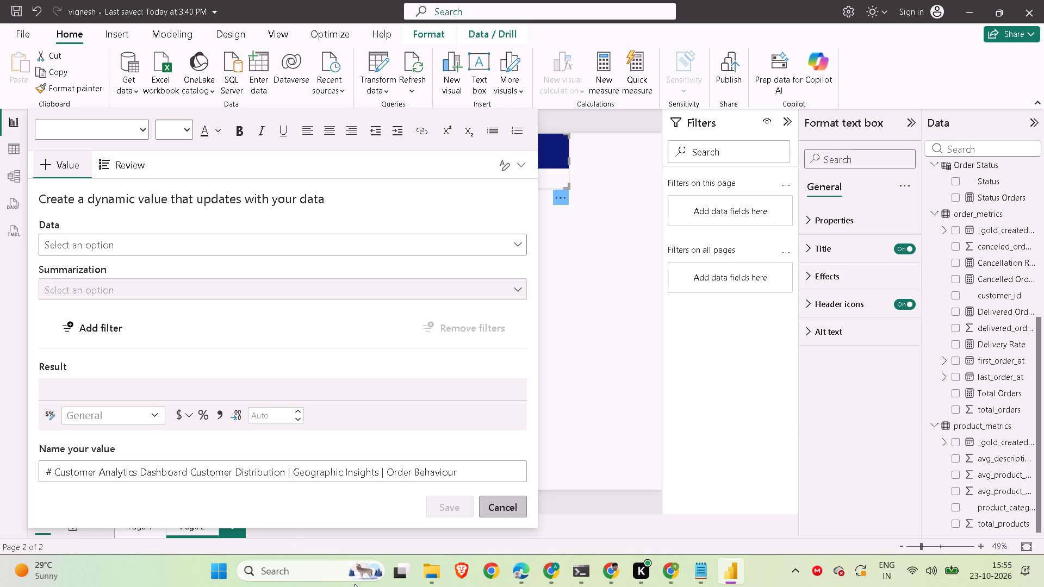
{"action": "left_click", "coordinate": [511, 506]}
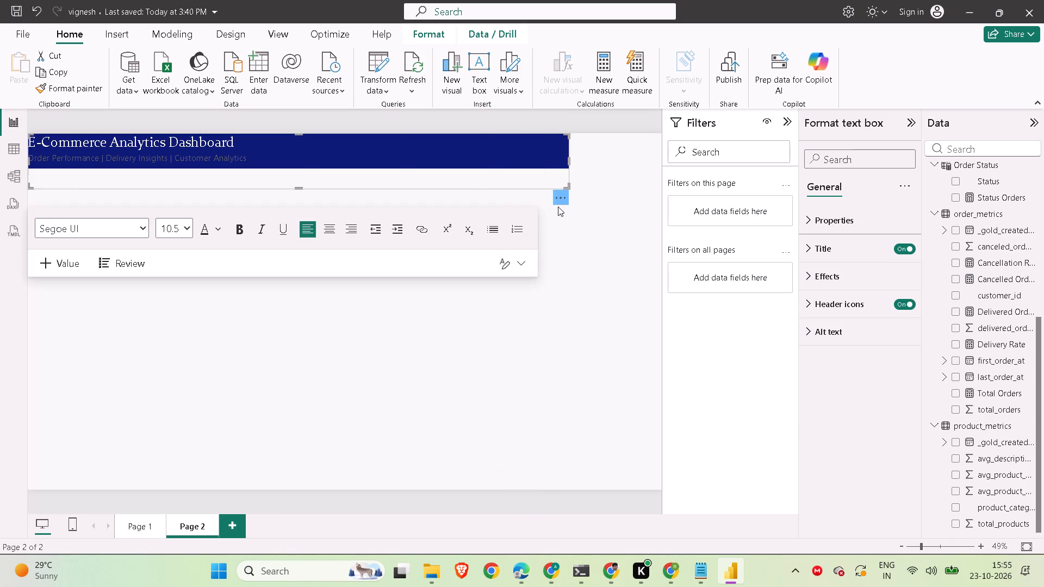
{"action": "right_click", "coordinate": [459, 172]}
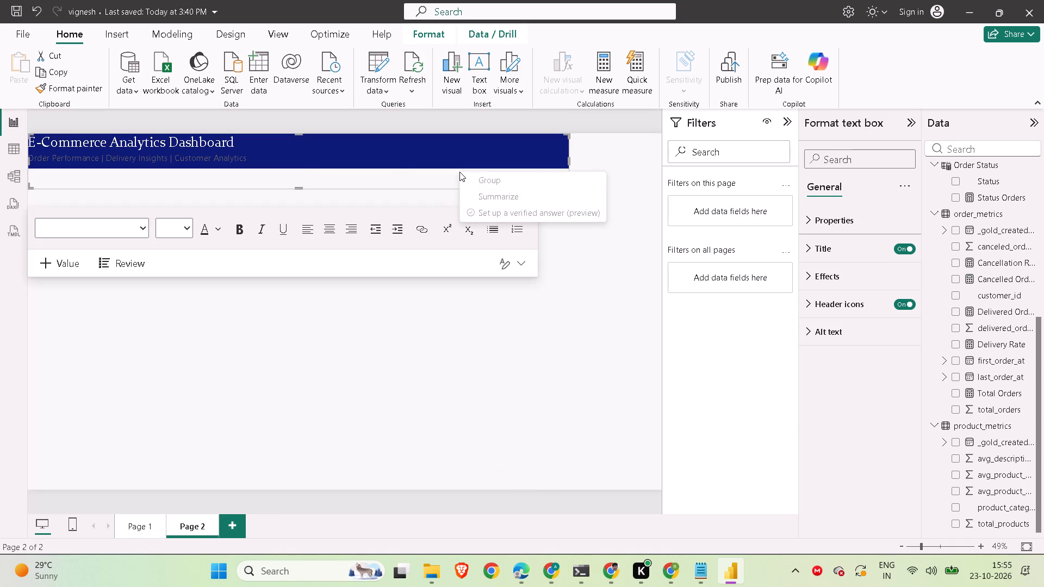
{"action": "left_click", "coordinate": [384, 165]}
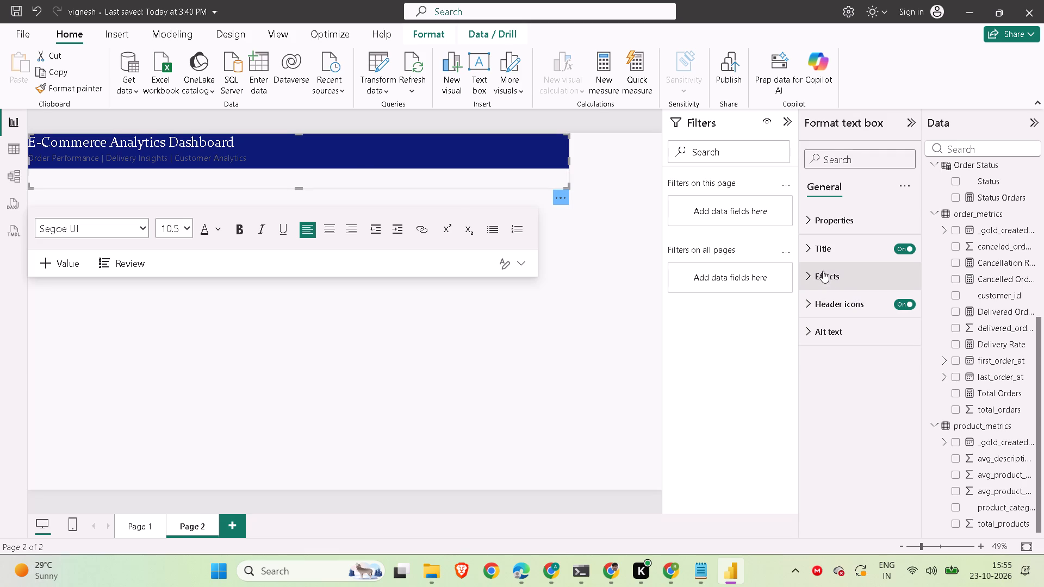
Change the title text of Page 2's navy text box to "Customer Analytics Dashboard", checking the wording in ChatGPT.
{"action": "left_click", "coordinate": [815, 252]}
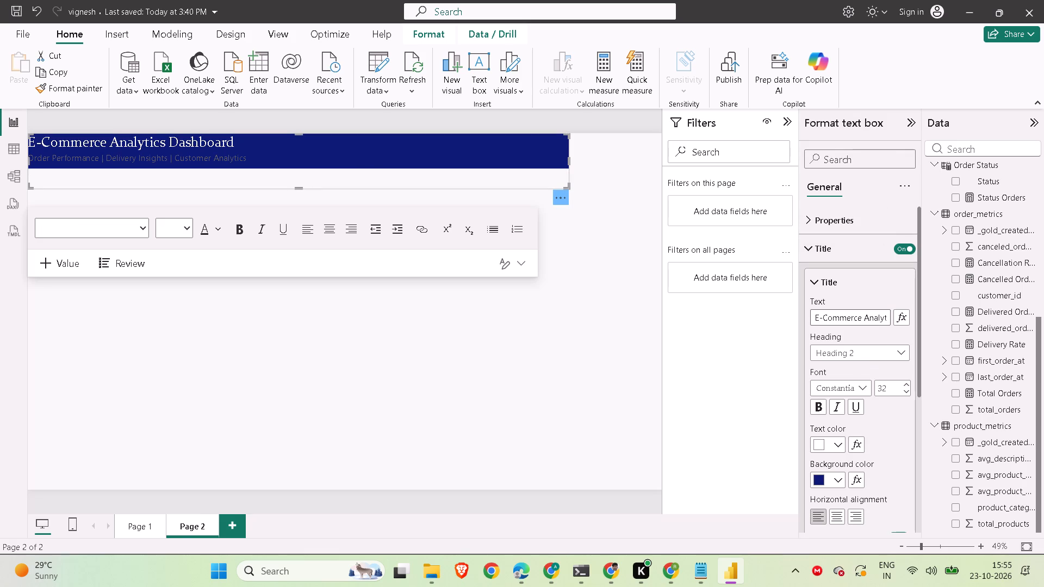
{"action": "left_click", "coordinate": [872, 321]}
{"action": "left_click_drag", "start_coordinate": [887, 316], "coordinate": [842, 319]}
{"action": "left_click", "coordinate": [671, 584]}
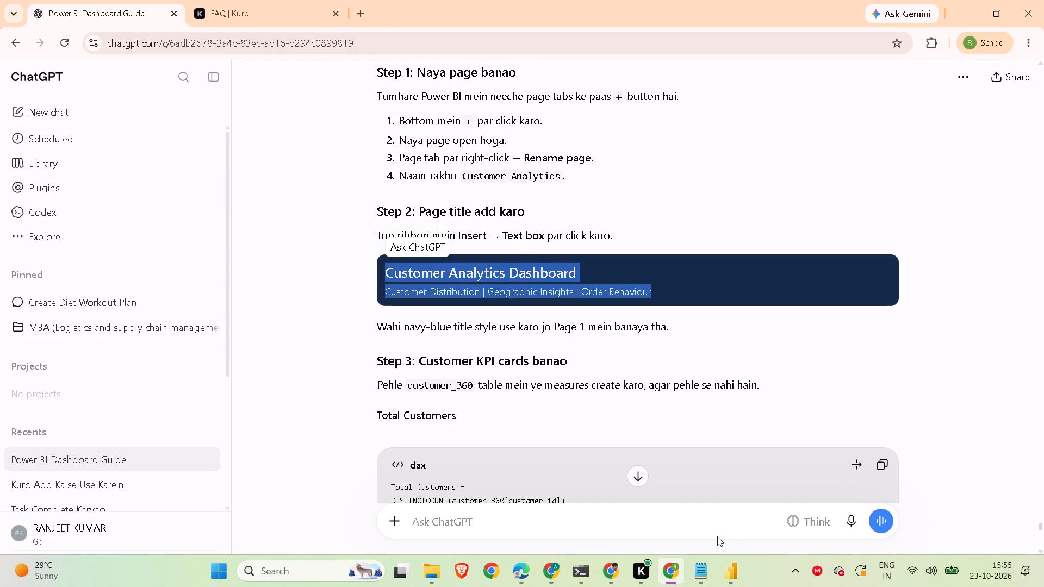
{"action": "left_click", "coordinate": [734, 586]}
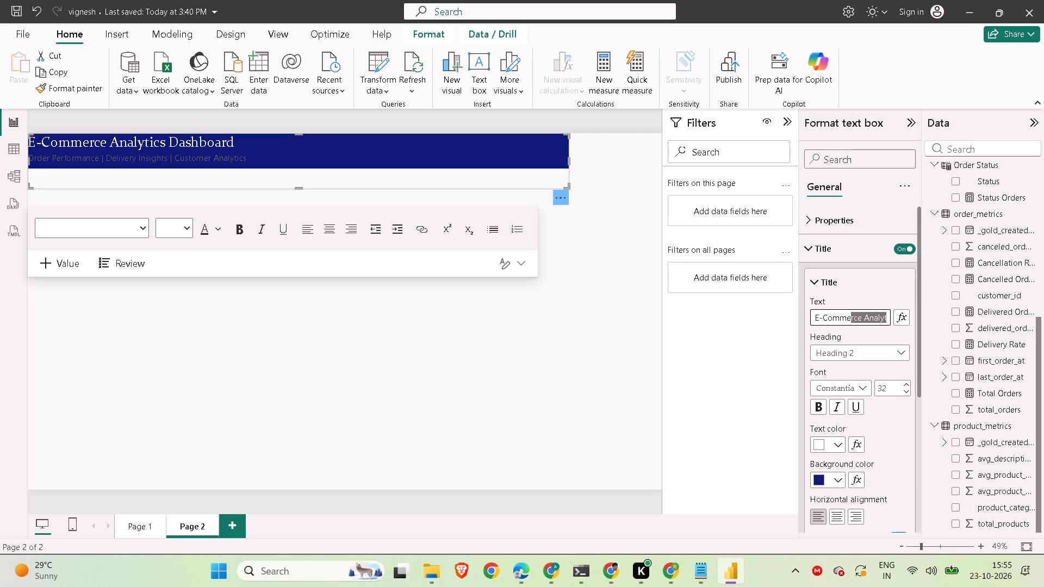
{"action": "left_click", "coordinate": [862, 314]}
{"action": "key", "text": "BackSpace"}
{"action": "key", "text": "BackSpace"}
{"action": "key", "text": "BackSpace"}
{"action": "key", "text": "BackSpace"}
{"action": "key", "text": "BackSpace"}
{"action": "key", "text": "BackSpace"}
{"action": "key", "text": "BackSpace"}
{"action": "key", "text": "BackSpace"}
{"action": "key", "text": "BackSpace"}
{"action": "key", "text": "BackSpace"}
{"action": "key", "text": "BackSpace"}
{"action": "key", "text": "BackSpace"}
{"action": "key", "text": "BackSpace"}
{"action": "key", "text": "BackSpace"}
{"action": "key", "text": "BackSpace"}
{"action": "key", "text": "BackSpace"}
{"action": "key", "text": "BackSpace"}
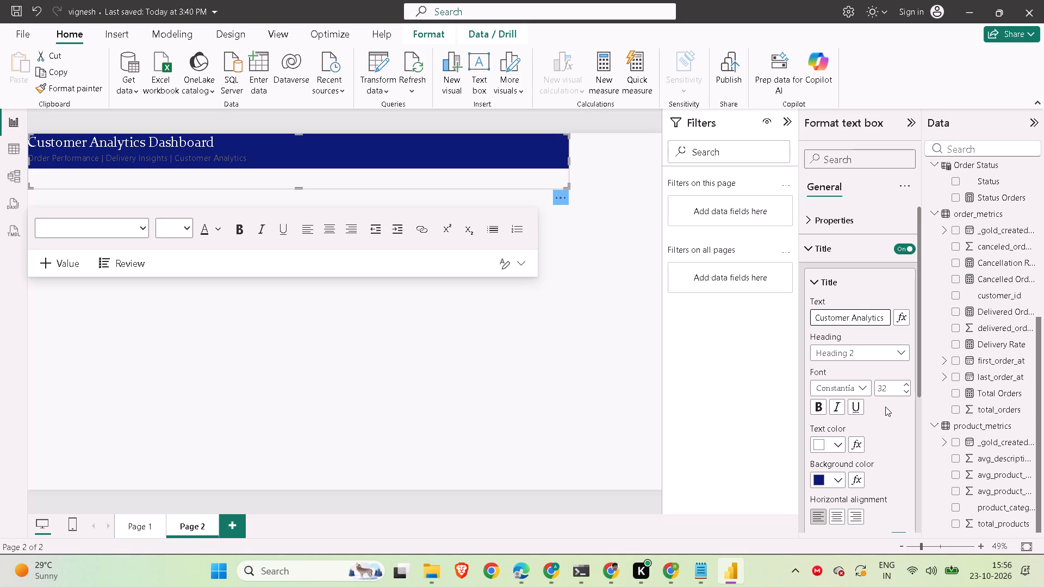
Copy "Customer Distribution | Geographic Insights | Order Behaviour" from ChatGPT and paste it after "Order" in the subtitle of Page 2's text box in Power BI.
{"action": "scroll", "coordinate": [874, 416], "scroll_direction": "down", "scroll_amount": 3}
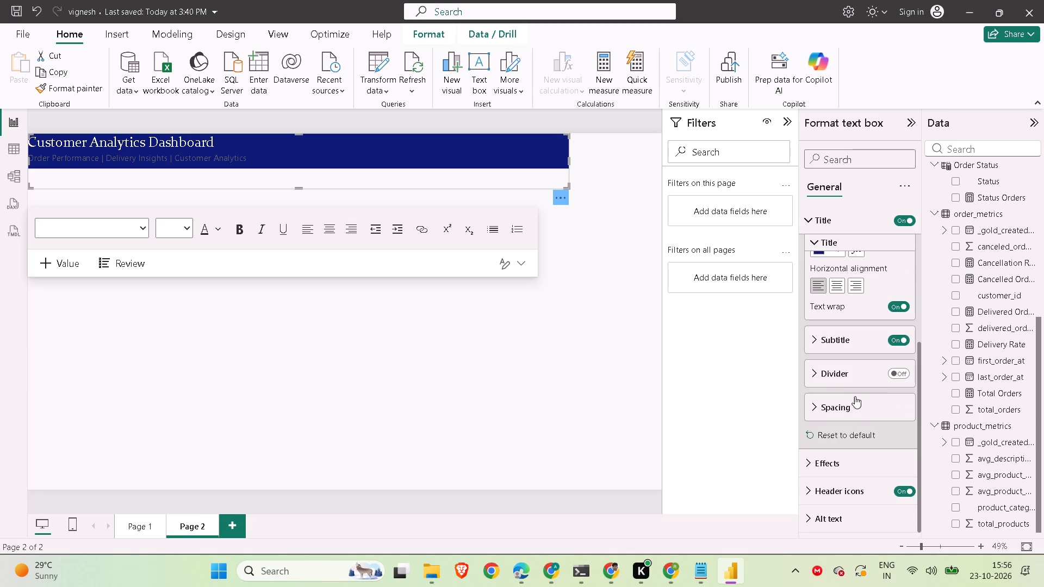
{"action": "left_click", "coordinate": [815, 340]}
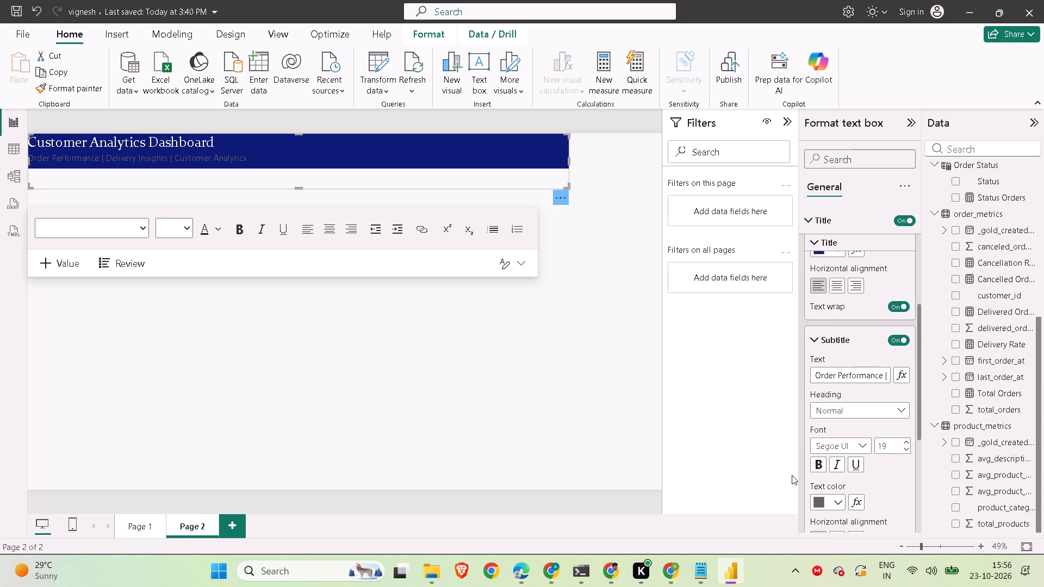
{"action": "left_click", "coordinate": [673, 562]}
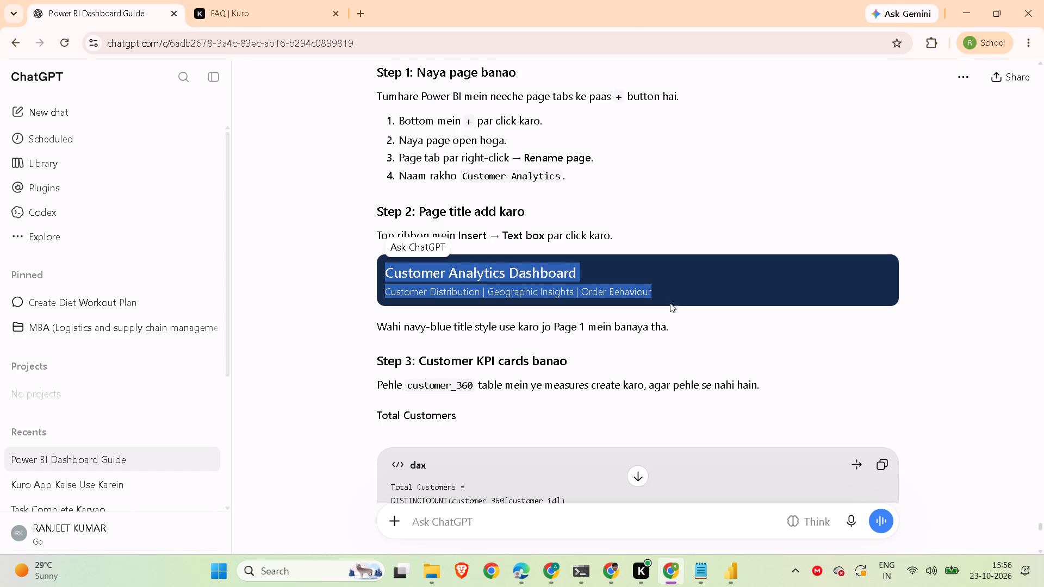
{"action": "left_click", "coordinate": [662, 297]}
{"action": "left_click_drag", "start_coordinate": [654, 293], "coordinate": [408, 297]}
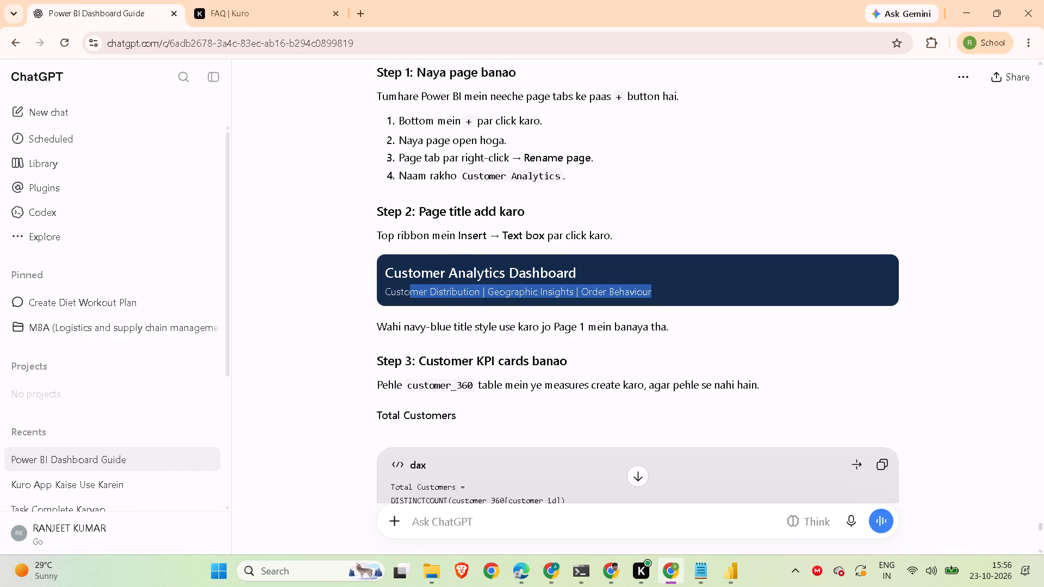
{"action": "left_click_drag", "start_coordinate": [408, 297], "coordinate": [384, 297]}
{"action": "key", "text": "ctrl+c"}
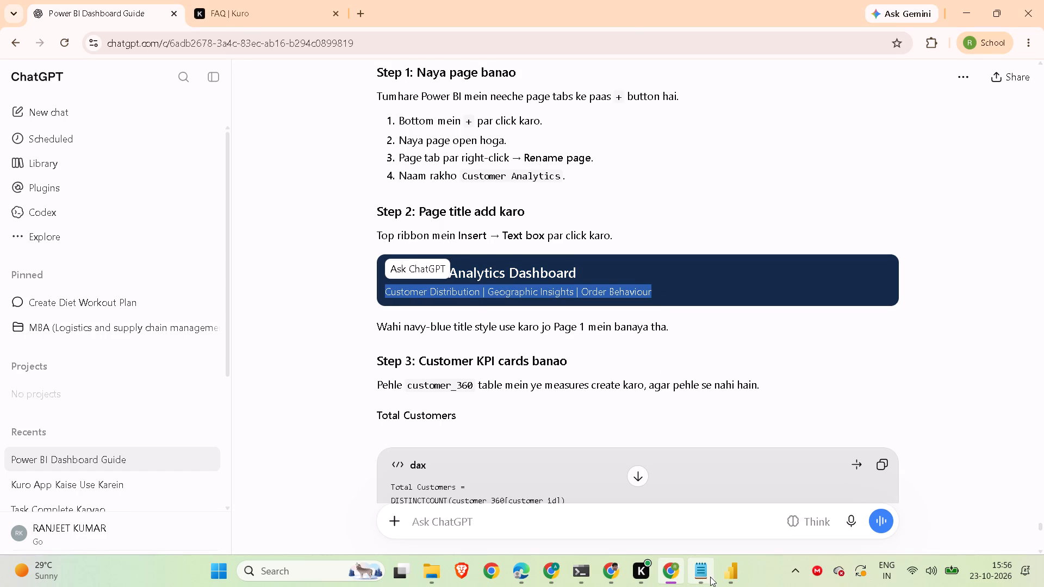
{"action": "left_click", "coordinate": [735, 577]}
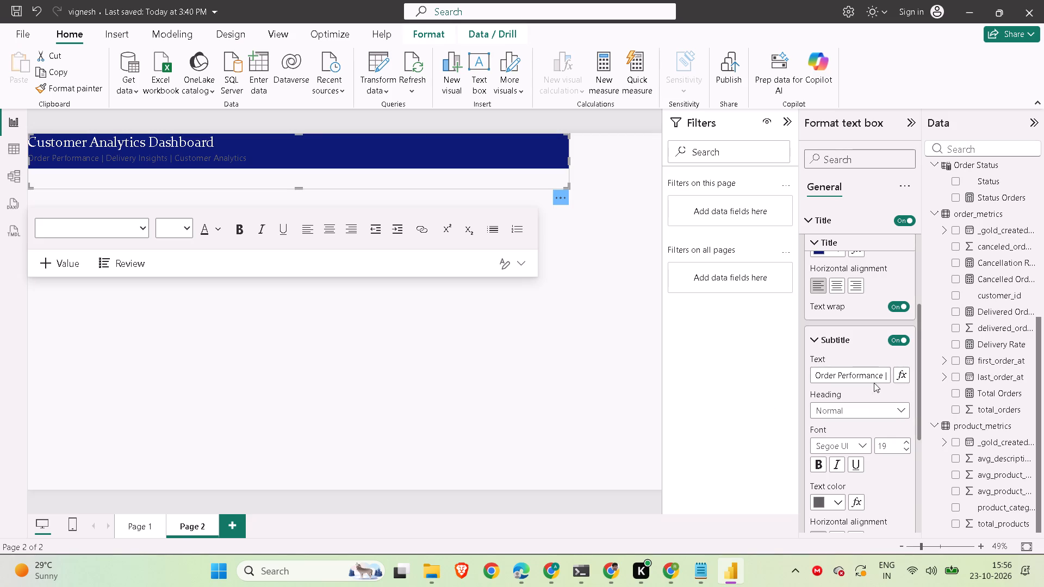
{"action": "left_click", "coordinate": [874, 377]}
{"action": "left_click_drag", "start_coordinate": [874, 377], "coordinate": [931, 379]}
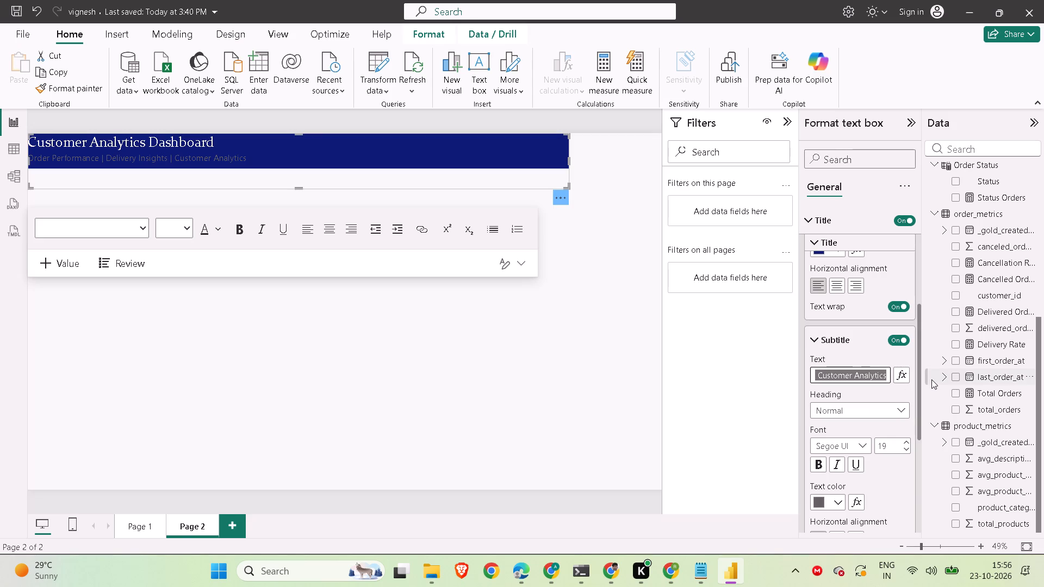
{"action": "key", "text": "ctrl+v"}
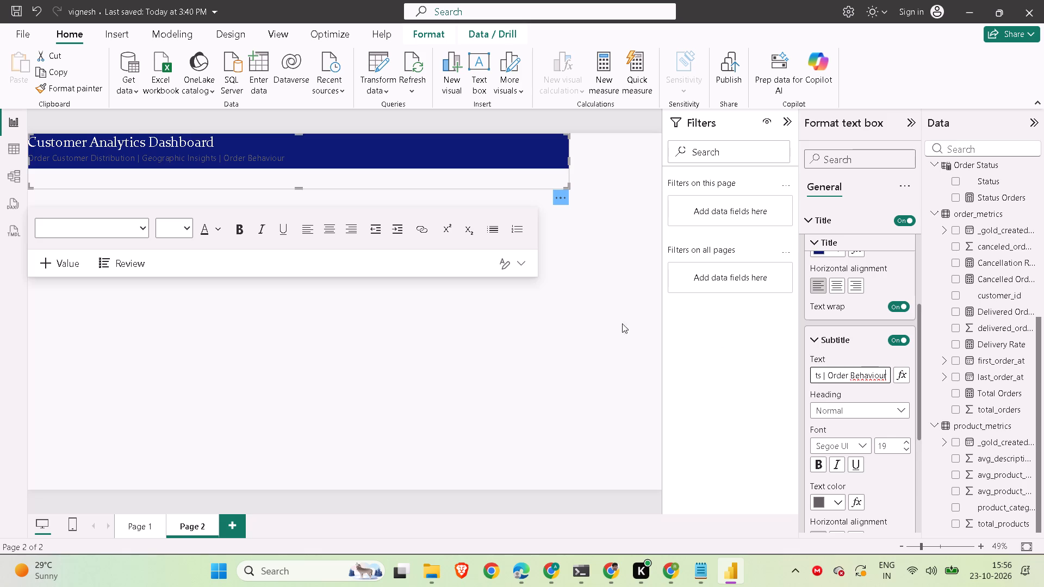
{"action": "left_click", "coordinate": [583, 339]}
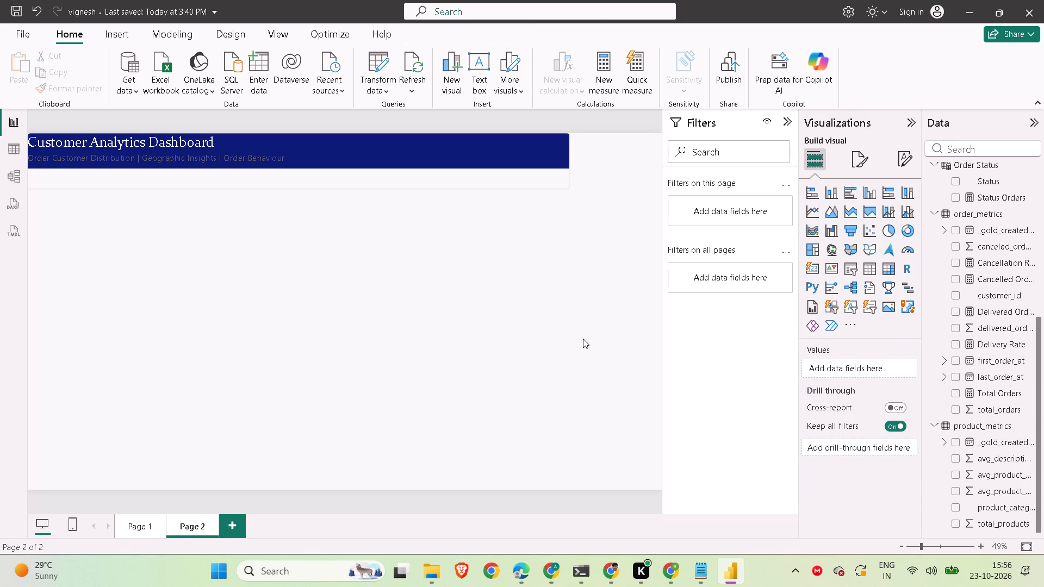
Read ChatGPT's Step 3 instructions for the customer KPI card measures, and look over Page 1's layout in Power BI for comparison.
{"action": "left_click", "coordinate": [670, 563]}
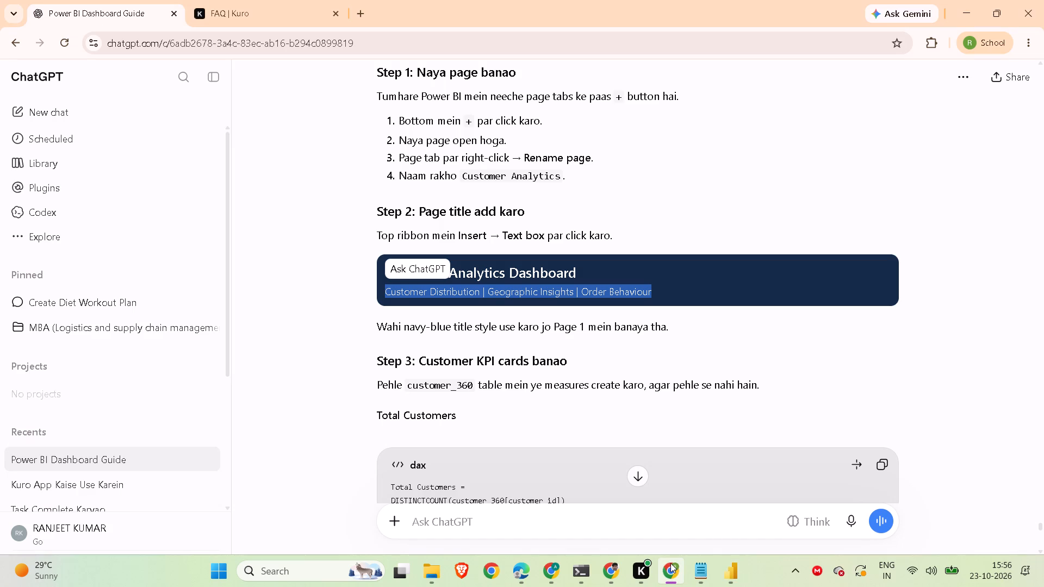
{"action": "scroll", "coordinate": [622, 461], "scroll_direction": "down", "scroll_amount": 1}
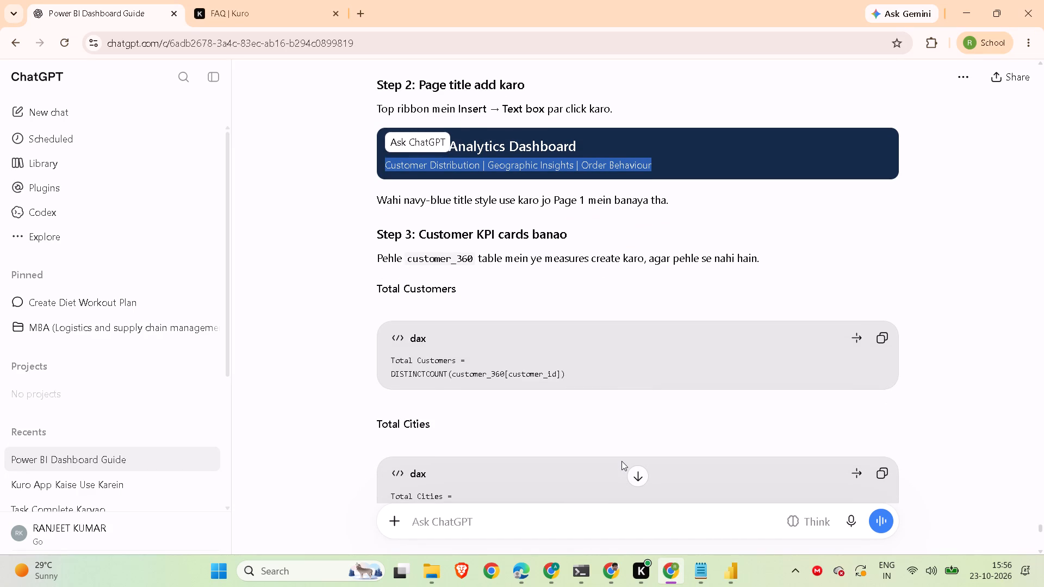
{"action": "scroll", "coordinate": [642, 420], "scroll_direction": "down", "scroll_amount": 10}
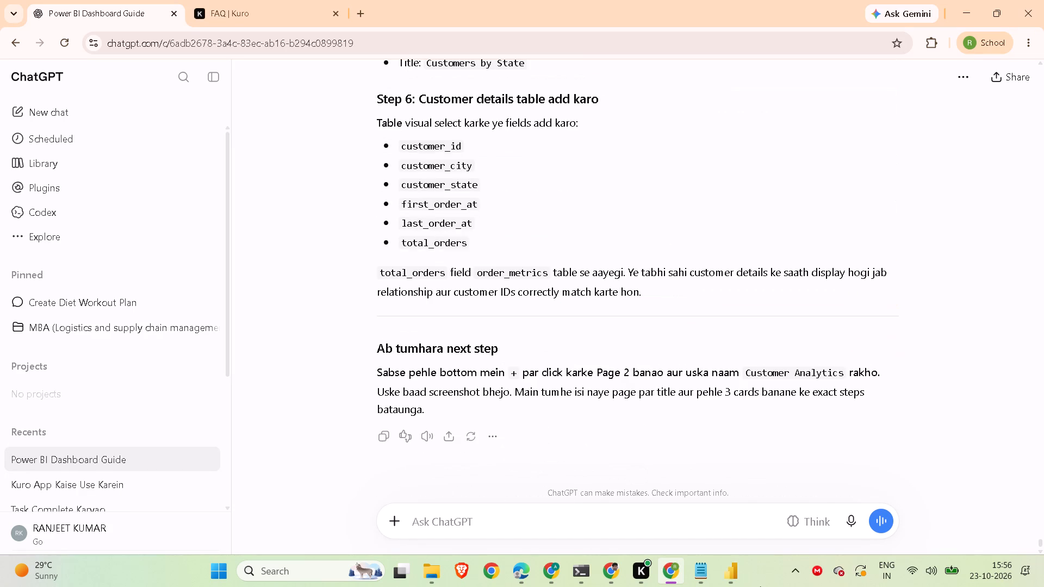
{"action": "left_click", "coordinate": [730, 575]}
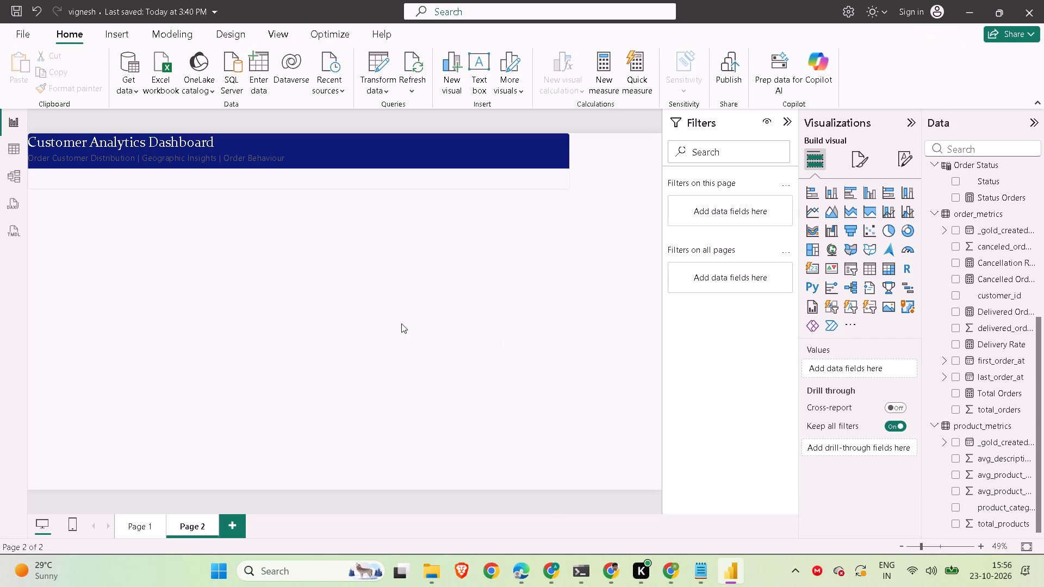
{"action": "left_click", "coordinate": [142, 524]}
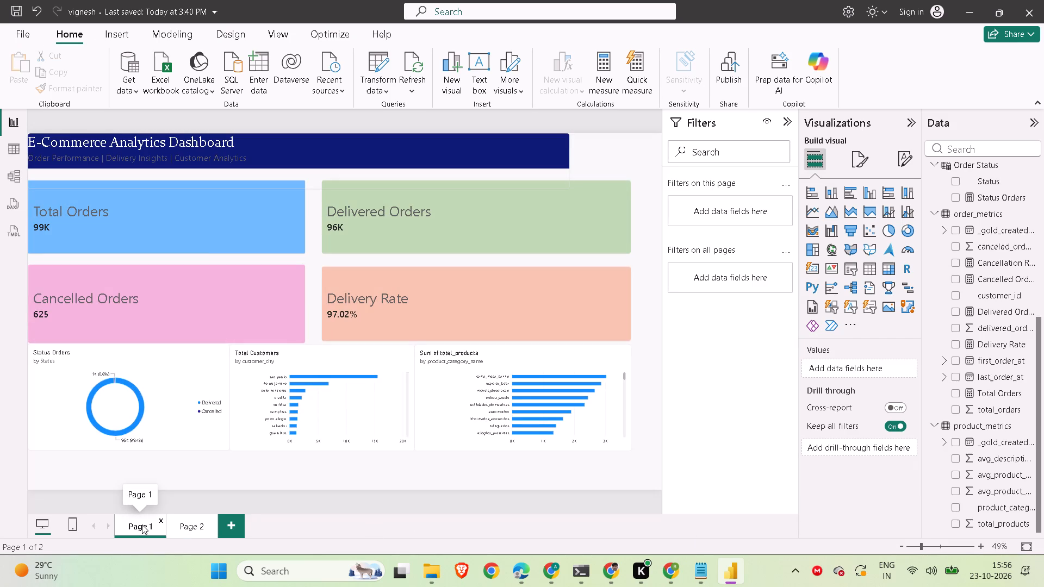
{"action": "left_click", "coordinate": [196, 524]}
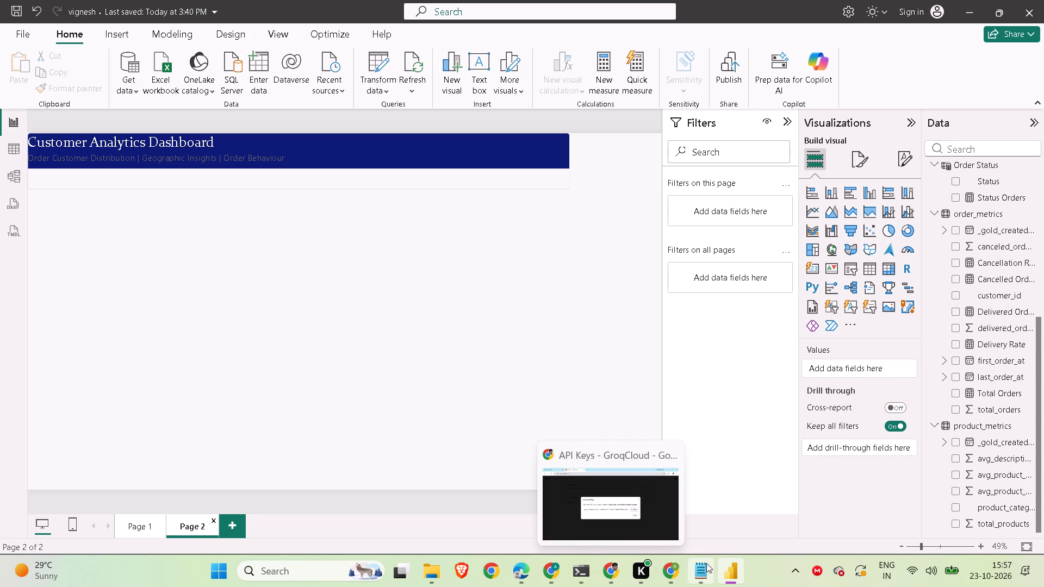
{"action": "left_click", "coordinate": [669, 568]}
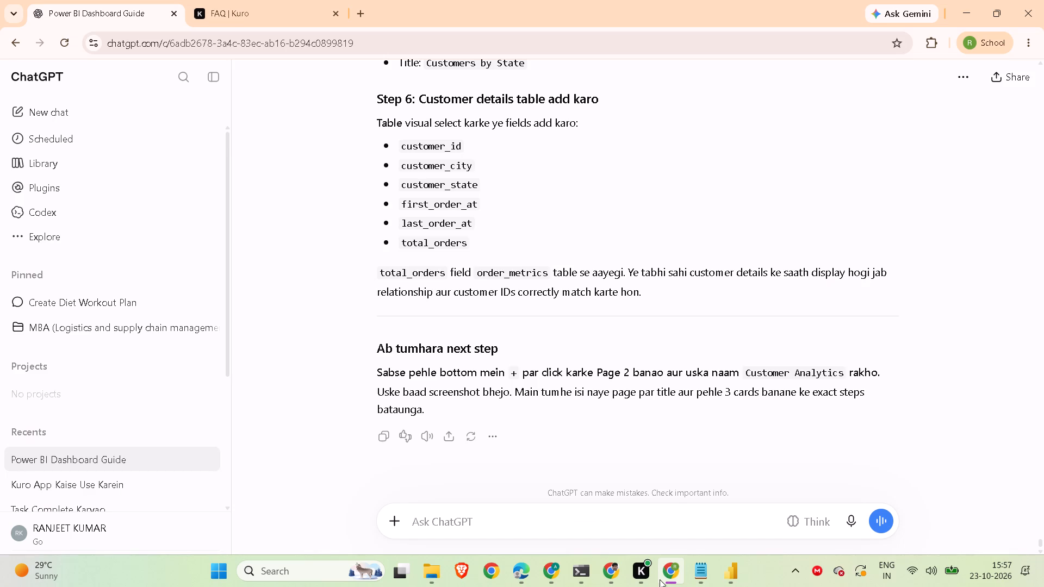
{"action": "scroll", "coordinate": [575, 396], "scroll_direction": "up", "scroll_amount": 1}
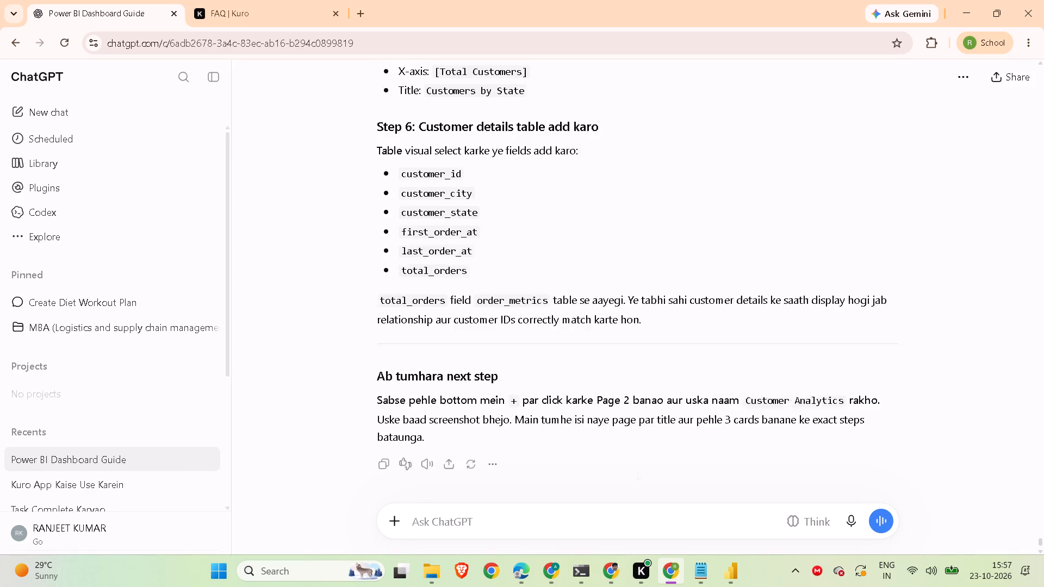
{"action": "scroll", "coordinate": [575, 396], "scroll_direction": "up", "scroll_amount": 5}
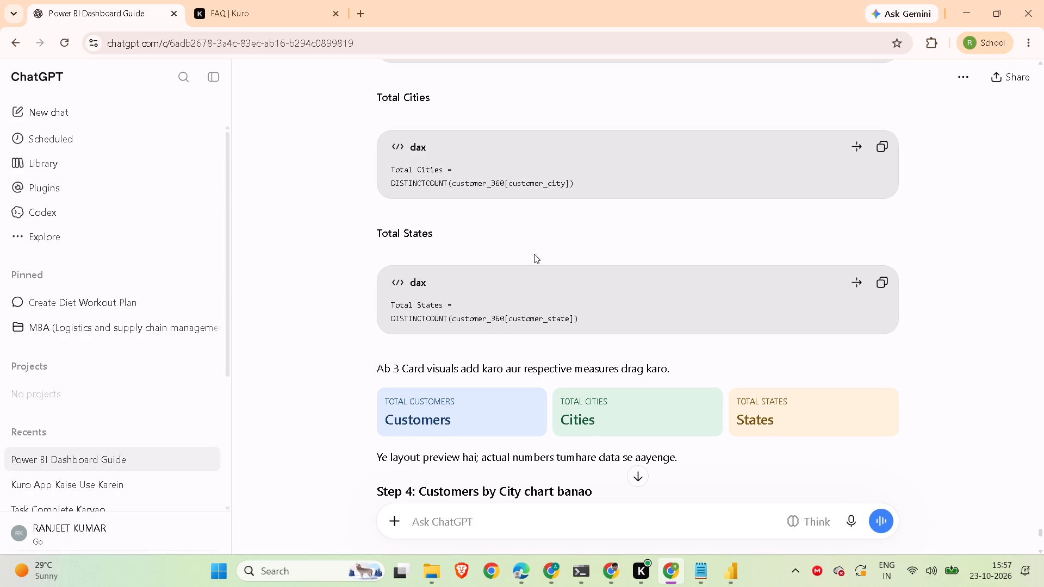
{"action": "scroll", "coordinate": [534, 254], "scroll_direction": "up", "scroll_amount": 3}
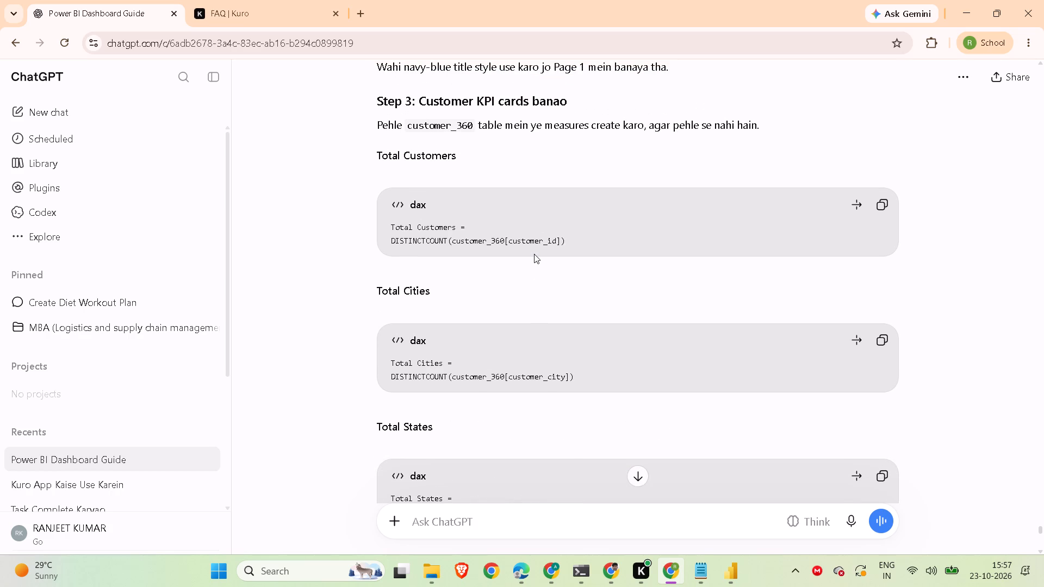
{"action": "scroll", "coordinate": [509, 216], "scroll_direction": "up", "scroll_amount": 1}
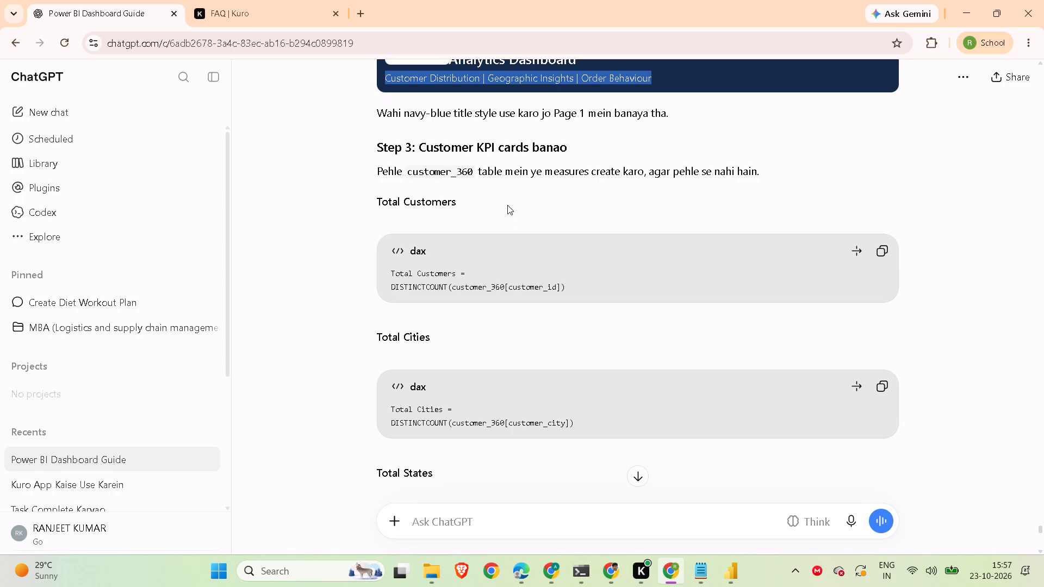
{"action": "scroll", "coordinate": [489, 251], "scroll_direction": "down", "scroll_amount": 1}
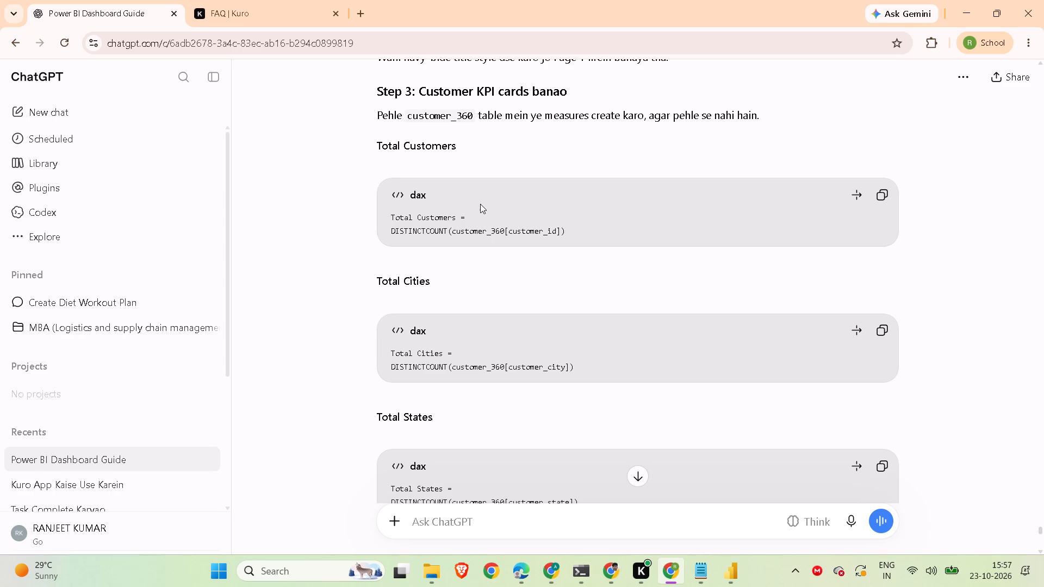
{"action": "scroll", "coordinate": [480, 204], "scroll_direction": "up", "scroll_amount": 2}
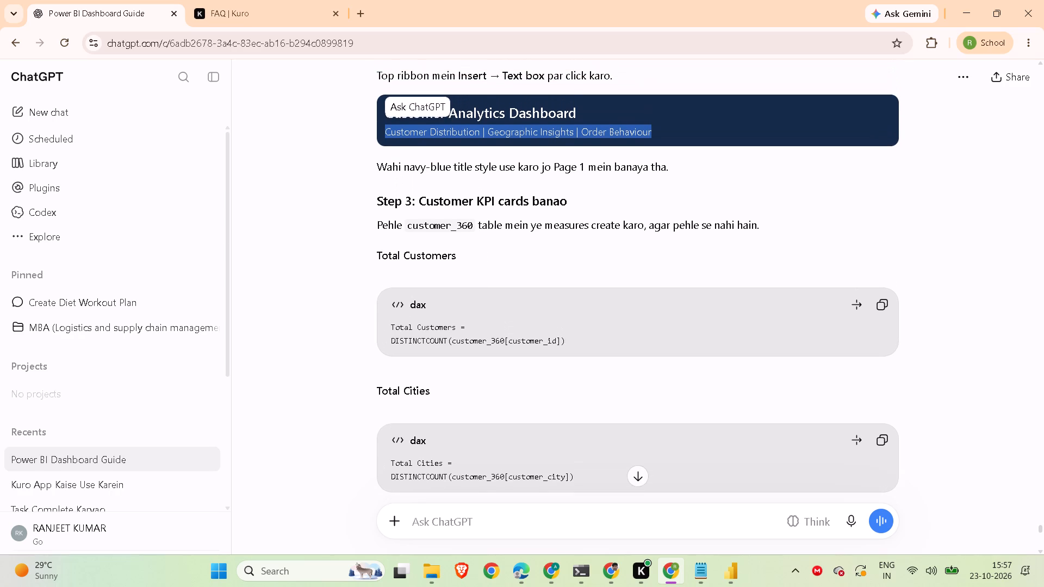
{"action": "scroll", "coordinate": [480, 204], "scroll_direction": "up", "scroll_amount": 1}
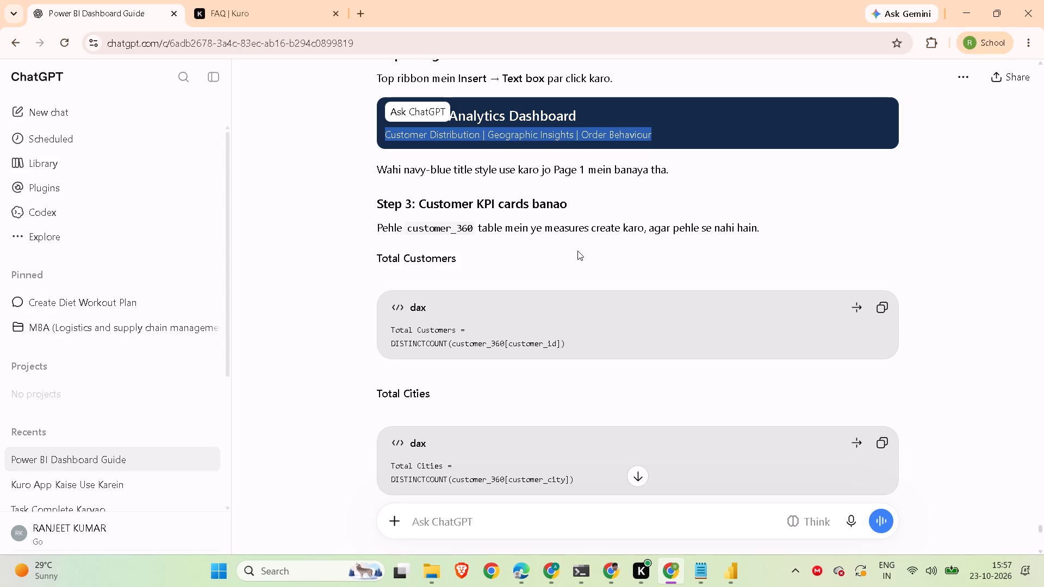
Copy ChatGPT's Total Customers DAX, DISTINCTCOUNT(customer_360[customer_id]), and try to create it as a new measure in Power BI's customer_360 table.
{"action": "left_click", "coordinate": [883, 308]}
{"action": "left_click", "coordinate": [720, 569]}
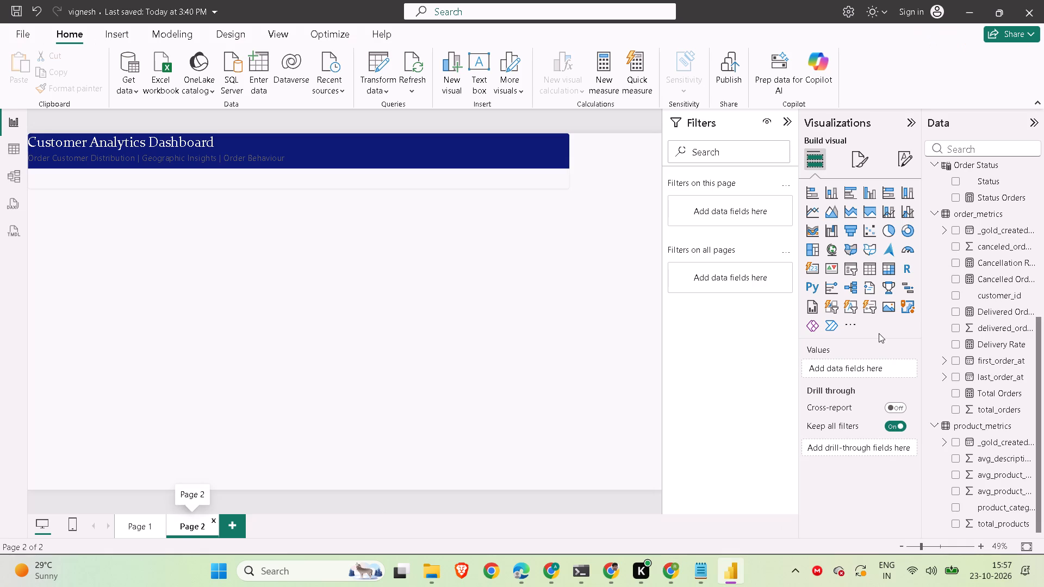
{"action": "scroll", "coordinate": [951, 274], "scroll_direction": "up", "scroll_amount": 5}
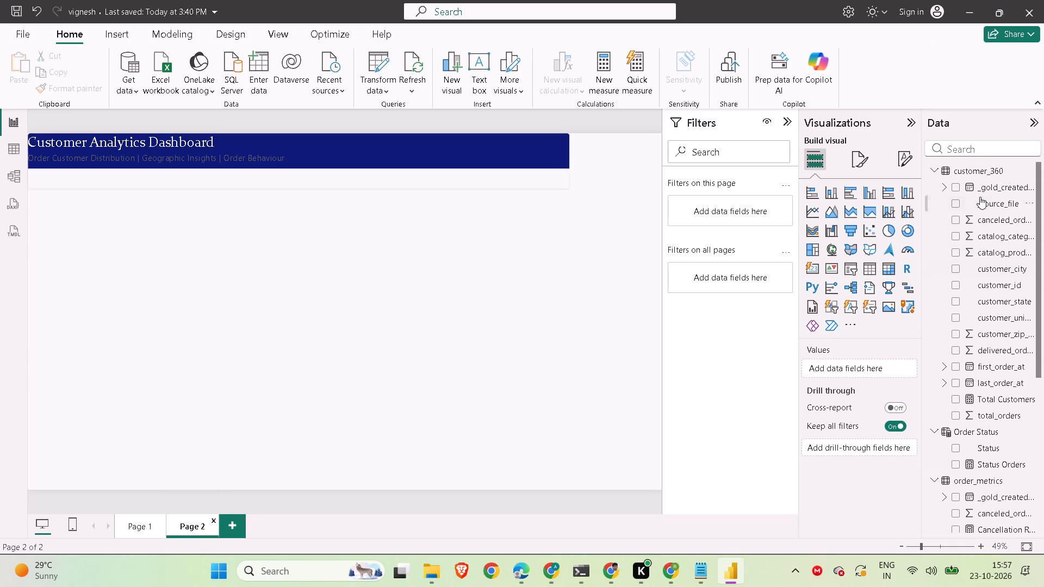
{"action": "left_click", "coordinate": [973, 173]}
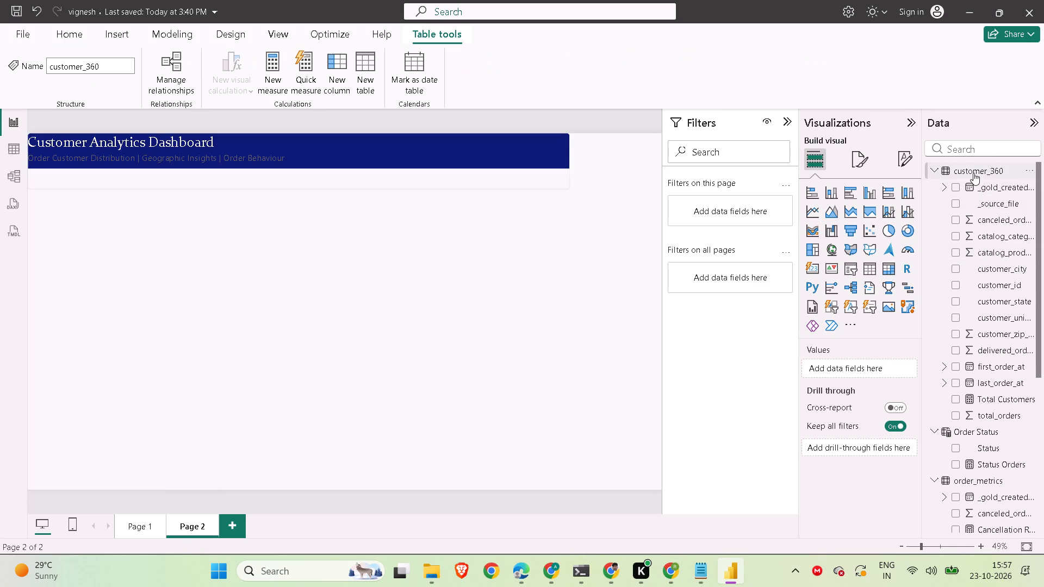
{"action": "left_click", "coordinate": [272, 74]}
{"action": "key", "text": "ctrl+v"}
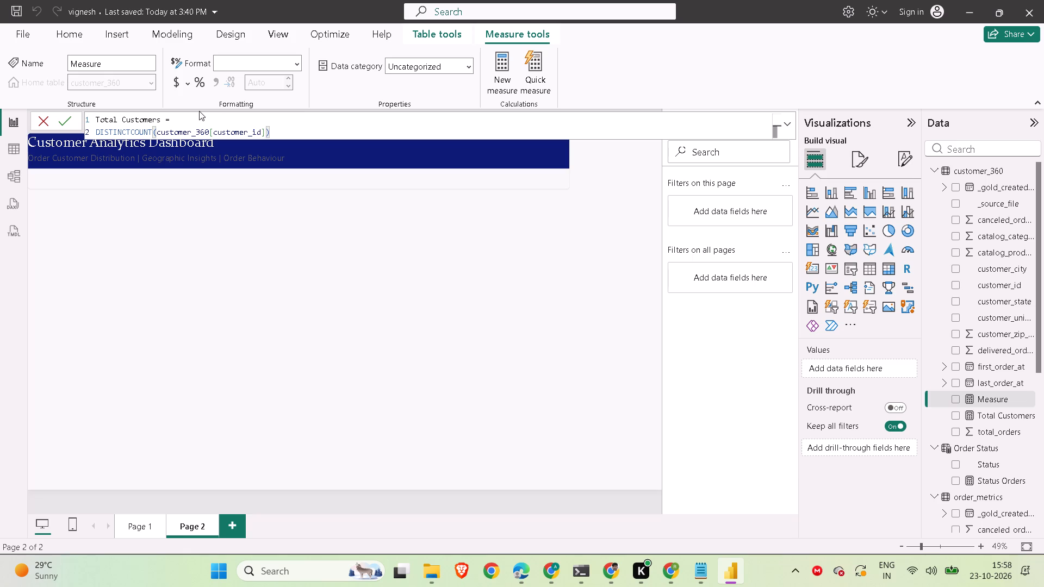
{"action": "key", "text": "Return"}
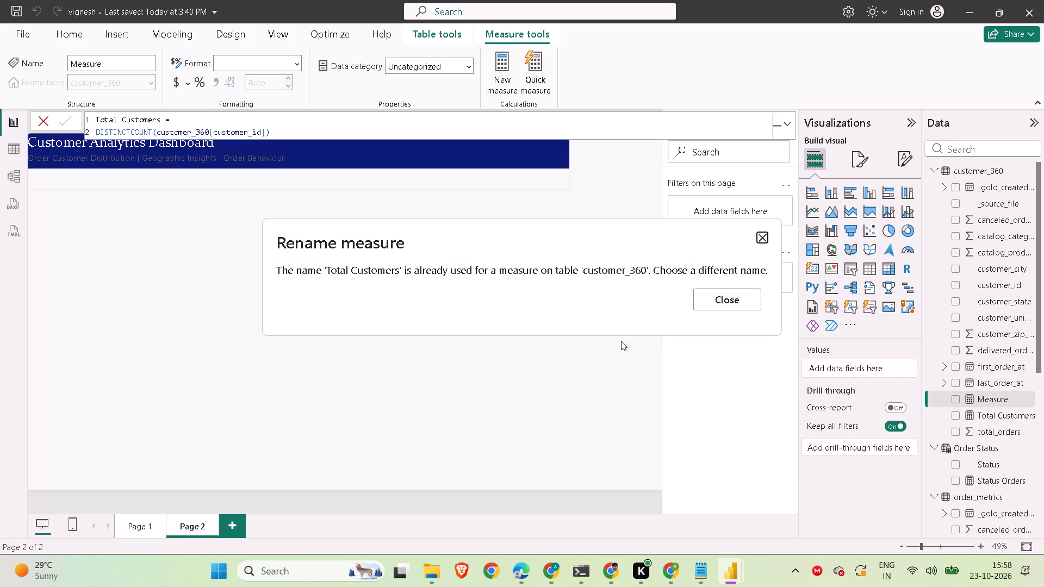
{"action": "left_click", "coordinate": [763, 236]}
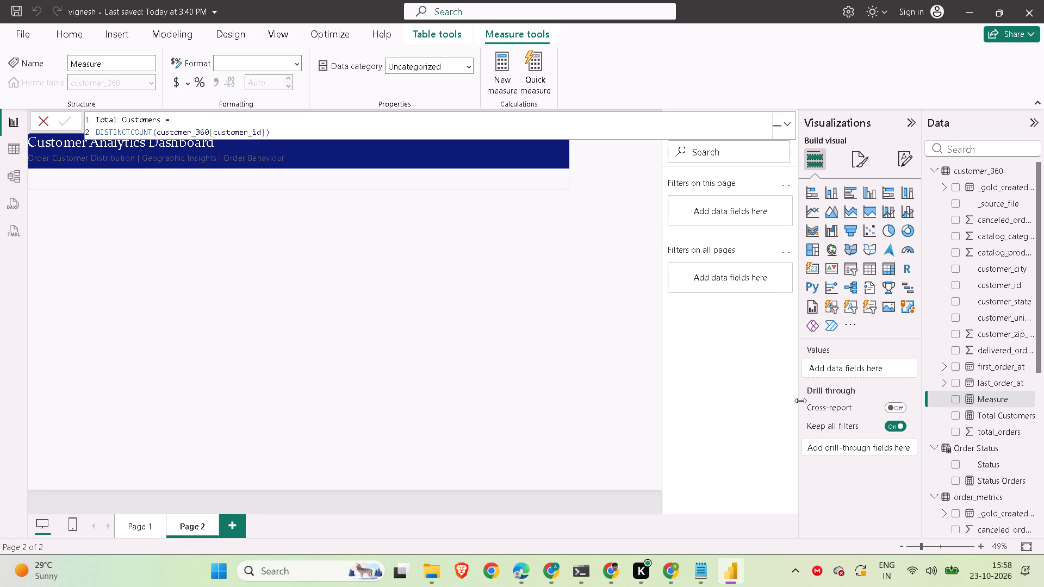
Copy ChatGPT's Total Cities DAX and replace the draft measure's formula with Total Cities = DISTINCTCOUNT(customer_360[customer_city]) in Power BI.
{"action": "left_click", "coordinate": [675, 572]}
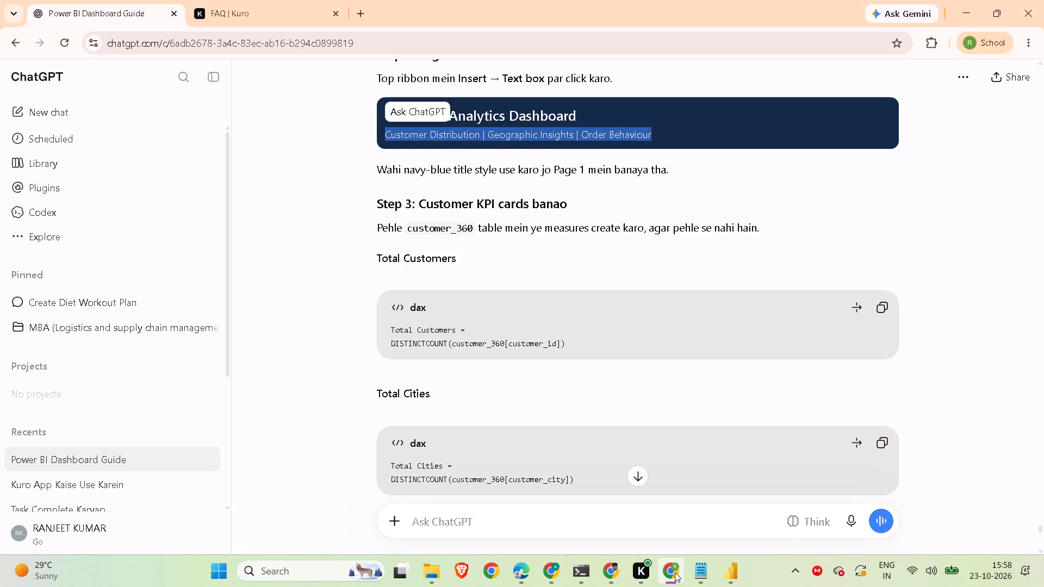
{"action": "scroll", "coordinate": [600, 396], "scroll_direction": "down", "scroll_amount": 1}
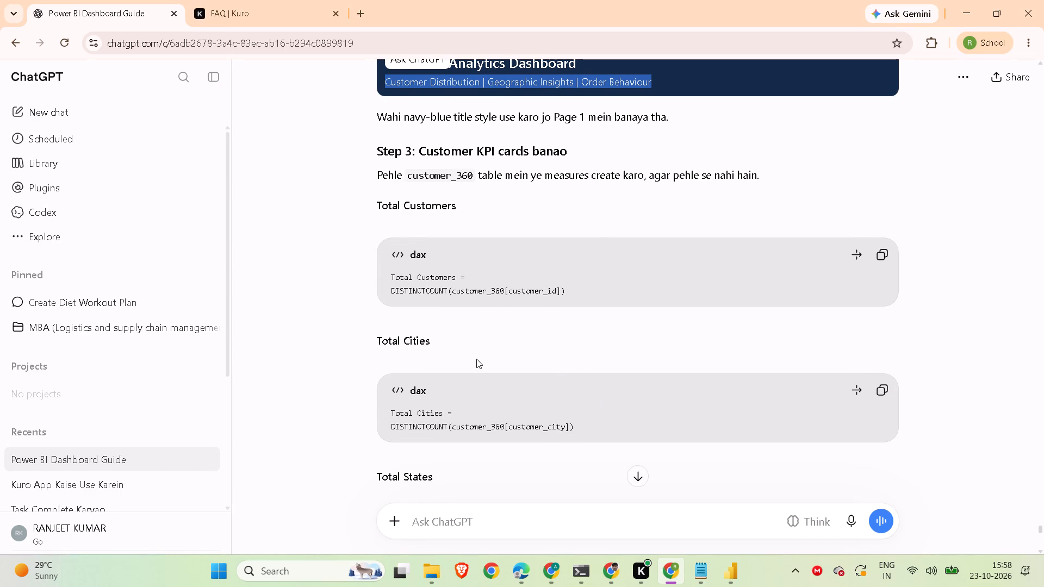
{"action": "scroll", "coordinate": [476, 359], "scroll_direction": "down", "scroll_amount": 1}
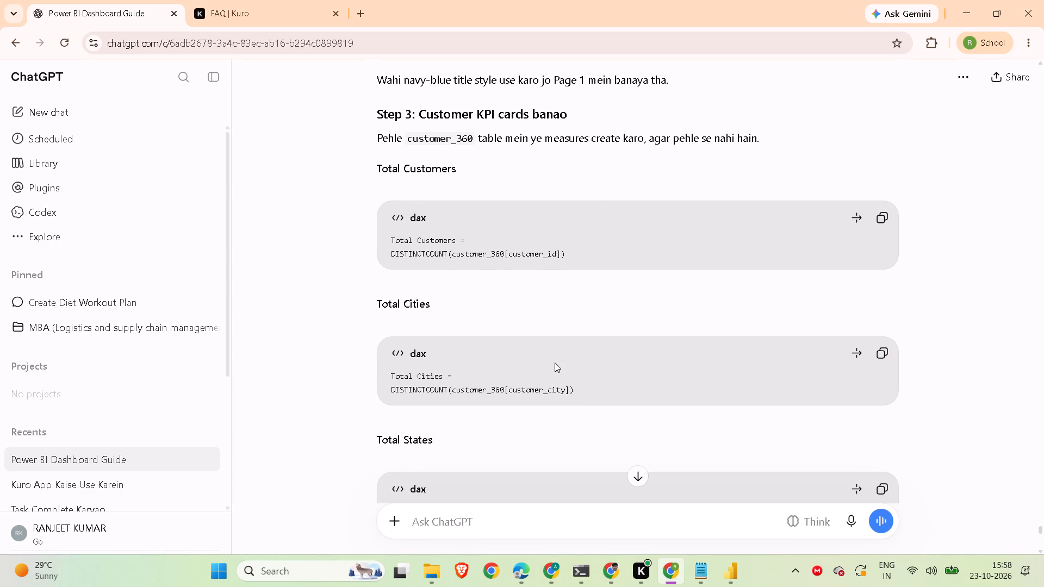
{"action": "left_click", "coordinate": [875, 358]}
{"action": "left_click", "coordinate": [733, 583]}
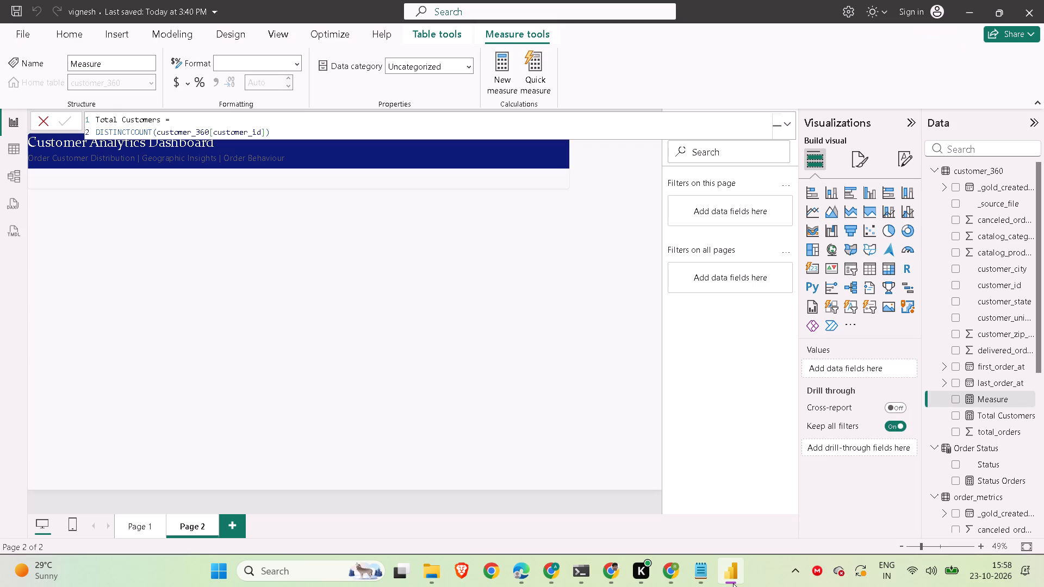
{"action": "left_click_drag", "start_coordinate": [277, 134], "coordinate": [120, 116]}
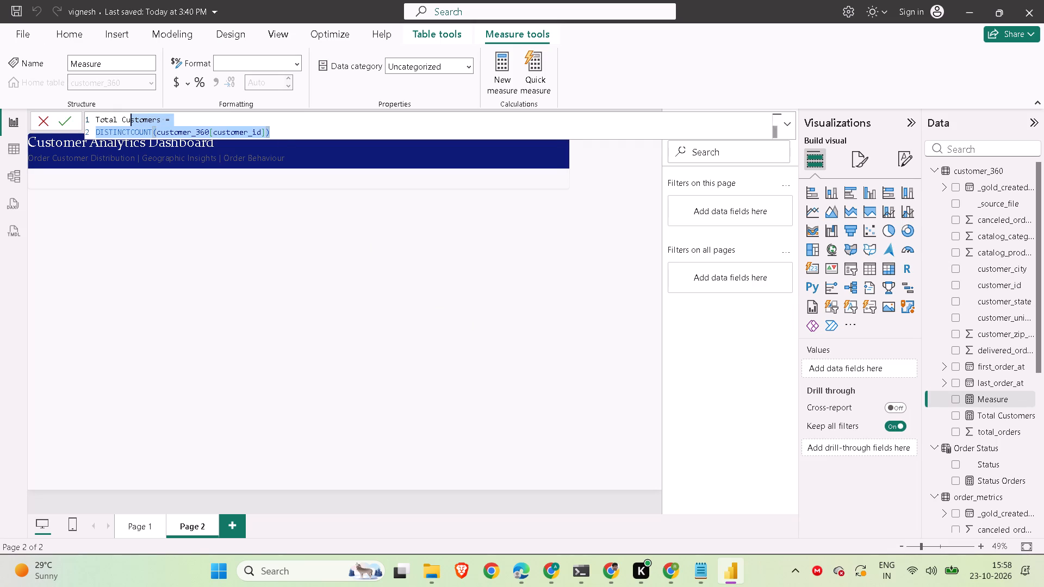
{"action": "left_click_drag", "start_coordinate": [120, 116], "coordinate": [91, 106]}
{"action": "key", "text": "ctrl+v"}
{"action": "key", "text": "Return"}
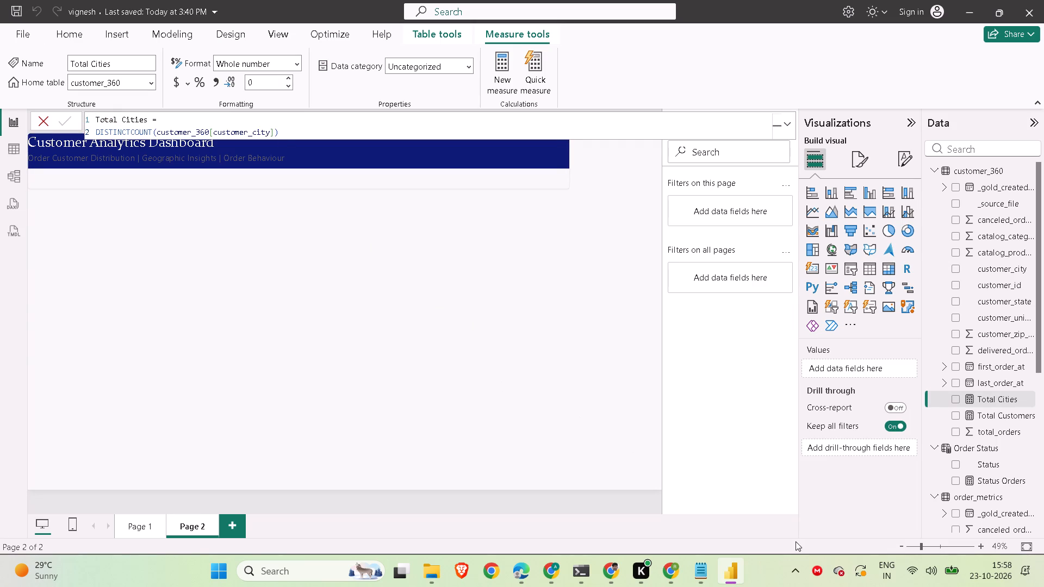
Copy ChatGPT's Total States DAX and create the measure Total States = DISTINCTCOUNT(customer_360[customer_state]) in Power BI's customer_360 table.
{"action": "left_click", "coordinate": [669, 568]}
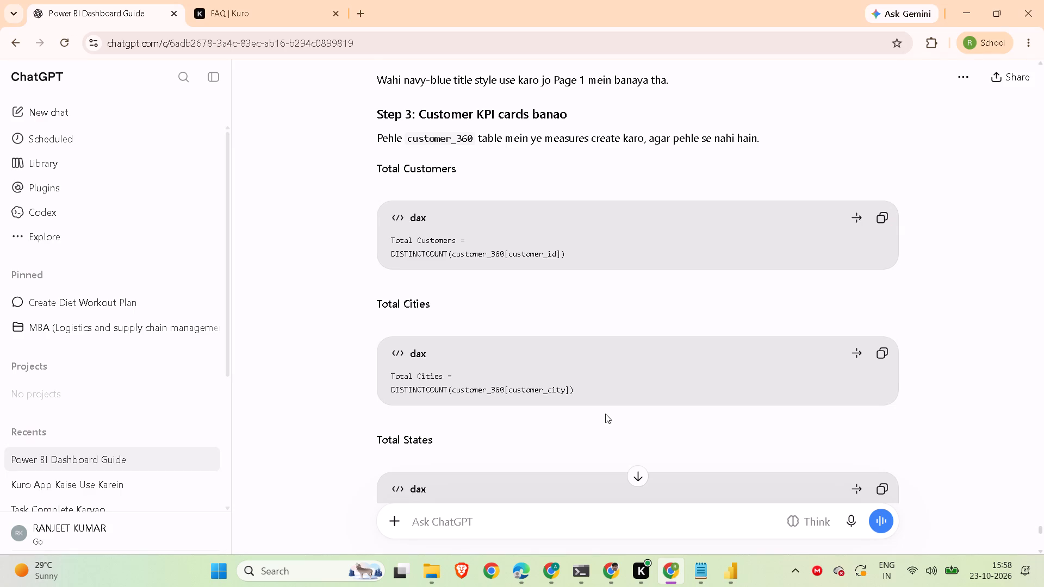
{"action": "scroll", "coordinate": [605, 414], "scroll_direction": "down", "scroll_amount": 2}
{"action": "left_click", "coordinate": [877, 321]}
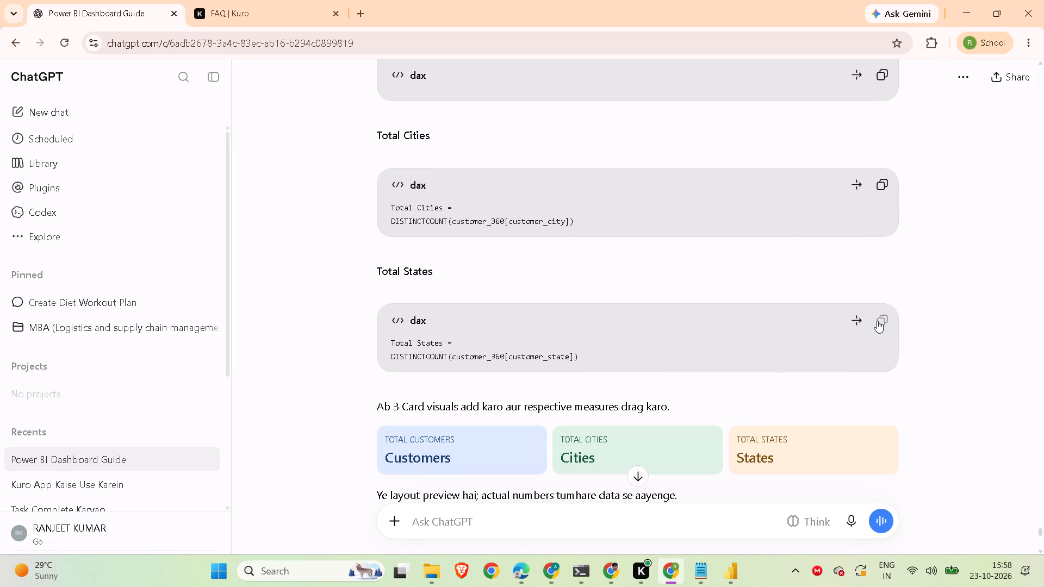
{"action": "left_click", "coordinate": [732, 573]}
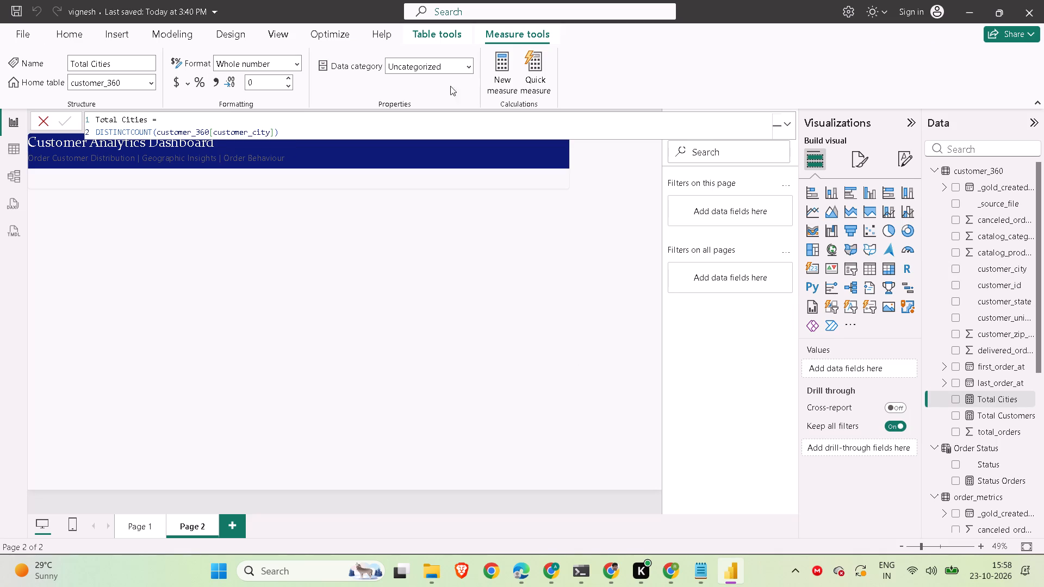
{"action": "left_click", "coordinate": [499, 79]}
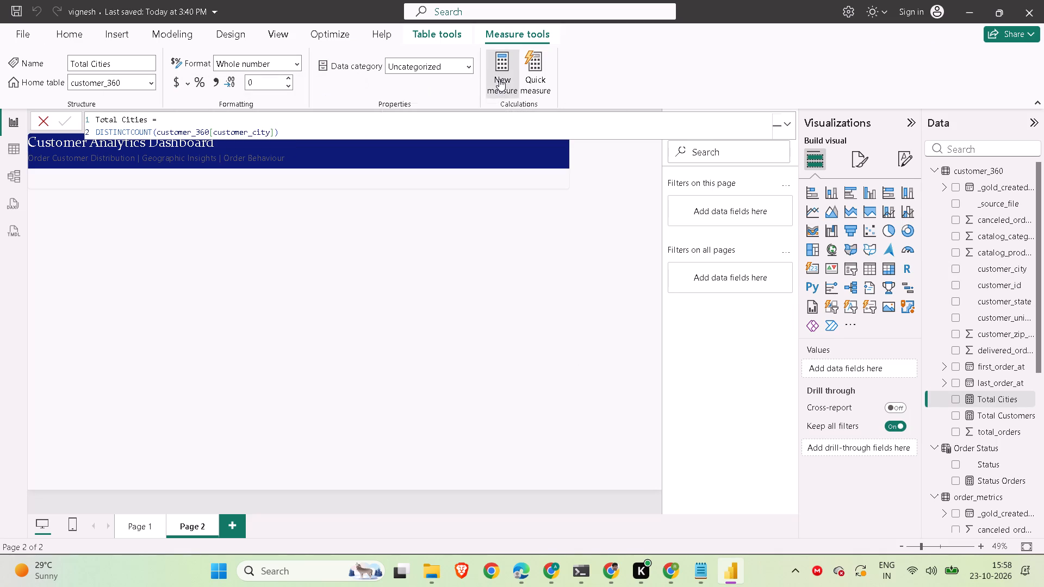
{"action": "key", "text": "ctrl+v"}
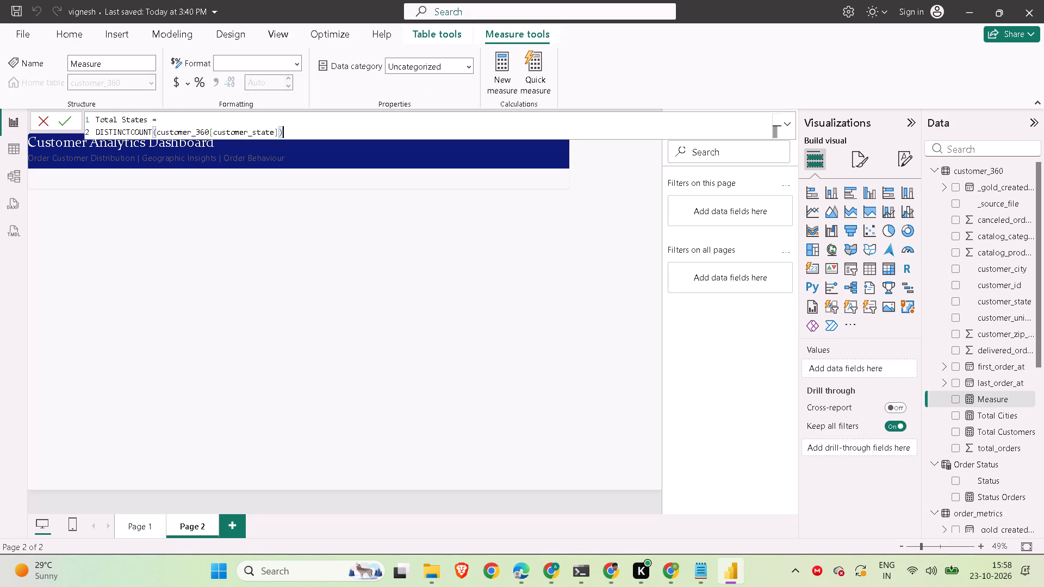
{"action": "key", "text": "Return"}
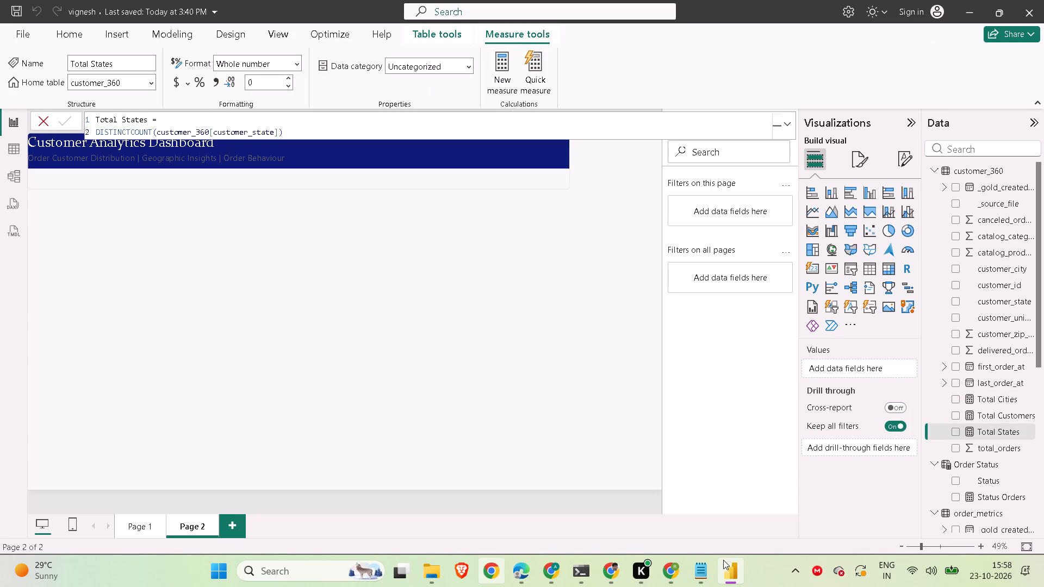
Read ChatGPT's instructions for the three customer cards, the city and state charts, and the customer details table.
{"action": "left_click", "coordinate": [676, 571]}
{"action": "scroll", "coordinate": [559, 424], "scroll_direction": "down", "scroll_amount": 1}
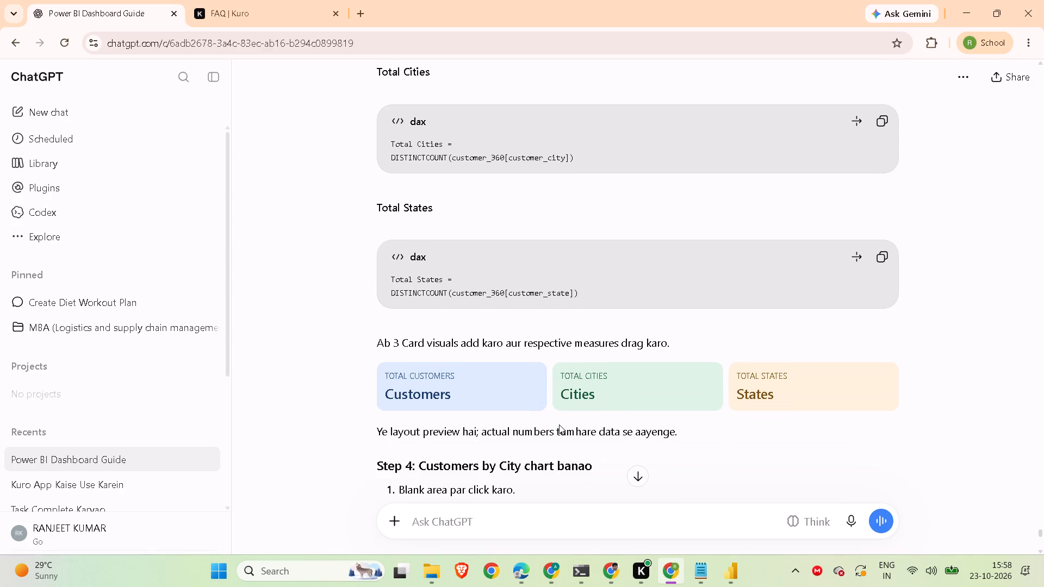
{"action": "scroll", "coordinate": [559, 424], "scroll_direction": "down", "scroll_amount": 1}
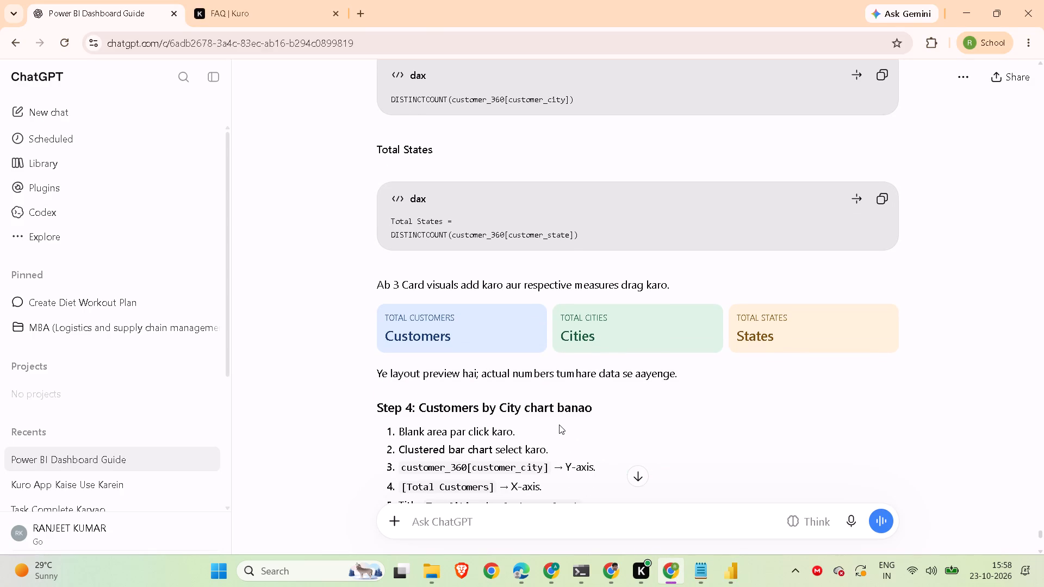
{"action": "scroll", "coordinate": [519, 500], "scroll_direction": "down", "scroll_amount": 2}
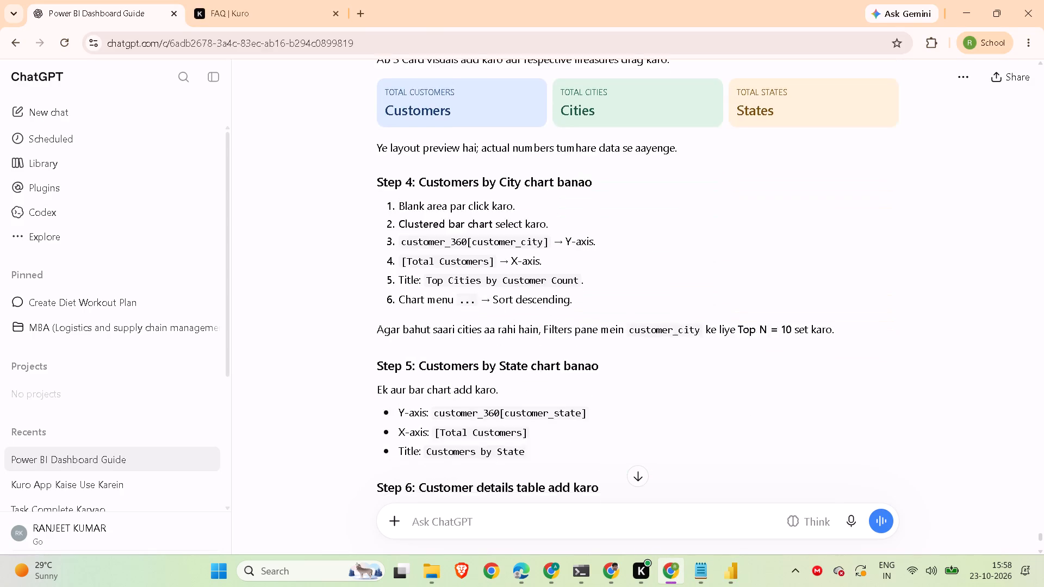
{"action": "scroll", "coordinate": [519, 500], "scroll_direction": "down", "scroll_amount": 6}
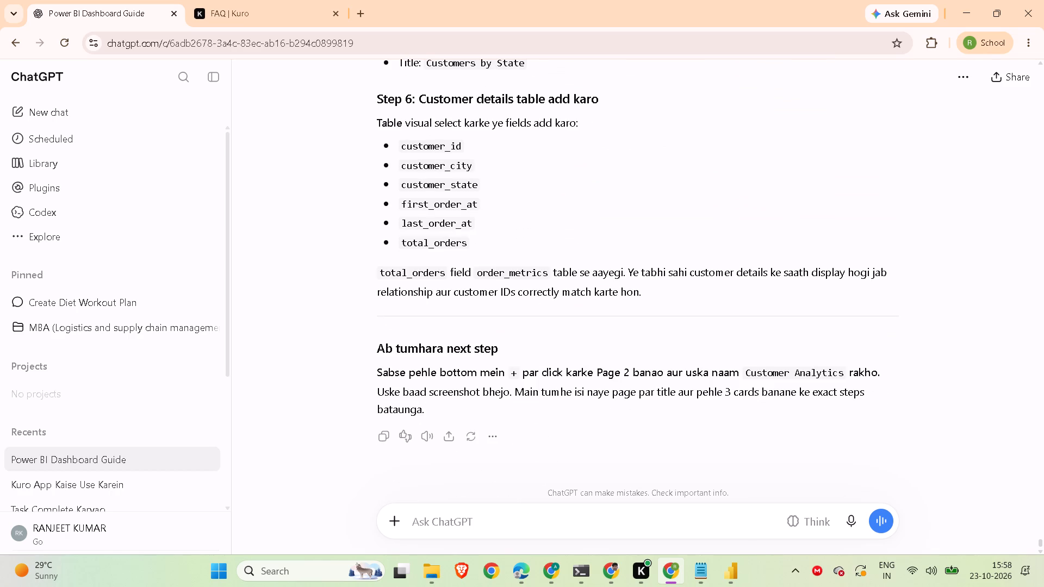
{"action": "scroll", "coordinate": [491, 364], "scroll_direction": "up", "scroll_amount": 6}
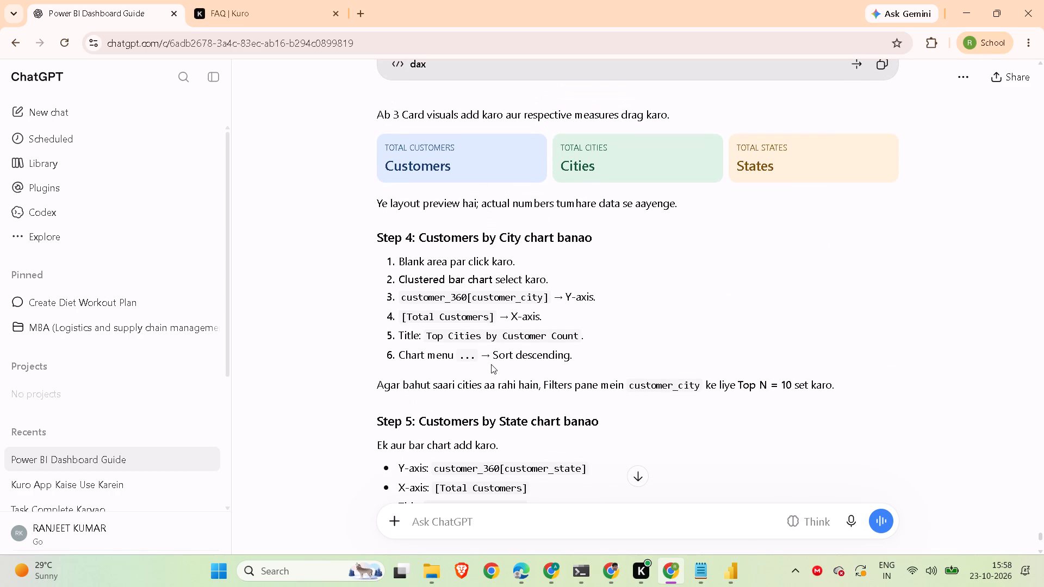
{"action": "scroll", "coordinate": [491, 364], "scroll_direction": "up", "scroll_amount": 1}
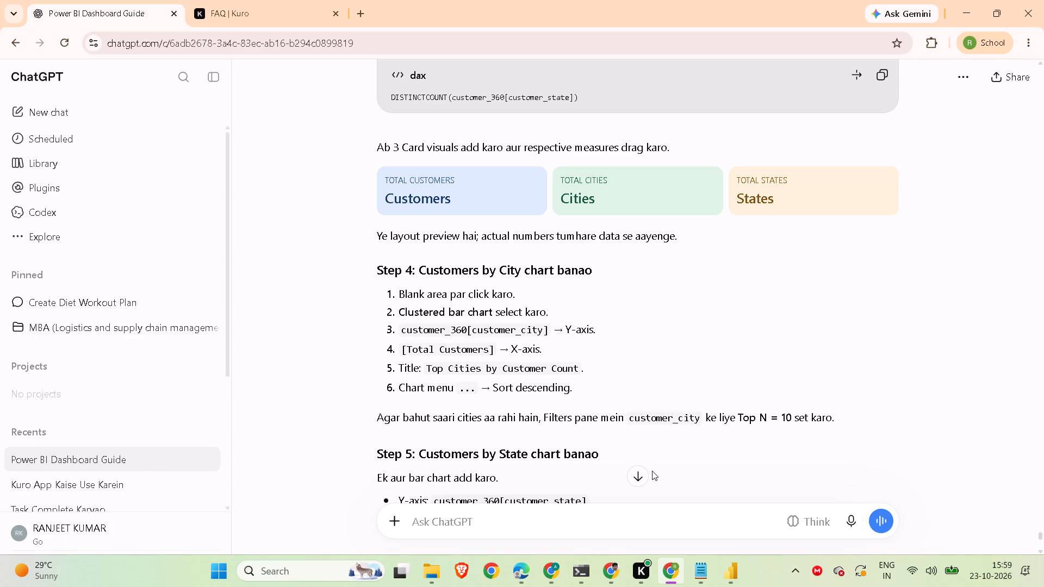
Copy the blue Total Orders card from Page 1 in Power BI and paste it onto Page 2.
{"action": "left_click", "coordinate": [730, 567]}
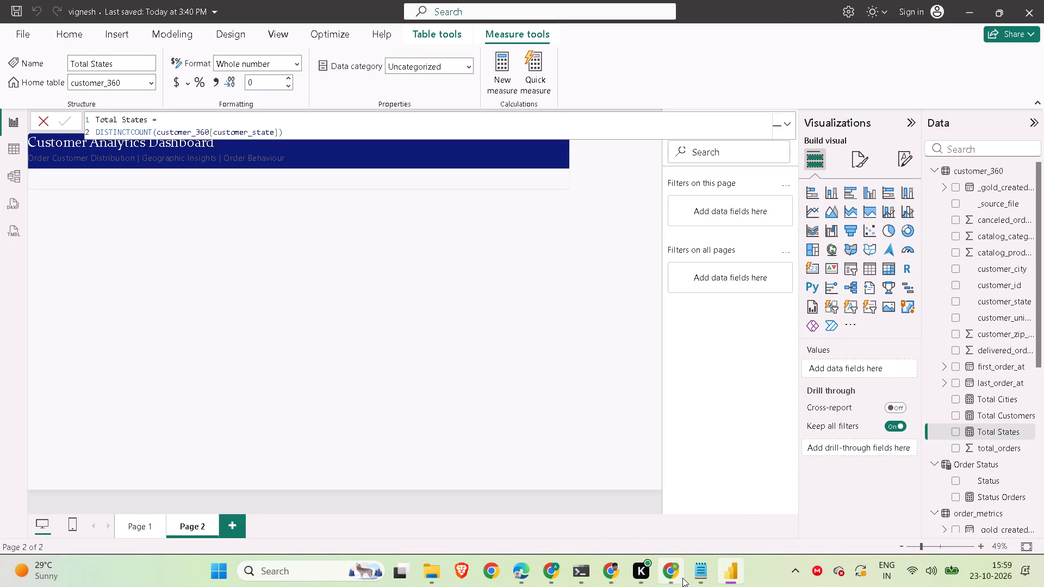
{"action": "left_click", "coordinate": [140, 529]}
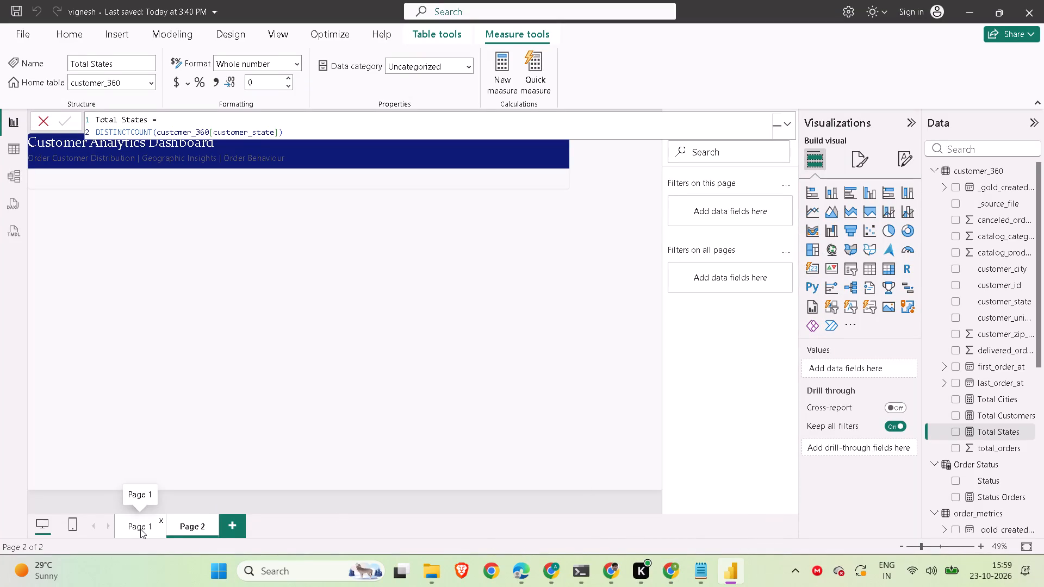
{"action": "left_click", "coordinate": [128, 219]}
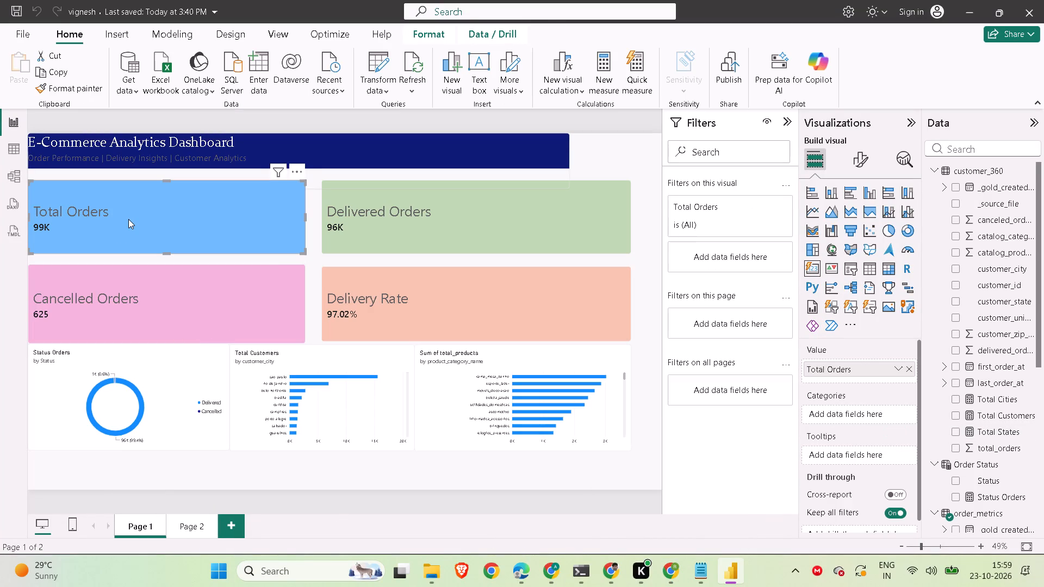
{"action": "key", "text": "ctrl+c"}
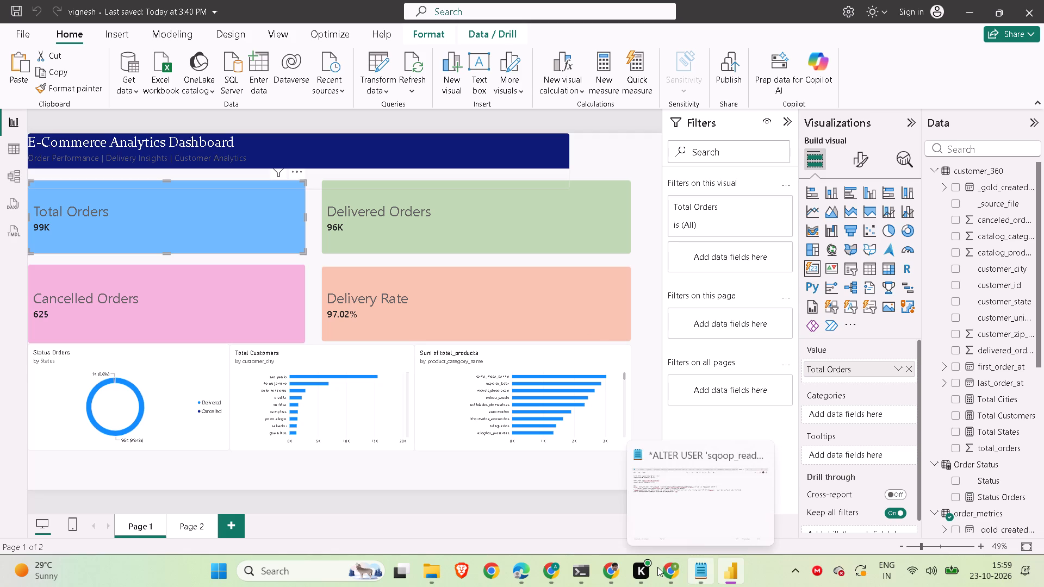
{"action": "left_click", "coordinate": [729, 571]}
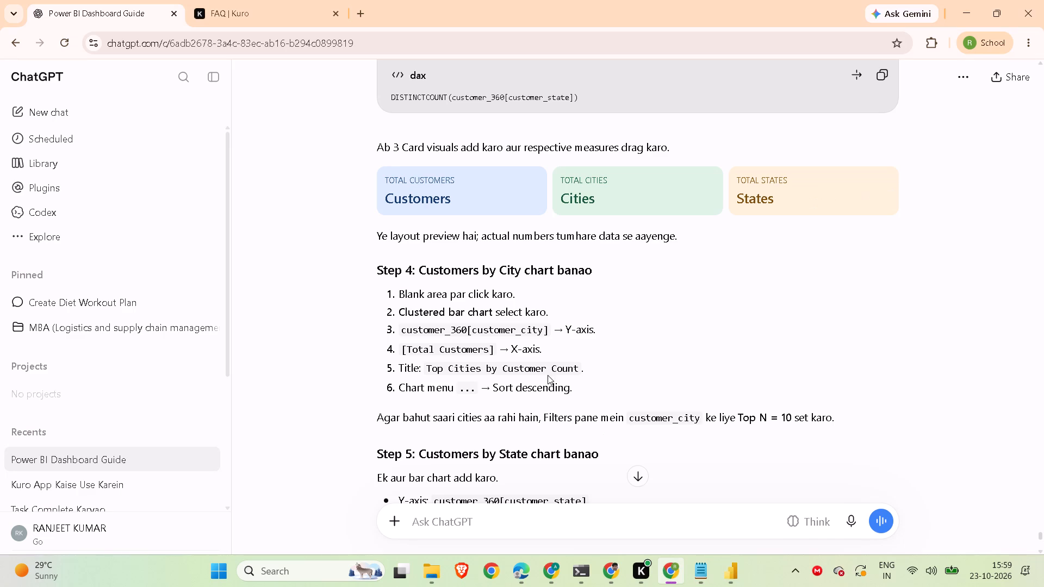
{"action": "left_click", "coordinate": [739, 576]}
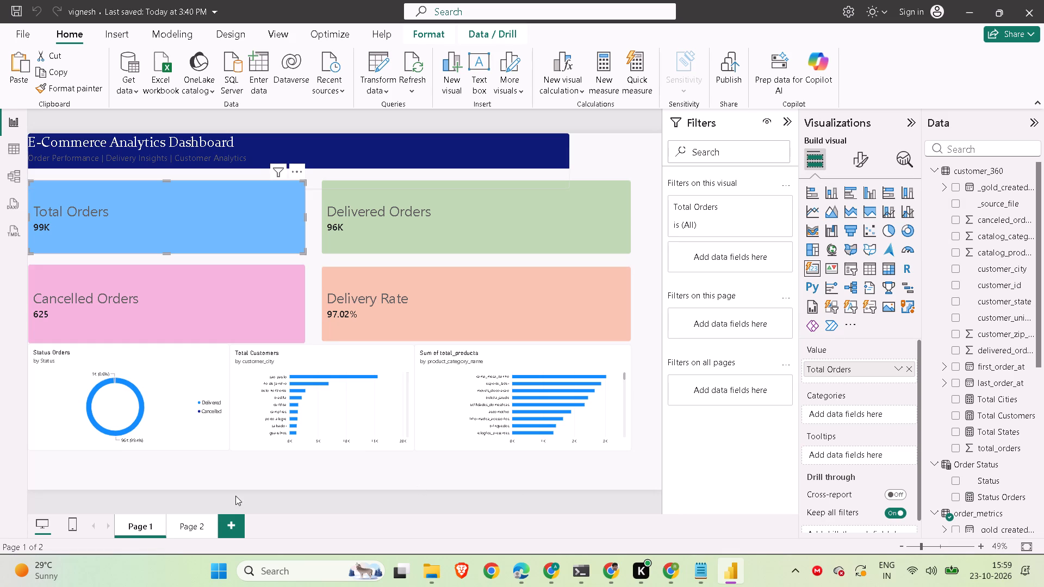
{"action": "left_click", "coordinate": [193, 523]}
{"action": "key", "text": "ctrl+v"}
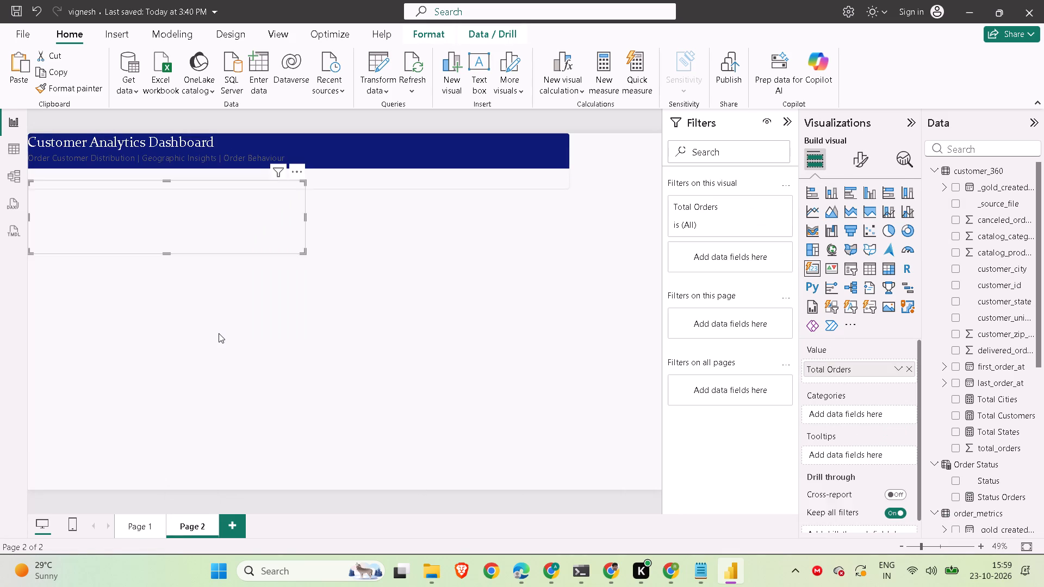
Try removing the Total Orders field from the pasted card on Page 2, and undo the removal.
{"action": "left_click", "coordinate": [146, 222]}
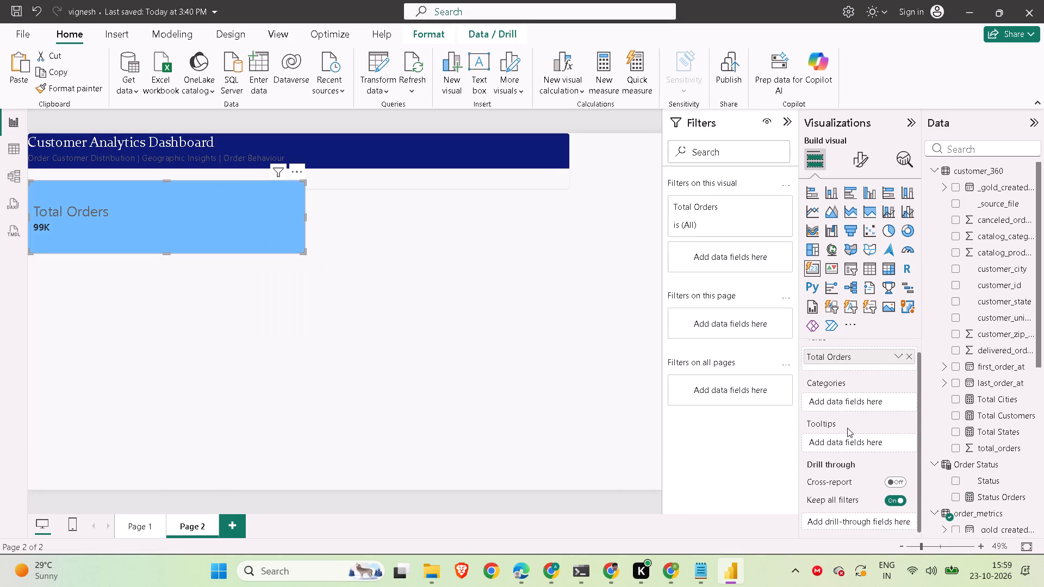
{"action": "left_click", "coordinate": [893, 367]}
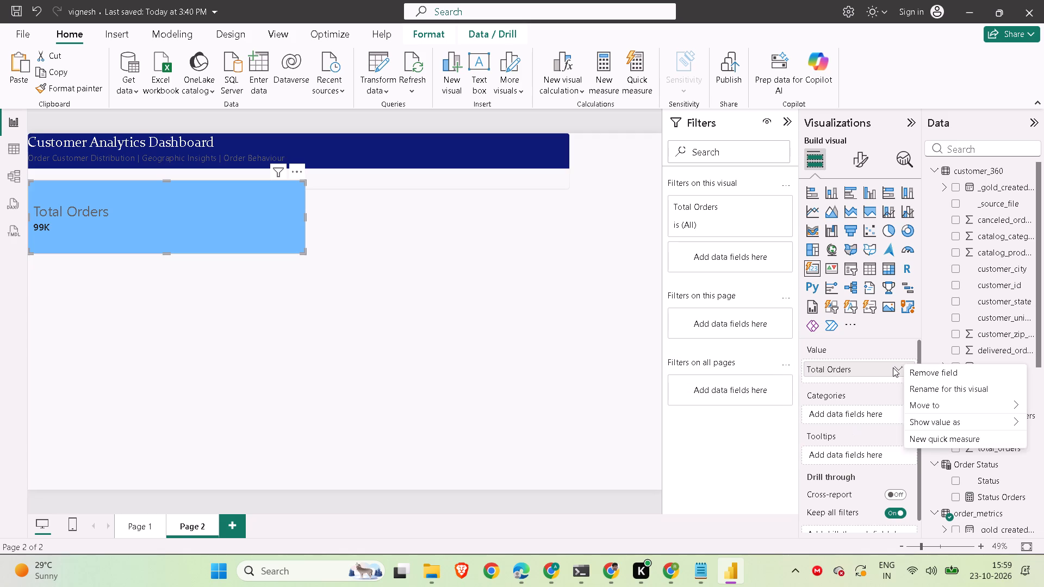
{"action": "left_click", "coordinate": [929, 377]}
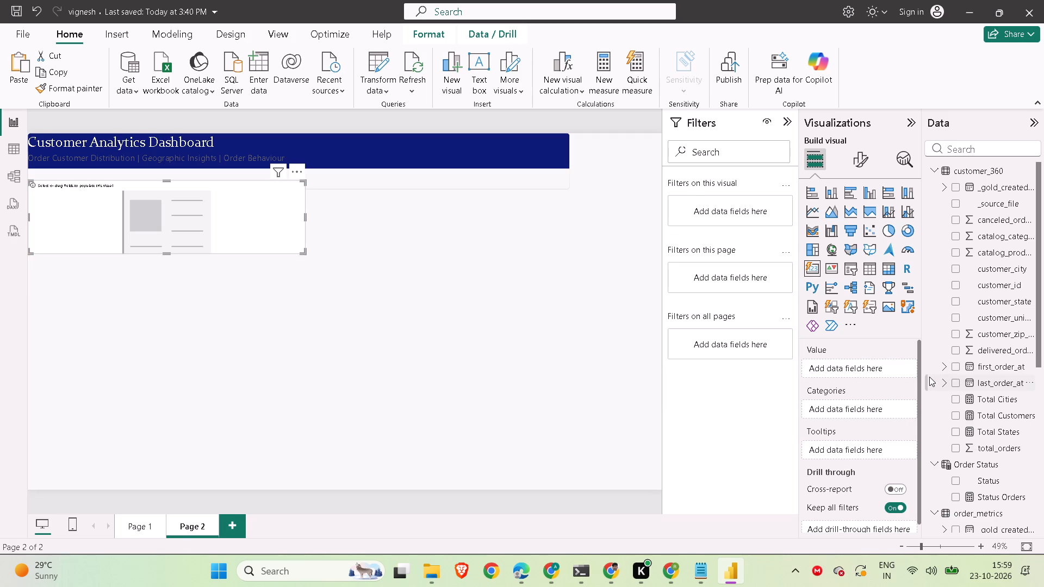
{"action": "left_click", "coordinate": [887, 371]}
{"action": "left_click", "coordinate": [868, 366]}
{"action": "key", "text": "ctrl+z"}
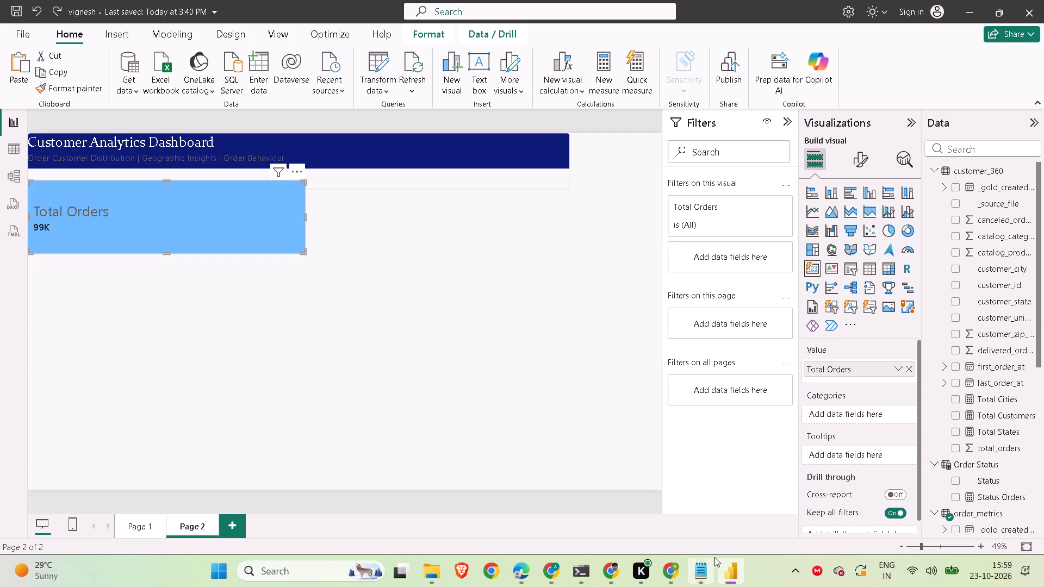
Check ChatGPT's card layout, and add the Total Customers measure to the pasted Total Orders card in Power BI.
{"action": "left_click", "coordinate": [657, 573]}
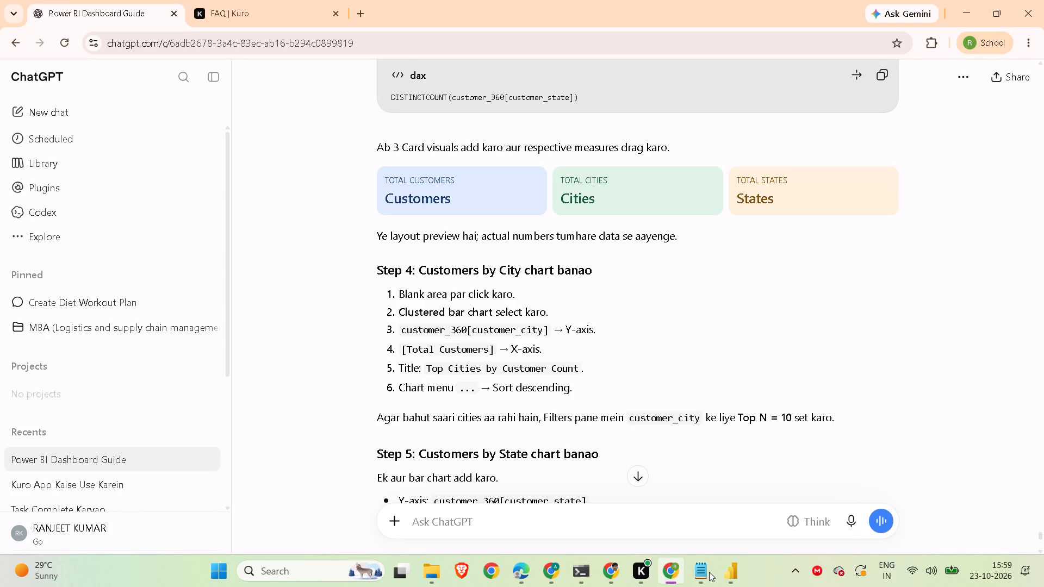
{"action": "left_click", "coordinate": [723, 571]}
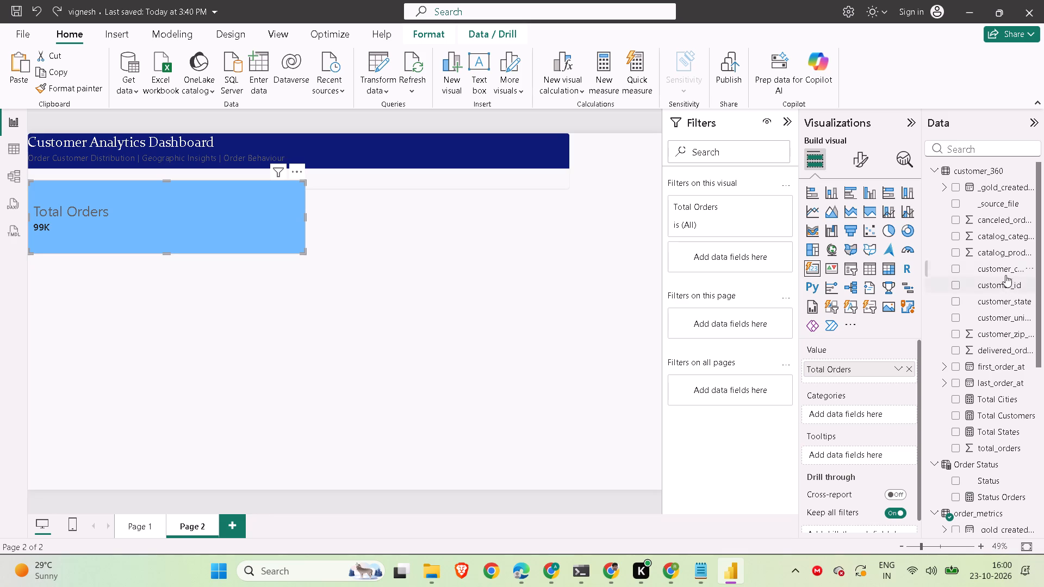
{"action": "left_click", "coordinate": [953, 414]}
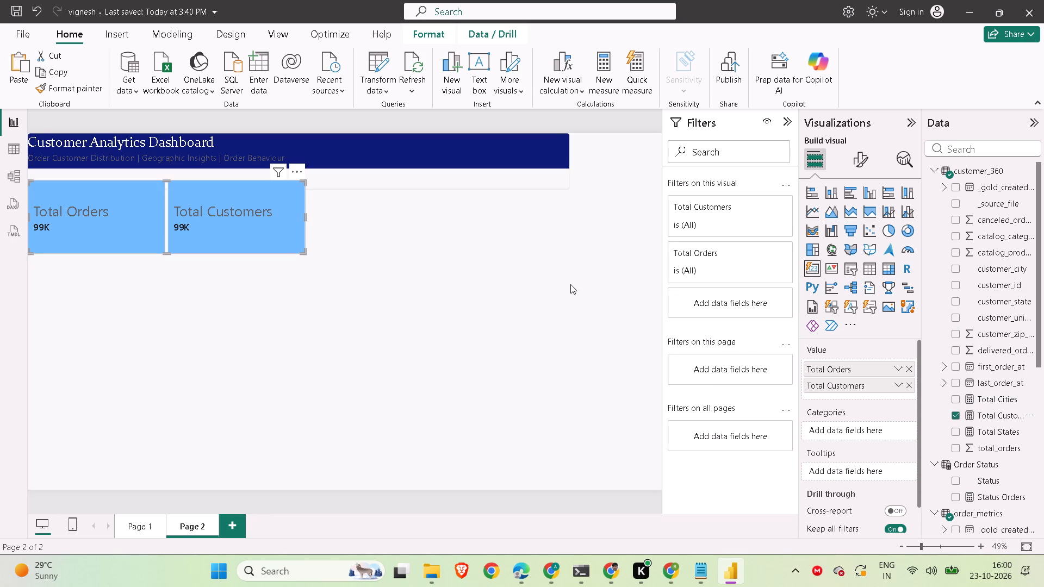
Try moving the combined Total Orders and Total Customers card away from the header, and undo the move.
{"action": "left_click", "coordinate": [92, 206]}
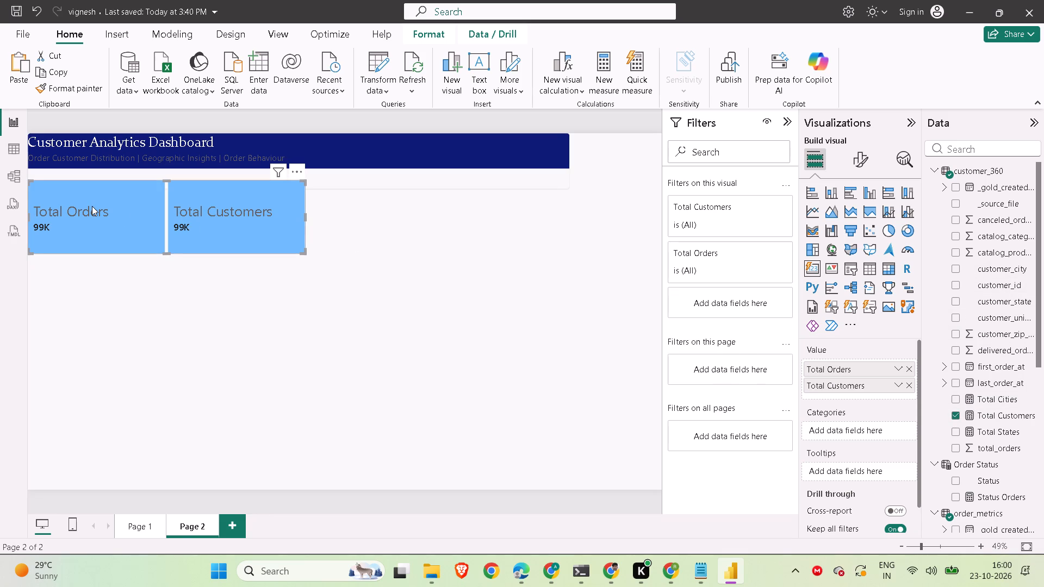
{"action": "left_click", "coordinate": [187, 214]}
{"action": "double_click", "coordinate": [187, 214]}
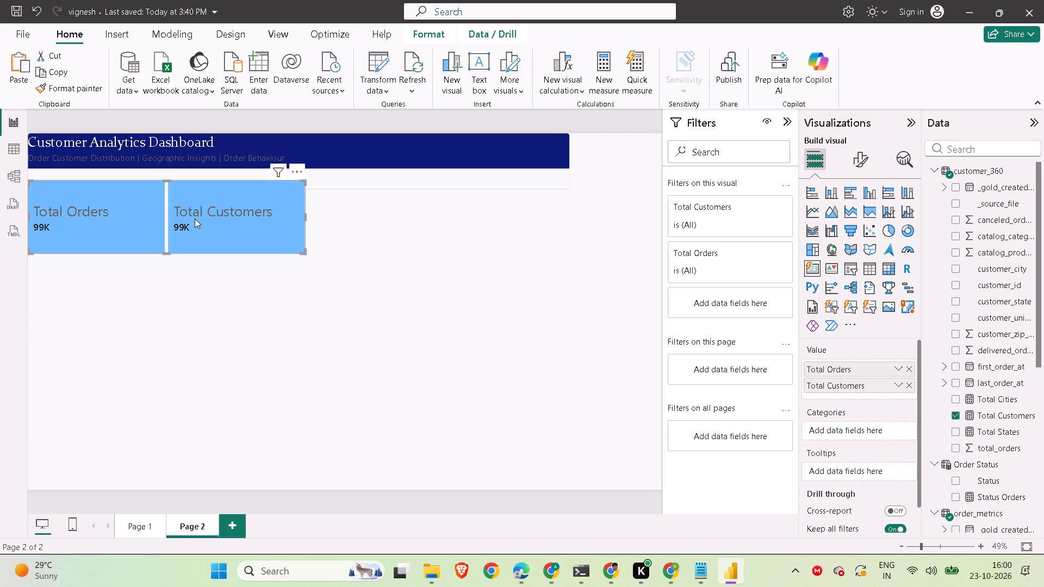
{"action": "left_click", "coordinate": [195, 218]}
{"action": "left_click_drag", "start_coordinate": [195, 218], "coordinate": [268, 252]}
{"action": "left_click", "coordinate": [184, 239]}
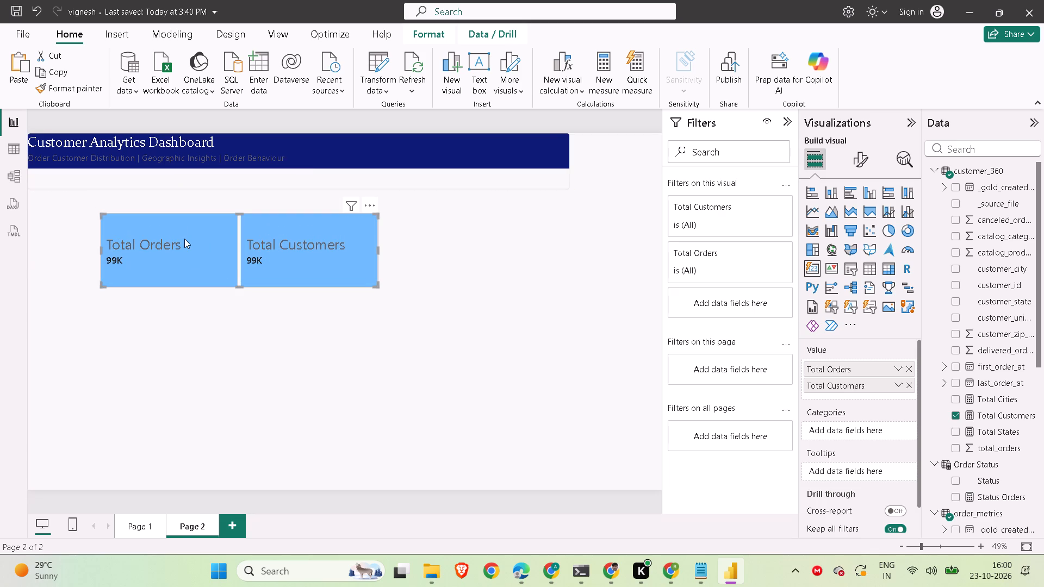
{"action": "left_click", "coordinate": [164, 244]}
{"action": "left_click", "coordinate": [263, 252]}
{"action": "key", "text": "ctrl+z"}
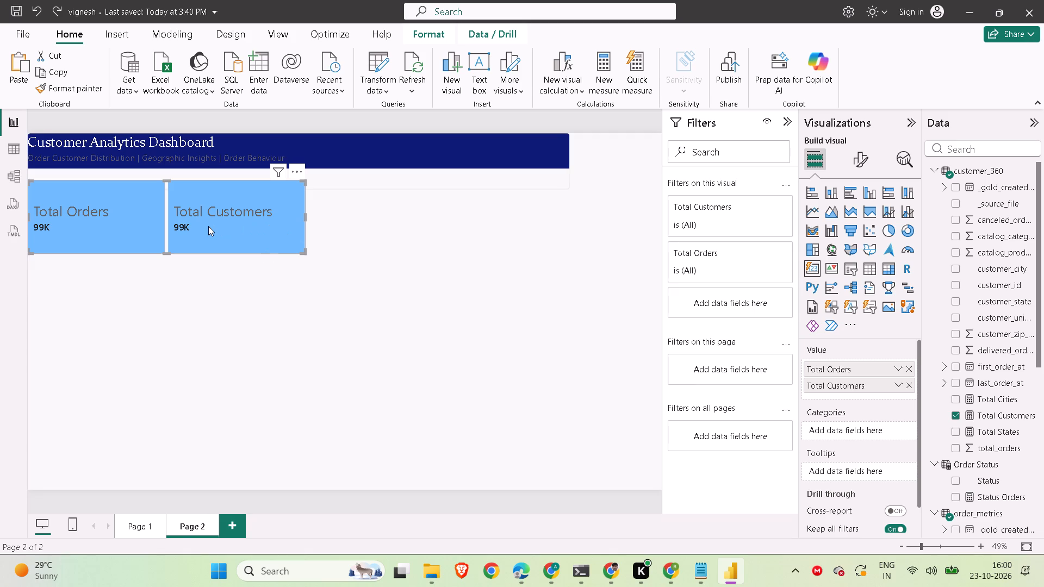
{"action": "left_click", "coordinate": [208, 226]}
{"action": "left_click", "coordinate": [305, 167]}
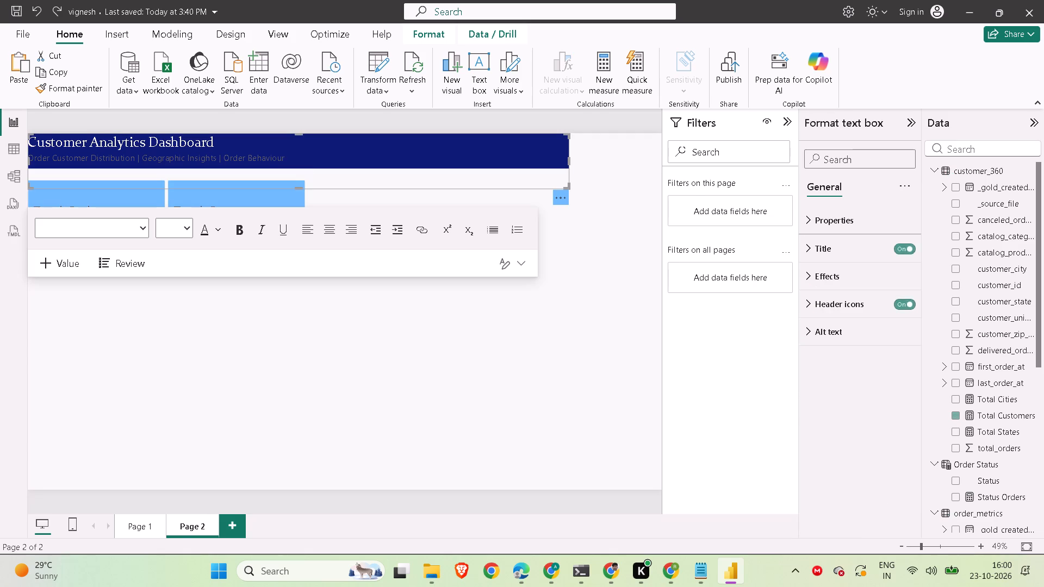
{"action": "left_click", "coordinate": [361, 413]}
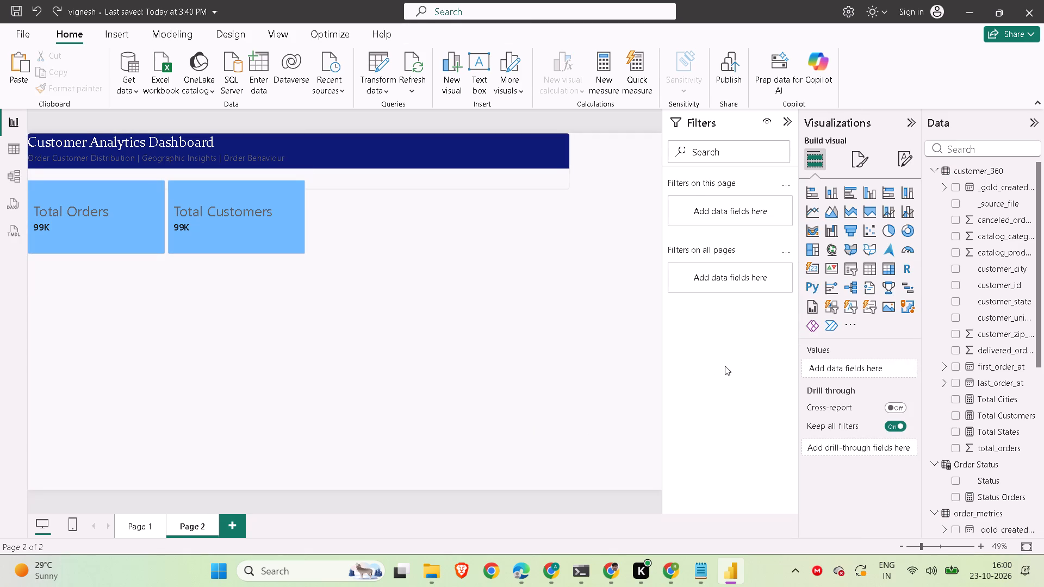
Remove the Total Orders field from the combined card so that it holds only Total Customers.
{"action": "left_click", "coordinate": [242, 229]}
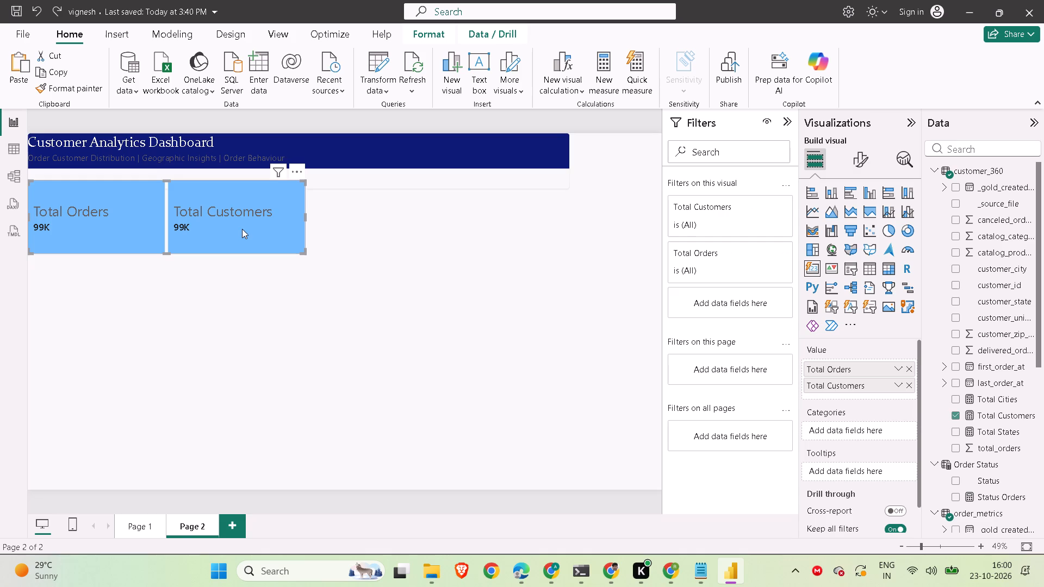
{"action": "left_click", "coordinate": [910, 367]}
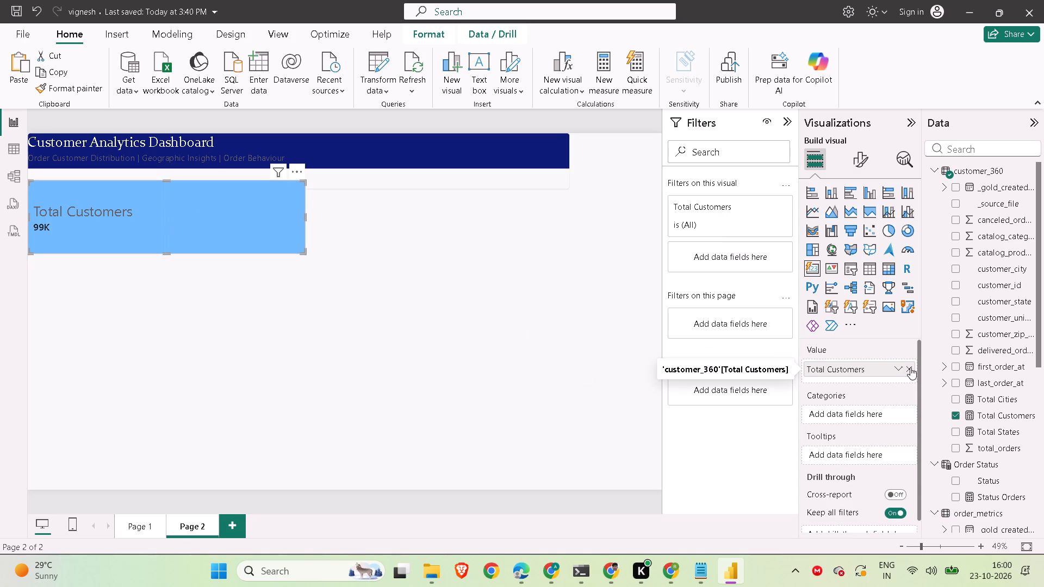
{"action": "left_click", "coordinate": [457, 330]}
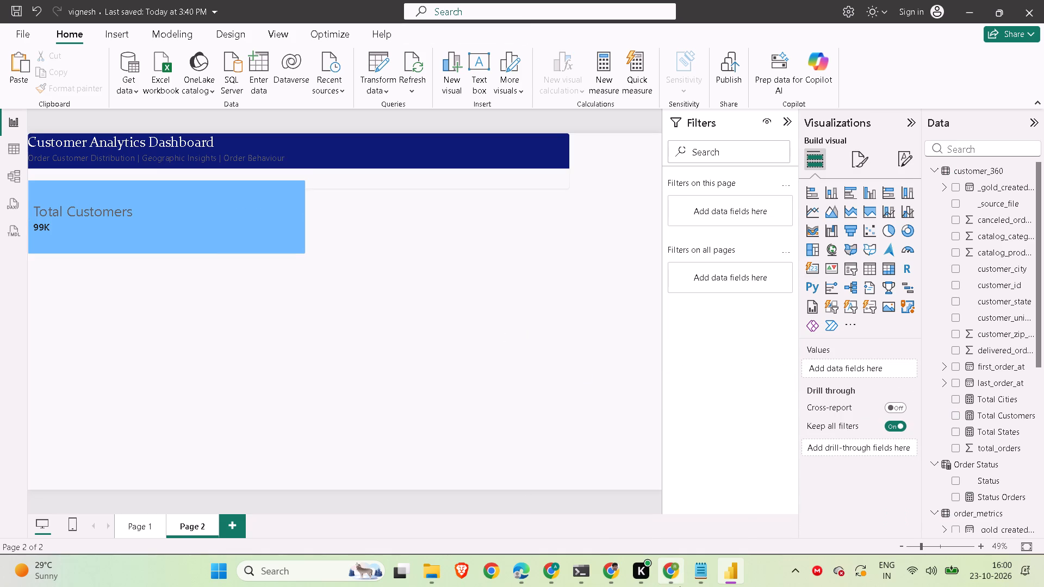
Paste another Total Orders card on Page 2 and align it beside the Total Customers card.
{"action": "left_click", "coordinate": [252, 225]}
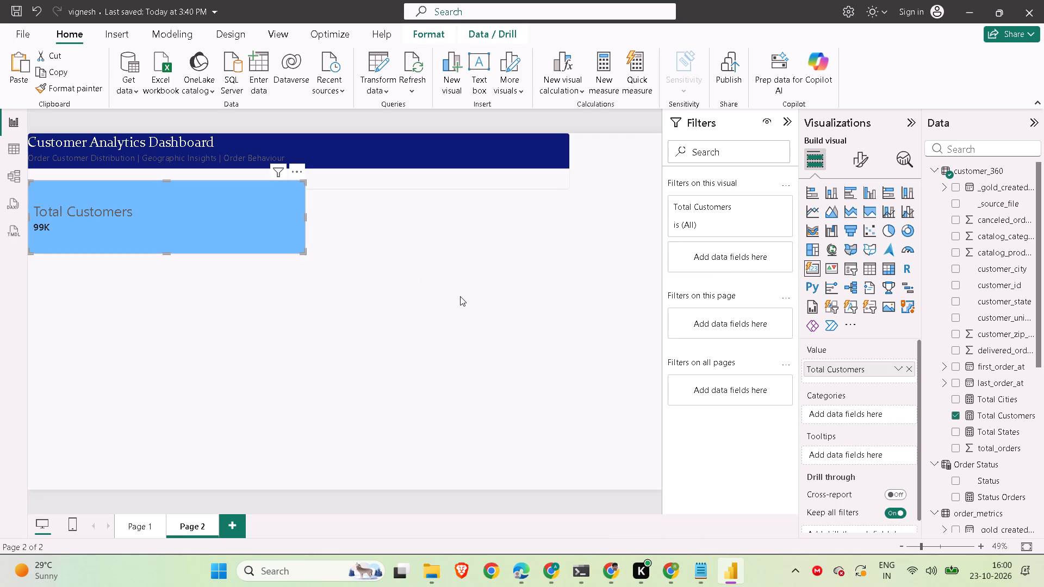
{"action": "left_click", "coordinate": [460, 296]}
{"action": "key", "text": "ctrl+v"}
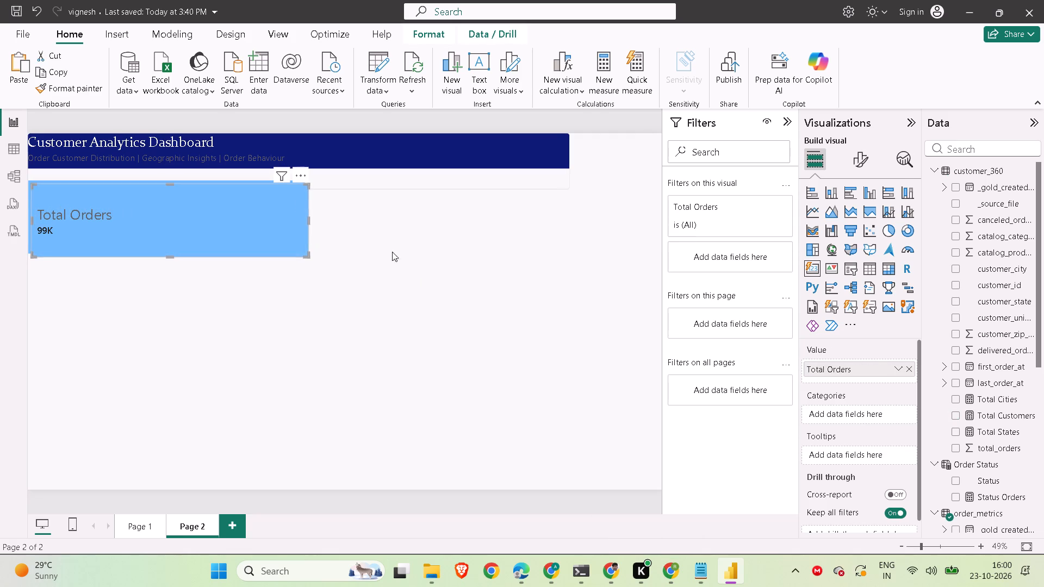
{"action": "left_click_drag", "start_coordinate": [223, 215], "coordinate": [507, 203]}
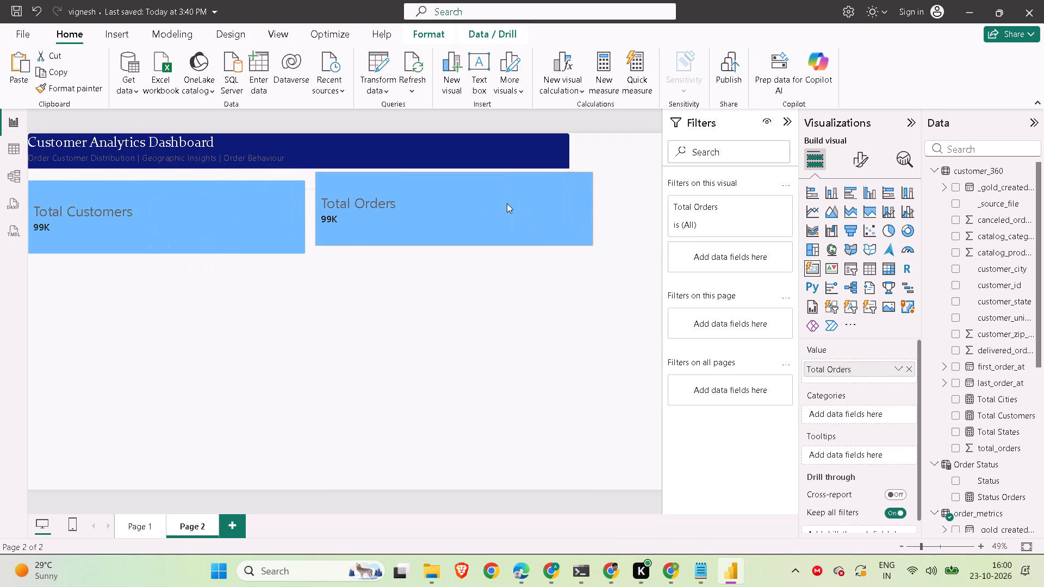
{"action": "left_click_drag", "start_coordinate": [507, 203], "coordinate": [507, 209]}
{"action": "left_click", "coordinate": [477, 285]}
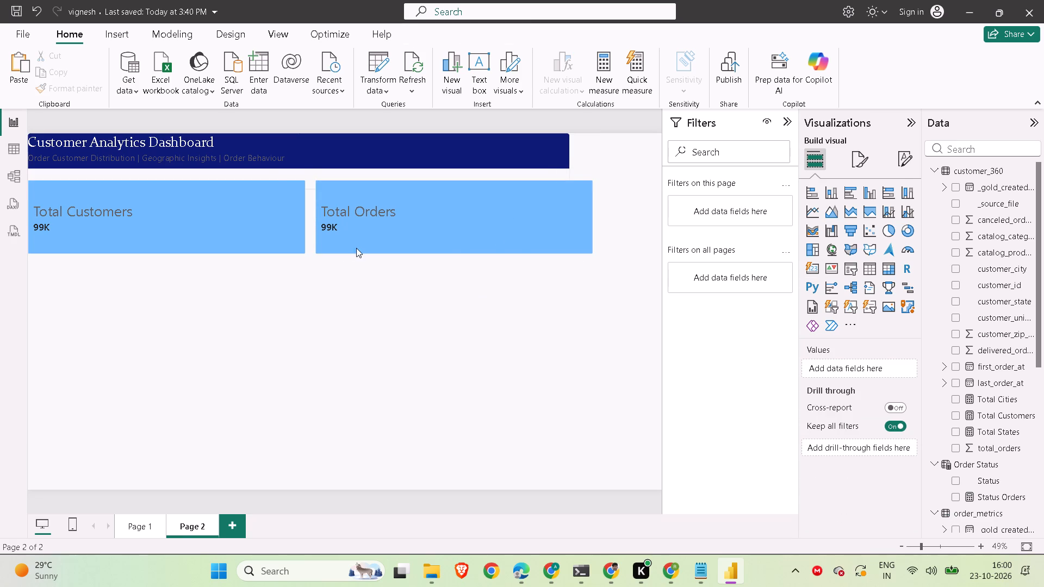
Narrow the Total Customers and Total Orders cards to similar widths and move the Total Orders card closer to its neighbour.
{"action": "left_click", "coordinate": [241, 227]}
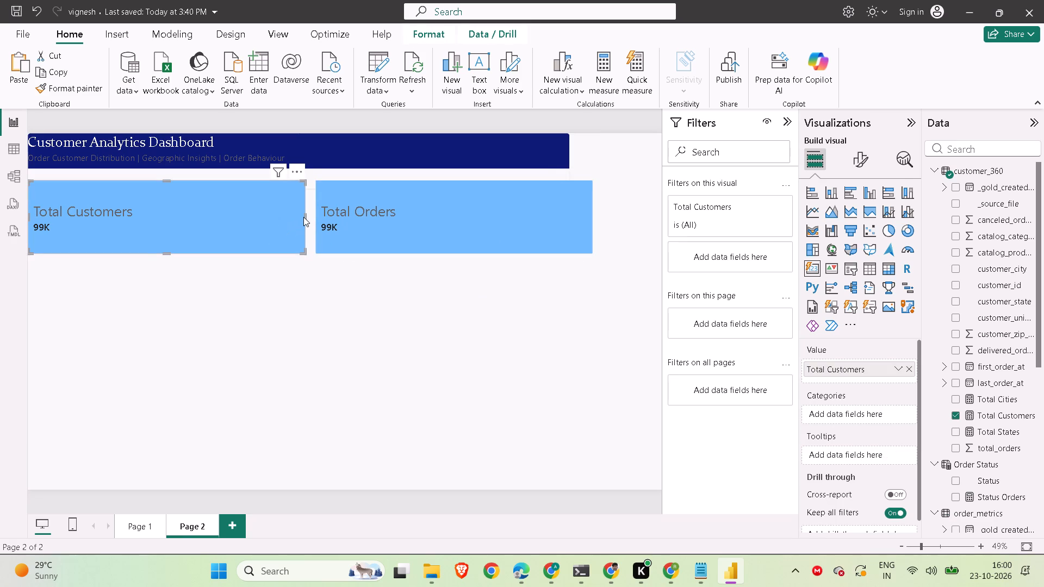
{"action": "left_click_drag", "start_coordinate": [303, 217], "coordinate": [224, 212]}
{"action": "left_click", "coordinate": [396, 217]}
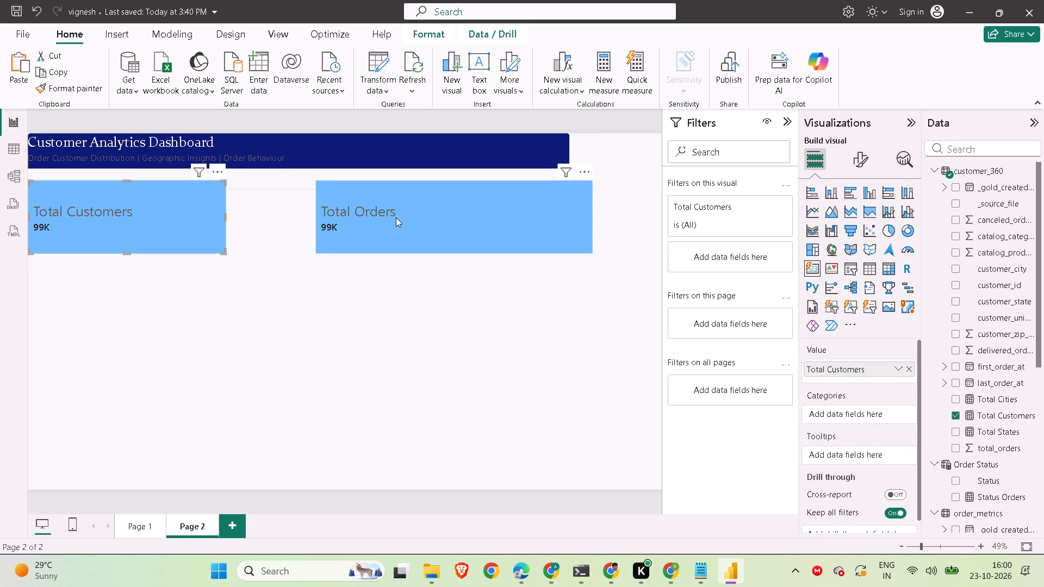
{"action": "left_click_drag", "start_coordinate": [593, 214], "coordinate": [538, 205]}
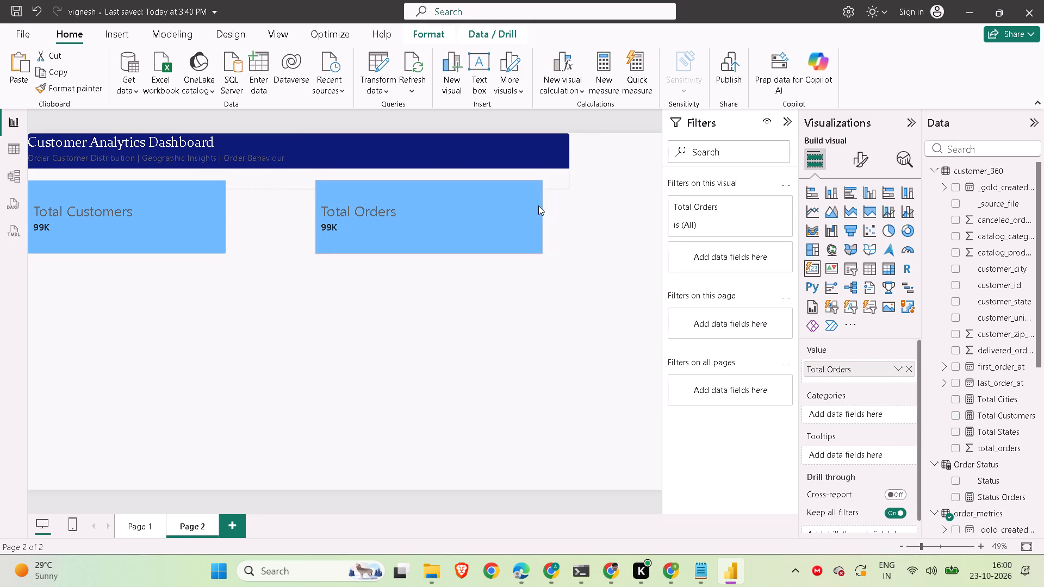
{"action": "left_click_drag", "start_coordinate": [538, 205], "coordinate": [509, 204]}
{"action": "left_click_drag", "start_coordinate": [437, 203], "coordinate": [381, 202]}
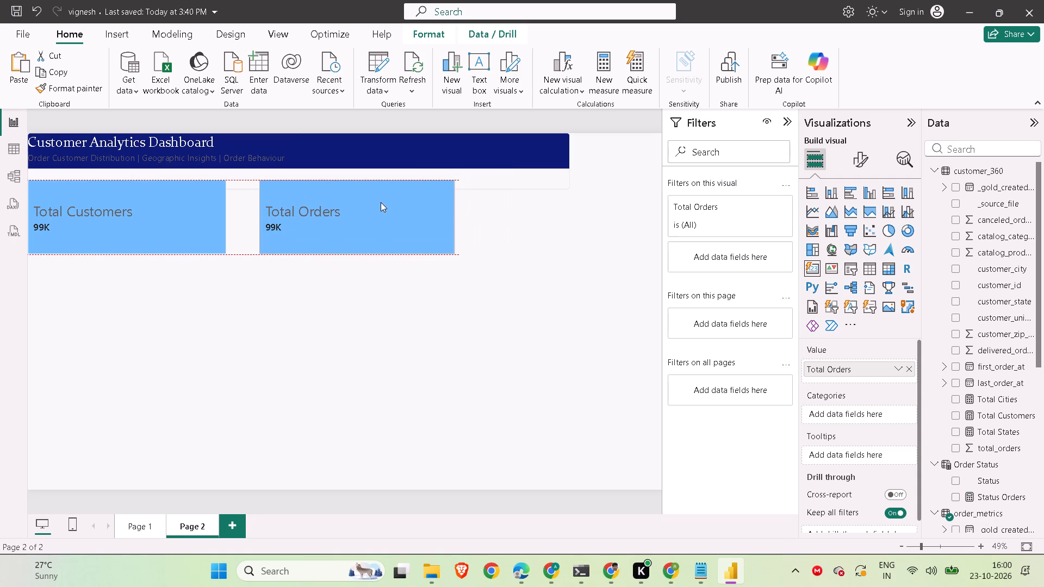
{"action": "left_click_drag", "start_coordinate": [381, 202], "coordinate": [381, 203]}
{"action": "left_click", "coordinate": [415, 328]}
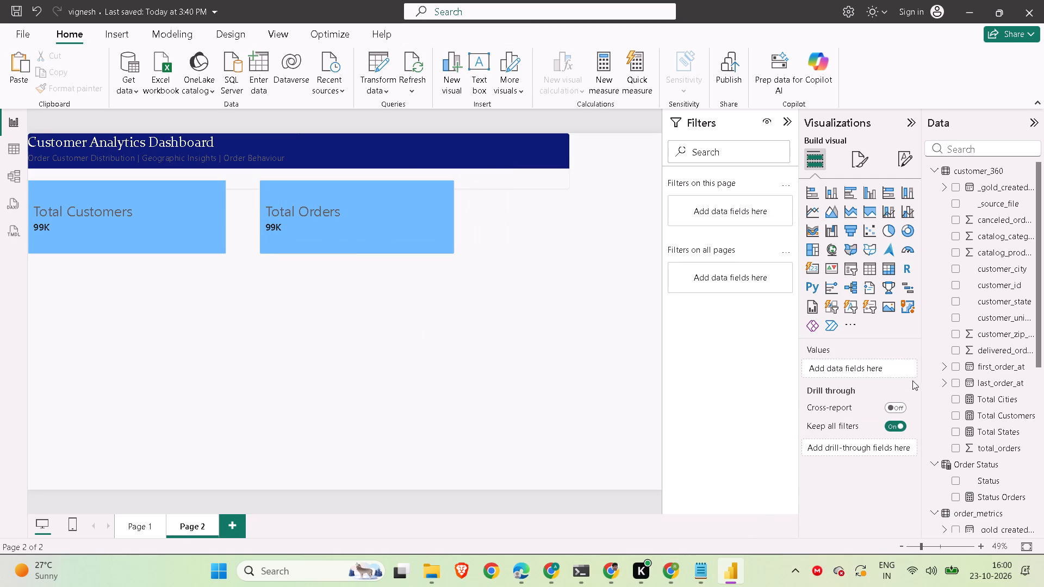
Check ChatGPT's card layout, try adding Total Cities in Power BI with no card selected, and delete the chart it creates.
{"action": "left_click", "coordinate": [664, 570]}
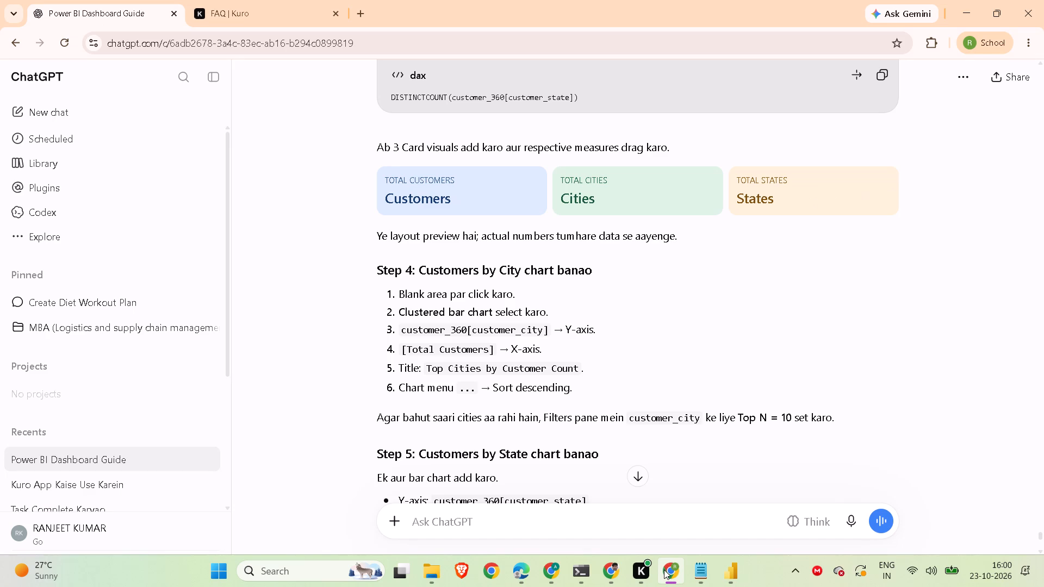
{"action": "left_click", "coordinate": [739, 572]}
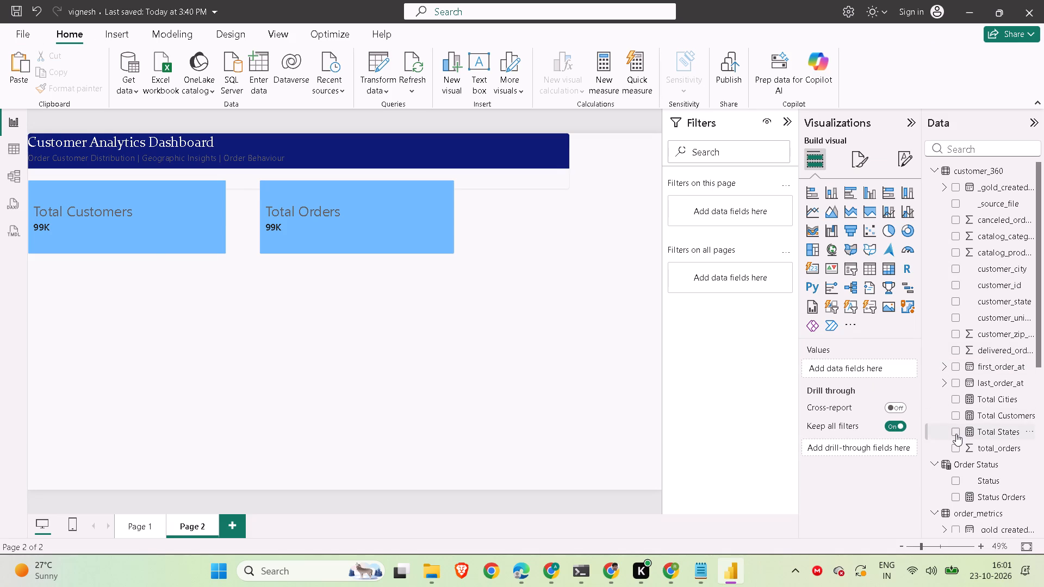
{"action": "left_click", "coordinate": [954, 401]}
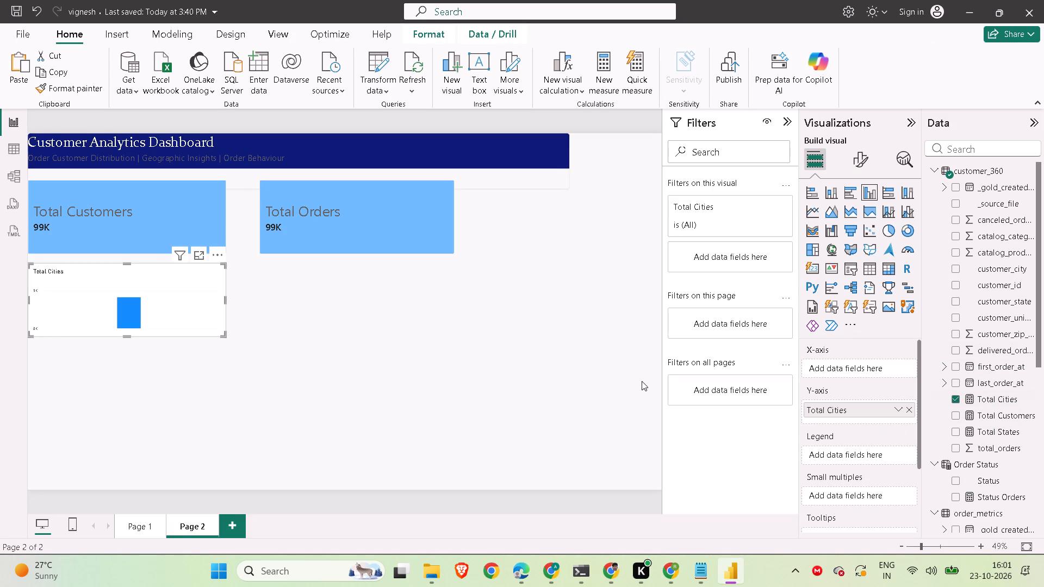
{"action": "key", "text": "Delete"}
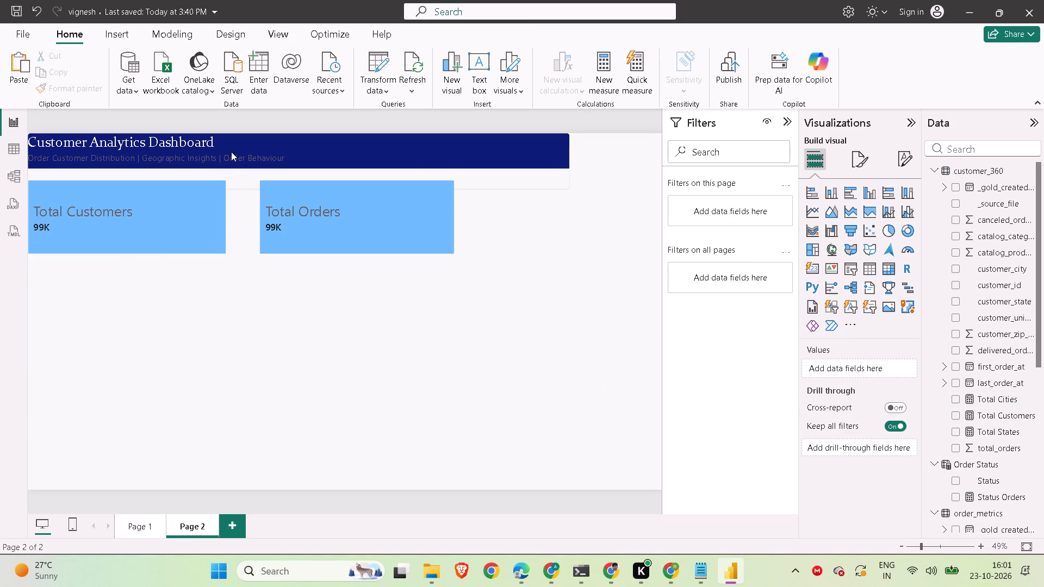
Replace the Total Orders field with the Total Cities measure in the second card.
{"action": "left_click", "coordinate": [285, 200]}
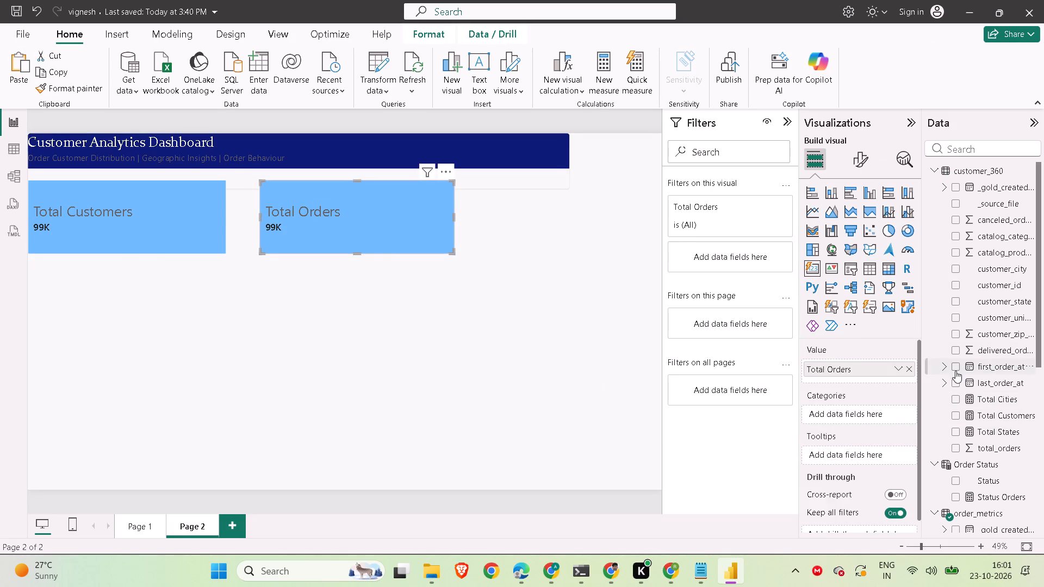
{"action": "left_click", "coordinate": [953, 402]}
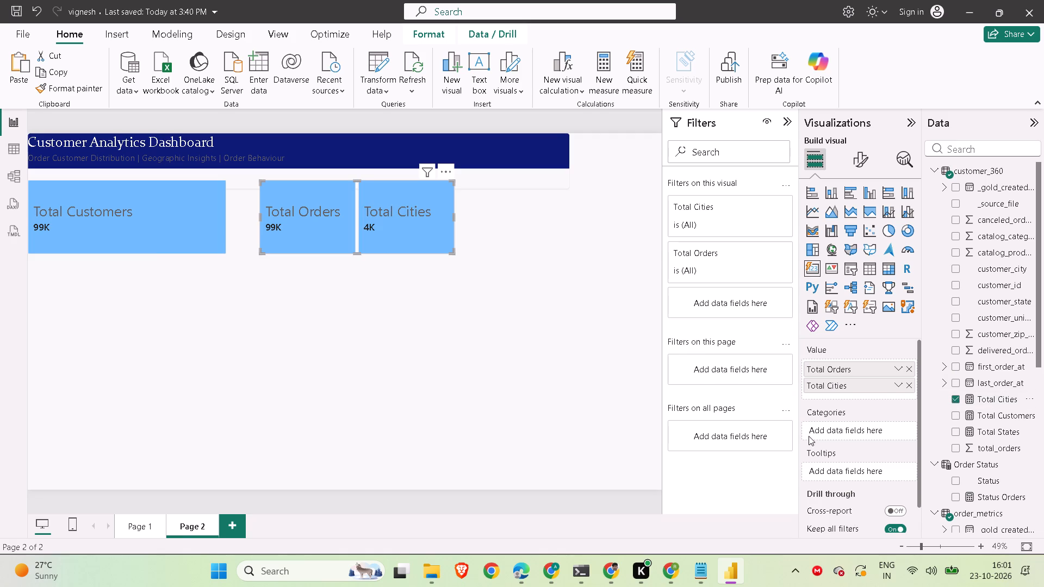
{"action": "left_click", "coordinate": [908, 370]}
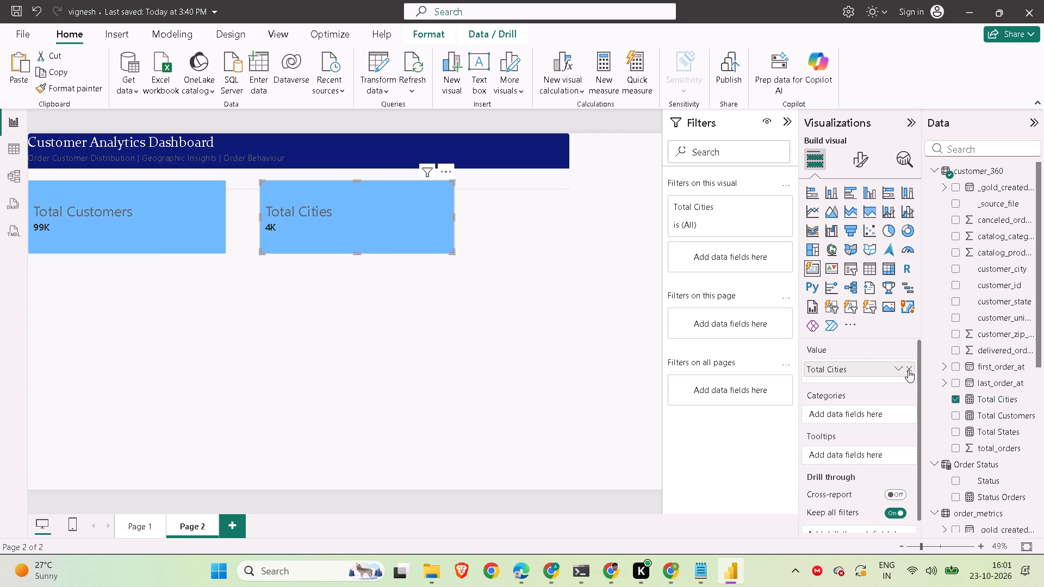
Move the Total Cities card closer to the Total Customers card, keeping both aligned in one row.
{"action": "left_click_drag", "start_coordinate": [338, 203], "coordinate": [333, 203]}
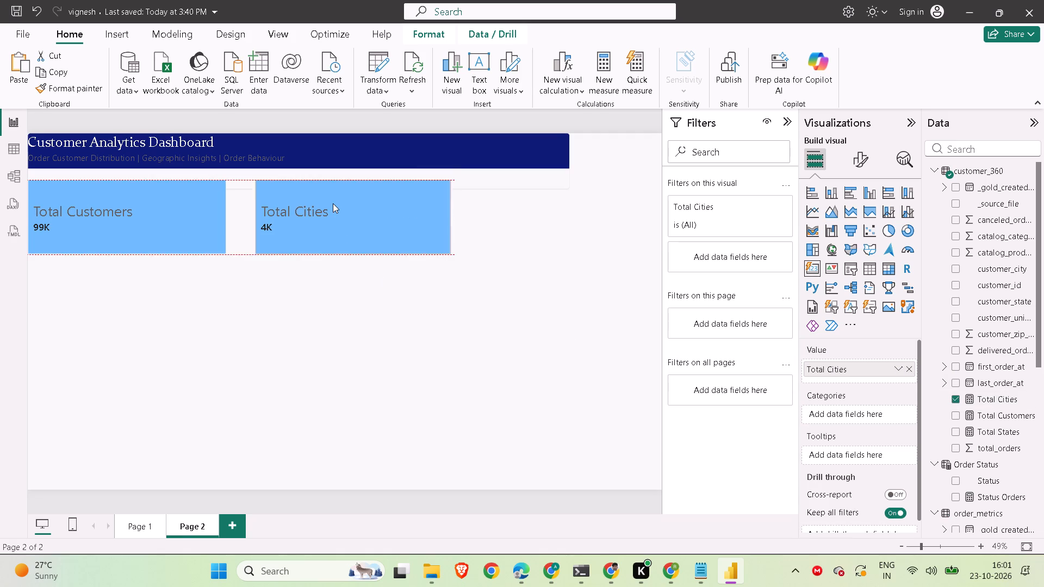
{"action": "left_click_drag", "start_coordinate": [333, 203], "coordinate": [327, 201]}
{"action": "left_click", "coordinate": [421, 365]}
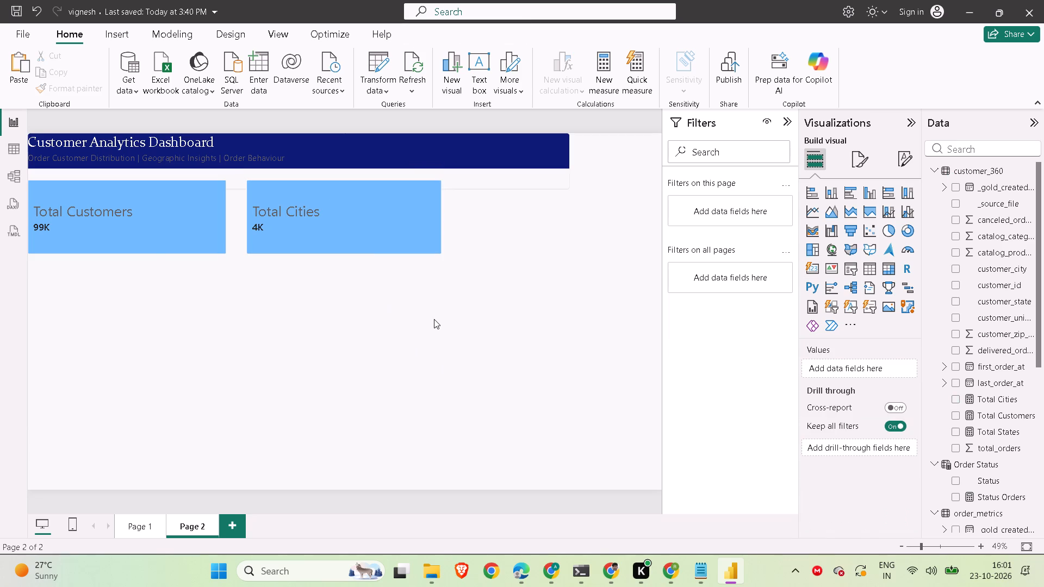
Paste another Total Orders card, narrow it to about the Total Cities card's width, and align it as the third card in the row.
{"action": "key", "text": "ctrl+v"}
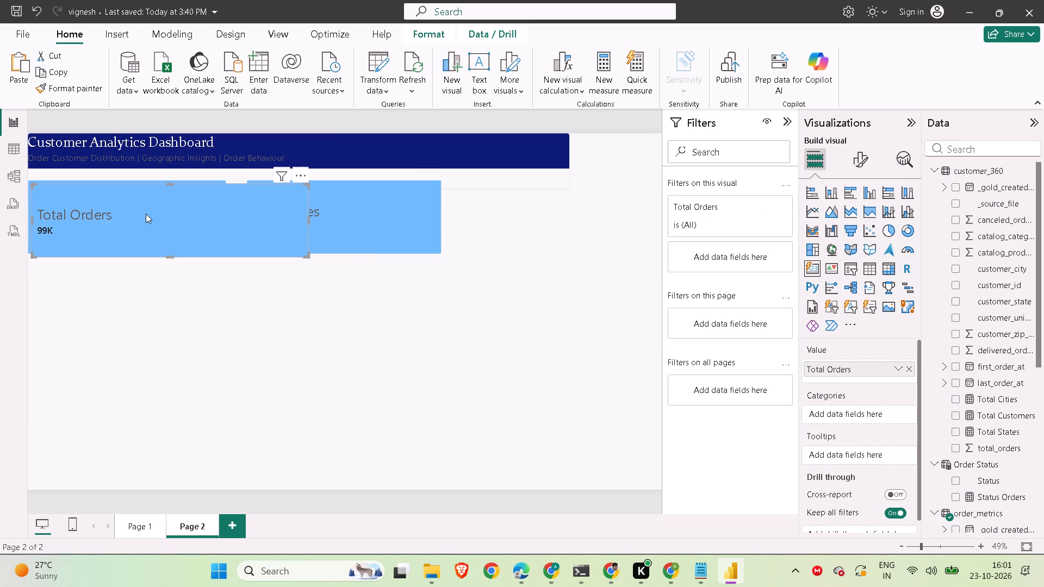
{"action": "left_click_drag", "start_coordinate": [146, 214], "coordinate": [364, 309]}
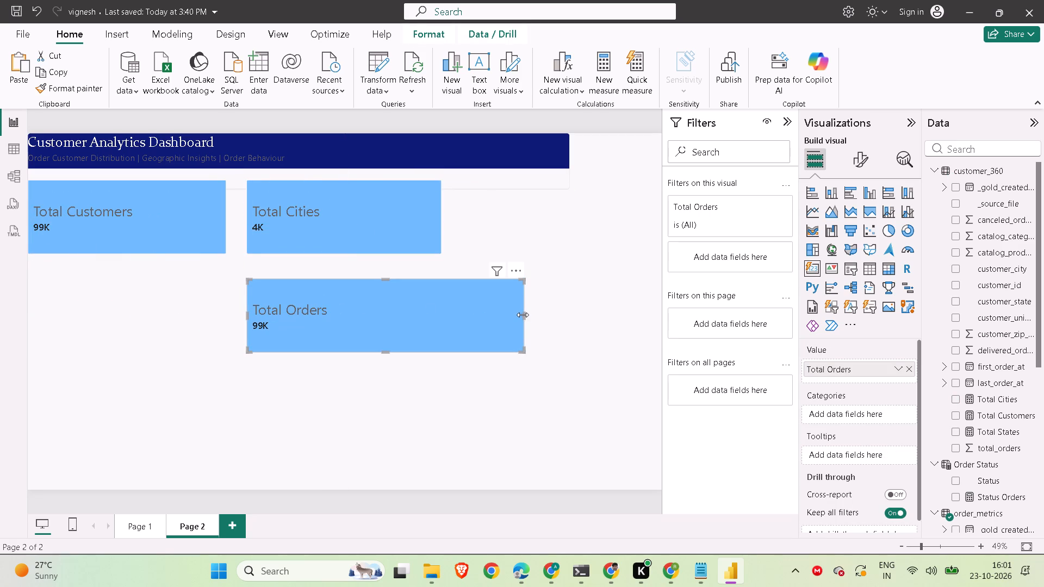
{"action": "left_click_drag", "start_coordinate": [523, 315], "coordinate": [446, 309]}
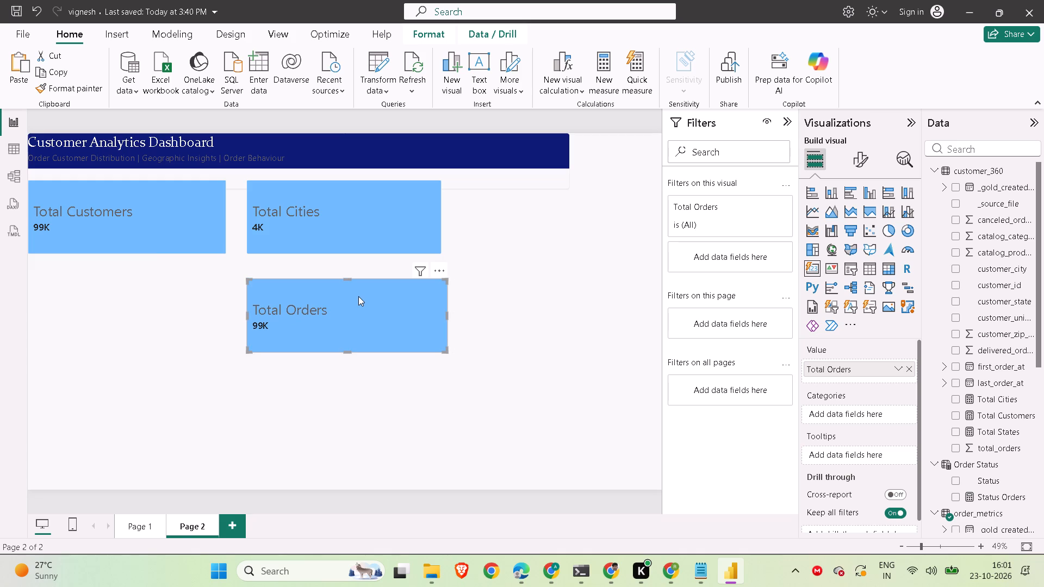
{"action": "left_click_drag", "start_coordinate": [358, 296], "coordinate": [567, 198]}
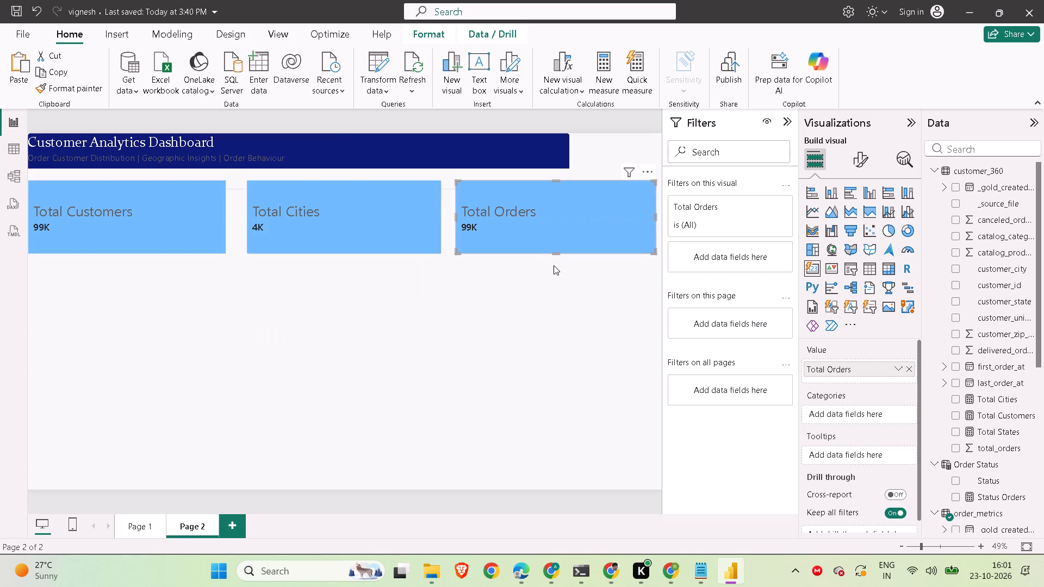
{"action": "left_click", "coordinate": [549, 296]}
Replace the Total Orders field with the Total States measure in the third card.
{"action": "left_click", "coordinate": [571, 215]}
{"action": "left_click", "coordinate": [955, 431]}
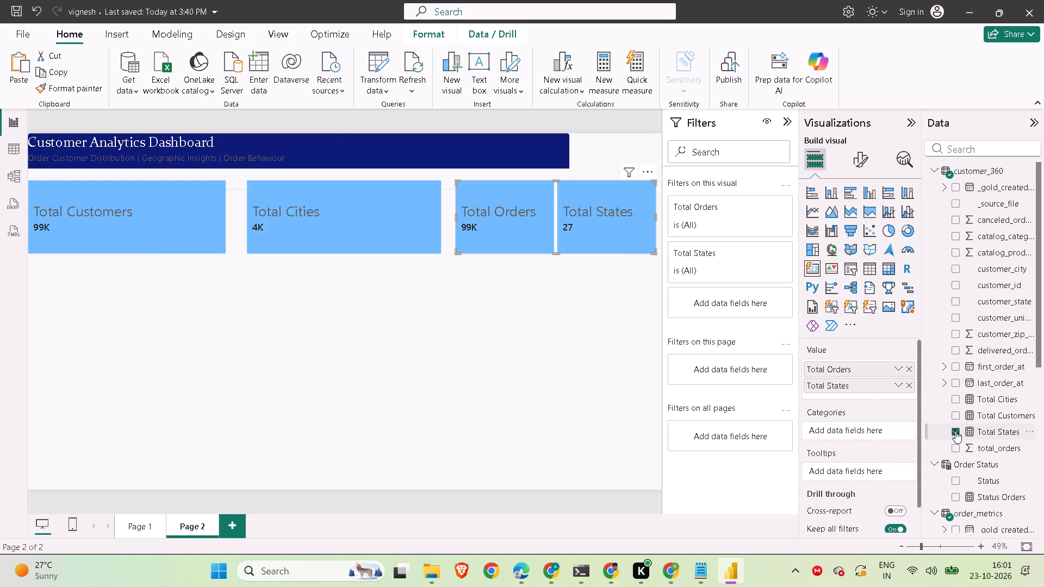
{"action": "left_click", "coordinate": [910, 369]}
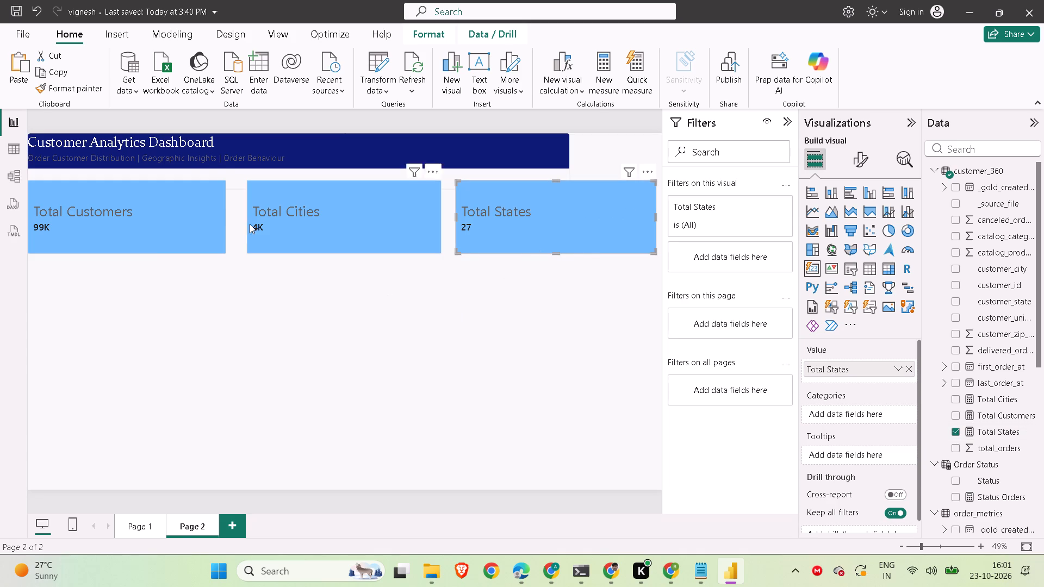
Turn on the multi-card layout background for the Total Customers card and set its colour to light orange.
{"action": "left_click", "coordinate": [206, 204]}
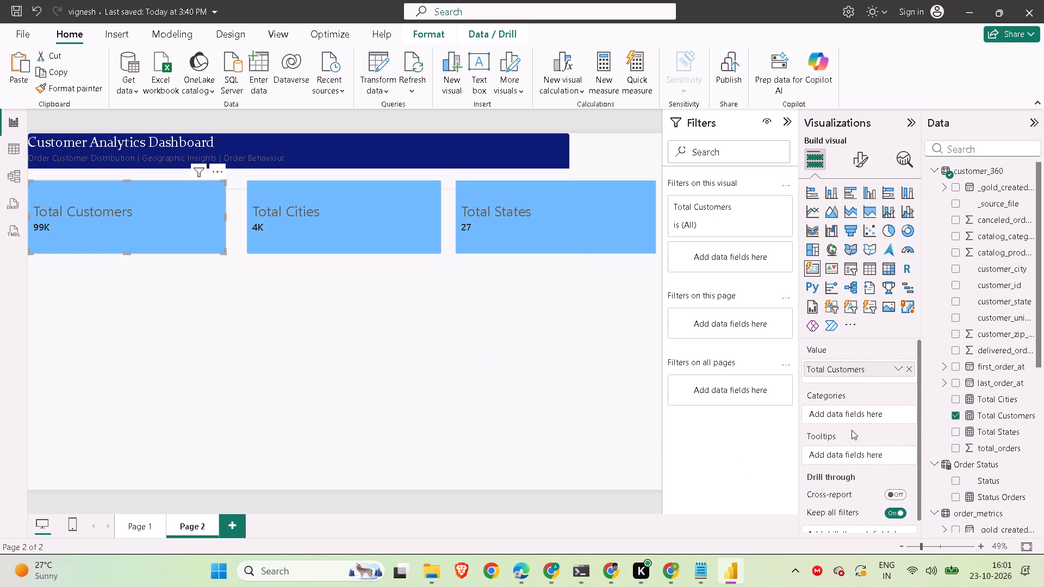
{"action": "scroll", "coordinate": [852, 430], "scroll_direction": "down", "scroll_amount": 2}
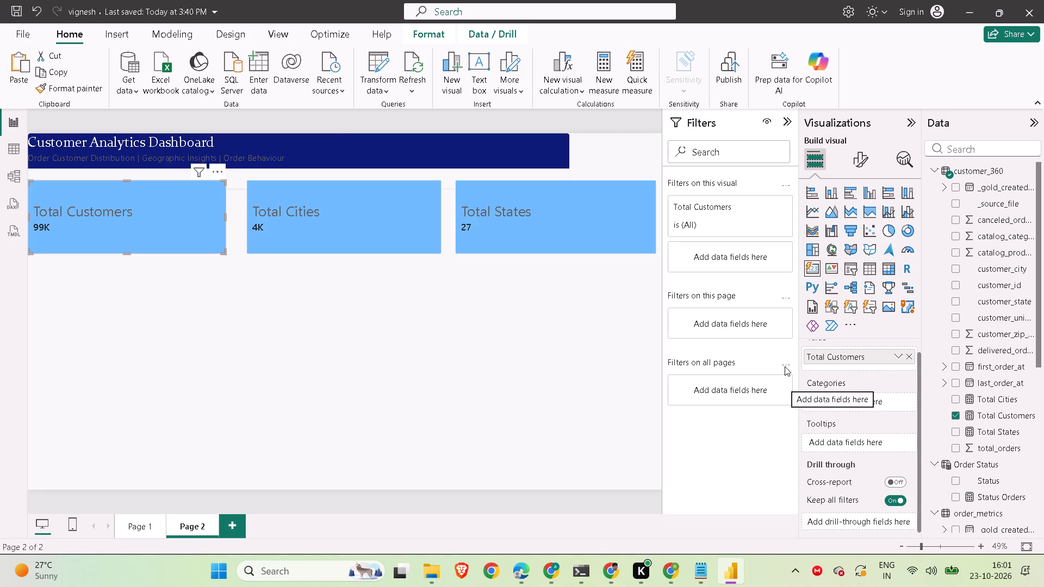
{"action": "left_click", "coordinate": [855, 167]}
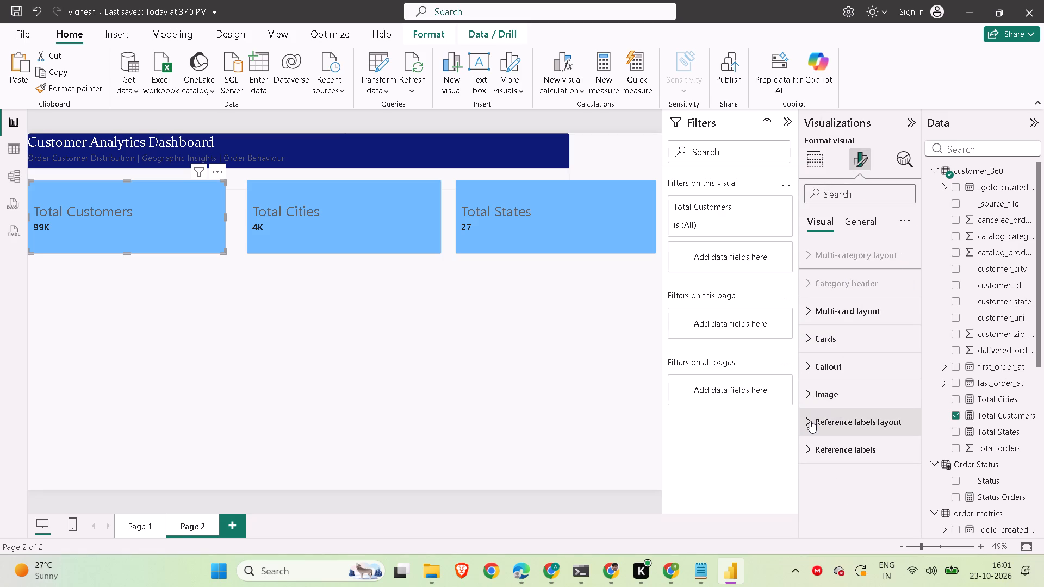
{"action": "left_click", "coordinate": [821, 317]}
{"action": "scroll", "coordinate": [846, 403], "scroll_direction": "down", "scroll_amount": 2}
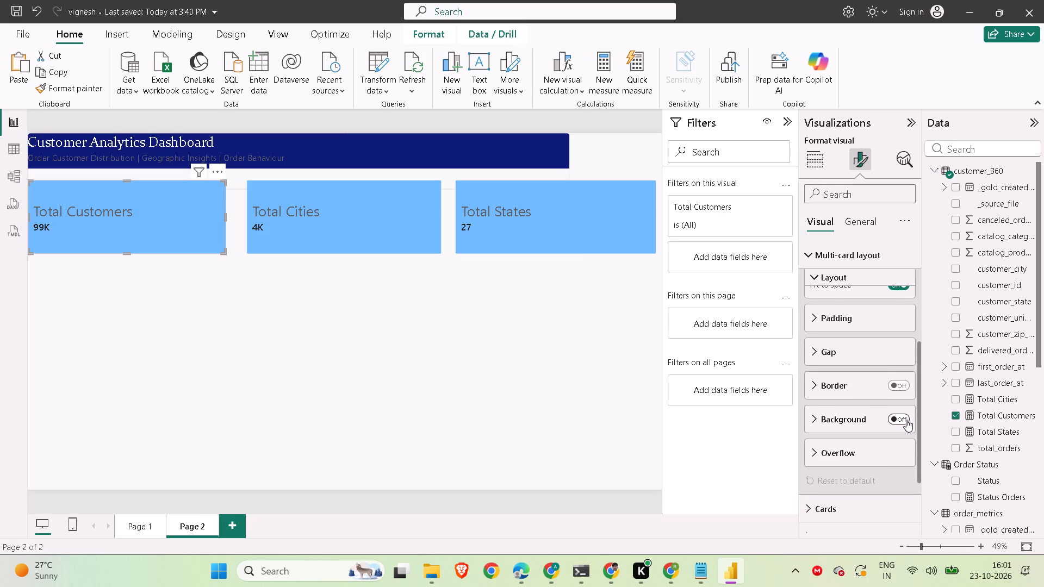
{"action": "left_click", "coordinate": [906, 420]}
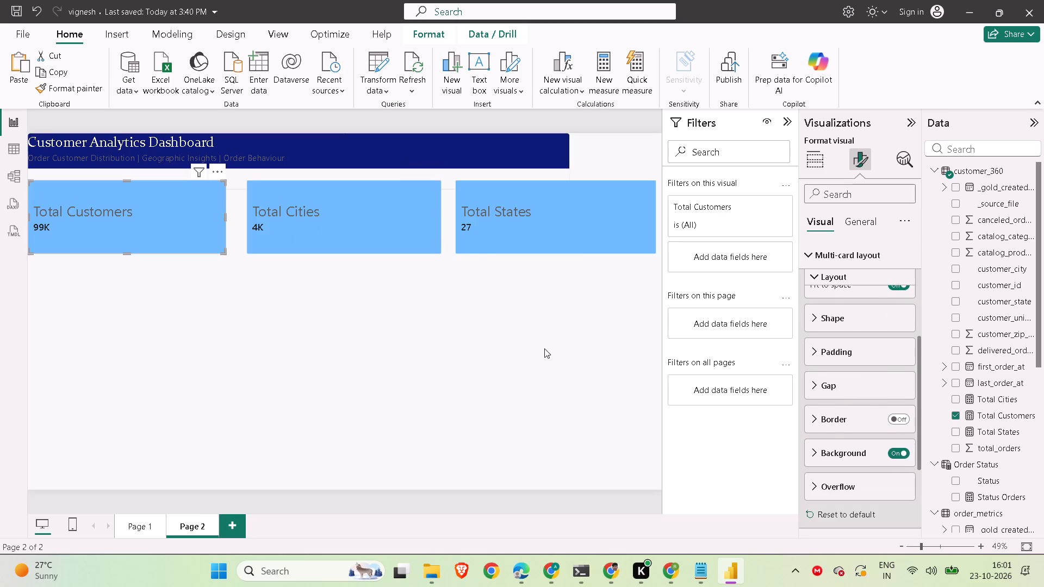
{"action": "left_click", "coordinate": [815, 453]}
{"action": "scroll", "coordinate": [815, 453], "scroll_direction": "down", "scroll_amount": 1}
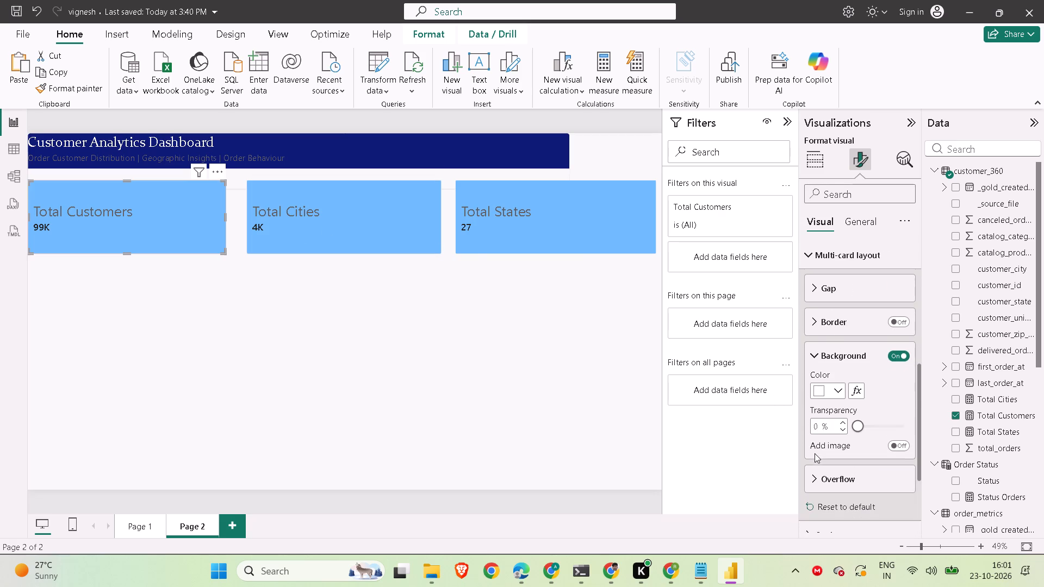
{"action": "scroll", "coordinate": [815, 453], "scroll_direction": "down", "scroll_amount": 1}
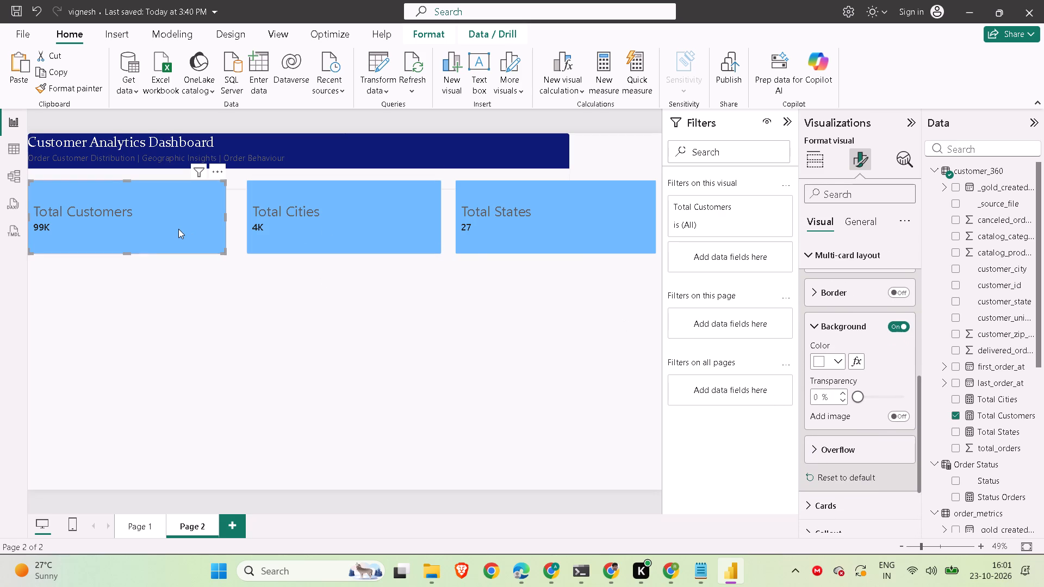
{"action": "left_click", "coordinate": [178, 229]}
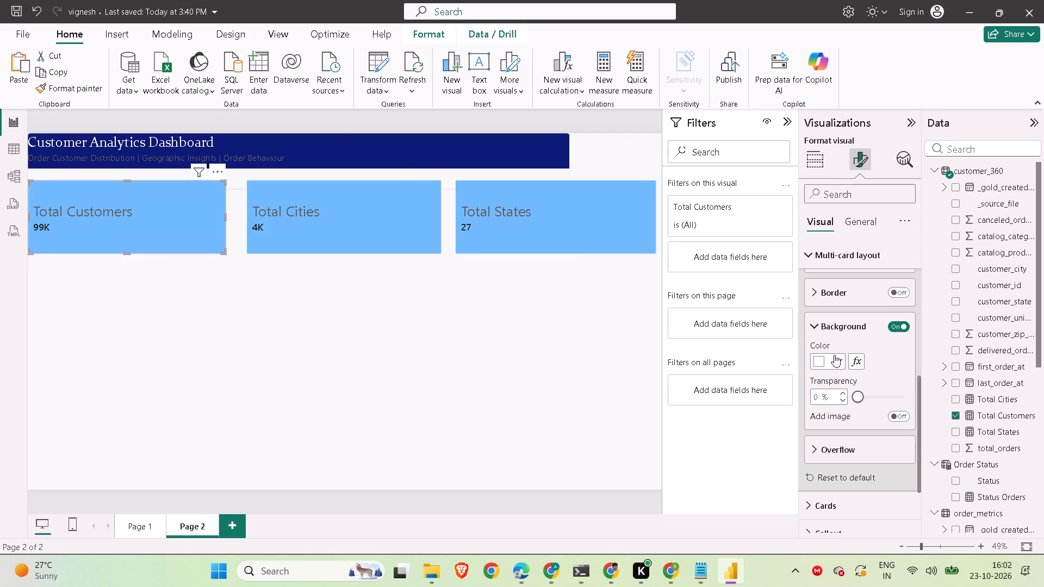
{"action": "left_click", "coordinate": [839, 363]}
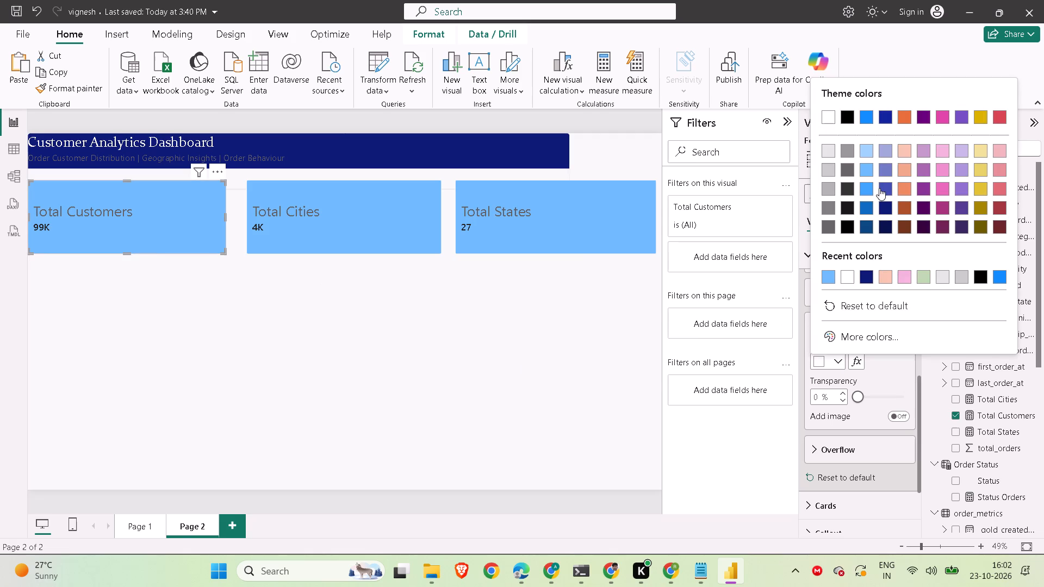
{"action": "left_click", "coordinate": [904, 170]}
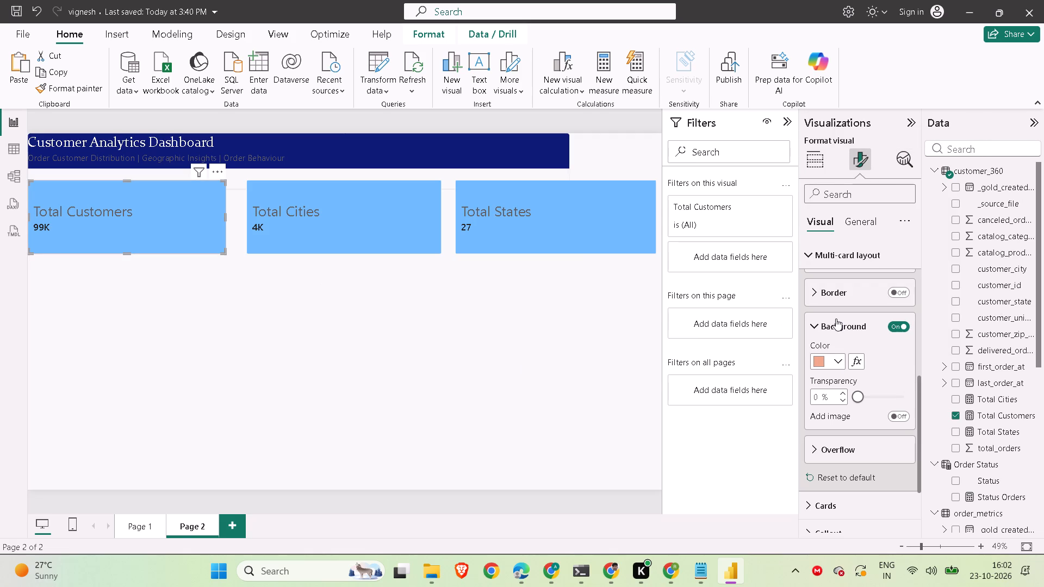
{"action": "left_click", "coordinate": [469, 345]}
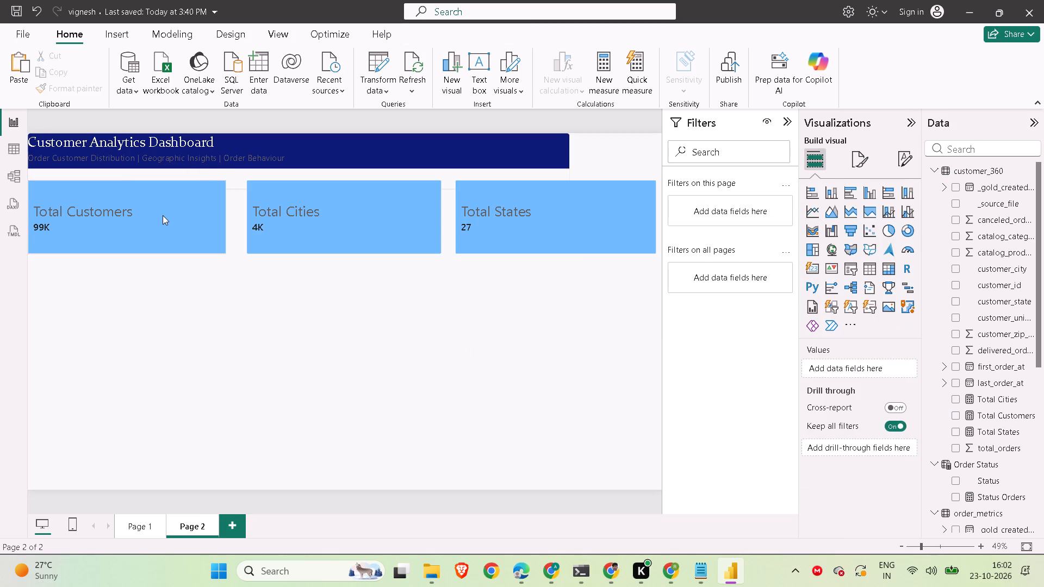
Change the Total Customers card's multi-card layout background to the palest orange theme colour.
{"action": "left_click", "coordinate": [163, 215]}
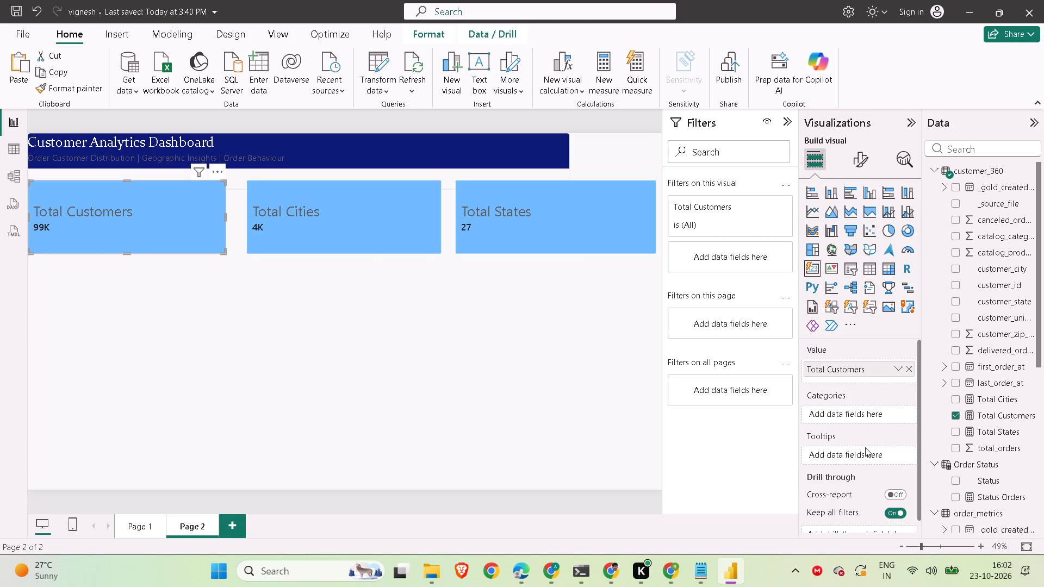
{"action": "left_click", "coordinate": [862, 164]}
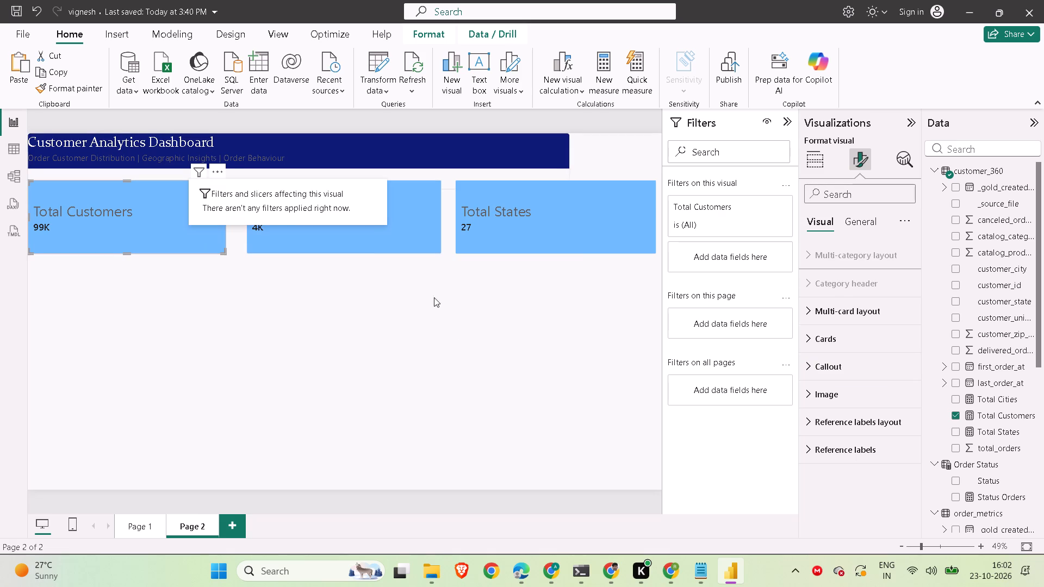
{"action": "left_click", "coordinate": [843, 388]}
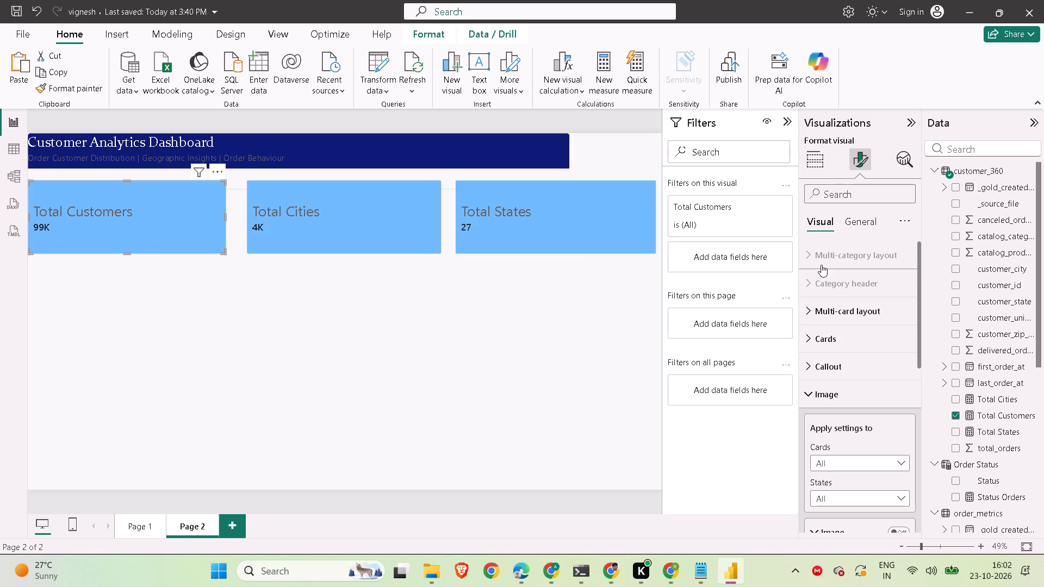
{"action": "left_click", "coordinate": [817, 309]}
{"action": "scroll", "coordinate": [829, 393], "scroll_direction": "down", "scroll_amount": 1}
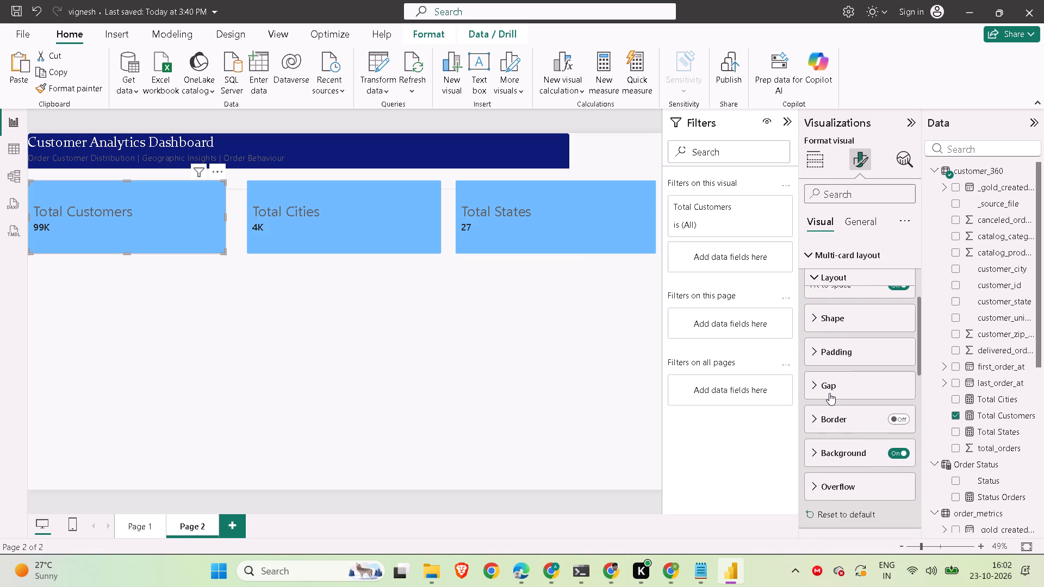
{"action": "scroll", "coordinate": [829, 393], "scroll_direction": "down", "scroll_amount": 1}
{"action": "left_click", "coordinate": [873, 415]}
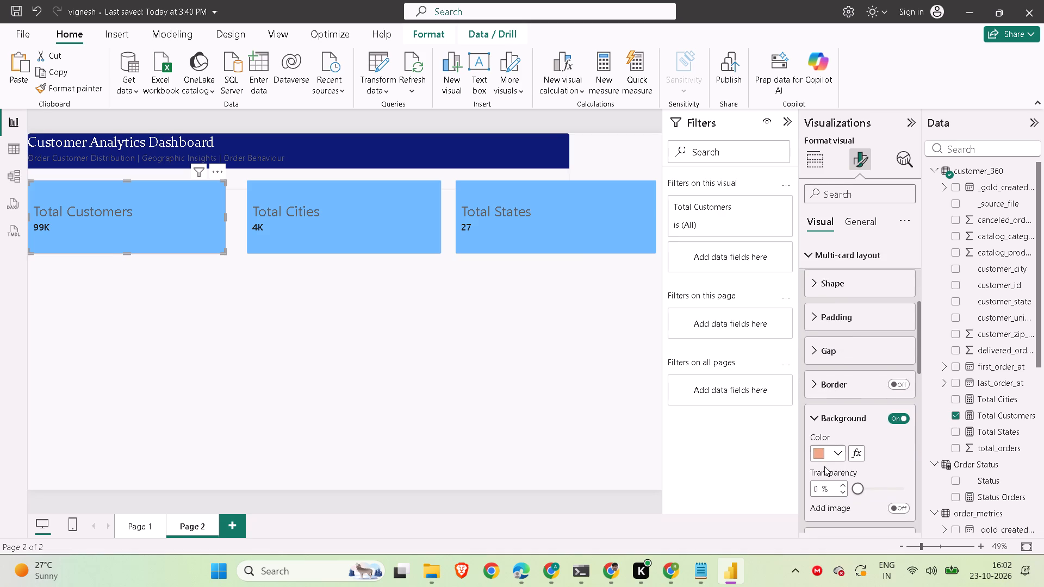
{"action": "left_click", "coordinate": [837, 453]}
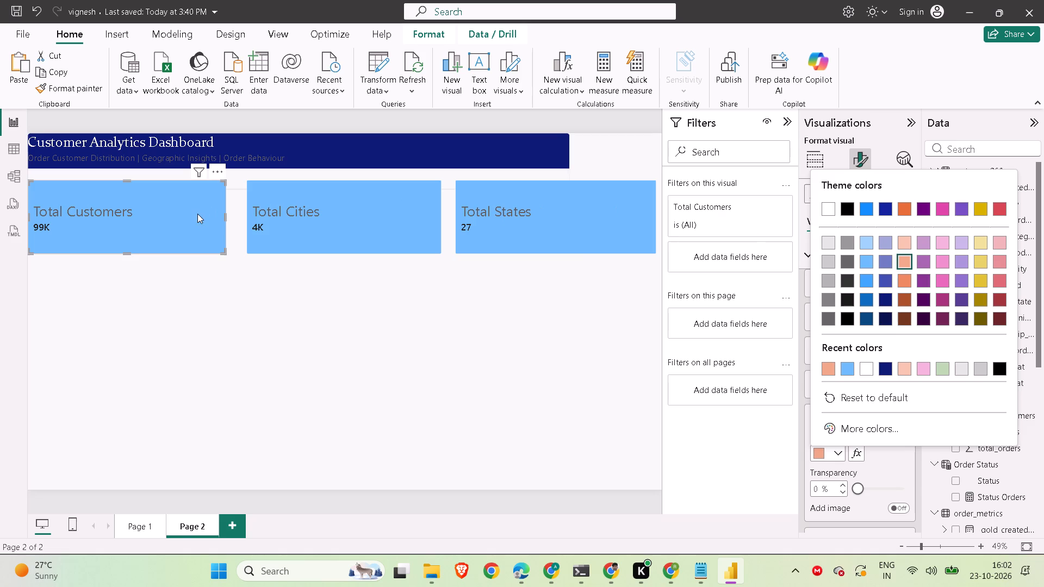
{"action": "left_click", "coordinate": [907, 246]}
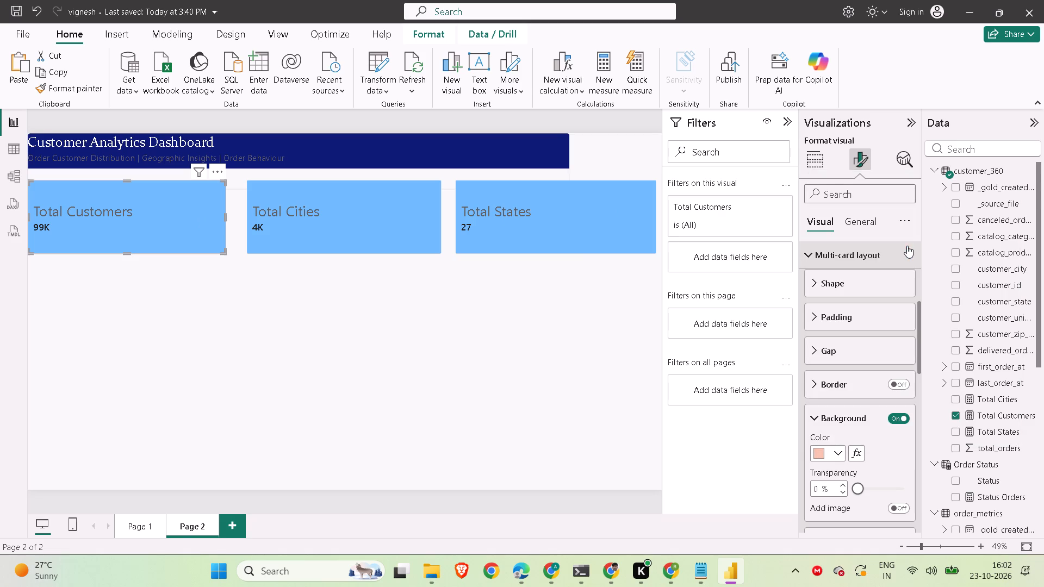
{"action": "left_click", "coordinate": [530, 326]}
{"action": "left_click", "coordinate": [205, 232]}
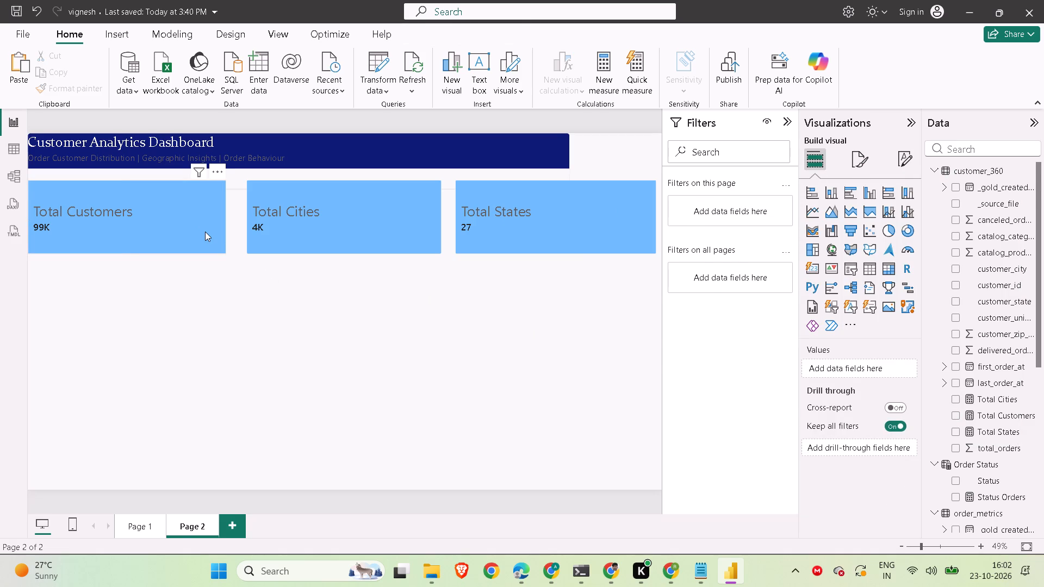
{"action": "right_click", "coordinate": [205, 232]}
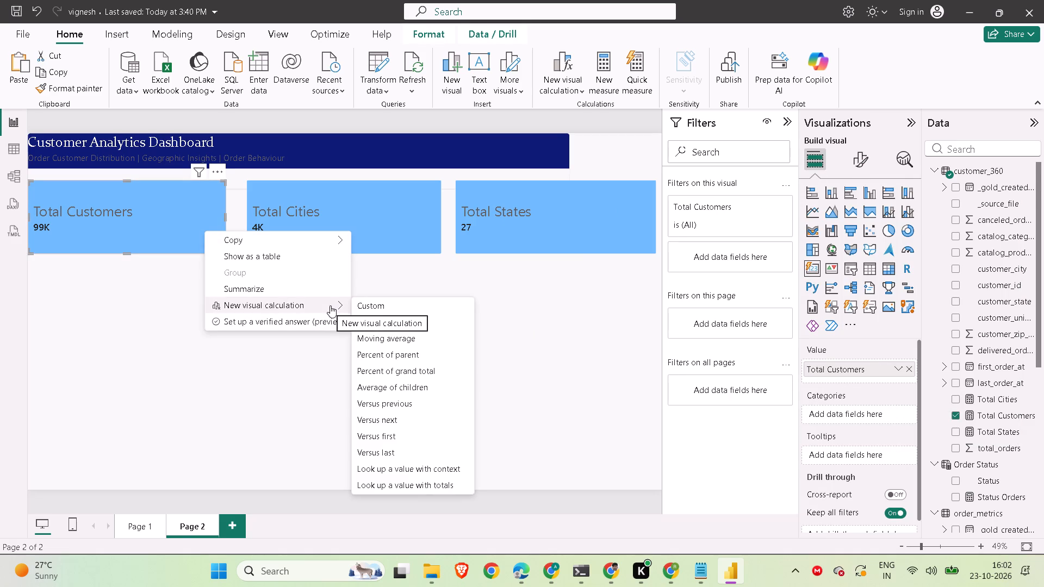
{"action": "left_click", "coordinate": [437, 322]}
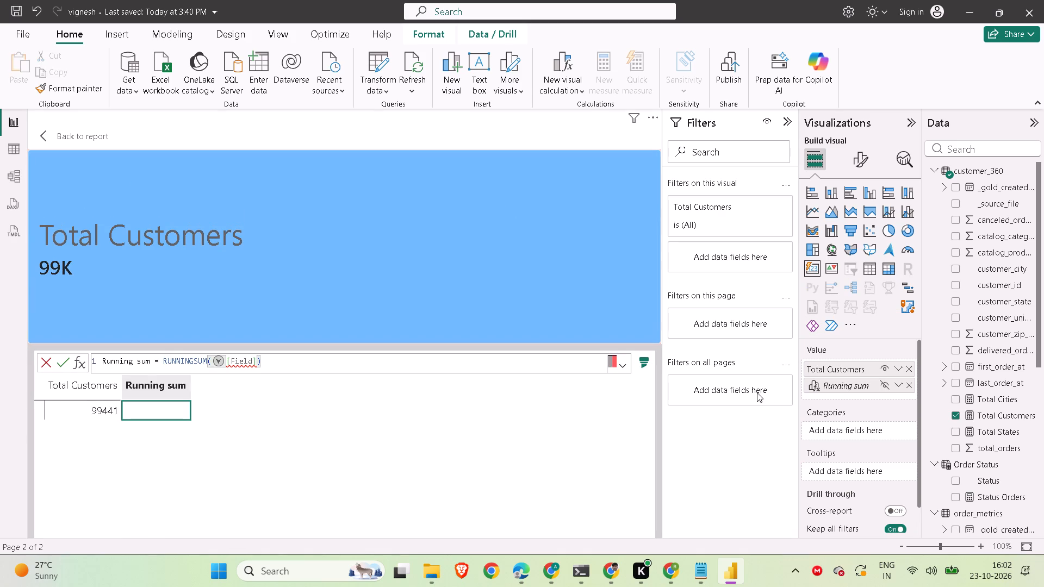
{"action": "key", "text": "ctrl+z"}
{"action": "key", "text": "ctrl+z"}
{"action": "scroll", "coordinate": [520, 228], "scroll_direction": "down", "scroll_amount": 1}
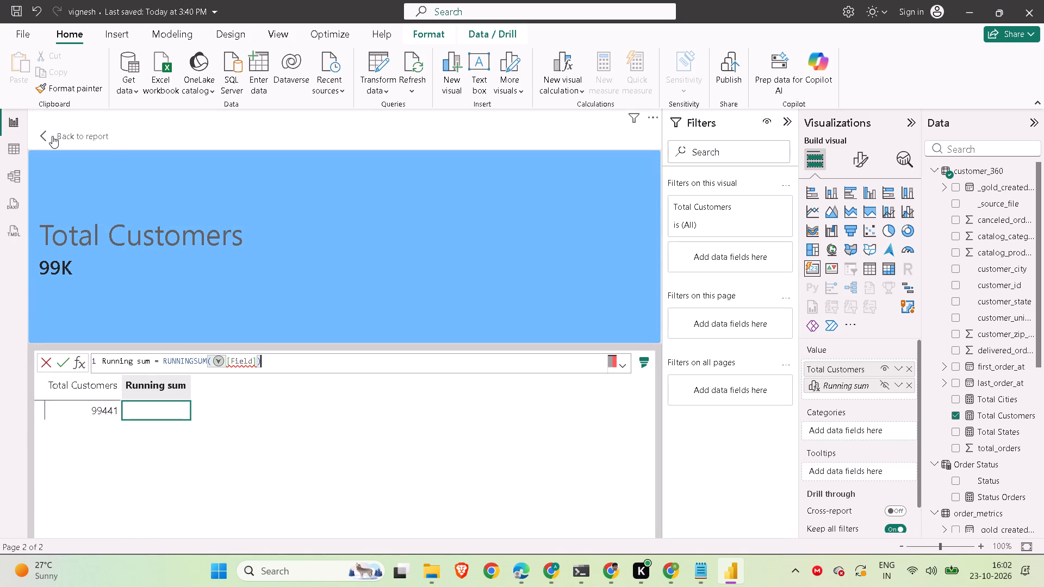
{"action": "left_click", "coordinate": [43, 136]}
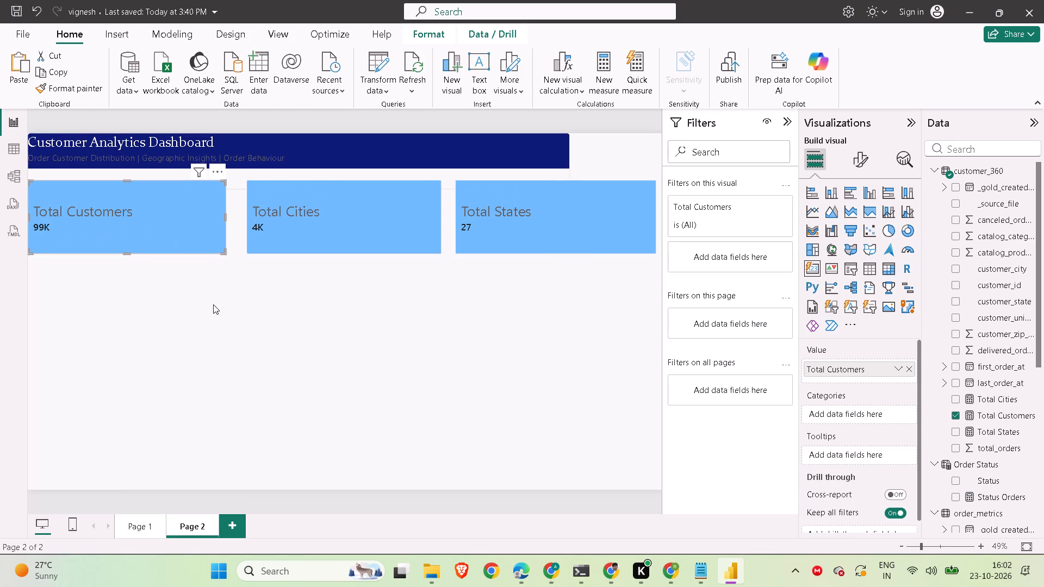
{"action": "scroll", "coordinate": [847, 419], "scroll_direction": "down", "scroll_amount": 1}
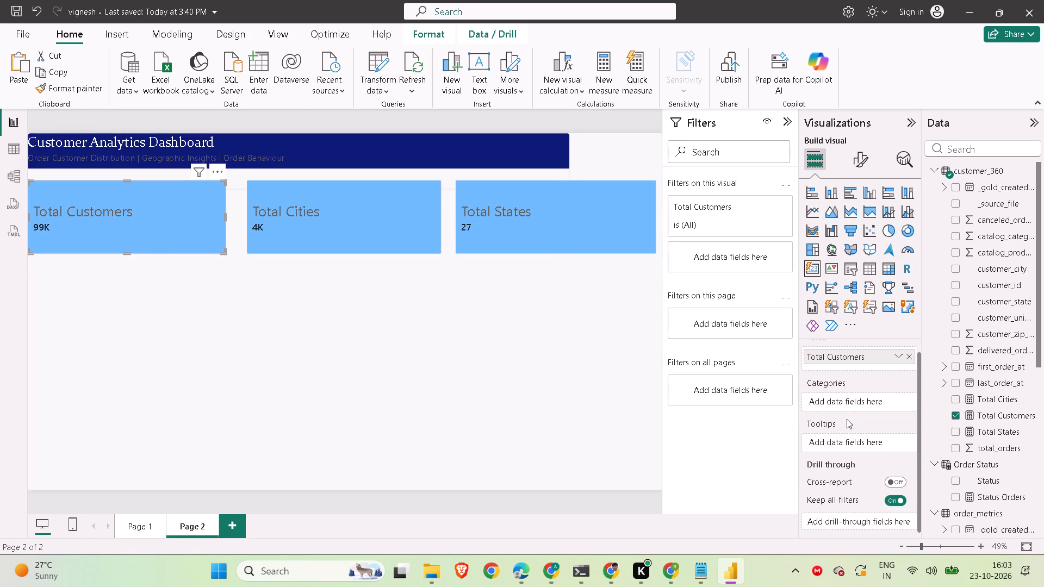
Turn off Keep all filters in the drill-through settings.
{"action": "scroll", "coordinate": [847, 419], "scroll_direction": "down", "scroll_amount": 1}
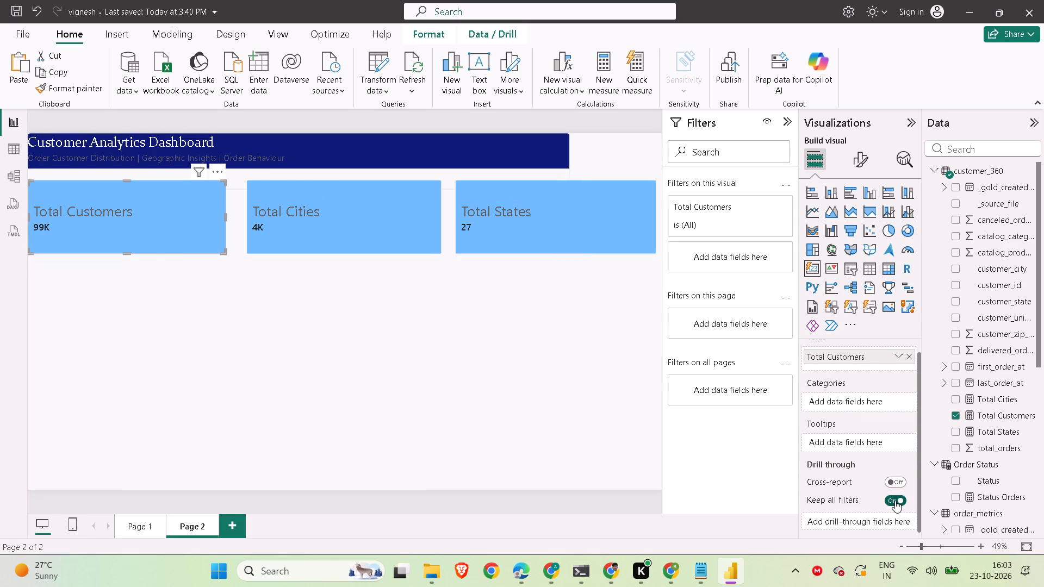
{"action": "left_click", "coordinate": [895, 501]}
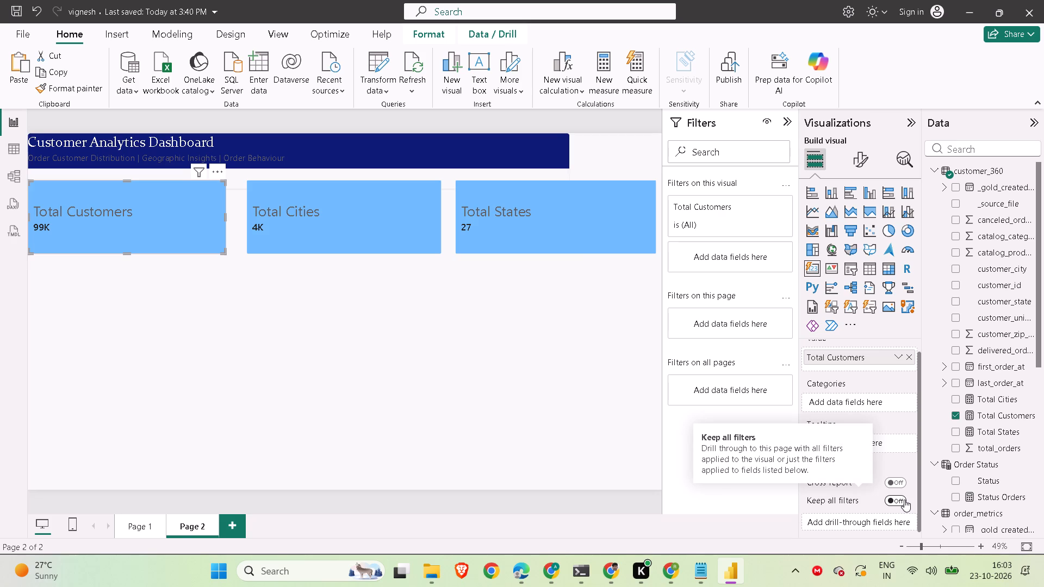
Set the Total Customers card's callout background to the palest orange theme colour.
{"action": "scroll", "coordinate": [876, 447], "scroll_direction": "down", "scroll_amount": 1}
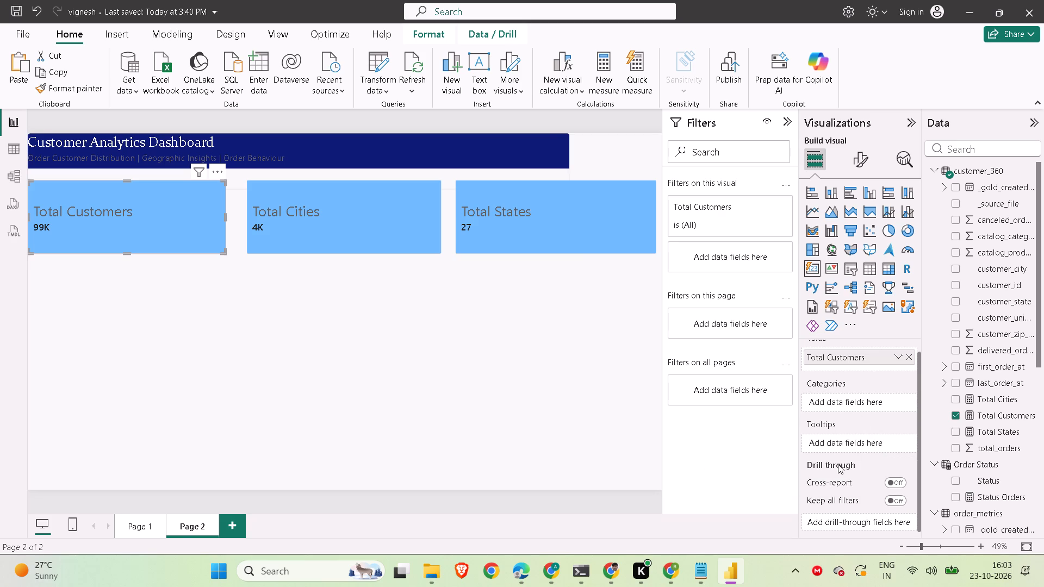
{"action": "scroll", "coordinate": [838, 464], "scroll_direction": "up", "scroll_amount": 3}
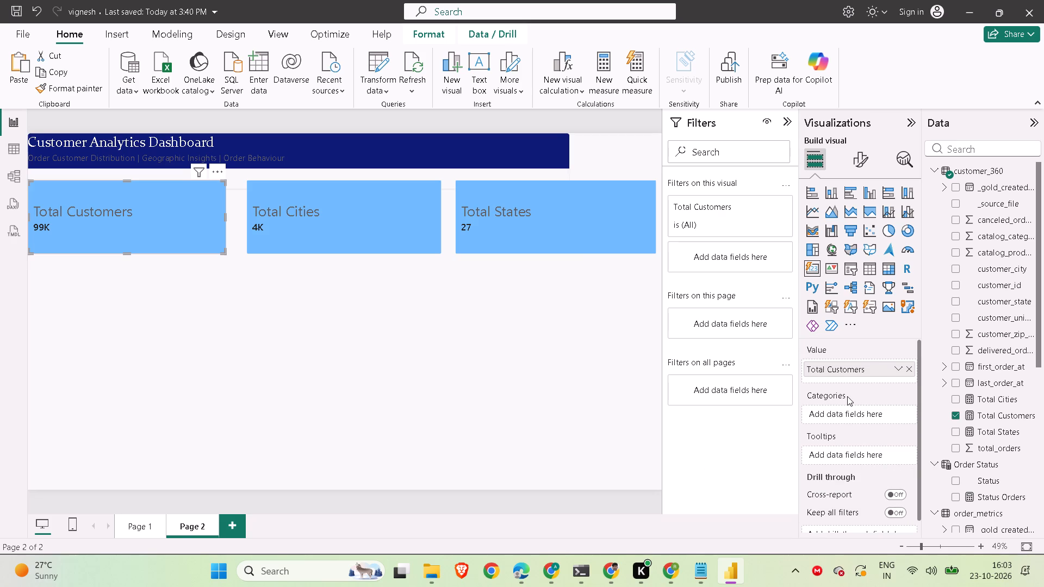
{"action": "scroll", "coordinate": [847, 396], "scroll_direction": "down", "scroll_amount": 1}
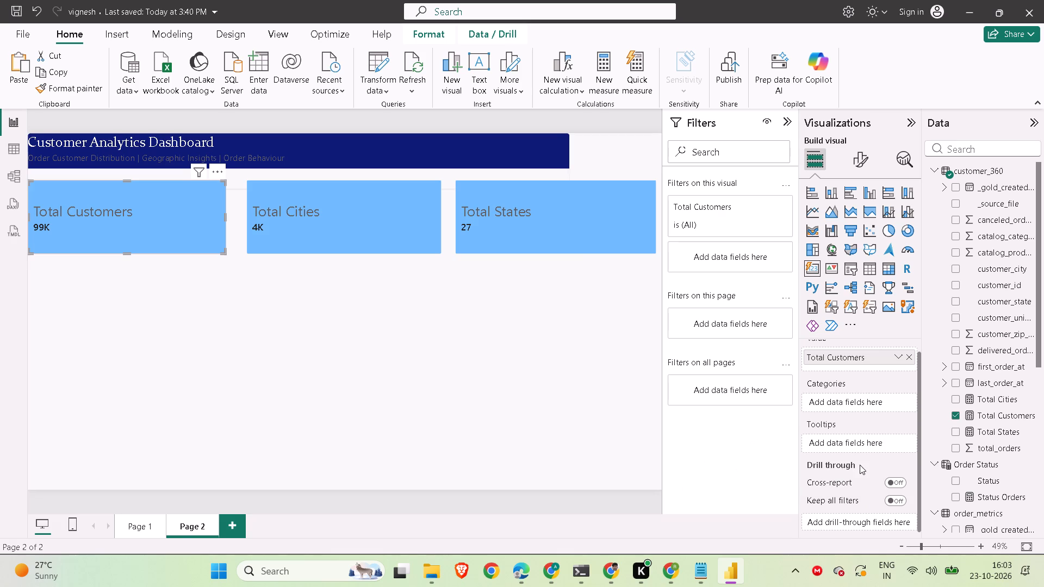
{"action": "left_click", "coordinate": [859, 153]}
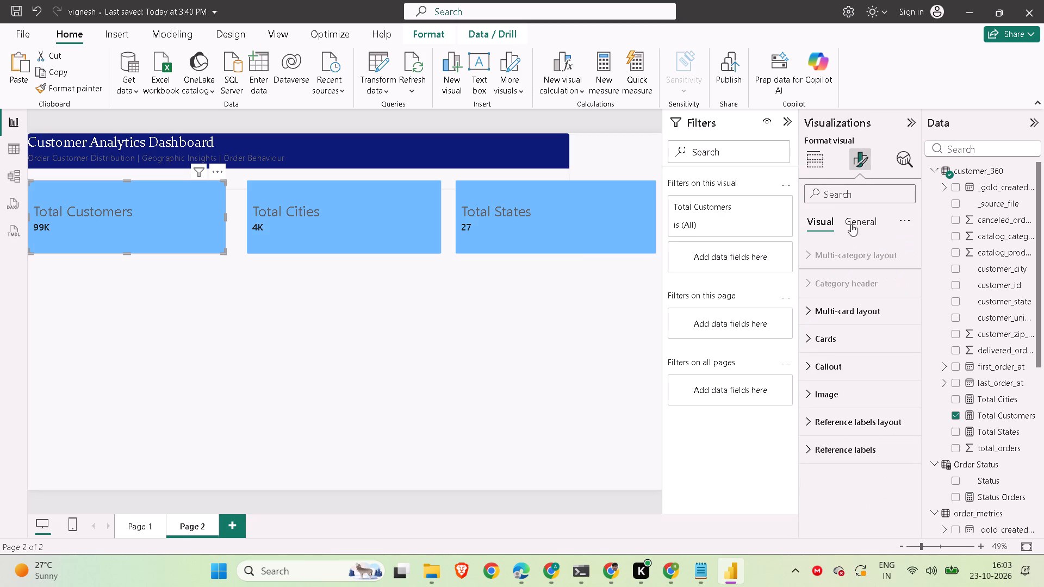
{"action": "left_click", "coordinate": [814, 365]}
{"action": "scroll", "coordinate": [844, 433], "scroll_direction": "down", "scroll_amount": 3}
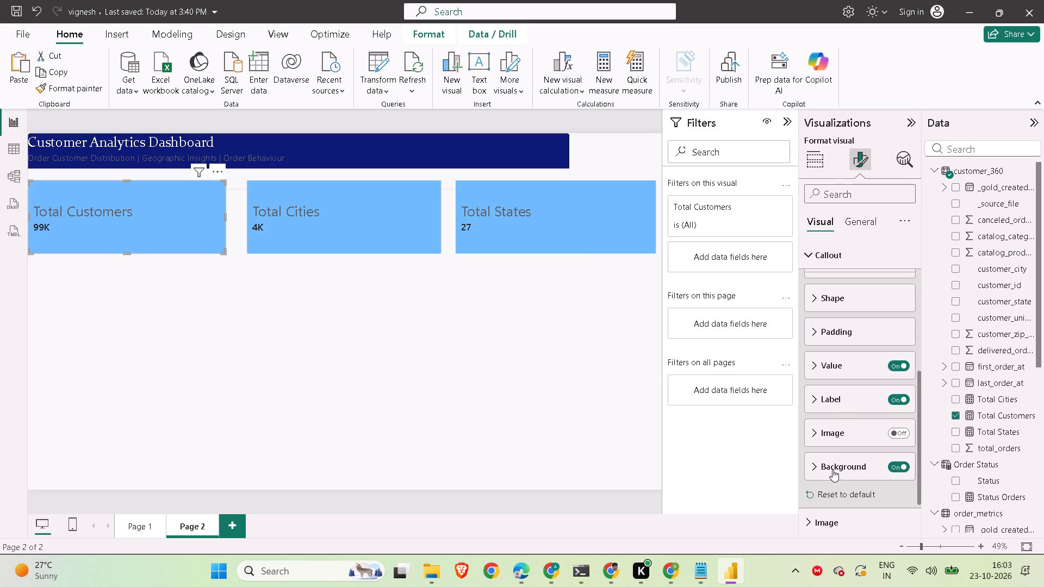
{"action": "left_click", "coordinate": [832, 470]}
{"action": "scroll", "coordinate": [823, 488], "scroll_direction": "down", "scroll_amount": 1}
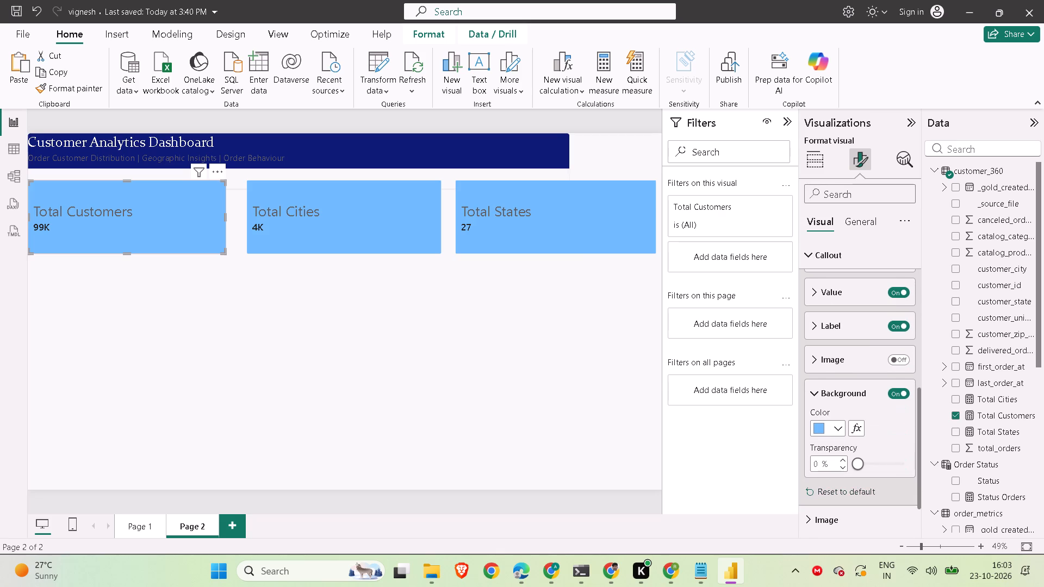
{"action": "left_click", "coordinate": [837, 434]}
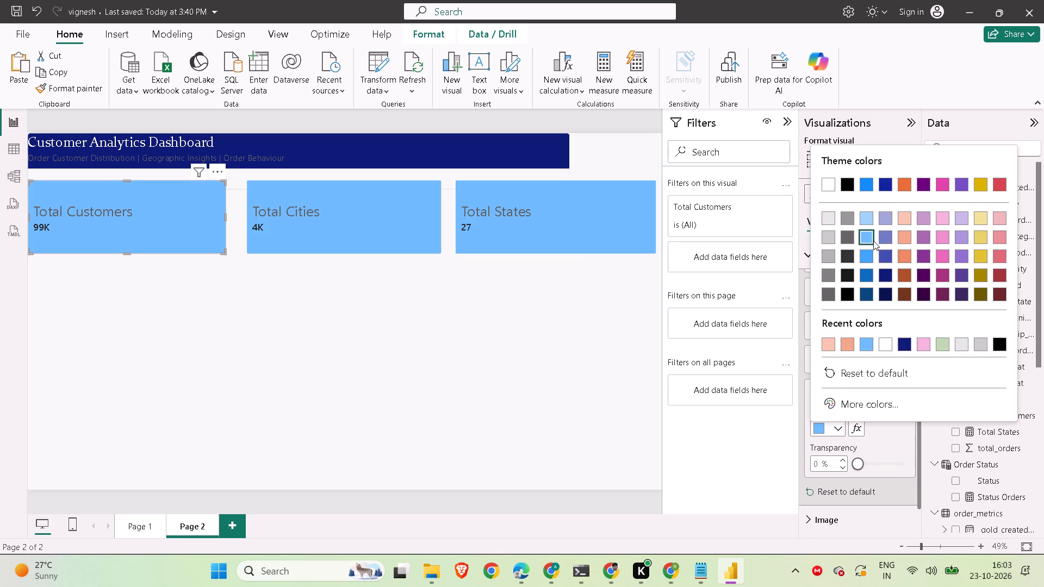
{"action": "left_click", "coordinate": [910, 218]}
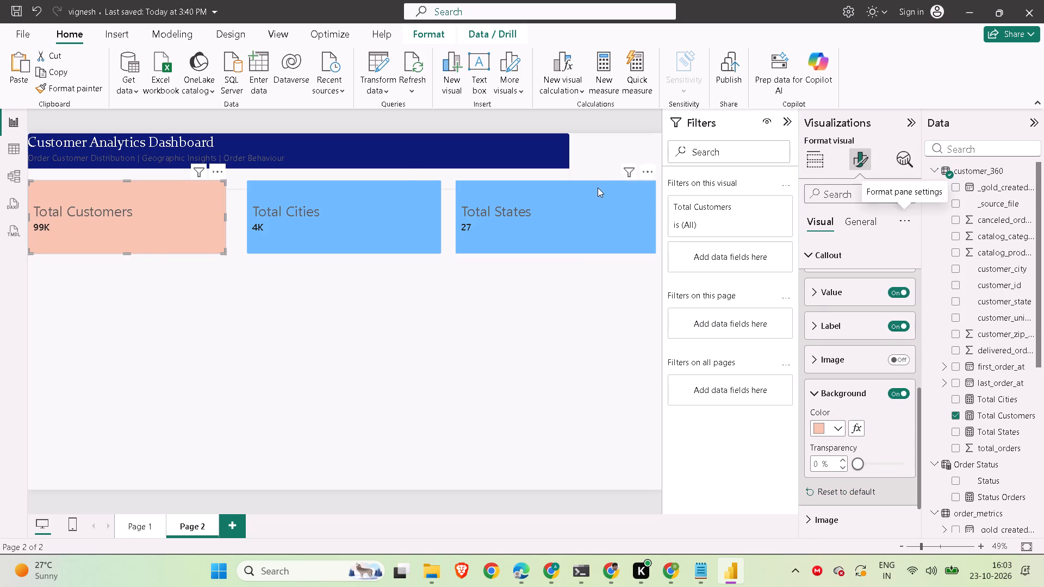
Set the Total Cities card's callout background to the palest yellow theme colour.
{"action": "left_click", "coordinate": [363, 224]}
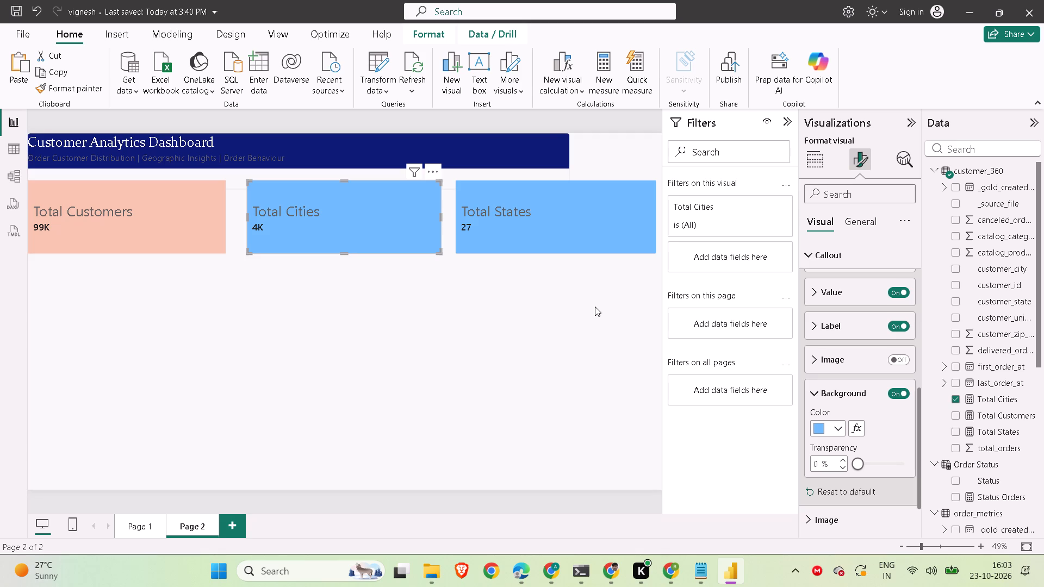
{"action": "left_click", "coordinate": [838, 424]}
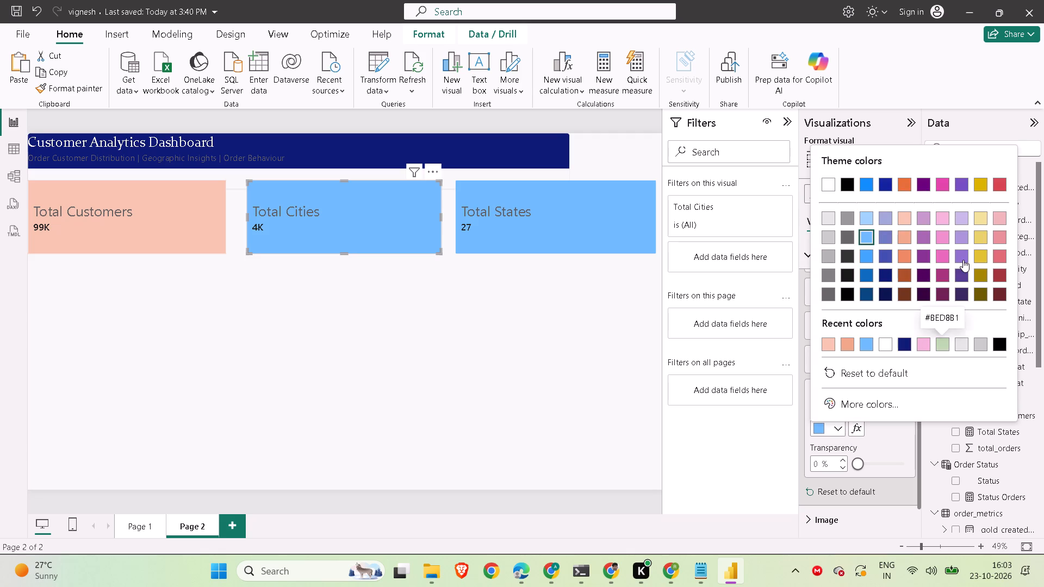
{"action": "left_click", "coordinate": [979, 253]}
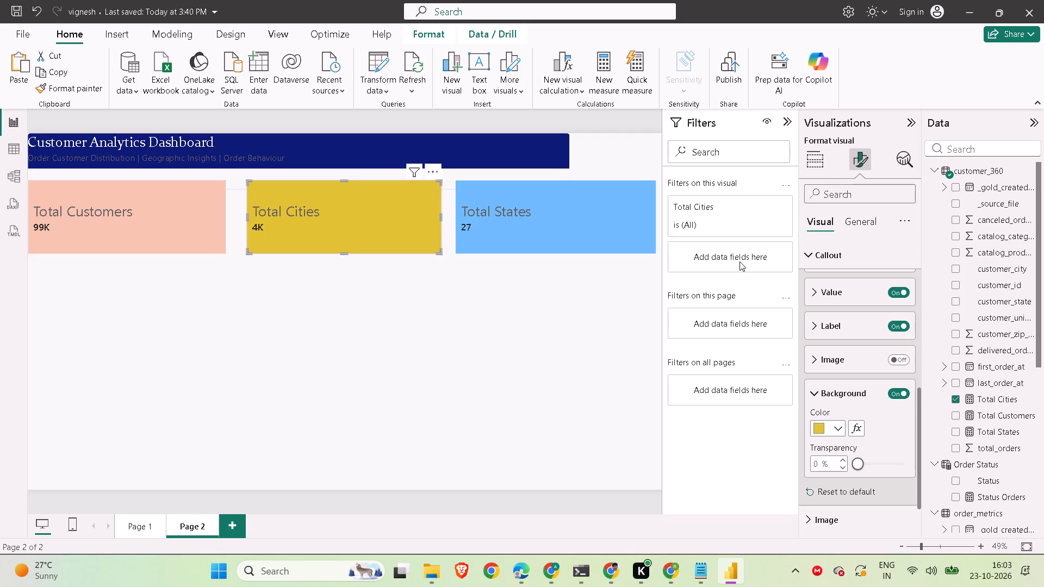
{"action": "left_click", "coordinate": [840, 424]}
{"action": "left_click", "coordinate": [983, 219]}
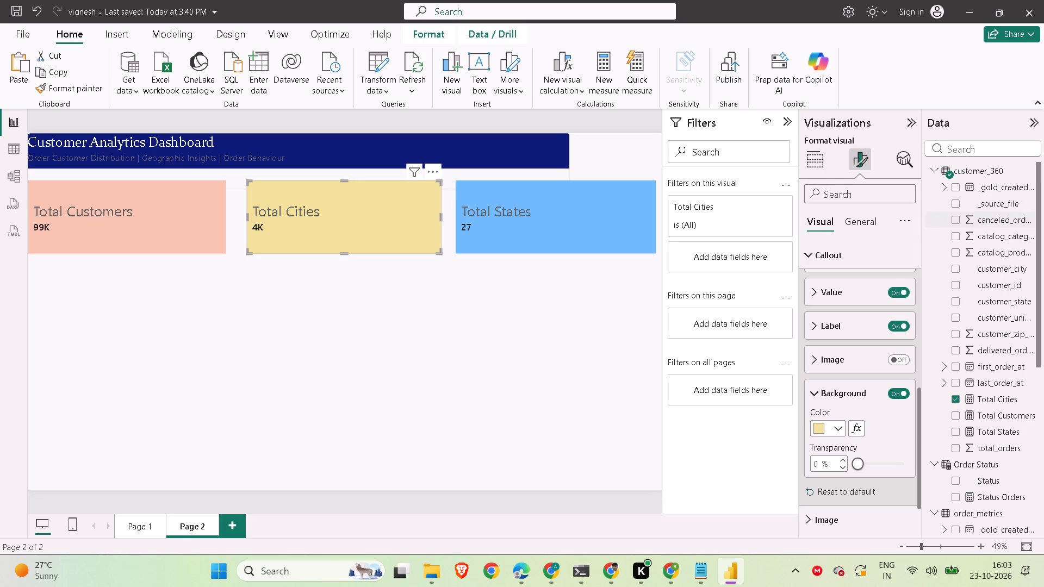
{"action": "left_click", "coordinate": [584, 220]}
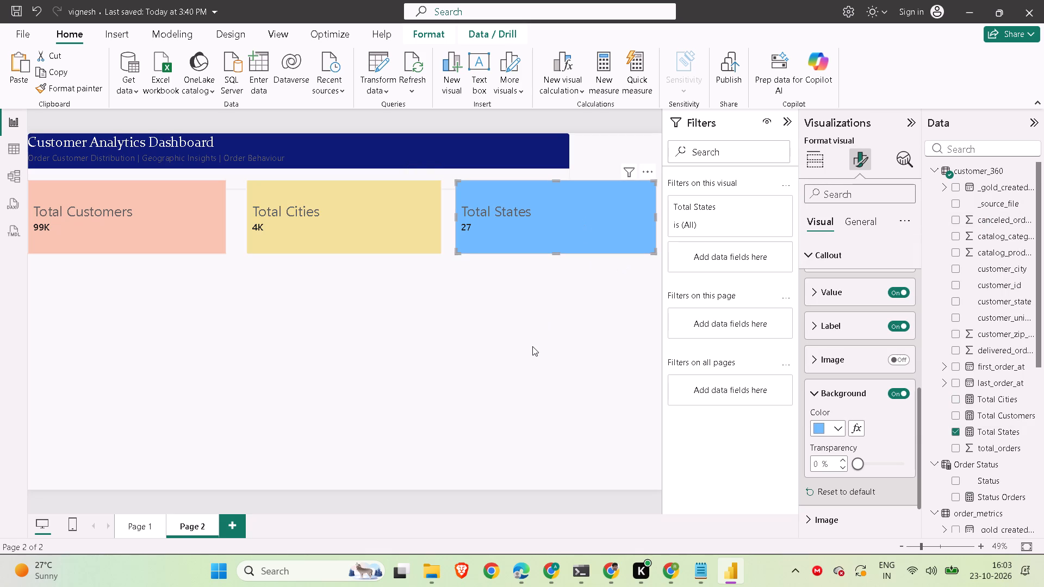
{"action": "left_click", "coordinate": [532, 346]}
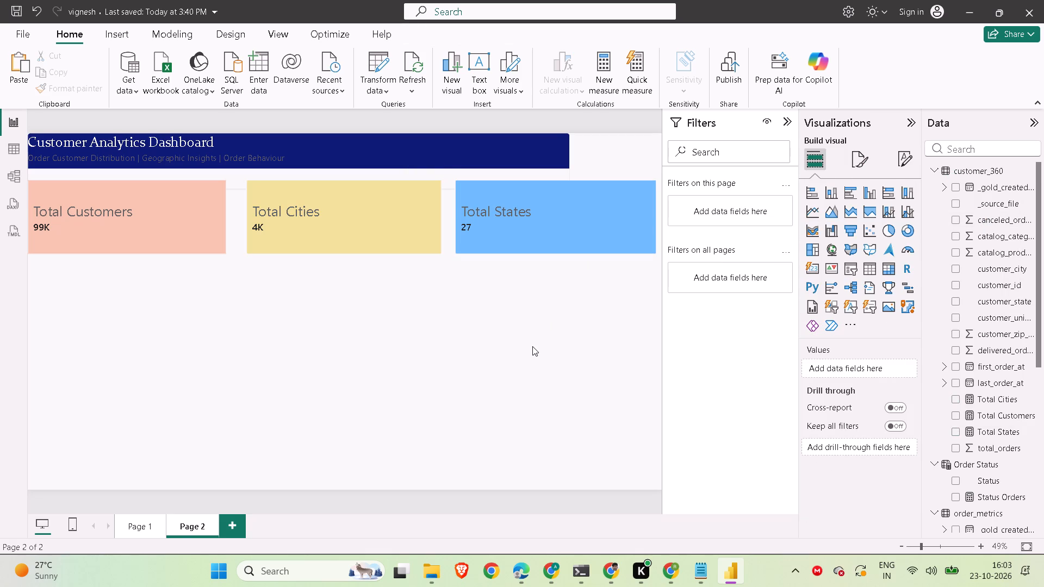
{"action": "left_click", "coordinate": [673, 568]}
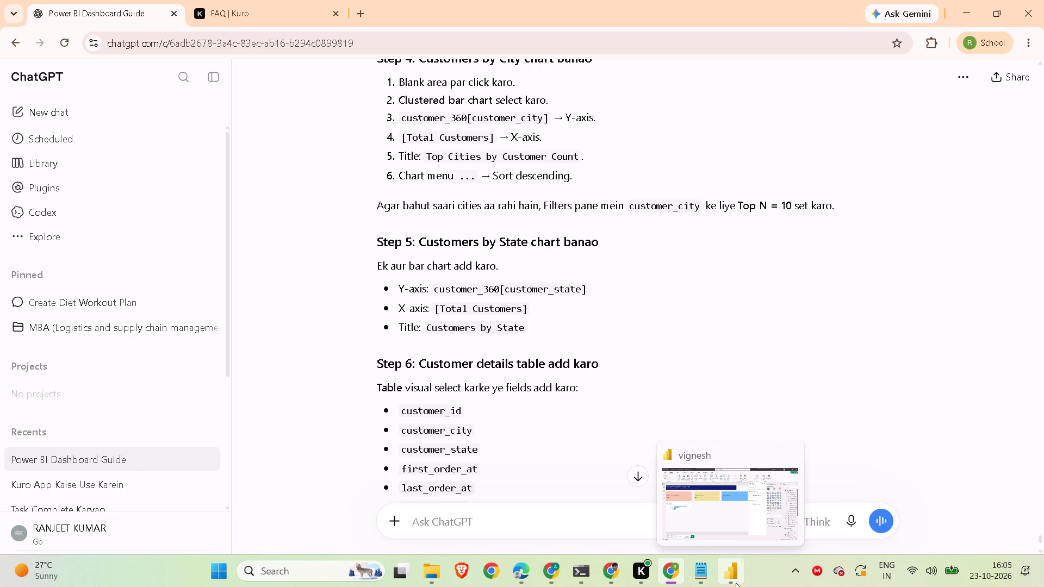
{"action": "left_click", "coordinate": [736, 583]}
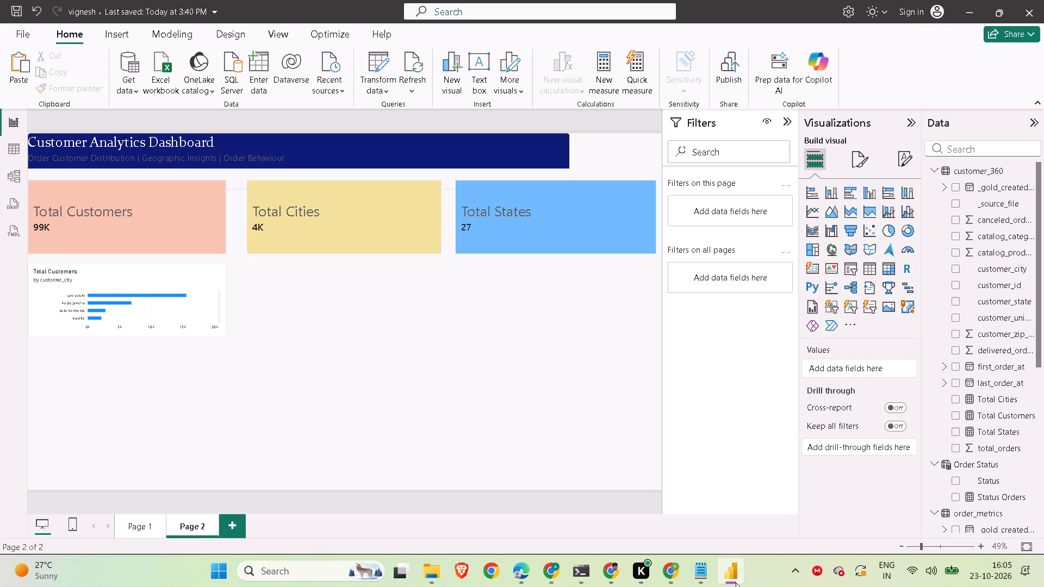
{"action": "left_click", "coordinate": [852, 186]}
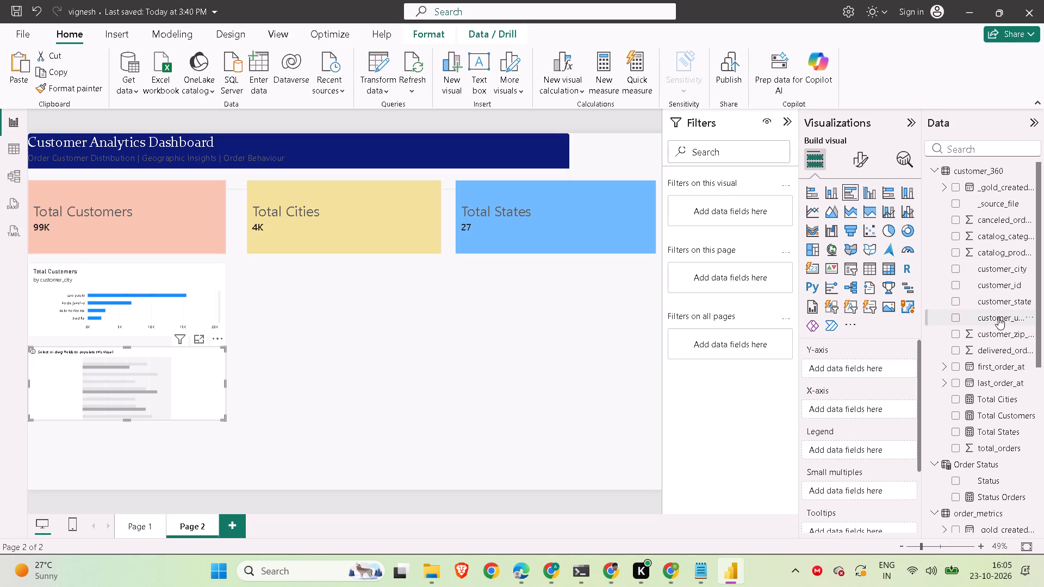
{"action": "left_click", "coordinate": [955, 299]}
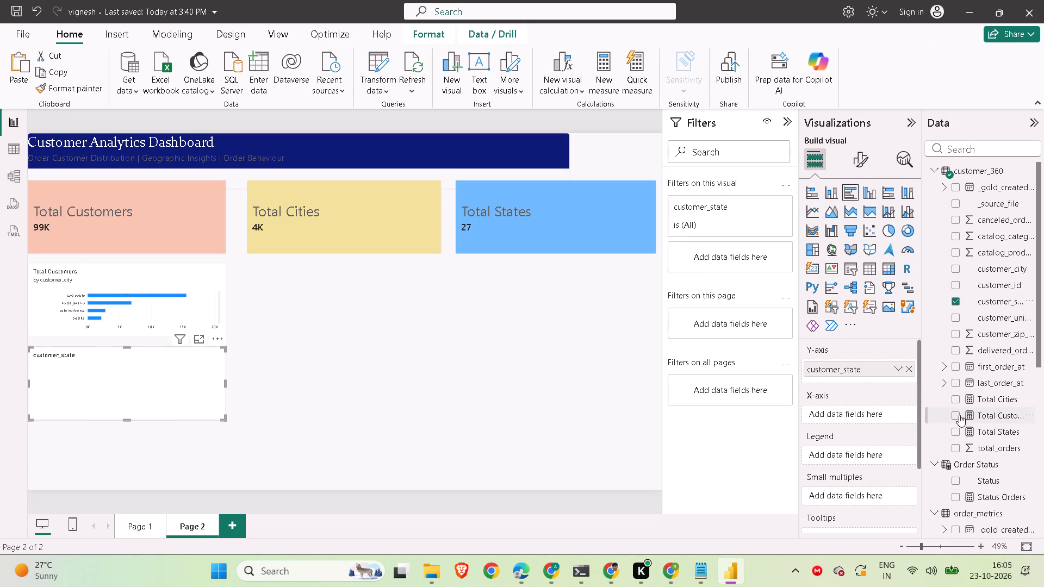
{"action": "left_click", "coordinate": [956, 416]}
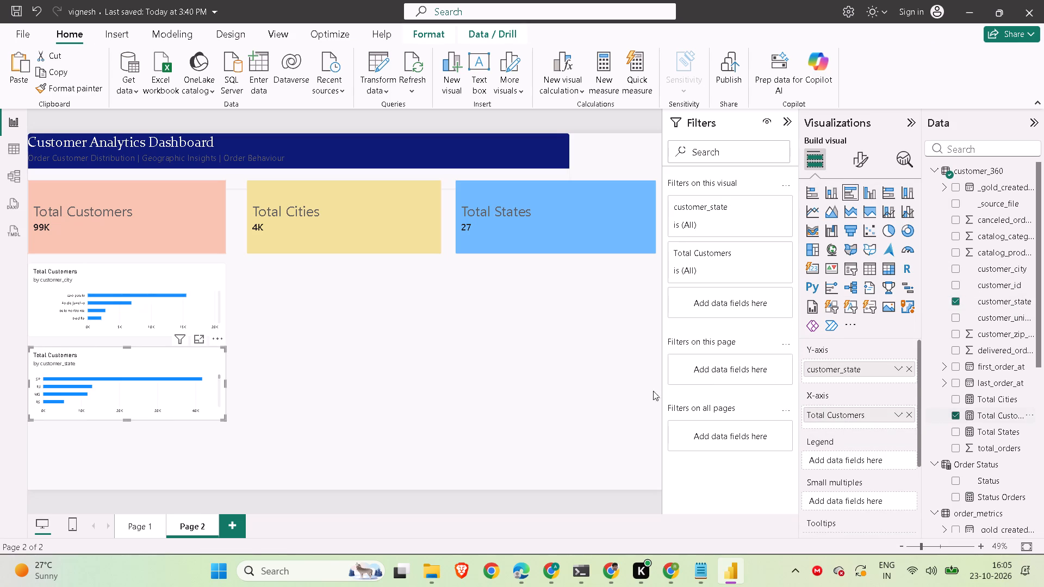
{"action": "left_click", "coordinate": [405, 380]}
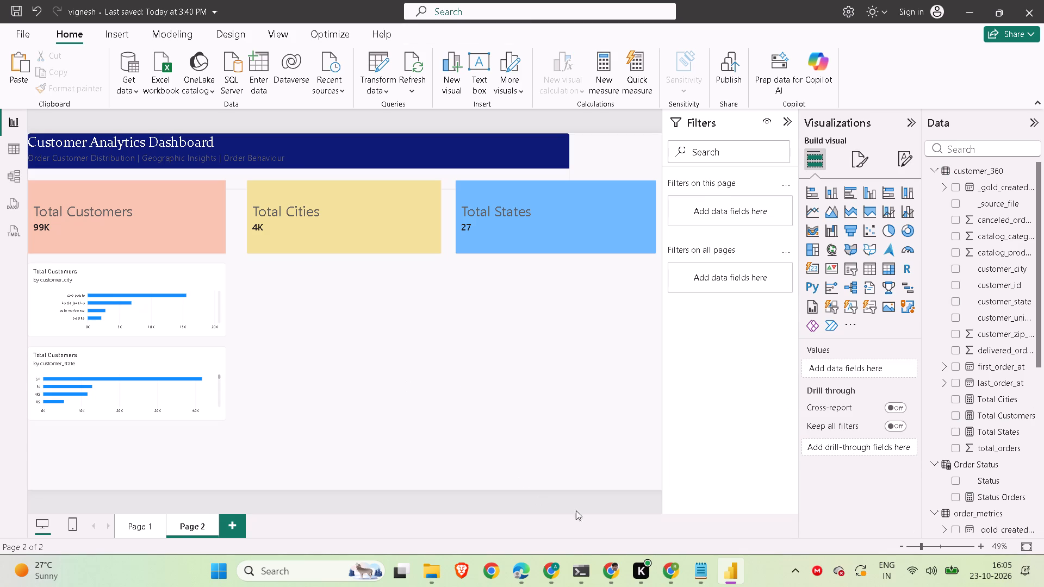
Review ChatGPT's Step 6 instructions for the customer details table and compare its listed fields with the customer_360 data in Power BI's Table view.
{"action": "left_click", "coordinate": [680, 566]}
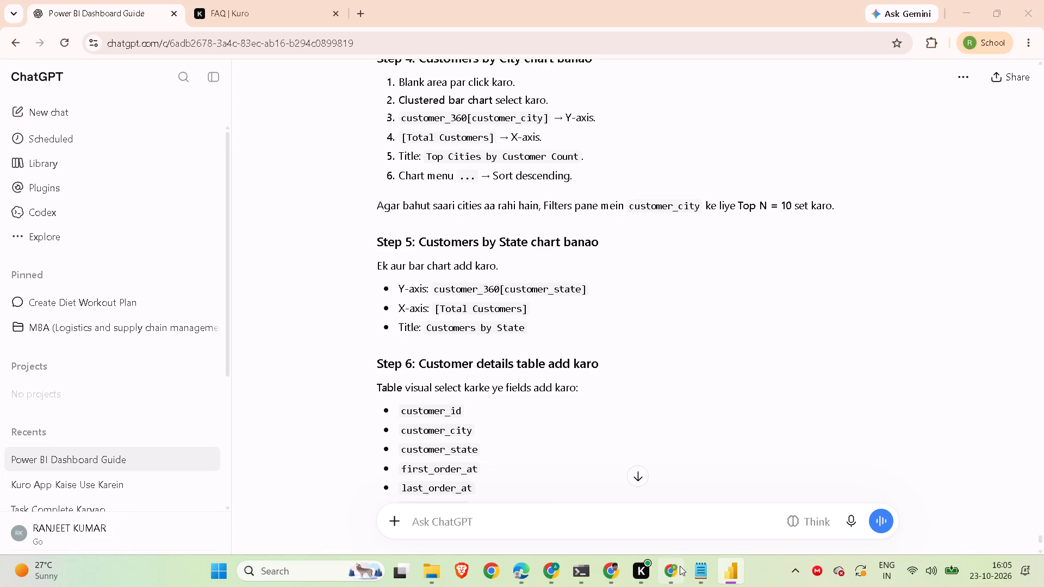
{"action": "scroll", "coordinate": [600, 455], "scroll_direction": "down", "scroll_amount": 2}
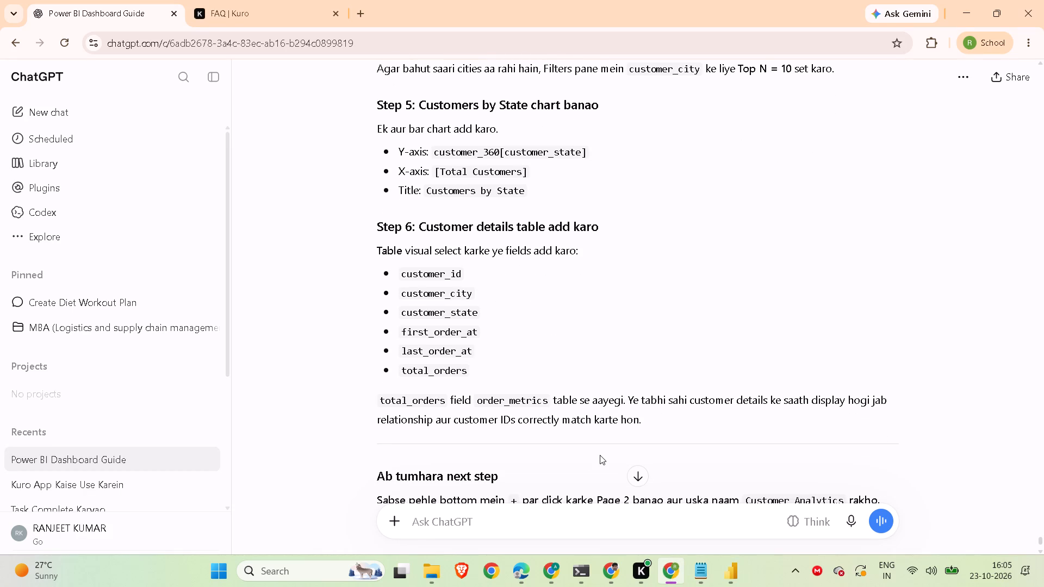
{"action": "scroll", "coordinate": [583, 426], "scroll_direction": "down", "scroll_amount": 2}
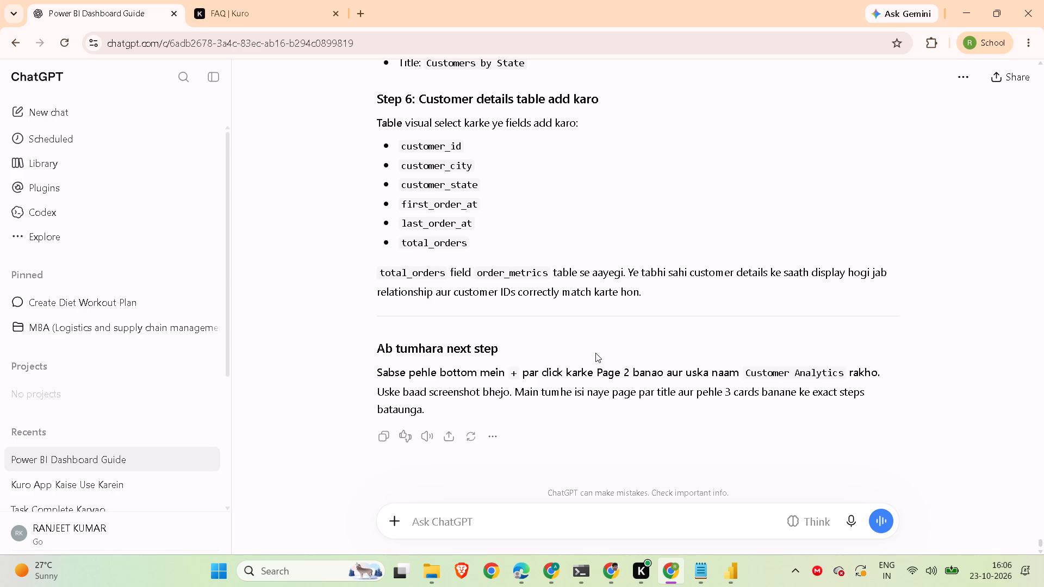
{"action": "scroll", "coordinate": [543, 222], "scroll_direction": "down", "scroll_amount": 2}
{"action": "scroll", "coordinate": [524, 191], "scroll_direction": "up", "scroll_amount": 1}
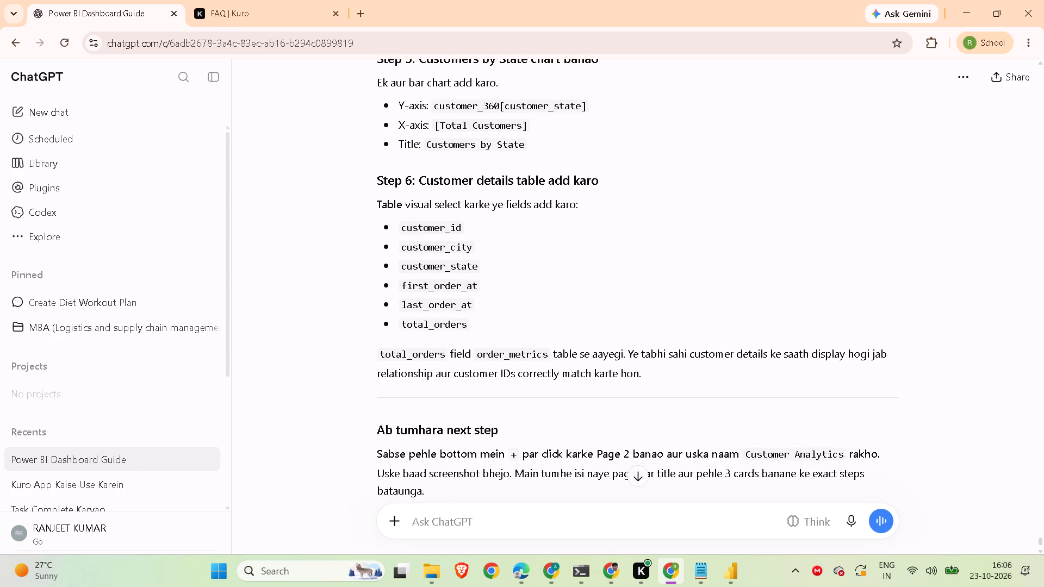
{"action": "left_click", "coordinate": [738, 569]}
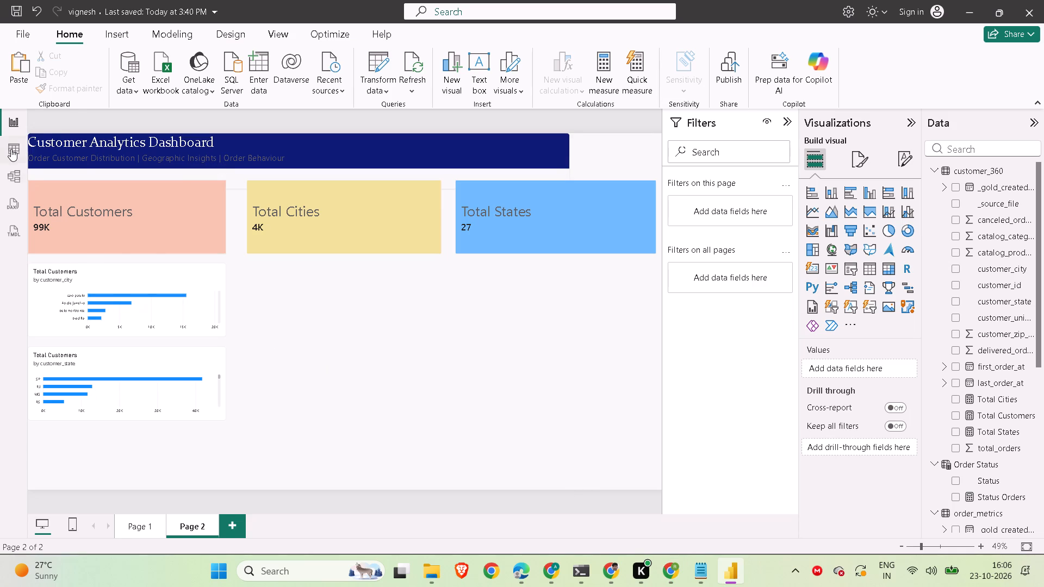
{"action": "left_click", "coordinate": [9, 147]}
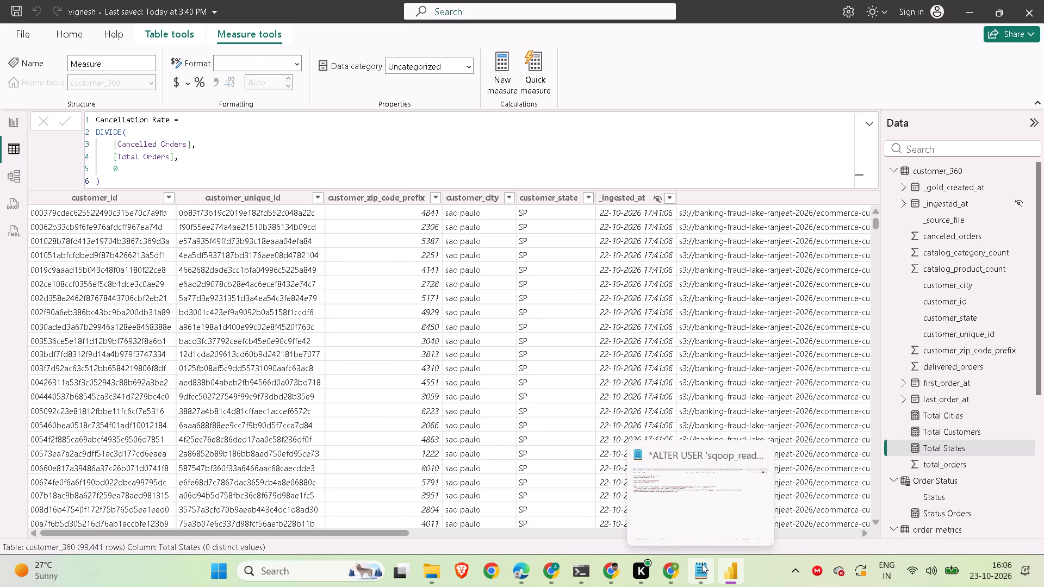
{"action": "left_click", "coordinate": [677, 574]}
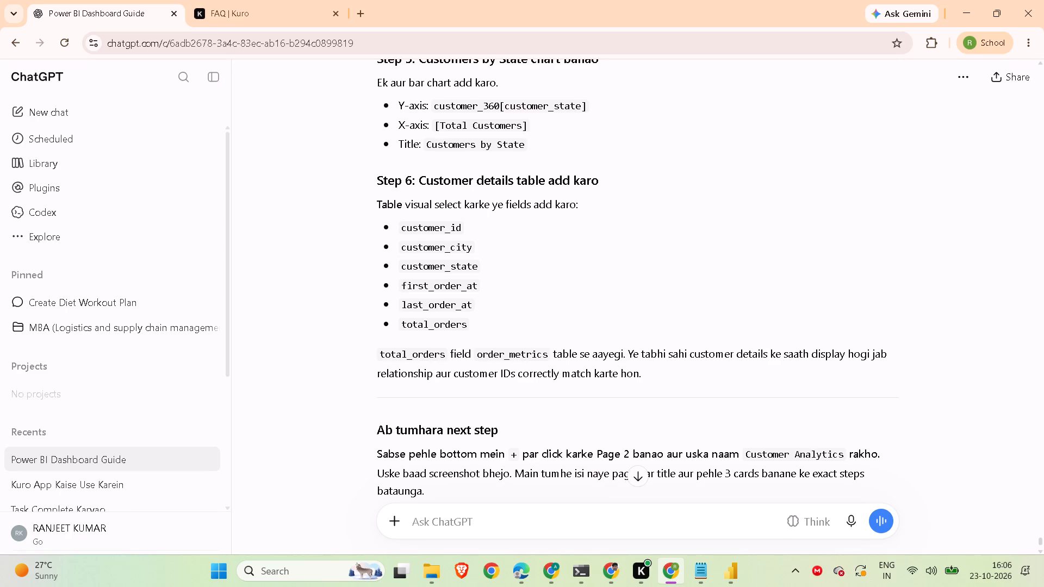
{"action": "left_click", "coordinate": [727, 556]}
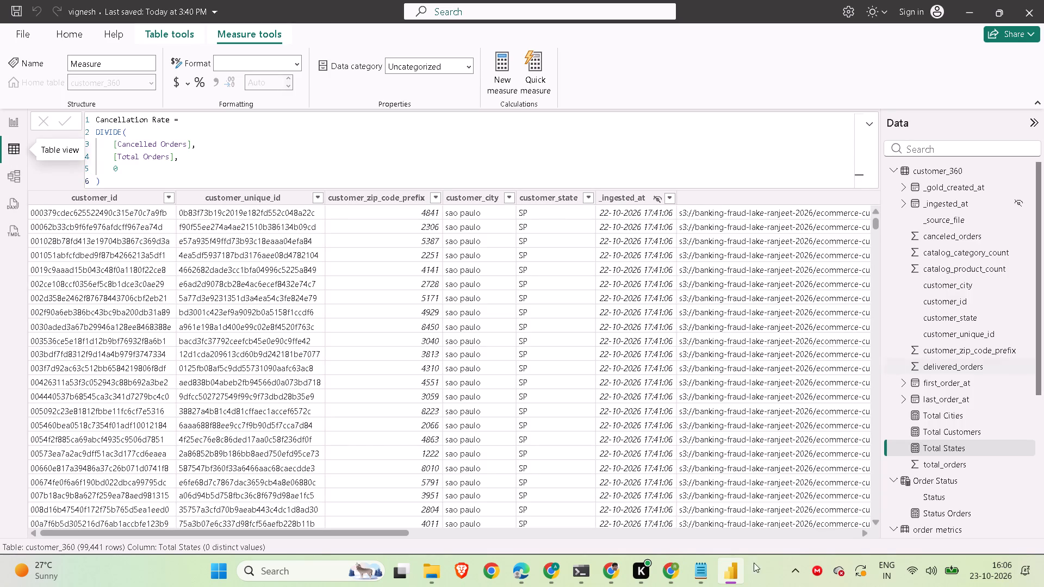
{"action": "left_click", "coordinate": [658, 577]}
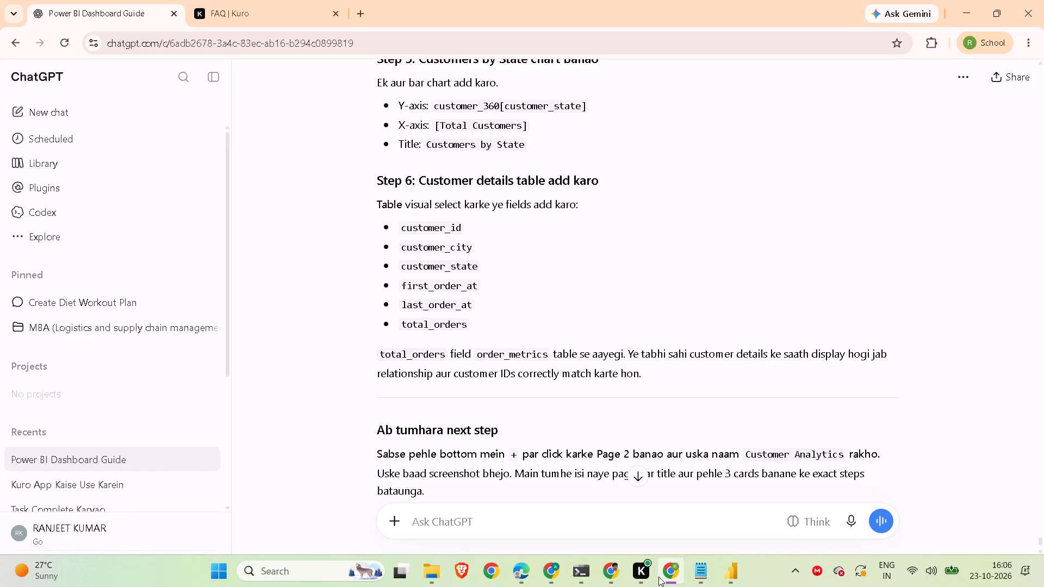
{"action": "left_click", "coordinate": [733, 575]}
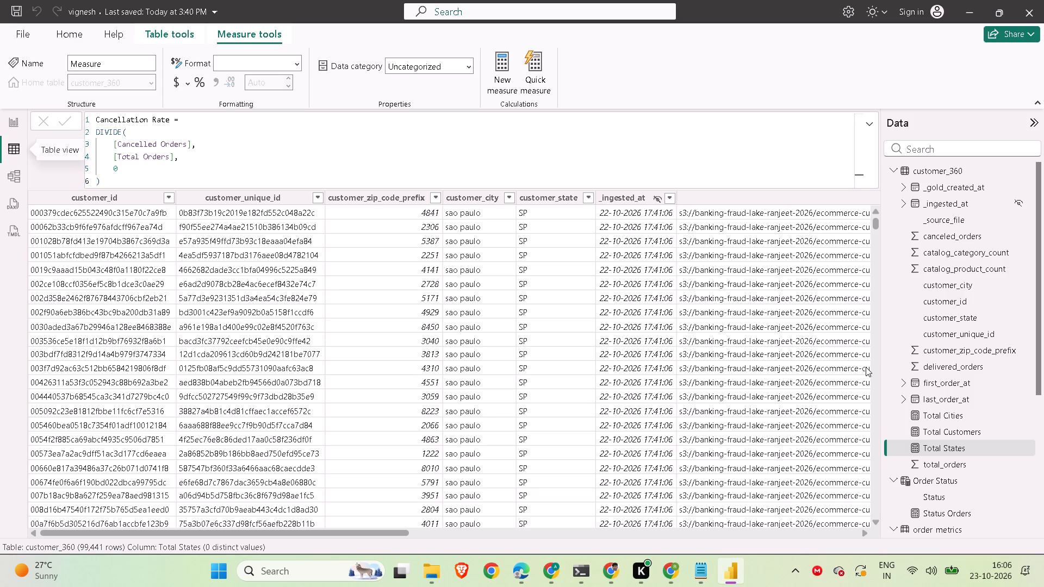
{"action": "left_click", "coordinate": [915, 295]}
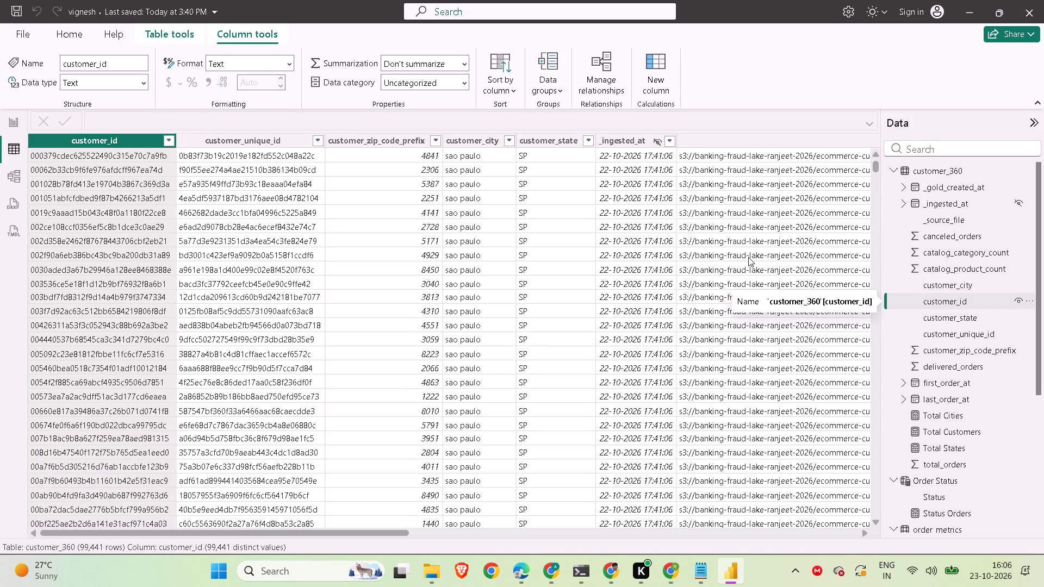
{"action": "left_click", "coordinate": [276, 102]}
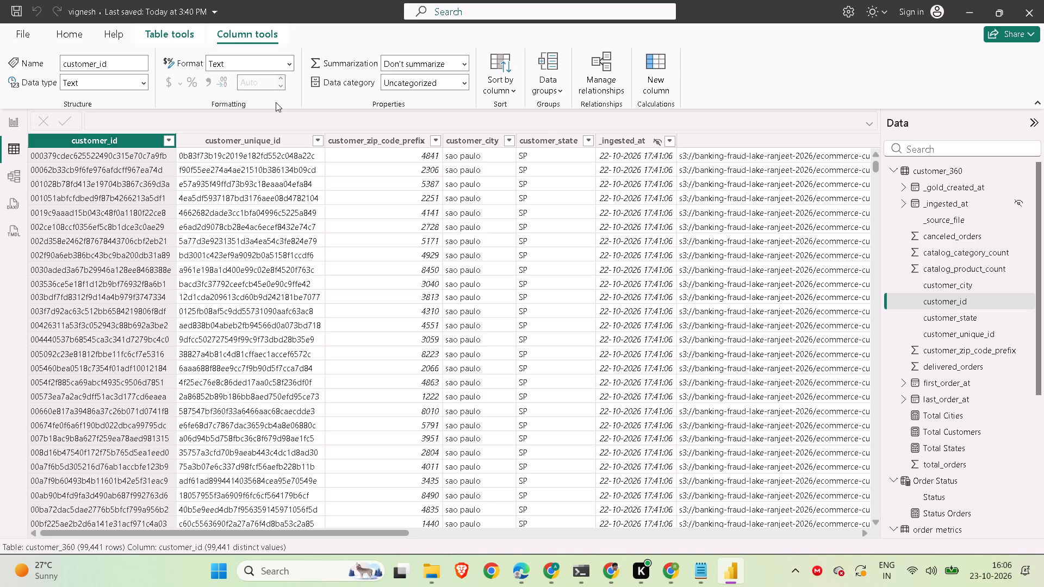
{"action": "left_click", "coordinate": [16, 143]}
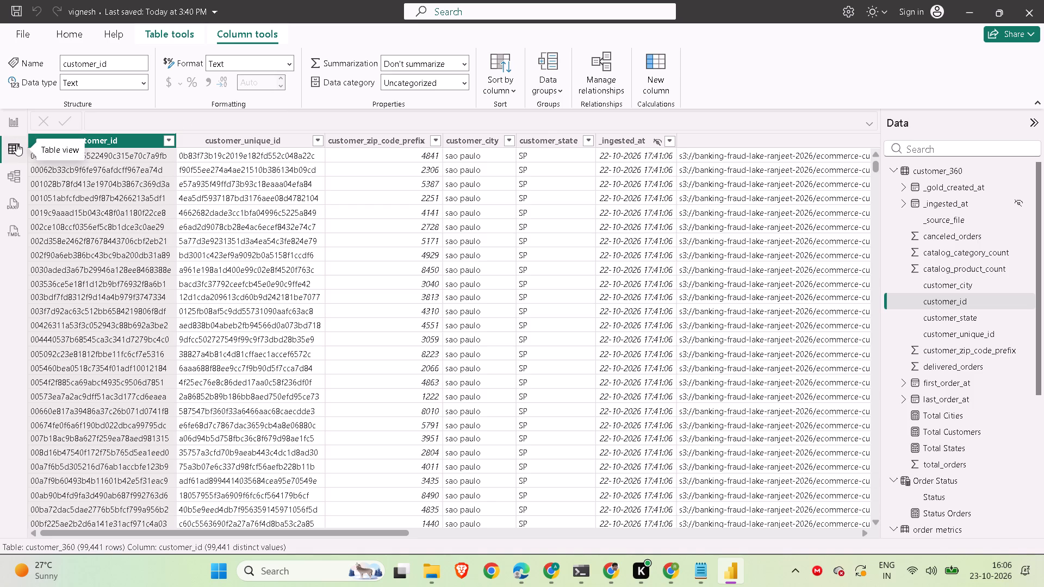
{"action": "key", "text": "Print"}
{"action": "left_click_drag", "start_coordinate": [4, 68], "coordinate": [649, 315]}
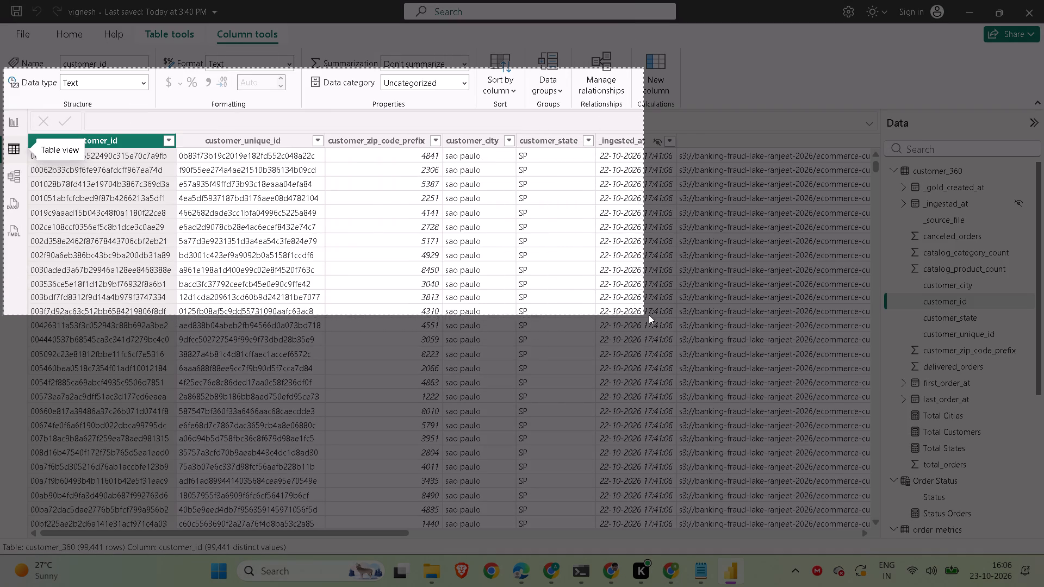
{"action": "left_click_drag", "start_coordinate": [649, 315], "coordinate": [852, 326]}
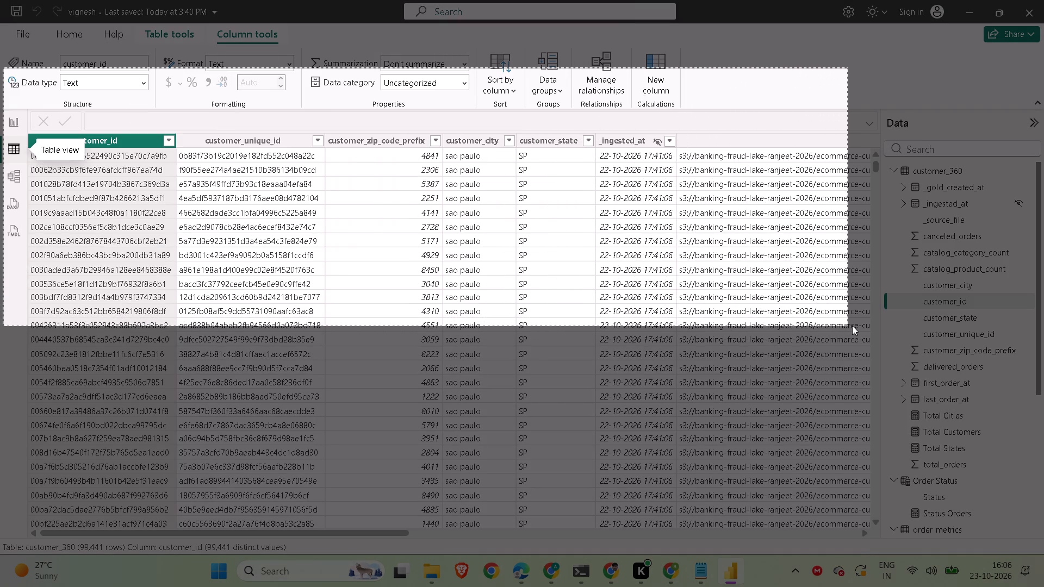
{"action": "left_click_drag", "start_coordinate": [852, 326], "coordinate": [1030, 414]}
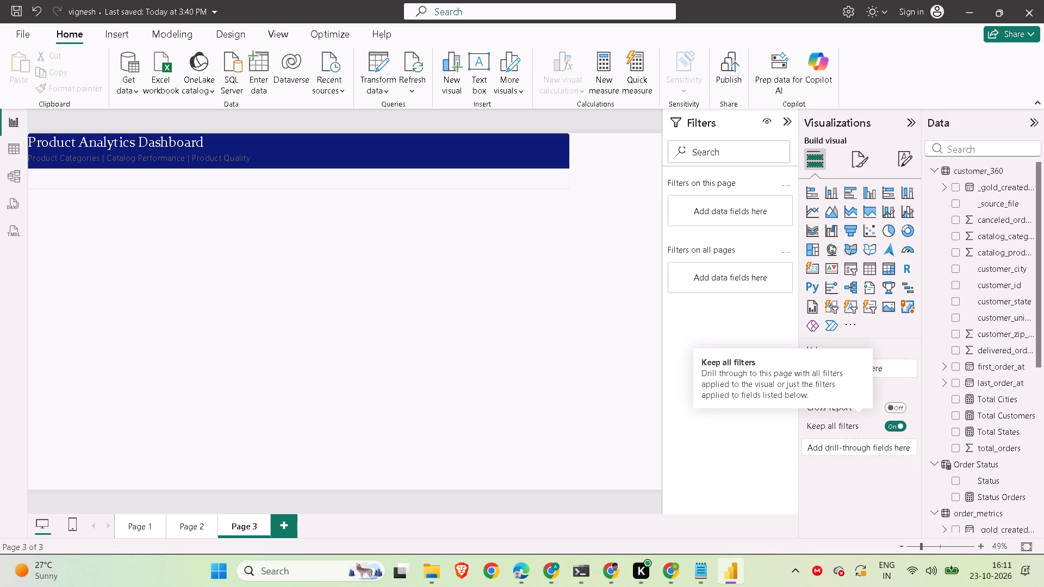
{"action": "scroll", "coordinate": [964, 467], "scroll_direction": "down", "scroll_amount": 7}
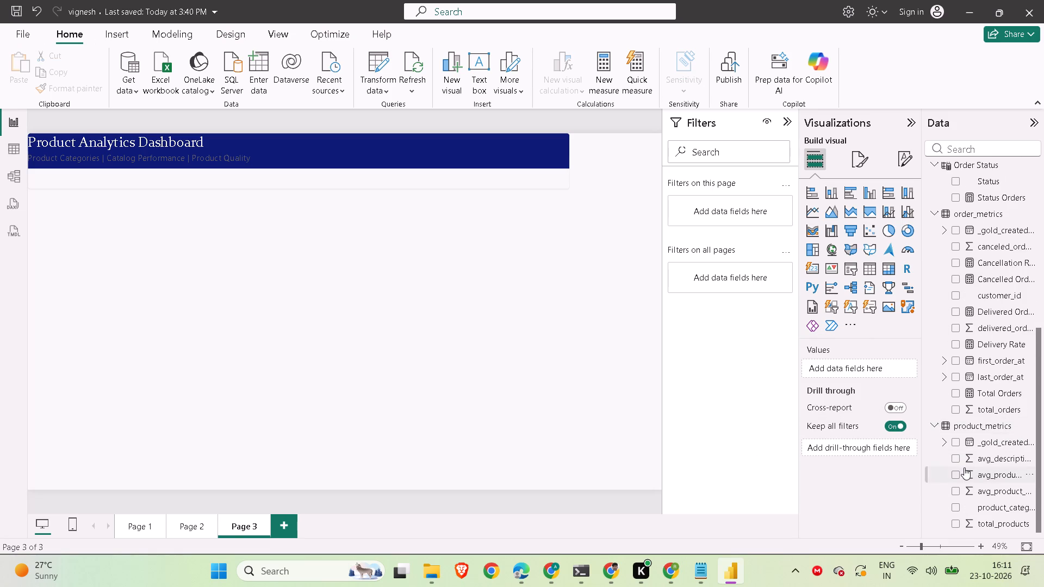
{"action": "scroll", "coordinate": [964, 467], "scroll_direction": "down", "scroll_amount": 1}
{"action": "key", "text": "Print"}
{"action": "left_click_drag", "start_coordinate": [927, 135], "coordinate": [1043, 427]}
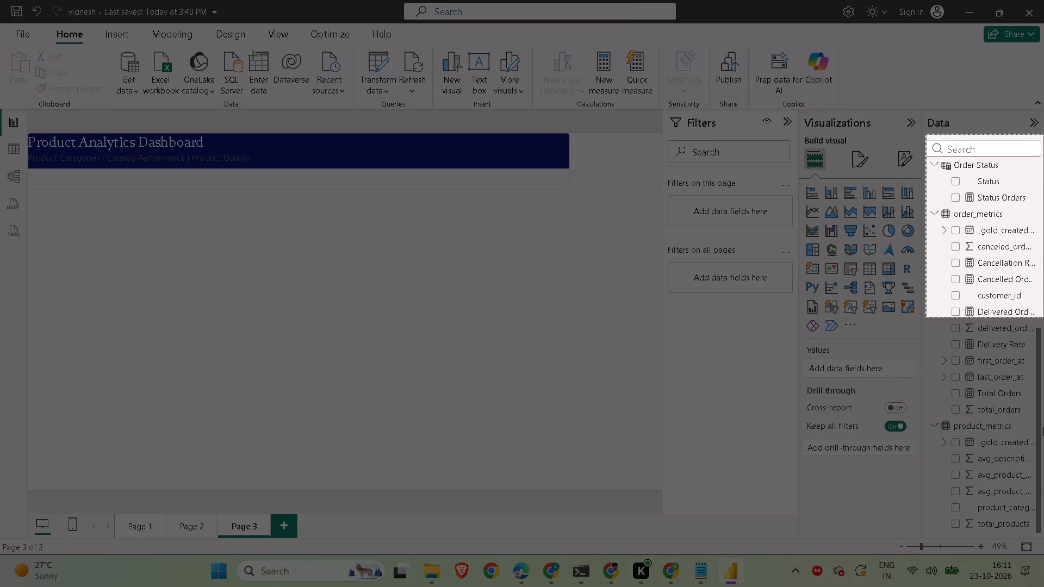
{"action": "left_click_drag", "start_coordinate": [1043, 427], "coordinate": [1037, 539]}
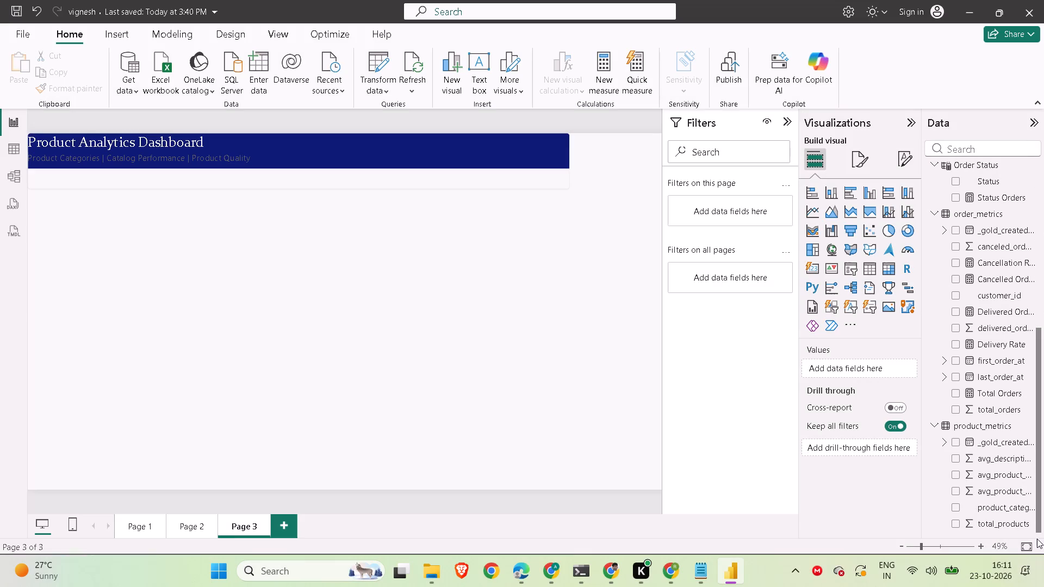
Send the captured field list screenshot to ChatGPT in the Power BI Dashboard Guide chat.
{"action": "left_click", "coordinate": [670, 582]}
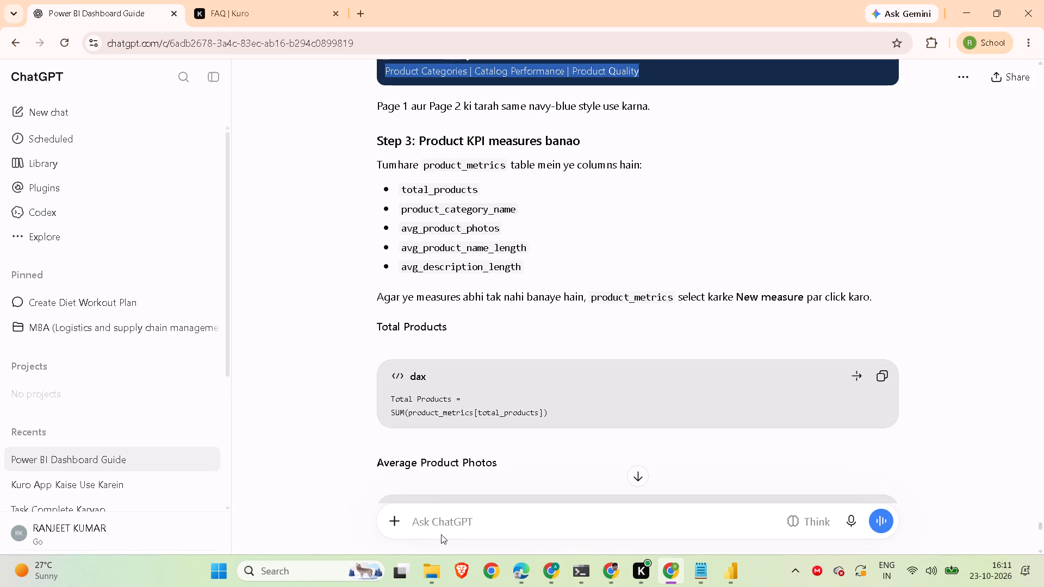
{"action": "left_click", "coordinate": [437, 526]}
{"action": "key", "text": "ctrl+v"}
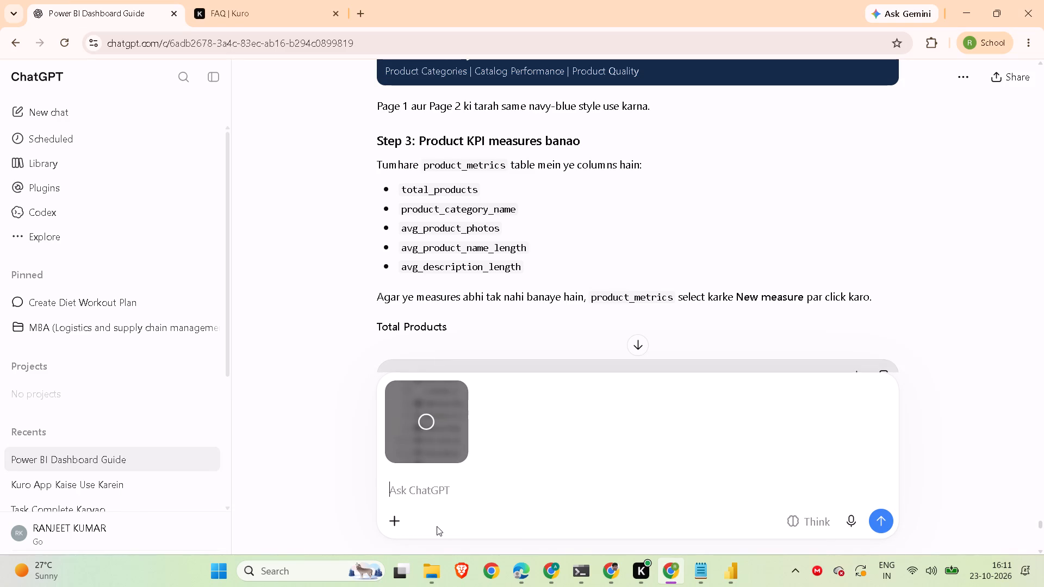
{"action": "key", "text": "Return"}
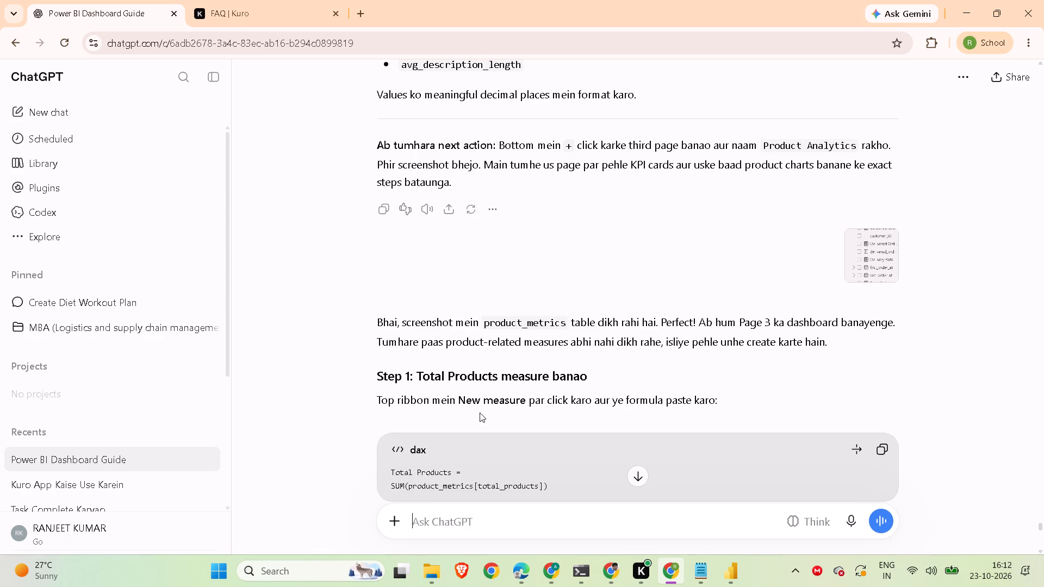
Create a Total Products measure in Power BI's product_metrics table using ChatGPT's formula SUM(product_metrics[total_products]).
{"action": "scroll", "coordinate": [480, 413], "scroll_direction": "down", "scroll_amount": 1}
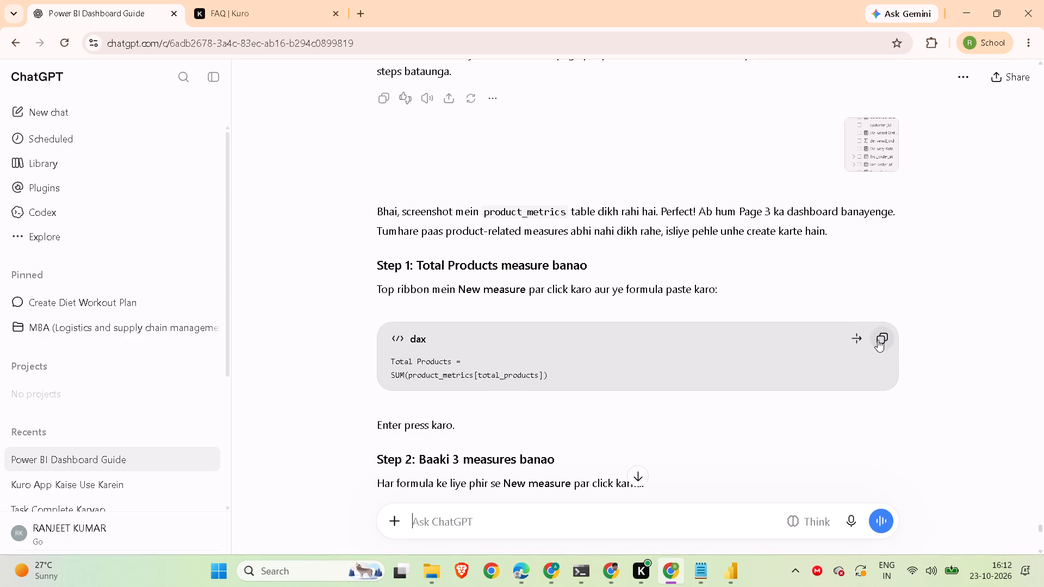
{"action": "left_click", "coordinate": [878, 340]}
{"action": "left_click", "coordinate": [720, 573]}
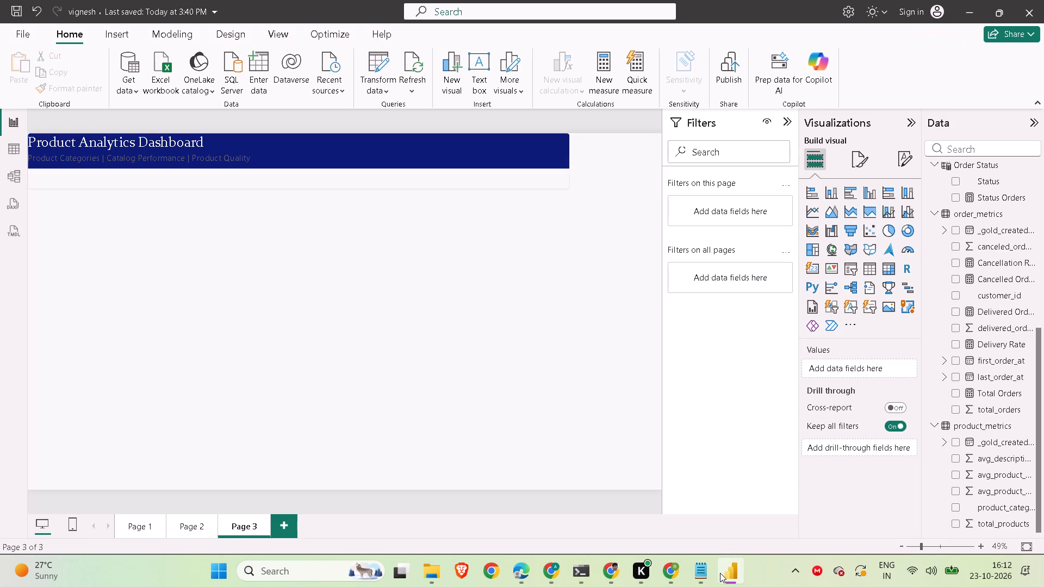
{"action": "left_click", "coordinate": [973, 426]}
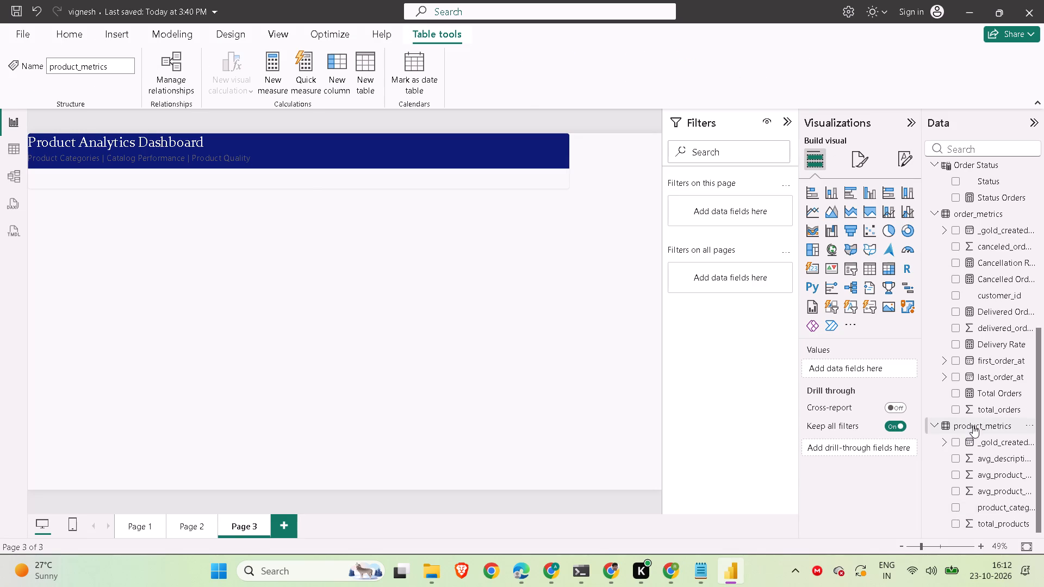
{"action": "left_click", "coordinate": [283, 83]}
{"action": "key", "text": "ctrl+v"}
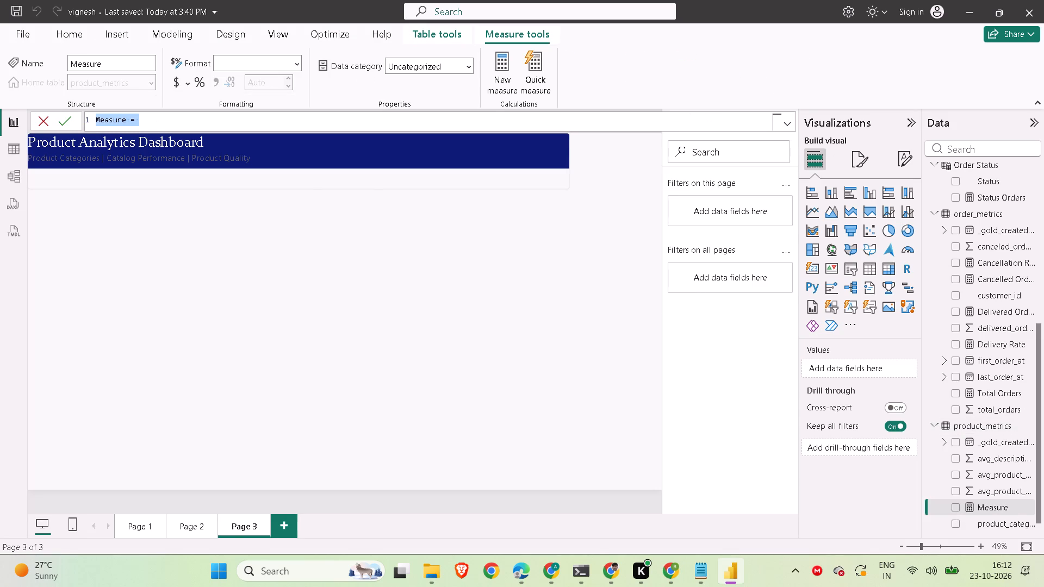
{"action": "key", "text": "Return"}
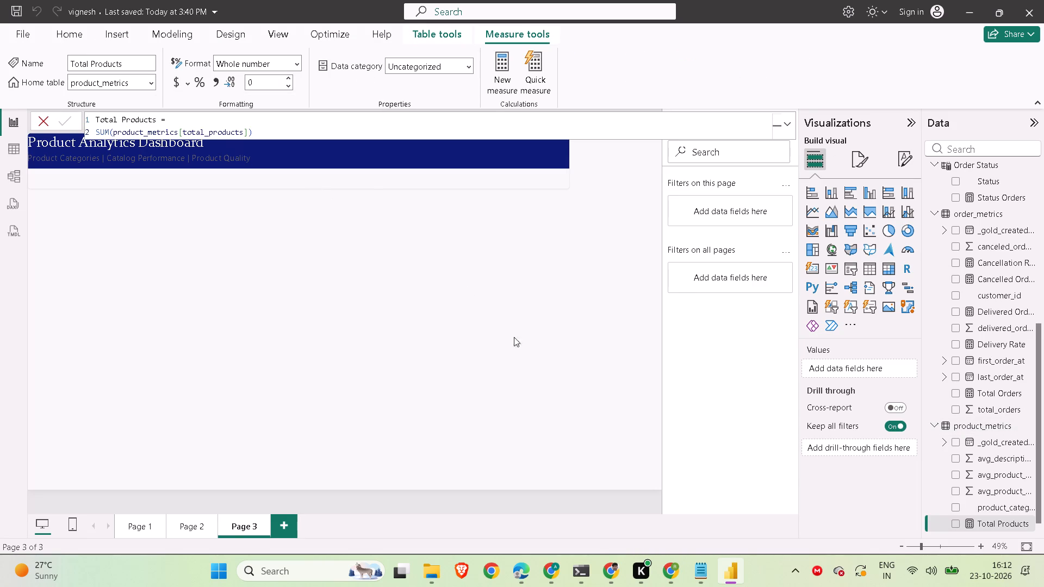
Copy ChatGPT's Avg Product Photos formula, AVERAGE(product_metrics[avg_product_photos]), and add it as a new product_metrics measure in Power BI.
{"action": "left_click", "coordinate": [676, 579]}
{"action": "scroll", "coordinate": [582, 417], "scroll_direction": "down", "scroll_amount": 1}
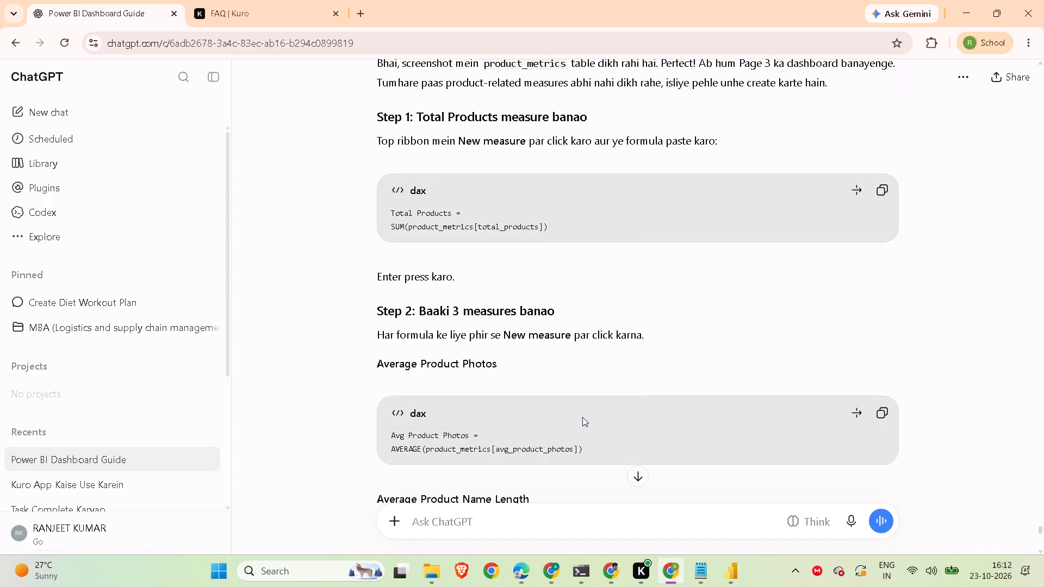
{"action": "scroll", "coordinate": [582, 417], "scroll_direction": "down", "scroll_amount": 2}
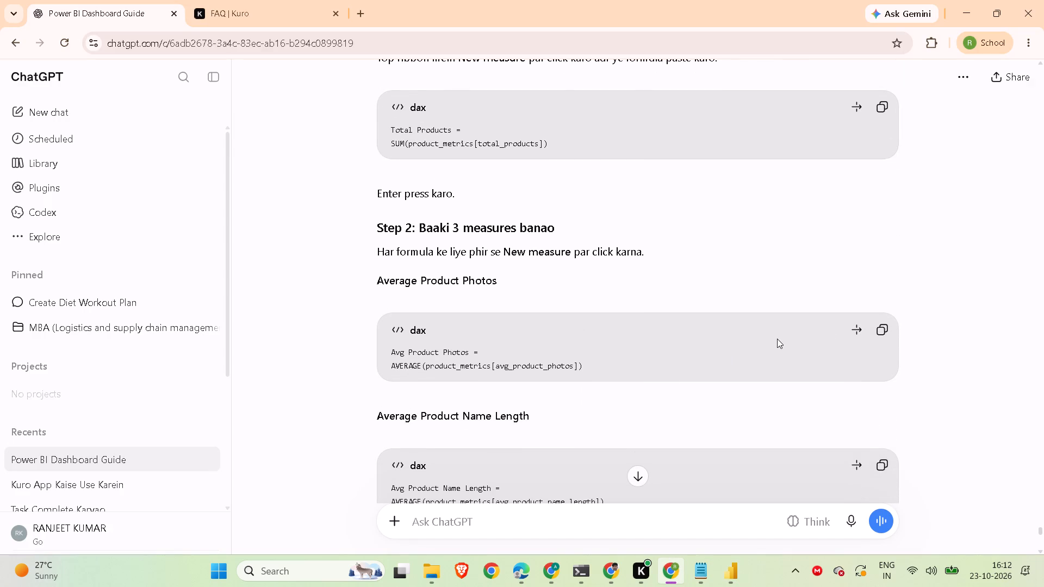
{"action": "left_click", "coordinate": [880, 334]}
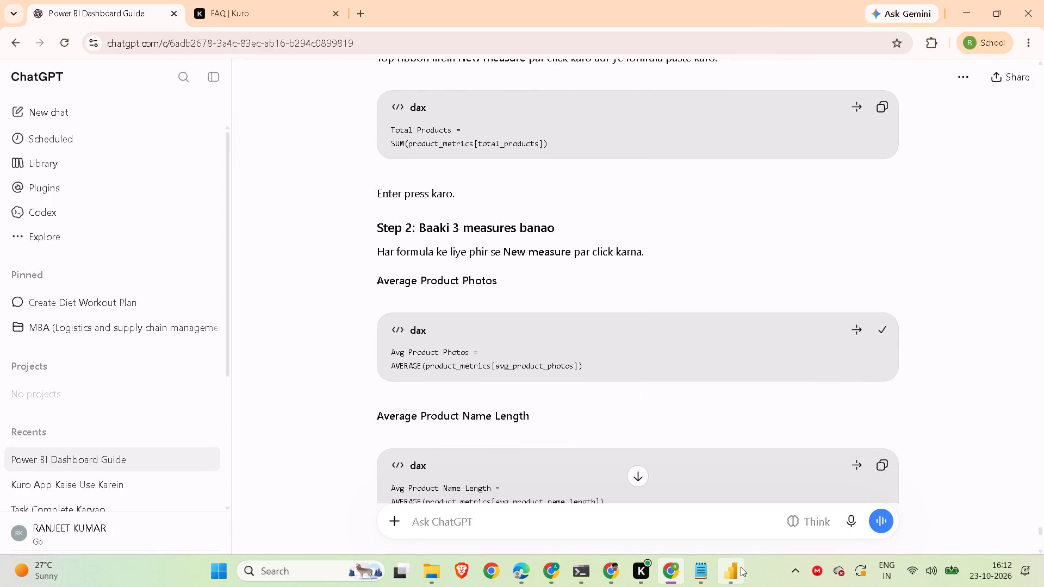
{"action": "left_click", "coordinate": [741, 567]}
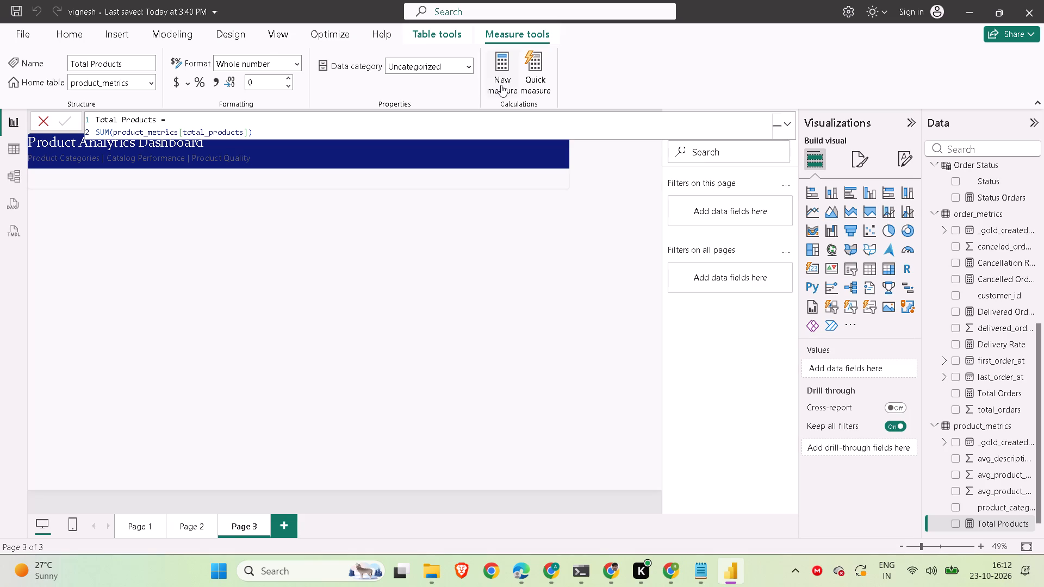
{"action": "left_click", "coordinate": [501, 85]}
{"action": "key", "text": "ctrl+v"}
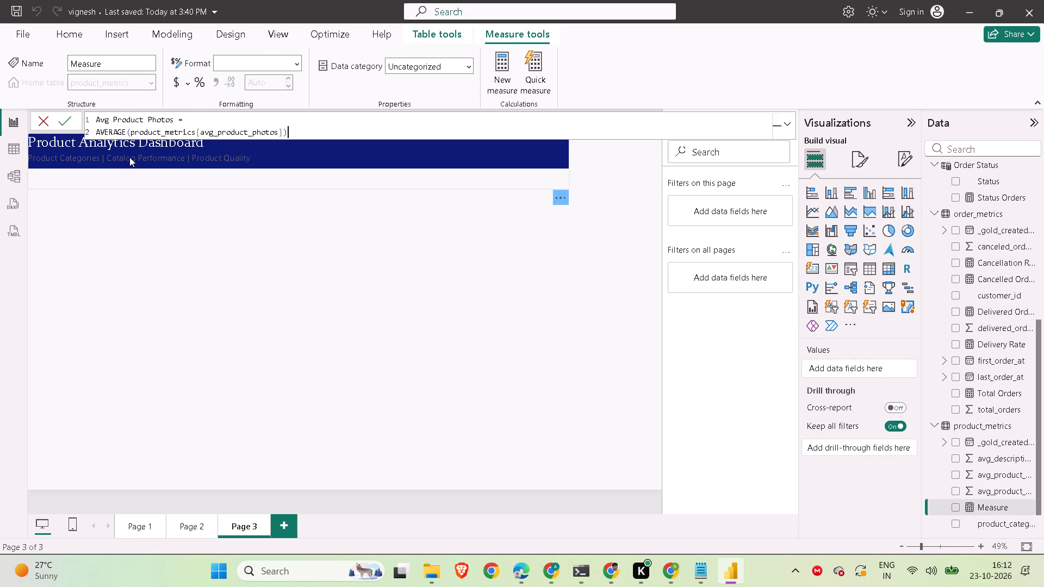
{"action": "key", "text": "Return"}
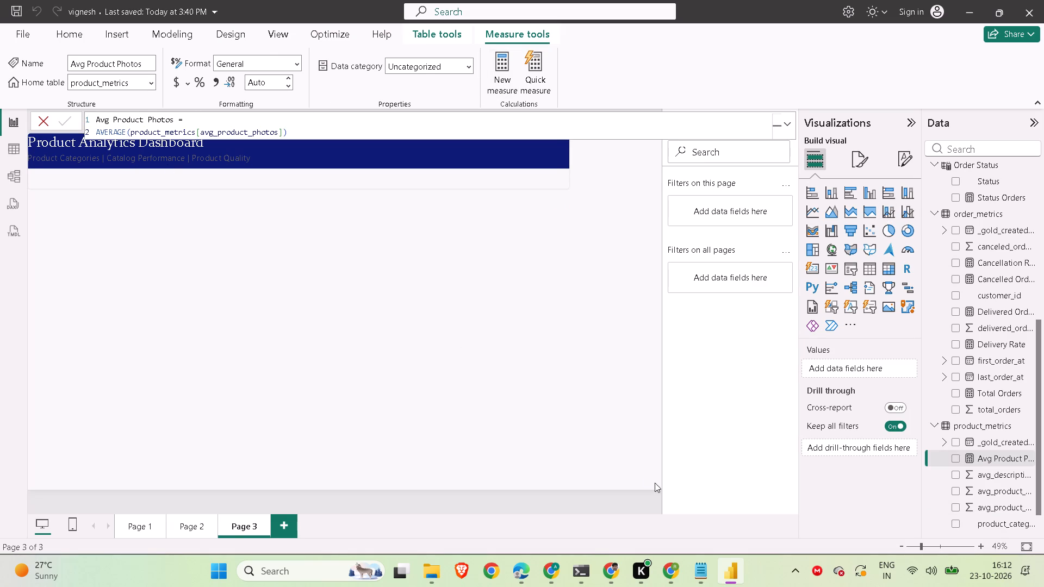
Copy ChatGPT's Avg Product Name Length formula, AVERAGE(product_metrics[avg_product_name_length]), and add it as a new product_metrics measure in Power BI.
{"action": "left_click", "coordinate": [669, 570]}
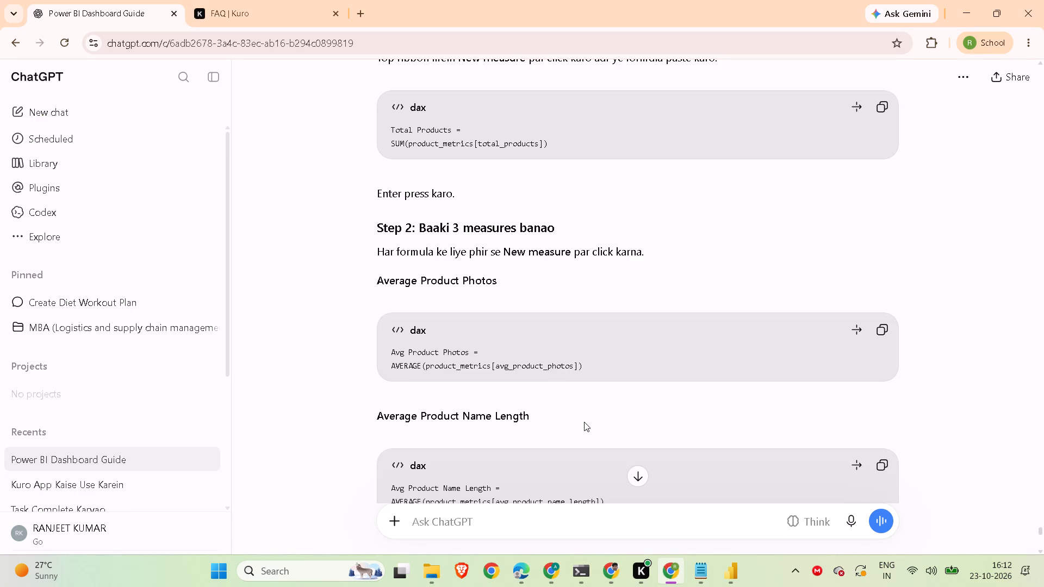
{"action": "scroll", "coordinate": [584, 422], "scroll_direction": "down", "scroll_amount": 2}
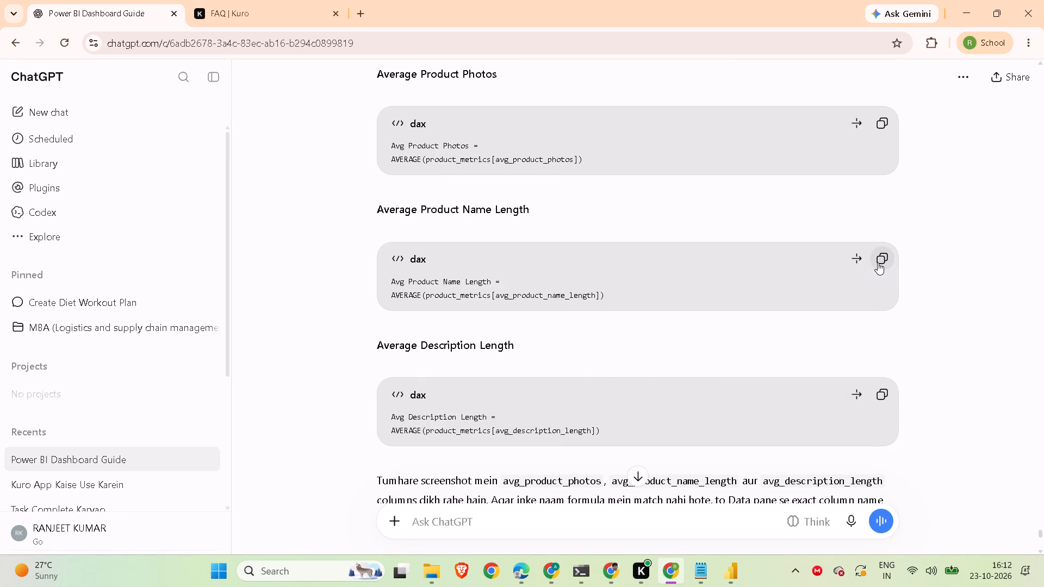
{"action": "left_click", "coordinate": [879, 263]}
{"action": "left_click", "coordinate": [728, 577]}
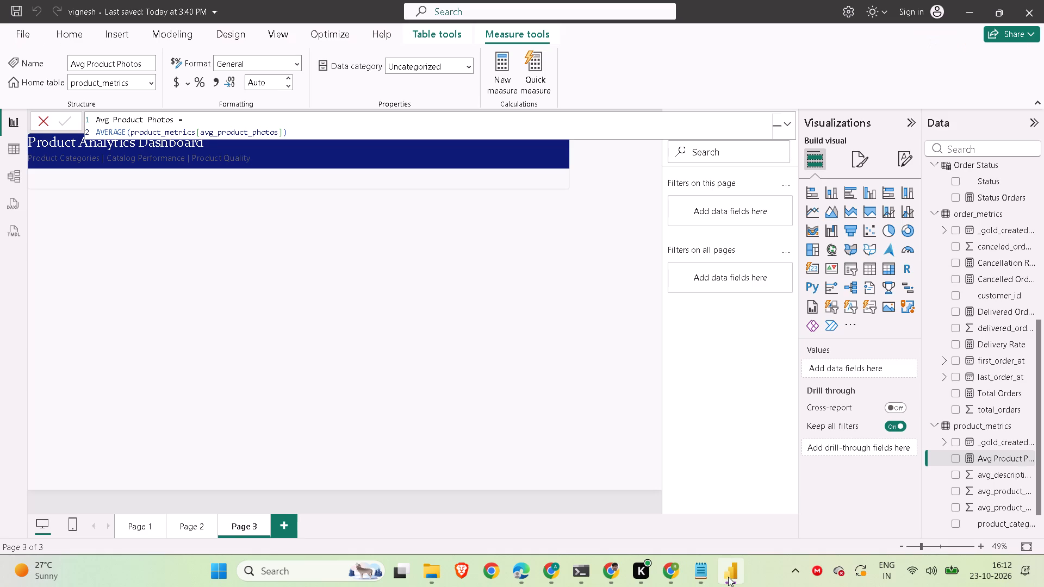
{"action": "left_click", "coordinate": [503, 74]}
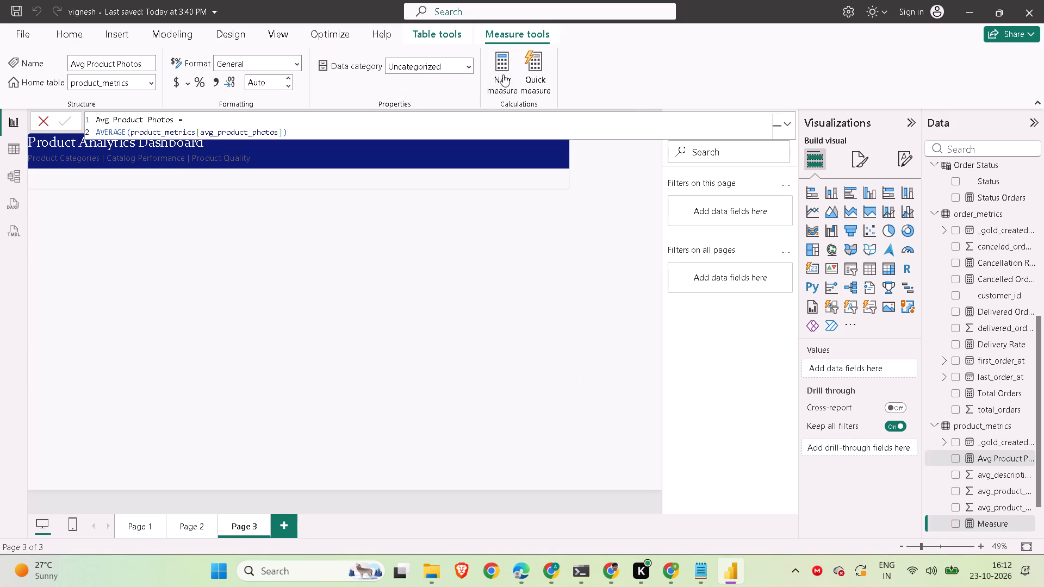
{"action": "key", "text": "ctrl+v"}
{"action": "key", "text": "Return"}
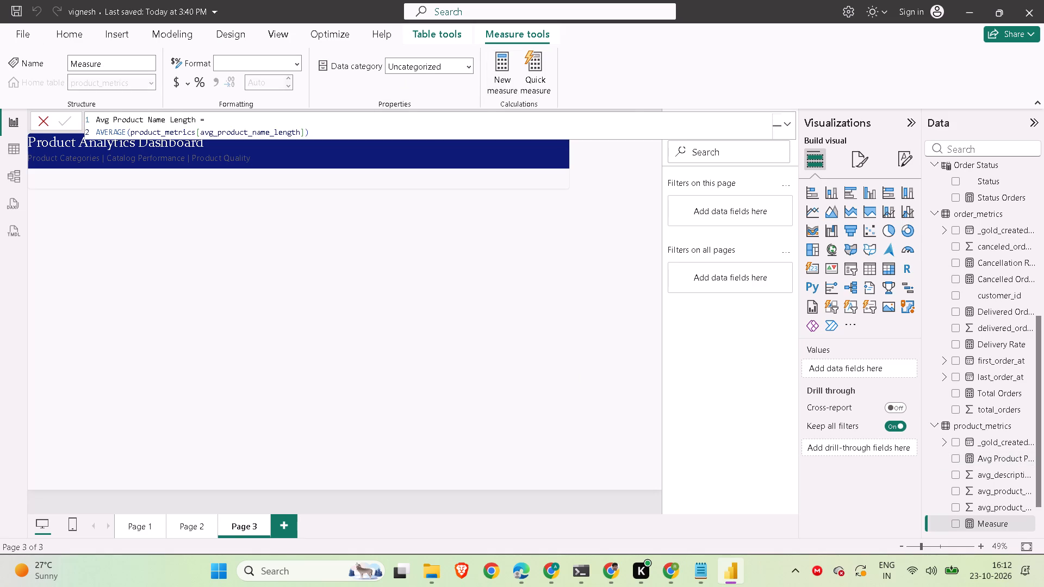
Copy ChatGPT's Avg Description Length formula, AVERAGE(product_metrics[avg_description_length]), and add it as a new product_metrics measure in Power BI.
{"action": "left_click", "coordinate": [662, 573]}
{"action": "scroll", "coordinate": [749, 448], "scroll_direction": "down", "scroll_amount": 1}
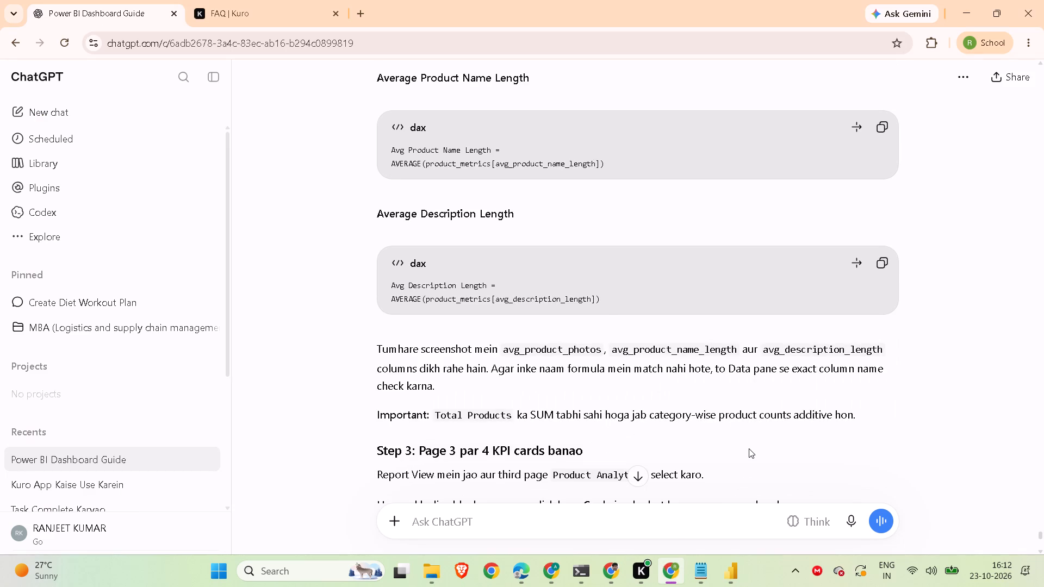
{"action": "left_click", "coordinate": [874, 264]}
{"action": "left_click", "coordinate": [734, 577]}
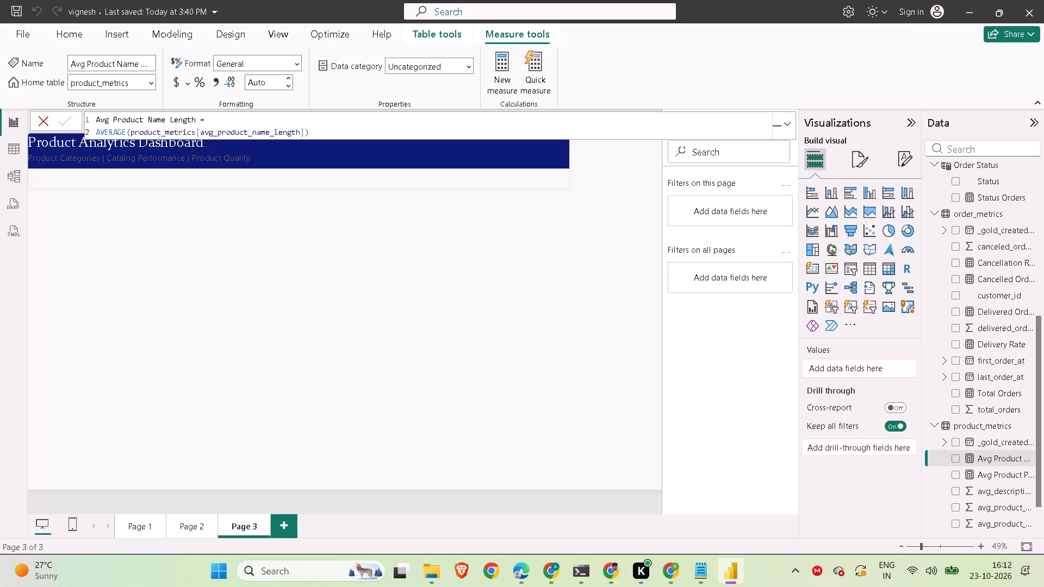
{"action": "left_click", "coordinate": [505, 83]}
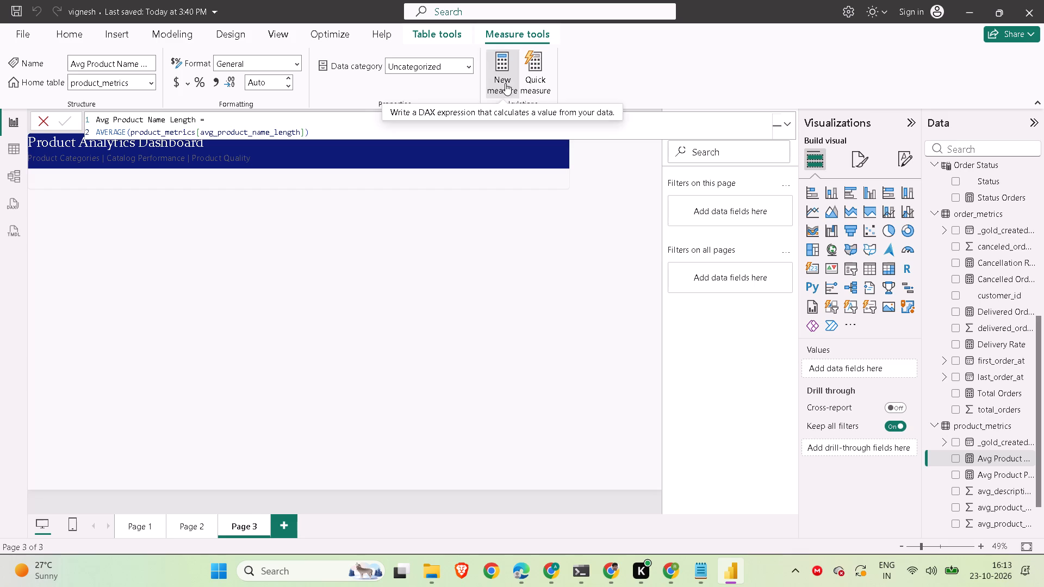
{"action": "key", "text": "ctrl+v"}
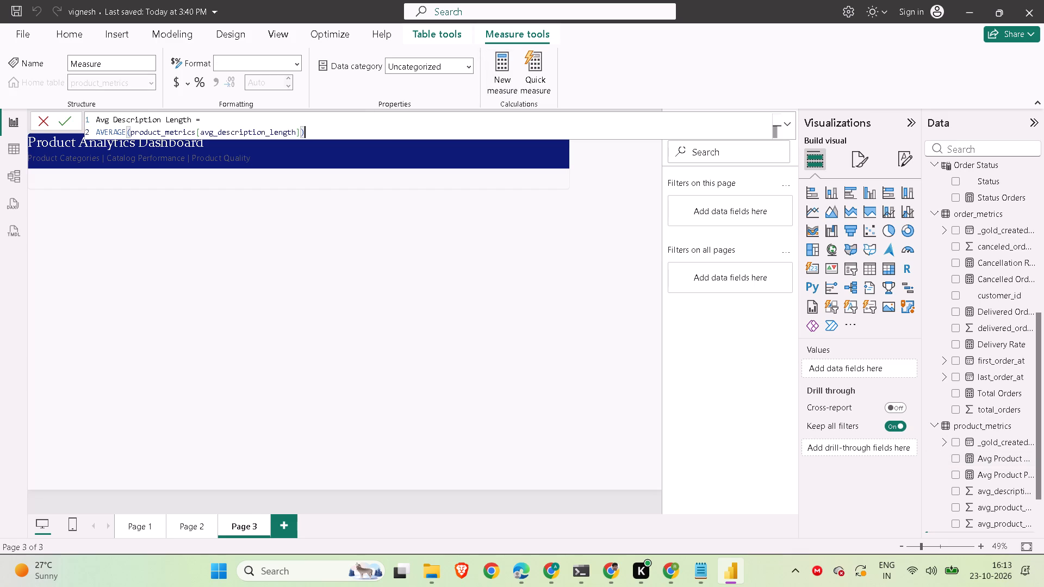
{"action": "key", "text": "Return"}
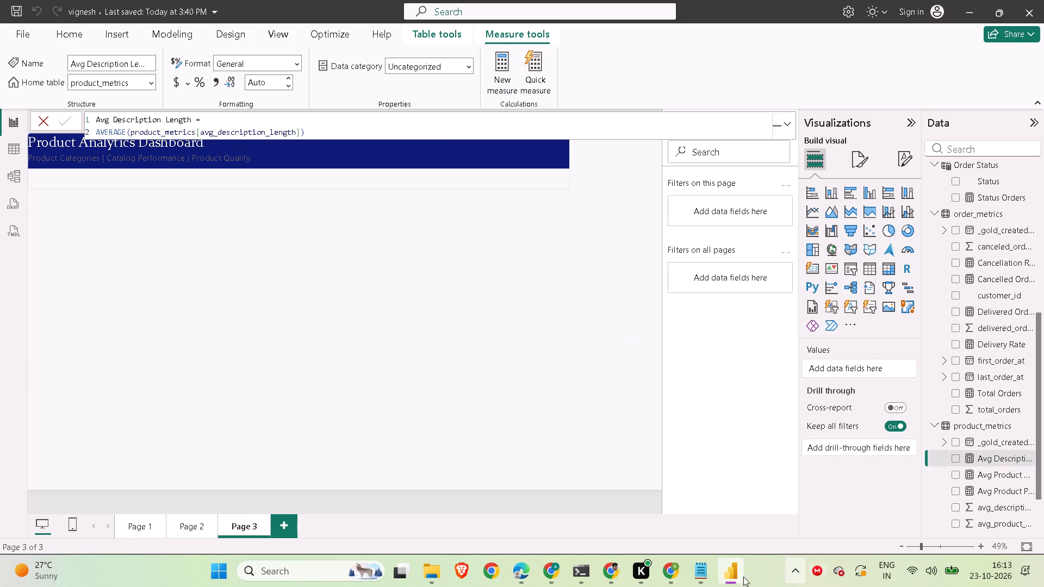
{"action": "left_click", "coordinate": [679, 572]}
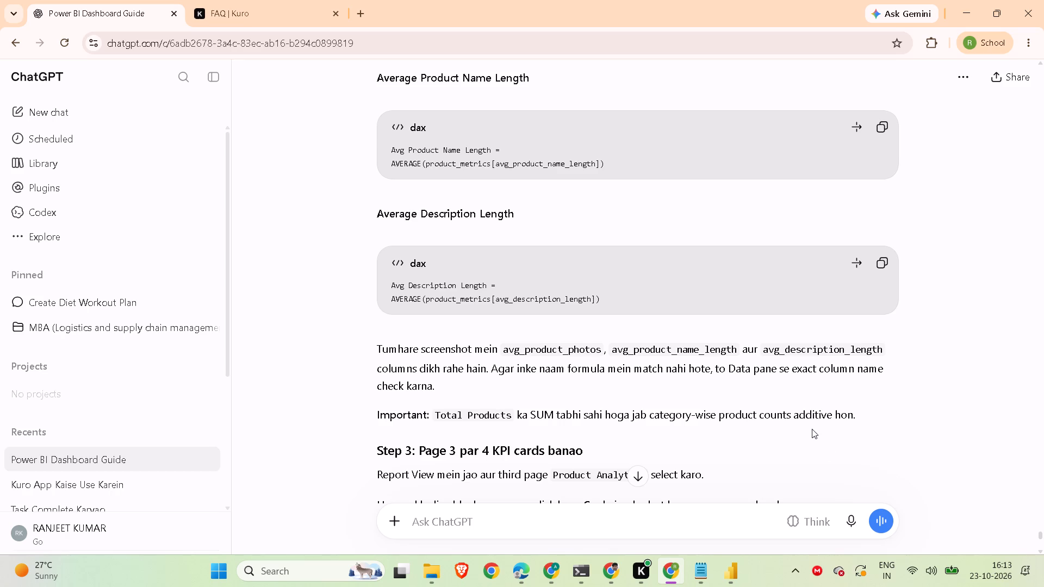
{"action": "scroll", "coordinate": [742, 354], "scroll_direction": "down", "scroll_amount": 2}
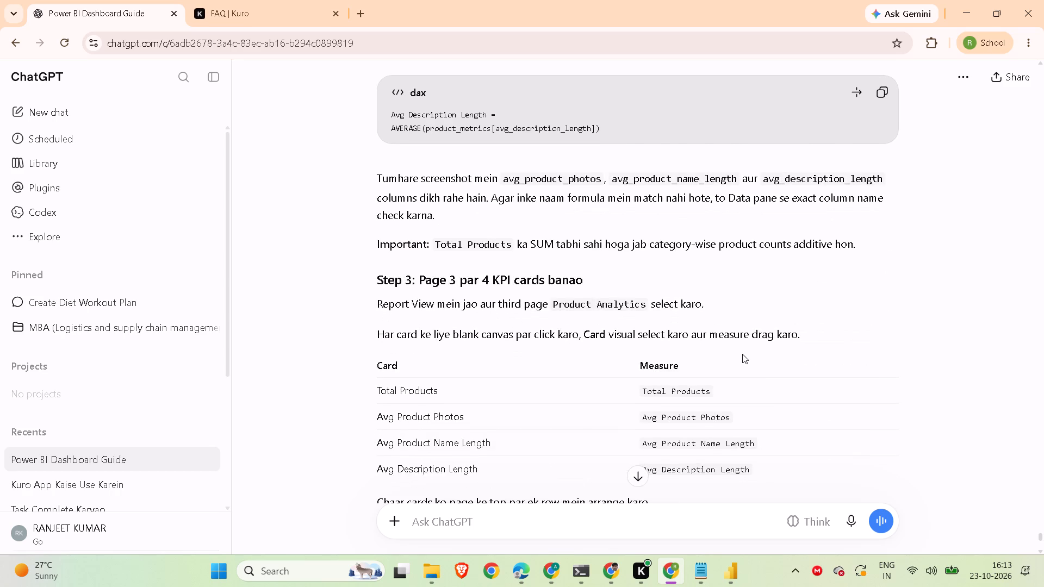
{"action": "scroll", "coordinate": [742, 354], "scroll_direction": "down", "scroll_amount": 1}
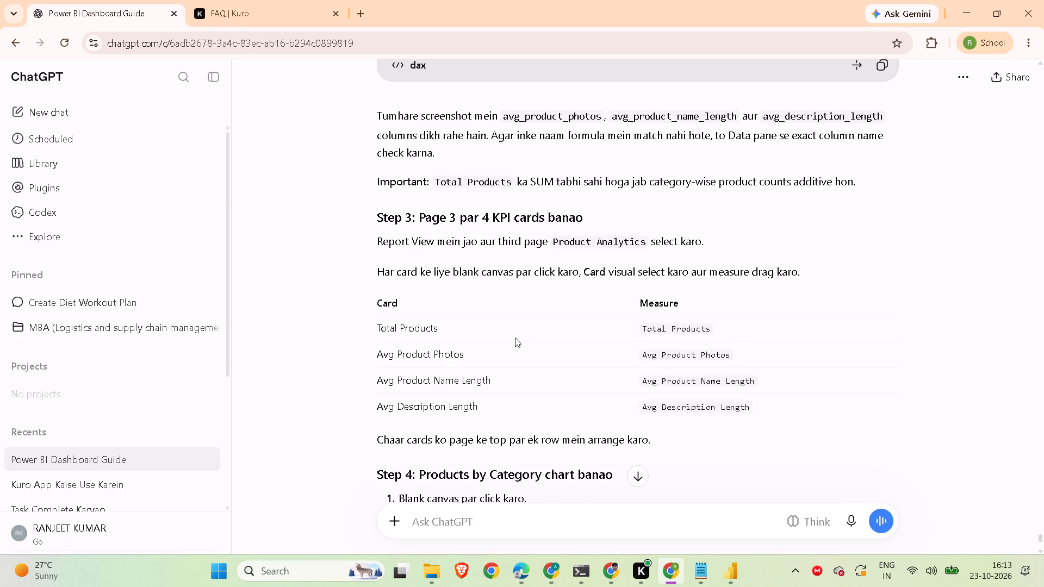
{"action": "scroll", "coordinate": [515, 338], "scroll_direction": "up", "scroll_amount": 1}
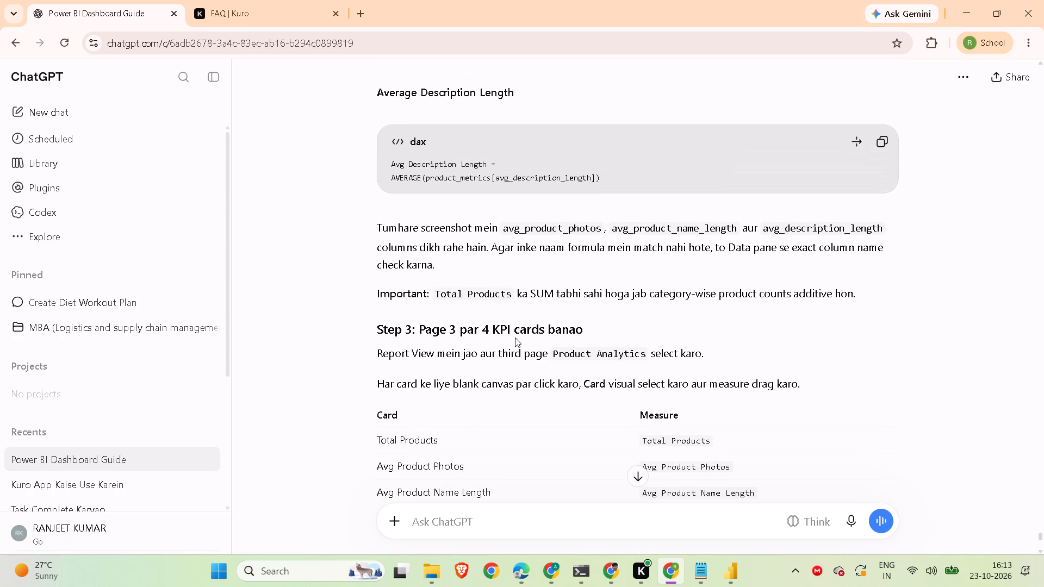
{"action": "scroll", "coordinate": [515, 338], "scroll_direction": "down", "scroll_amount": 2}
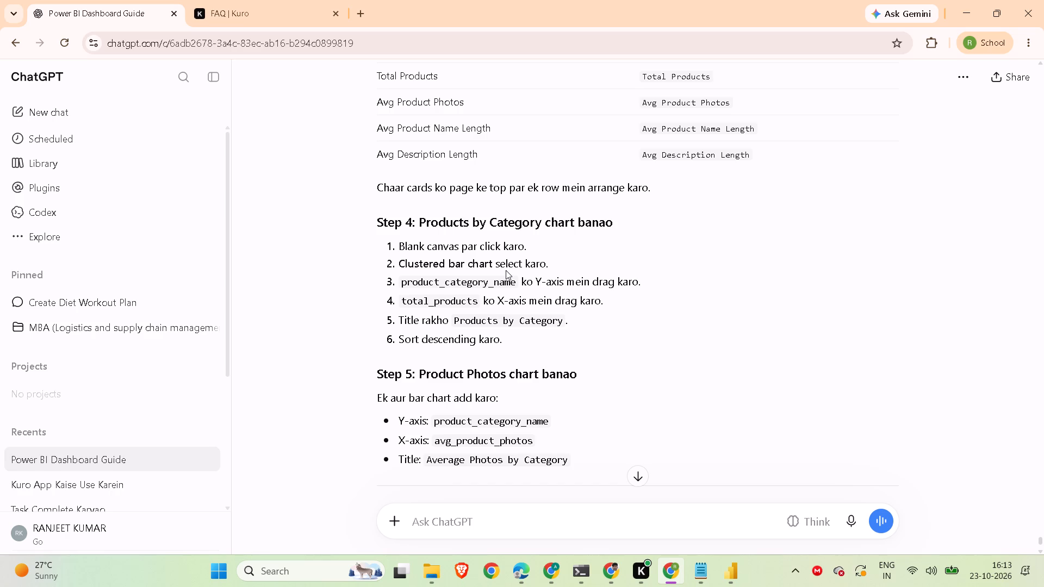
In Power BI, review the card and chart layouts on Page 1 and Page 2, and return to Page 3.
{"action": "left_click", "coordinate": [734, 577]}
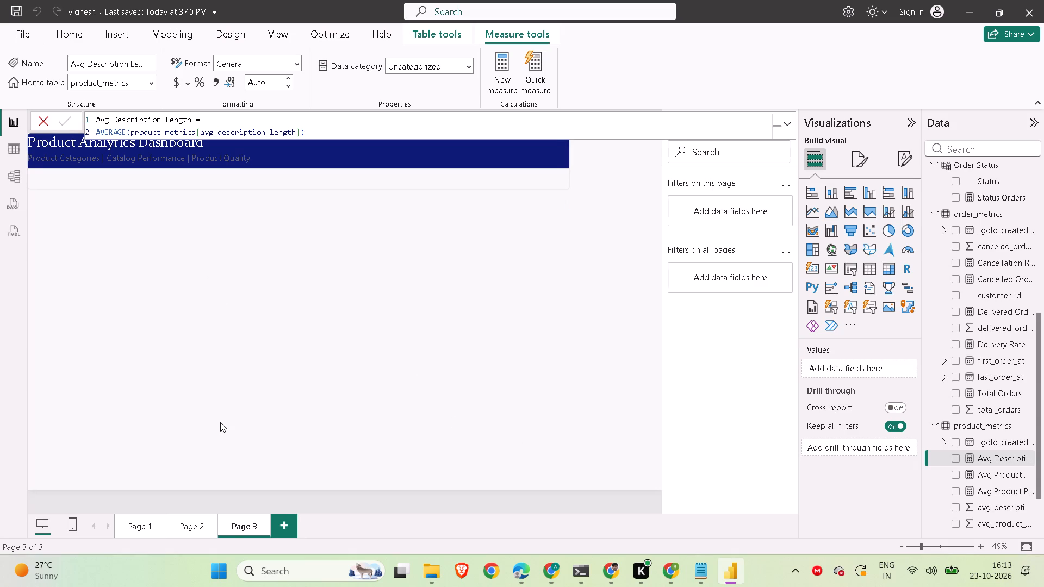
{"action": "left_click", "coordinate": [147, 521]}
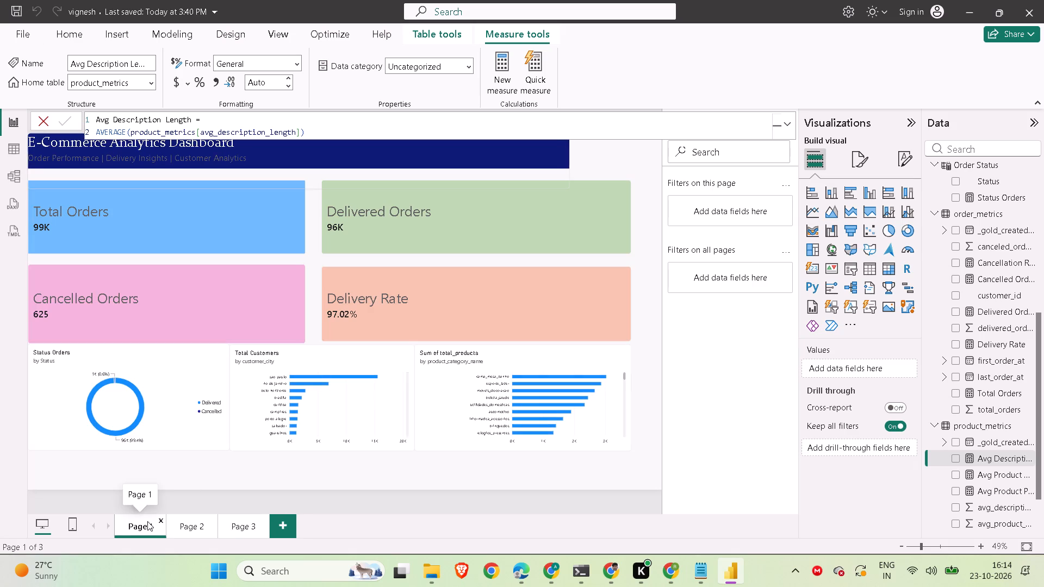
{"action": "left_click", "coordinate": [185, 526]}
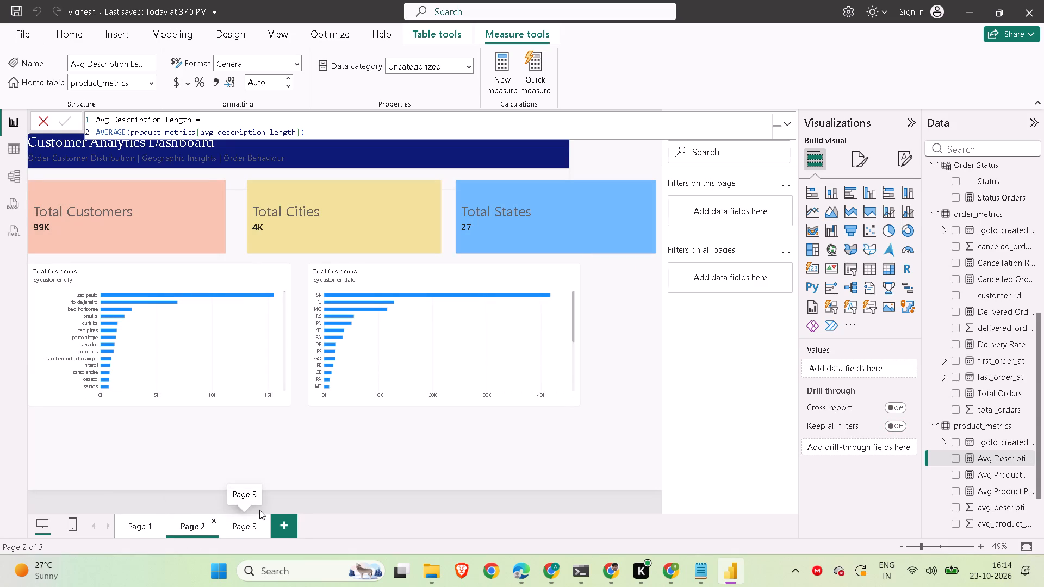
{"action": "left_click", "coordinate": [250, 520]}
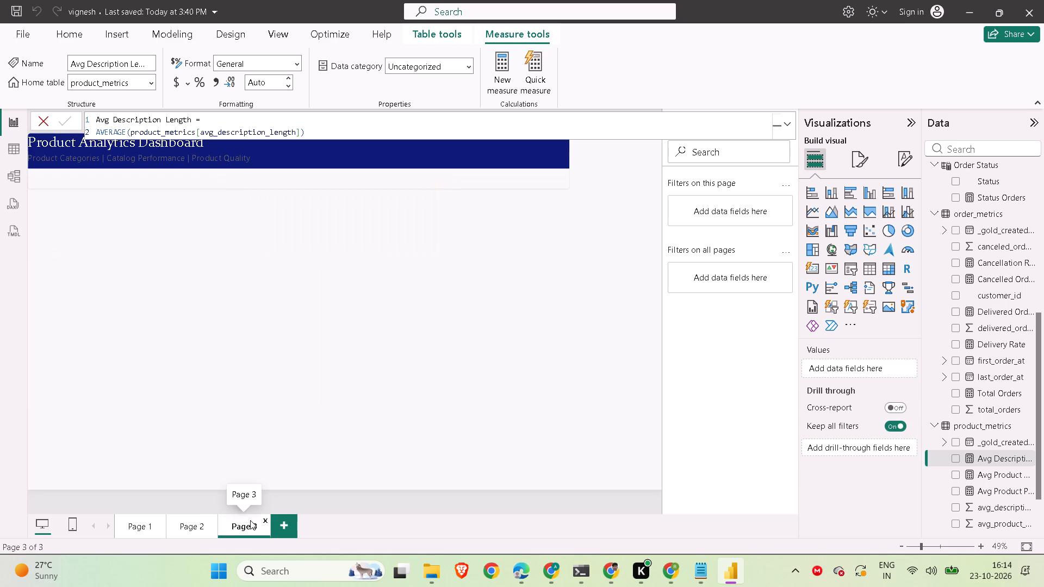
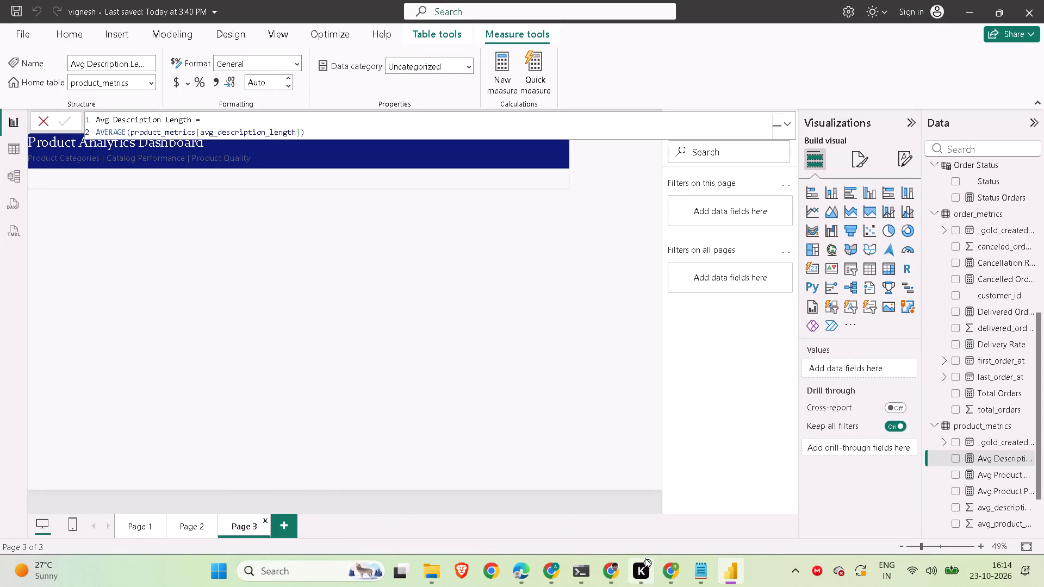
Following ChatGPT's Step 4, add a clustered bar chart to Power BI's Page 3 with product_category_name on the Y-axis and Total Products on the X-axis.
{"action": "left_click", "coordinate": [670, 583]}
{"action": "scroll", "coordinate": [576, 378], "scroll_direction": "down", "scroll_amount": 1}
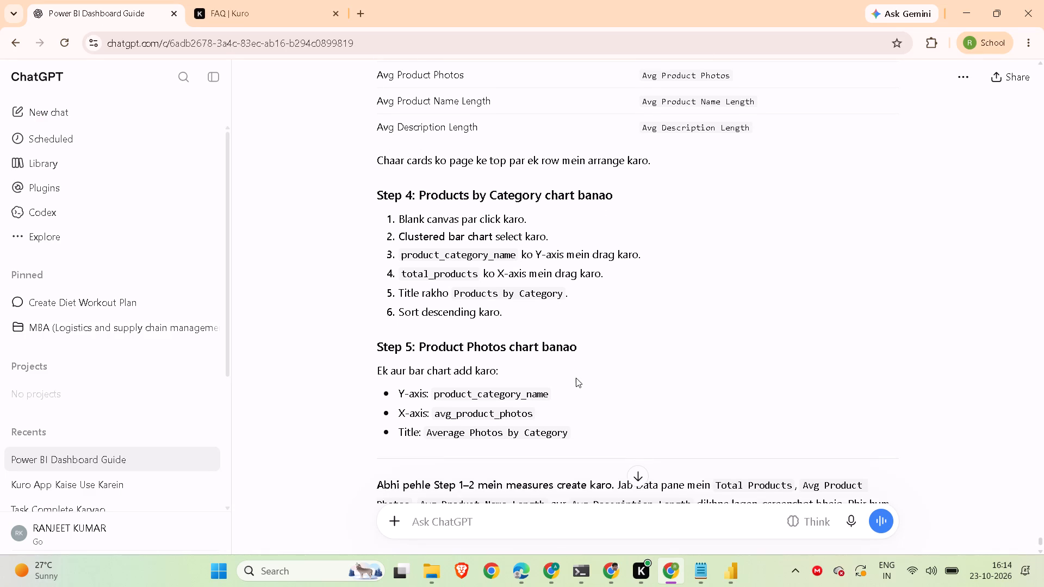
{"action": "scroll", "coordinate": [576, 378], "scroll_direction": "down", "scroll_amount": 1}
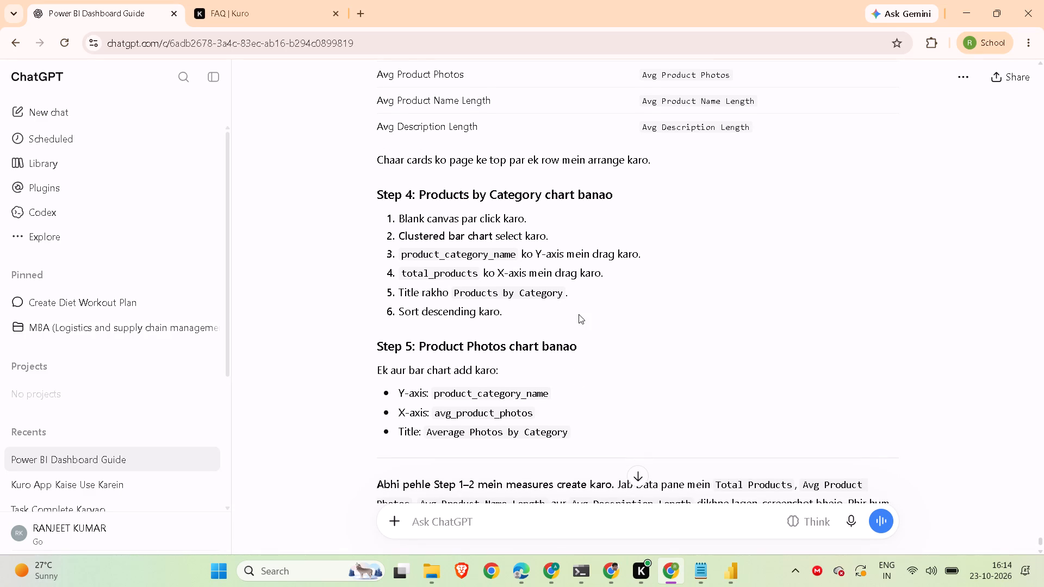
{"action": "scroll", "coordinate": [579, 314], "scroll_direction": "down", "scroll_amount": 2}
{"action": "scroll", "coordinate": [579, 314], "scroll_direction": "up", "scroll_amount": 1}
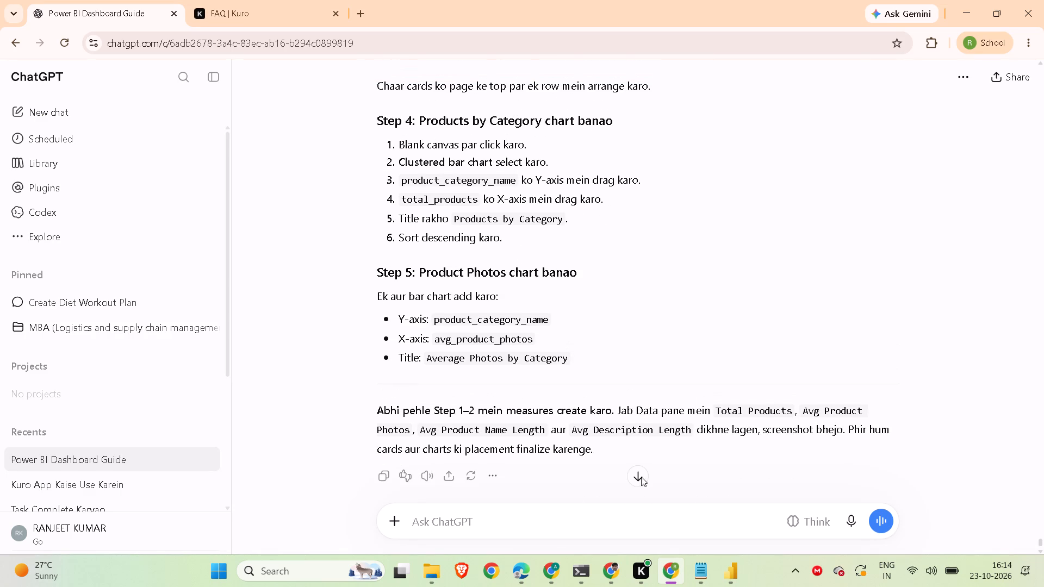
{"action": "left_click", "coordinate": [731, 583]}
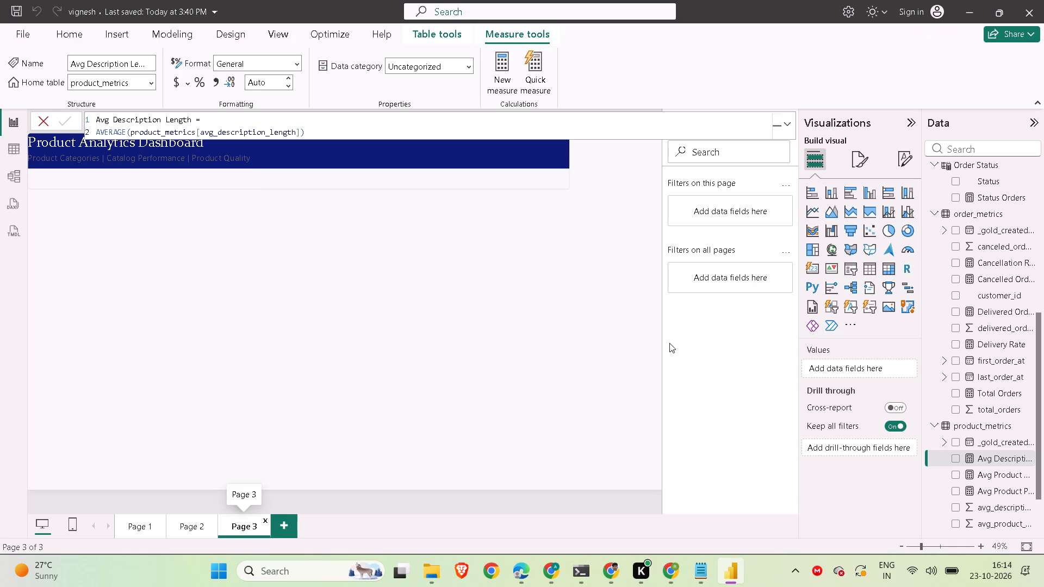
{"action": "left_click", "coordinate": [843, 196]}
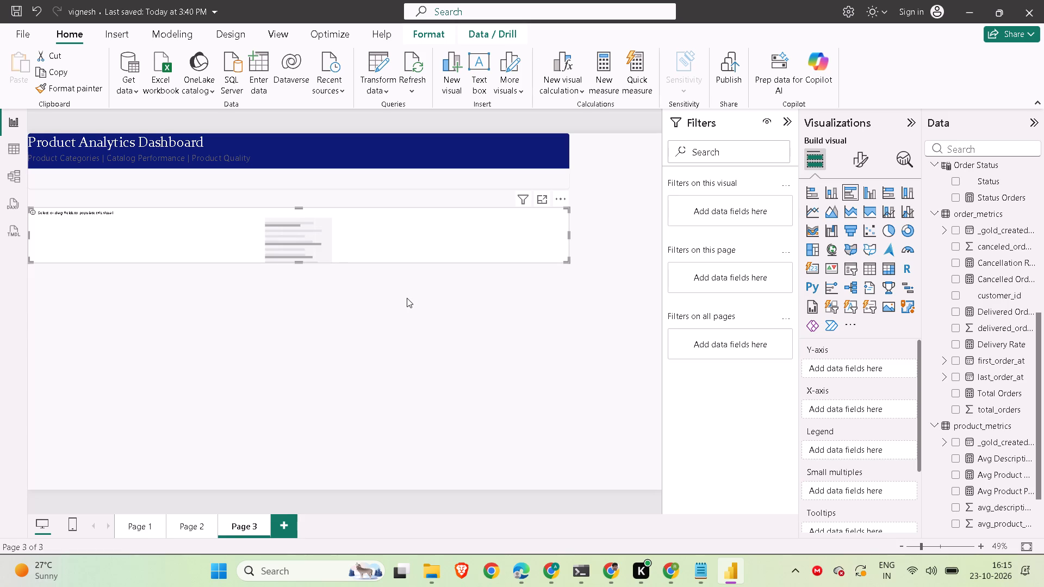
{"action": "left_click", "coordinate": [672, 579]}
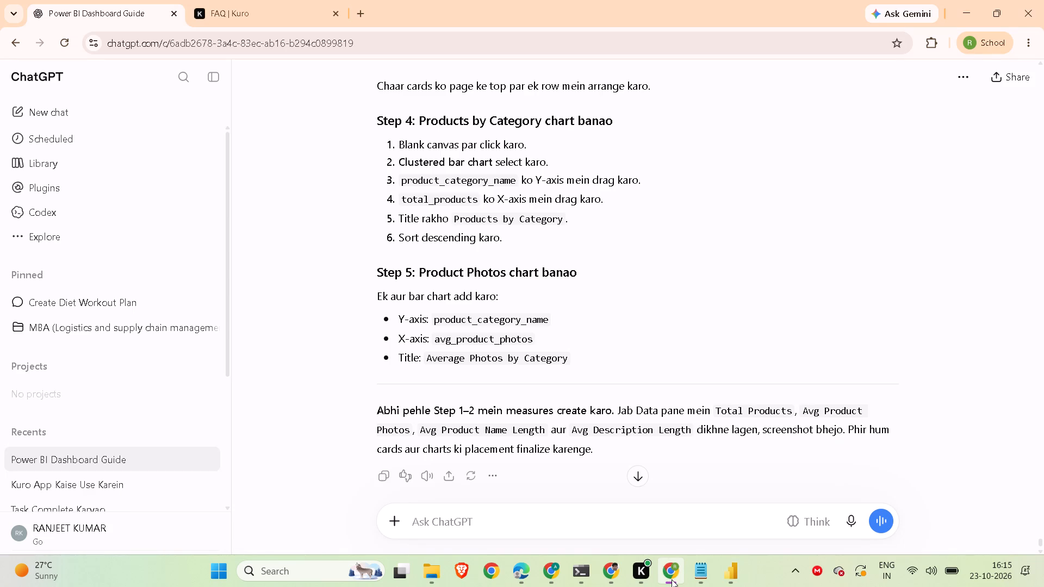
{"action": "left_click", "coordinate": [723, 566]}
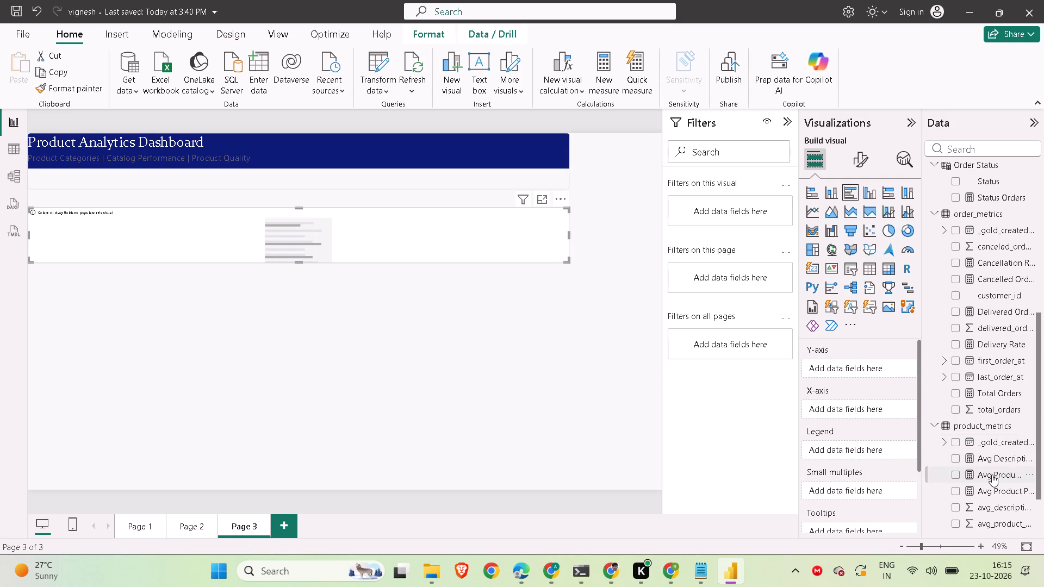
{"action": "scroll", "coordinate": [992, 474], "scroll_direction": "down", "scroll_amount": 1}
{"action": "left_click", "coordinate": [958, 492]}
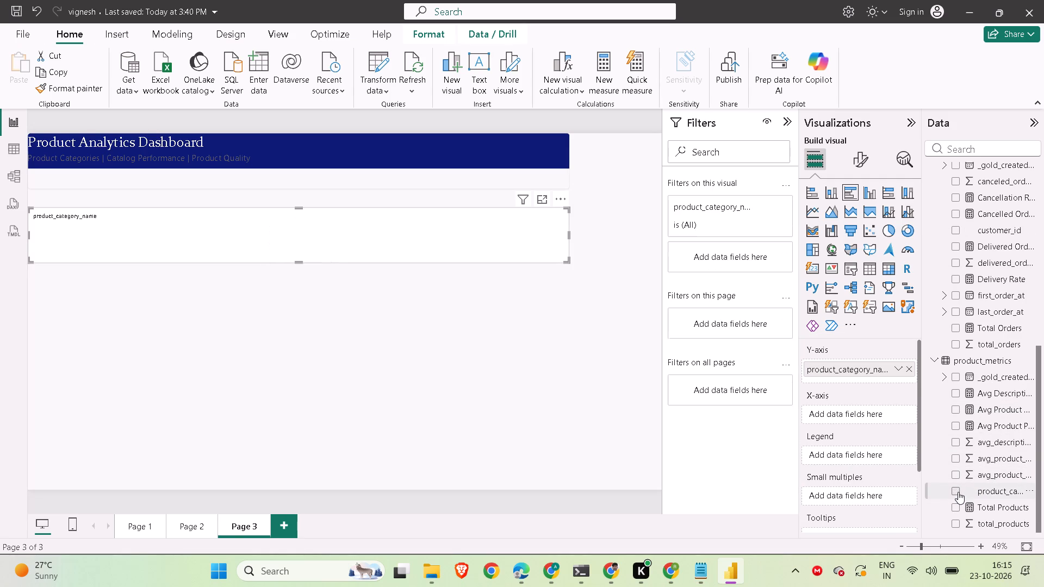
{"action": "left_click", "coordinate": [953, 503]}
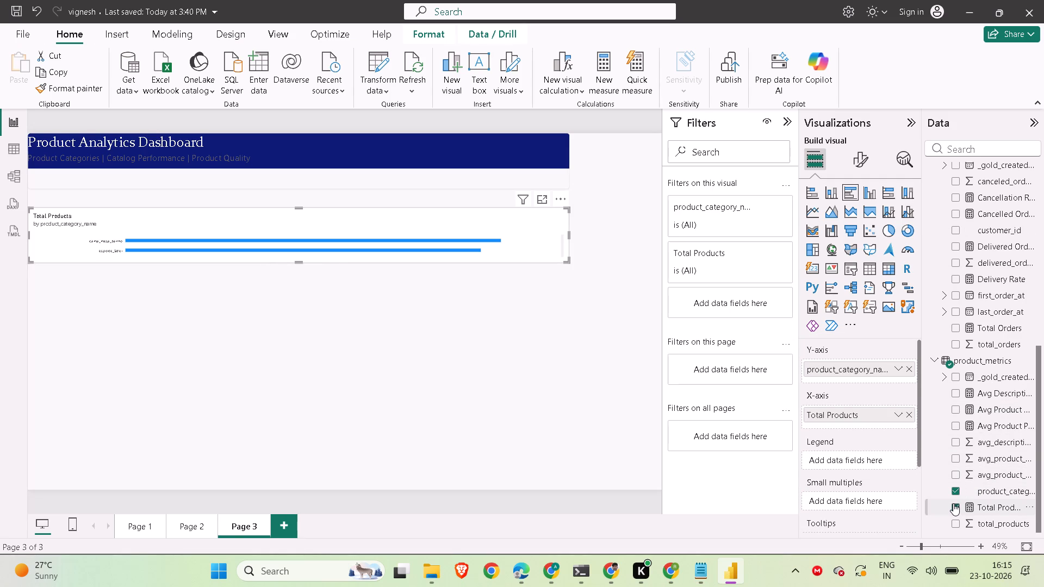
{"action": "left_click", "coordinate": [663, 579]}
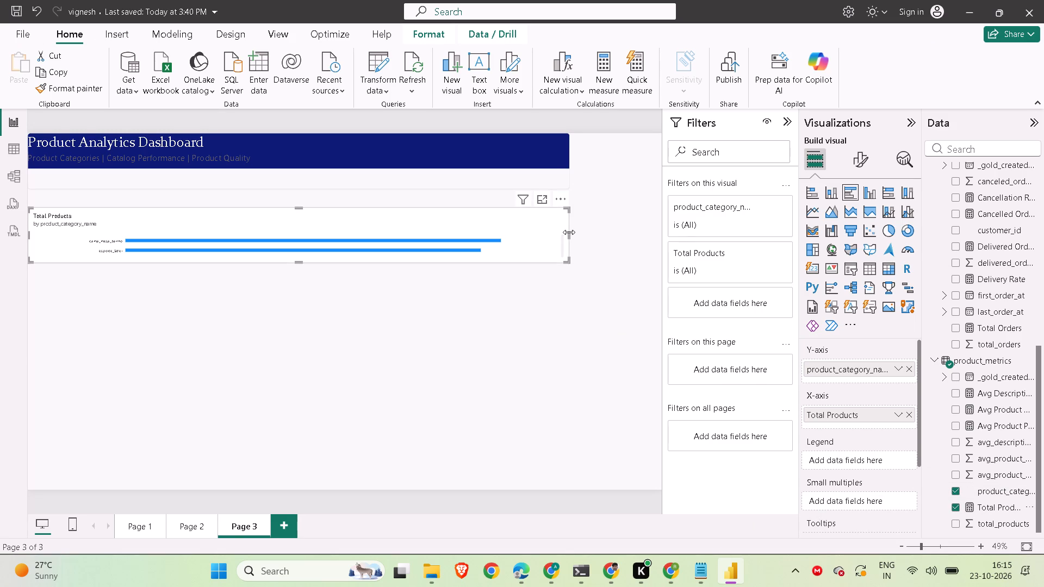
{"action": "left_click_drag", "start_coordinate": [569, 232], "coordinate": [370, 233]}
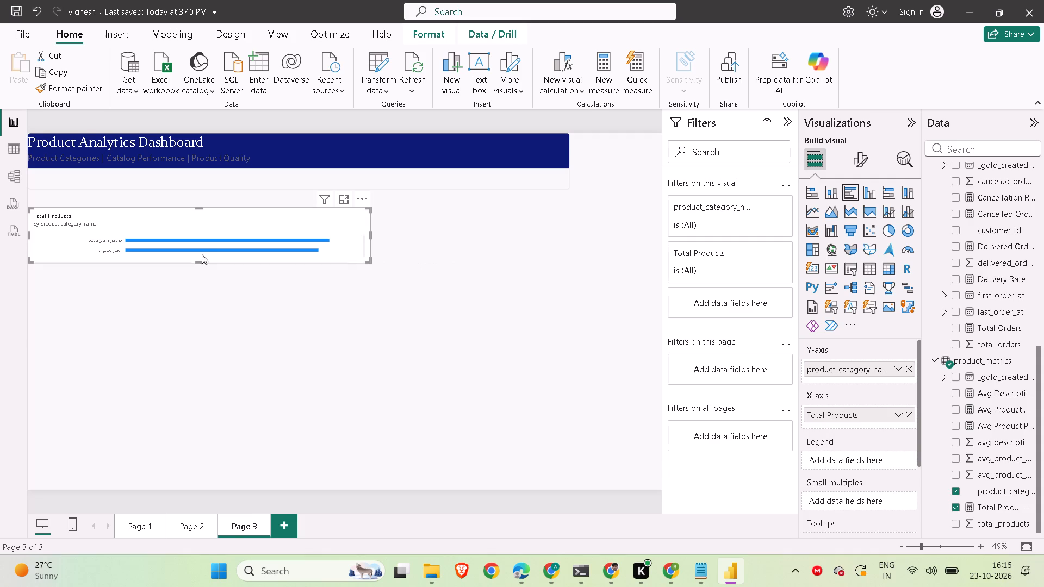
{"action": "left_click_drag", "start_coordinate": [197, 264], "coordinate": [197, 257]}
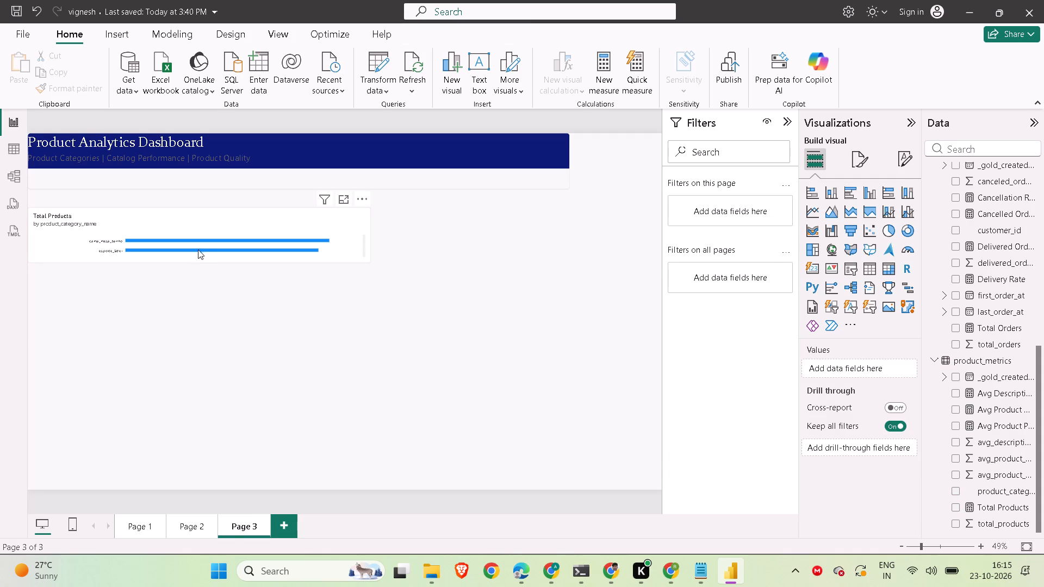
{"action": "left_click", "coordinate": [206, 197]}
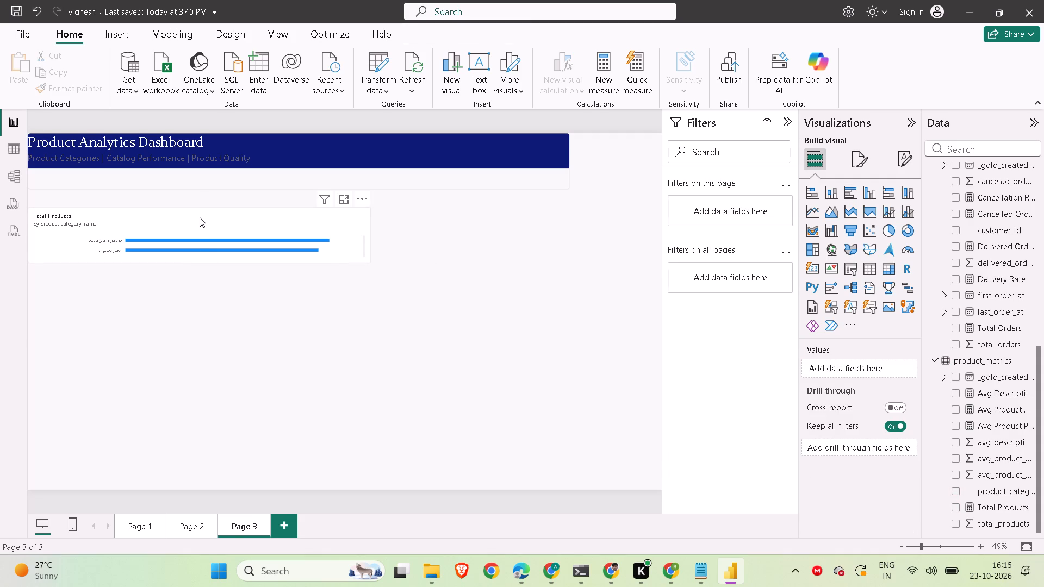
{"action": "left_click", "coordinate": [200, 217]}
{"action": "left_click_drag", "start_coordinate": [197, 260], "coordinate": [197, 311]}
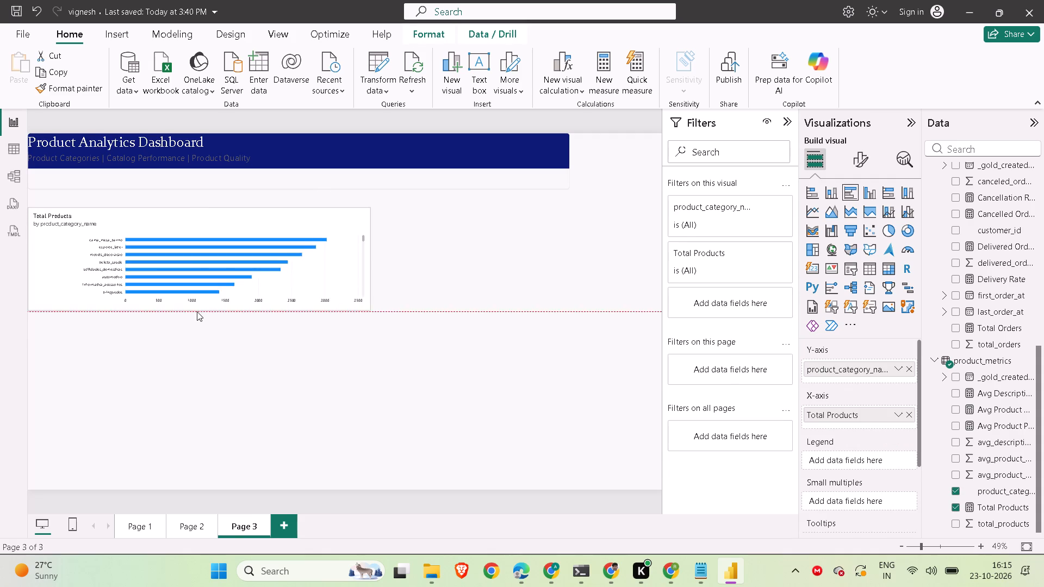
{"action": "left_click_drag", "start_coordinate": [197, 311], "coordinate": [196, 354]}
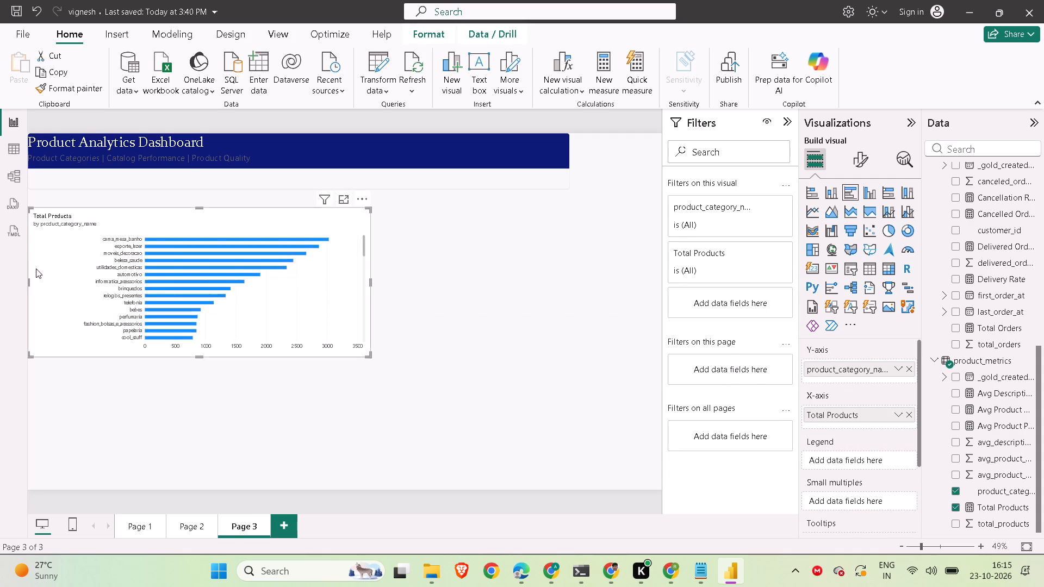
{"action": "left_click_drag", "start_coordinate": [169, 260], "coordinate": [166, 249]}
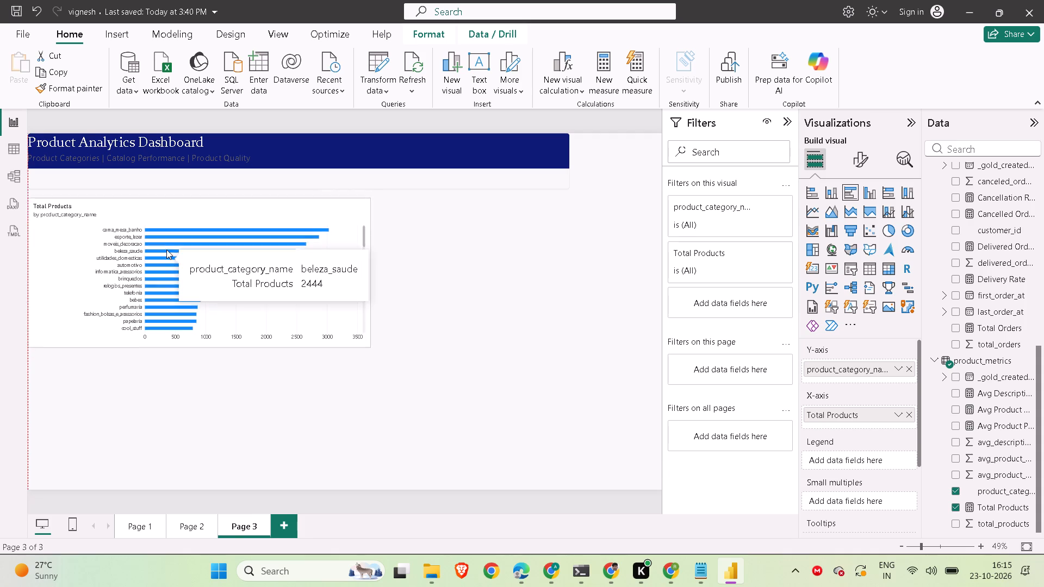
{"action": "left_click_drag", "start_coordinate": [166, 249], "coordinate": [167, 236]}
{"action": "left_click", "coordinate": [204, 371]}
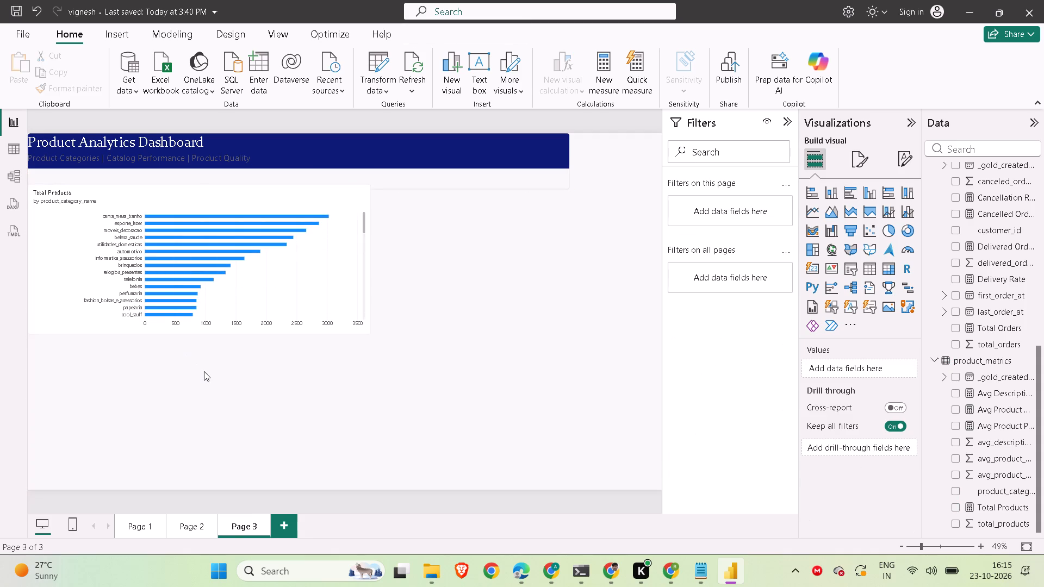
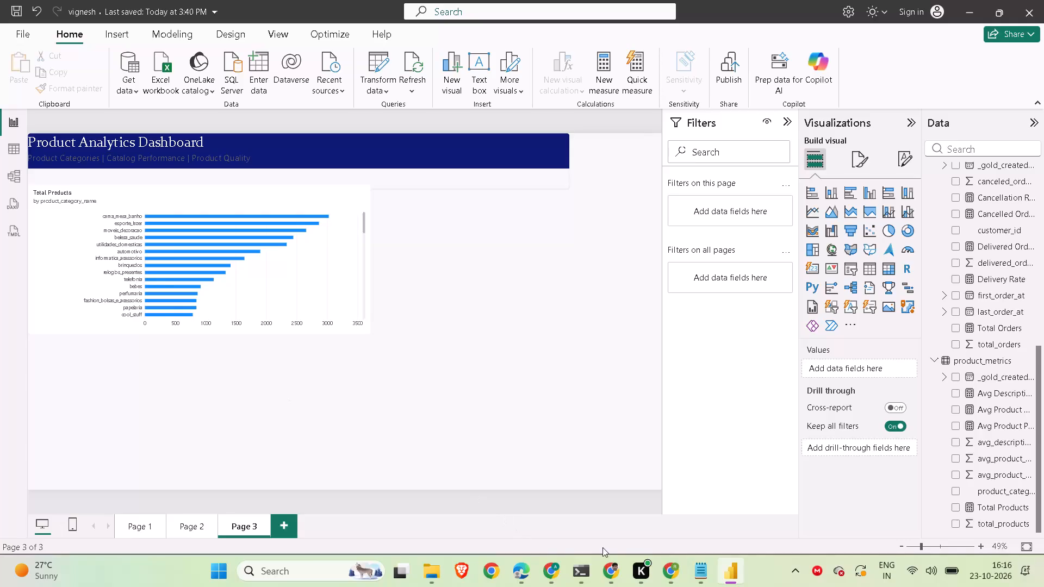
Following ChatGPT's Step 5, add a second, empty clustered bar chart to Power BI's Page 3.
{"action": "left_click", "coordinate": [669, 574]}
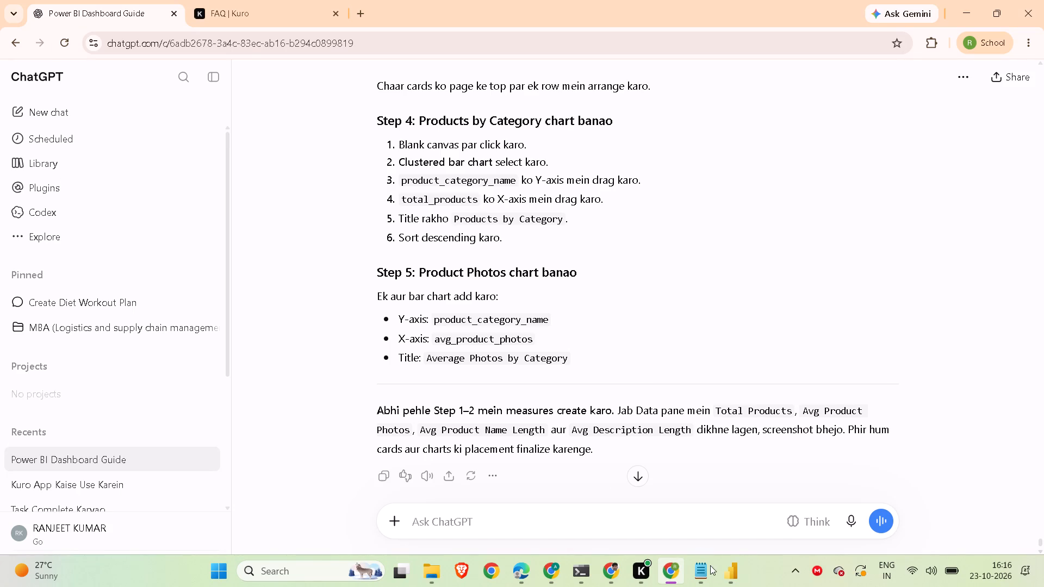
{"action": "left_click", "coordinate": [731, 570]}
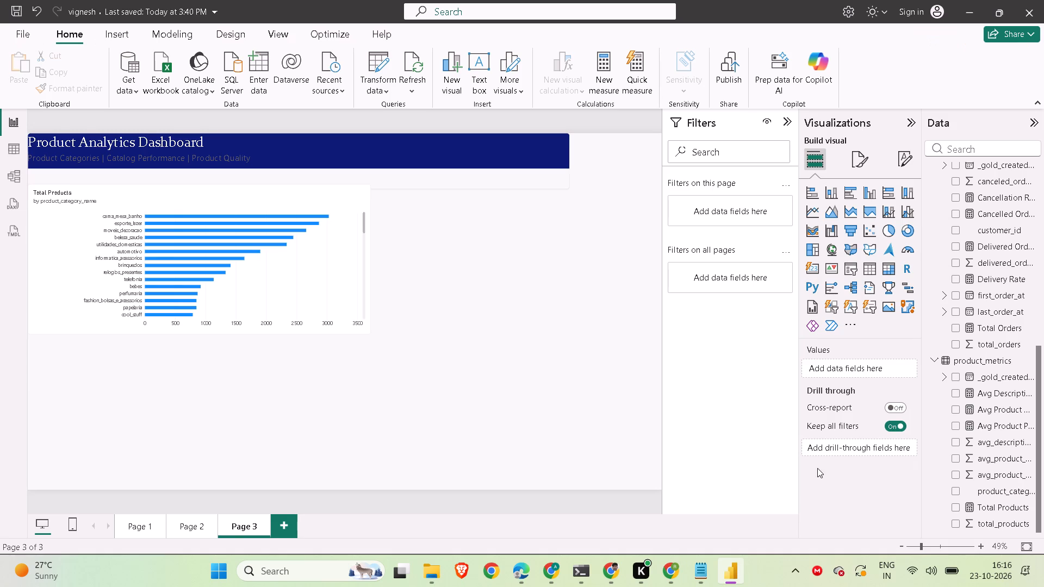
{"action": "left_click", "coordinate": [481, 286]}
{"action": "left_click", "coordinate": [853, 188]}
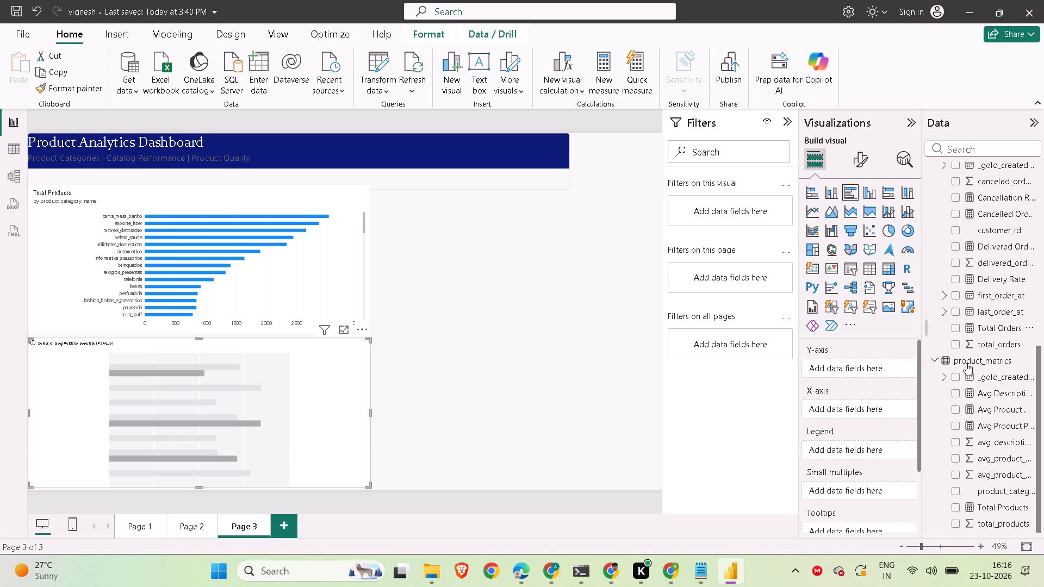
Shrink the Total Products chart and the empty bar chart beneath it to similar smaller widths and heights.
{"action": "left_click", "coordinate": [307, 276]}
{"action": "left_click_drag", "start_coordinate": [368, 330], "coordinate": [322, 309]}
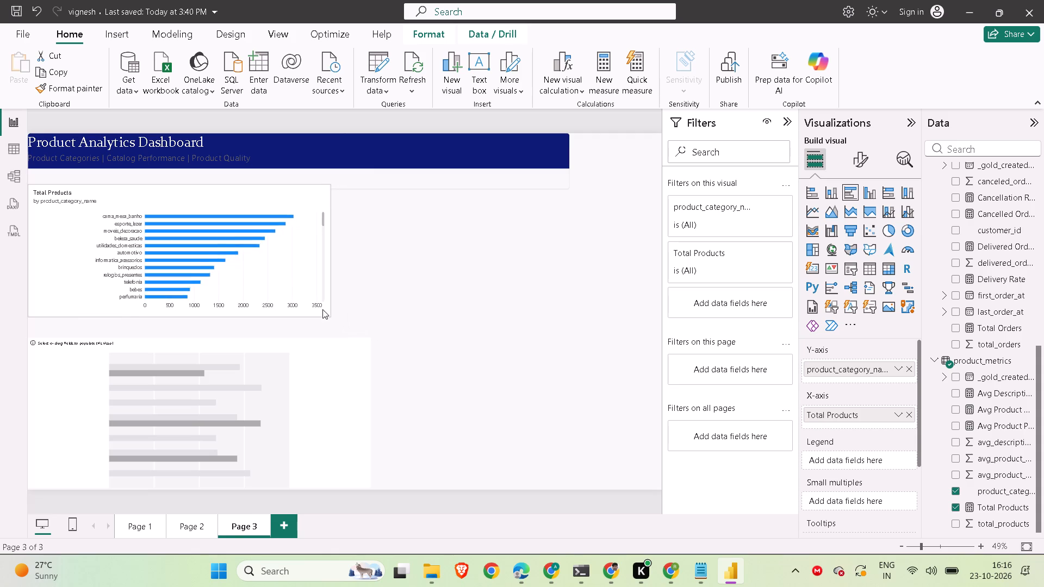
{"action": "left_click_drag", "start_coordinate": [322, 309], "coordinate": [304, 302]}
{"action": "left_click", "coordinate": [184, 445]}
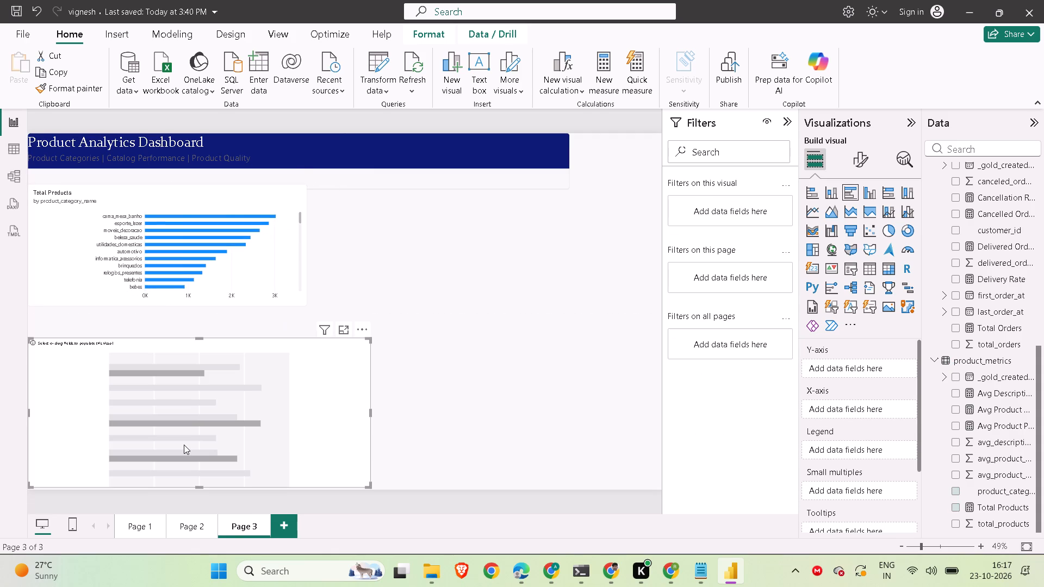
{"action": "left_click_drag", "start_coordinate": [368, 484], "coordinate": [313, 455]}
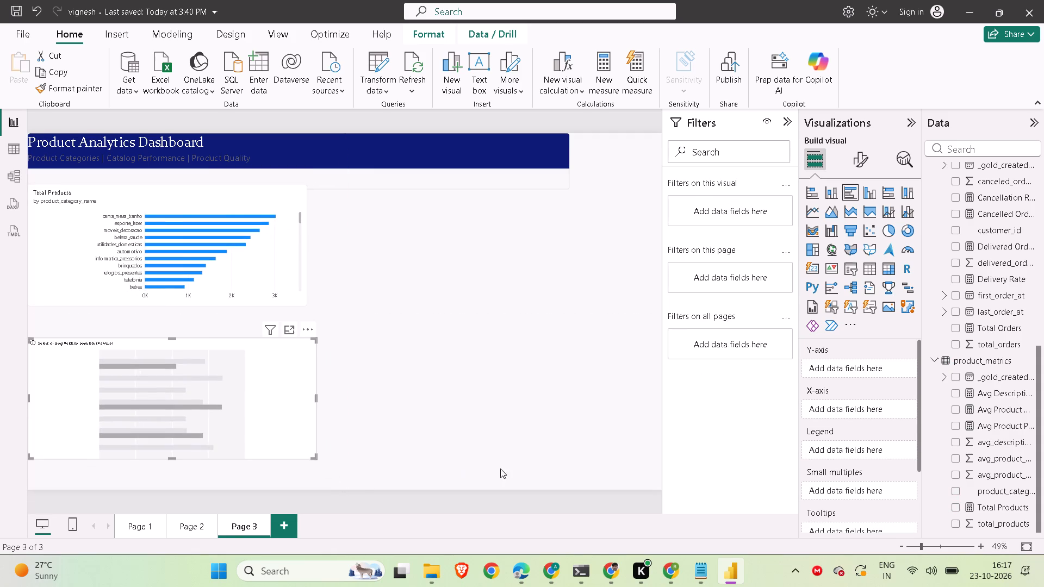
{"action": "left_click", "coordinate": [955, 494]}
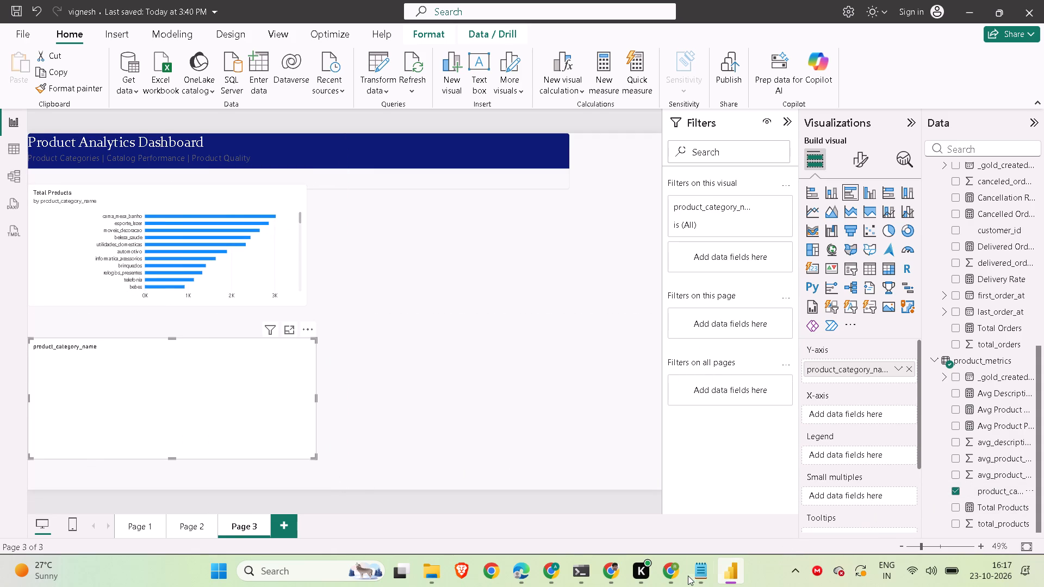
{"action": "left_click", "coordinate": [662, 576]}
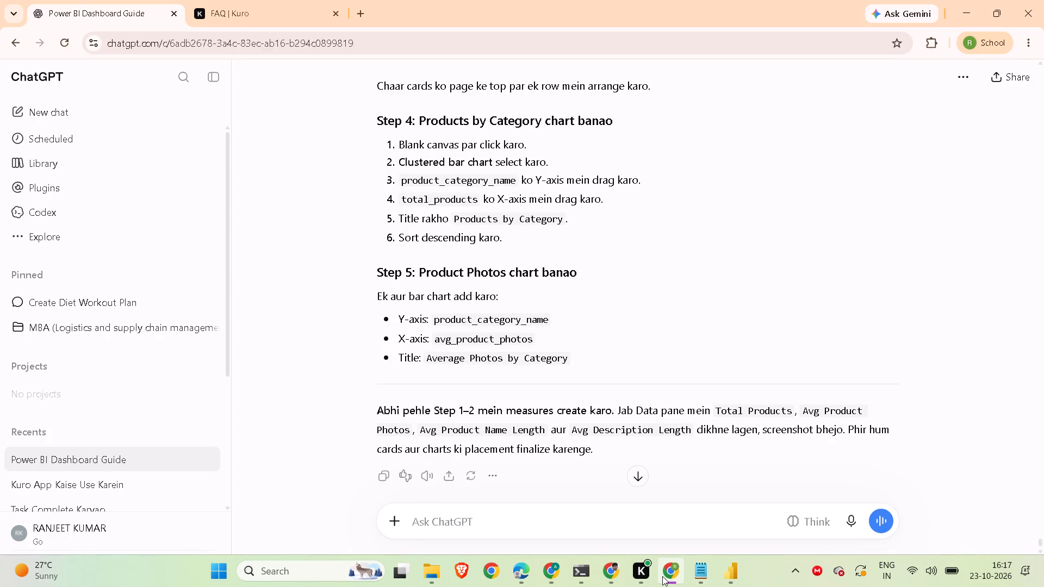
{"action": "left_click", "coordinate": [727, 566]}
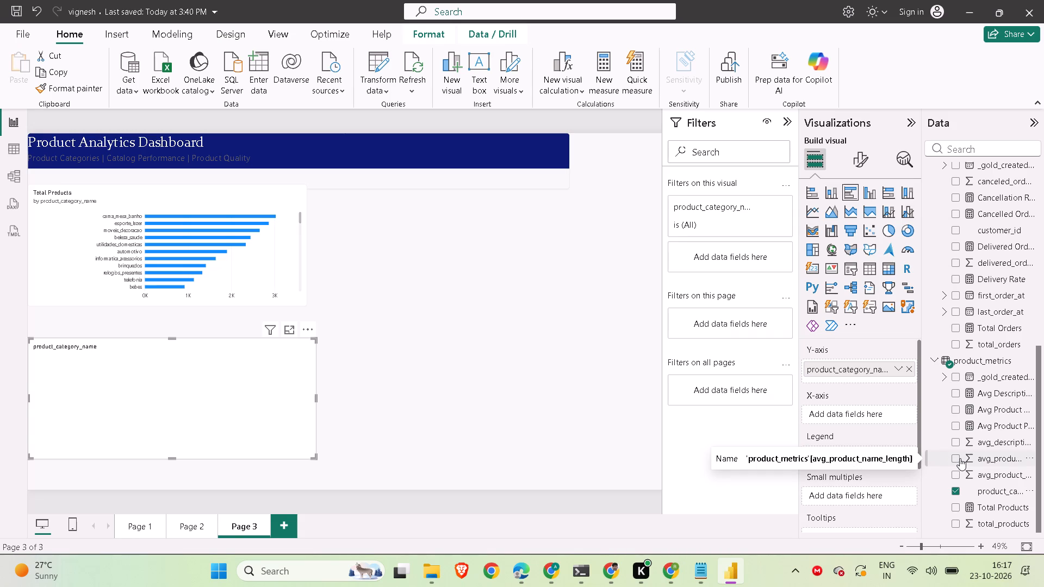
{"action": "left_click", "coordinate": [953, 424]}
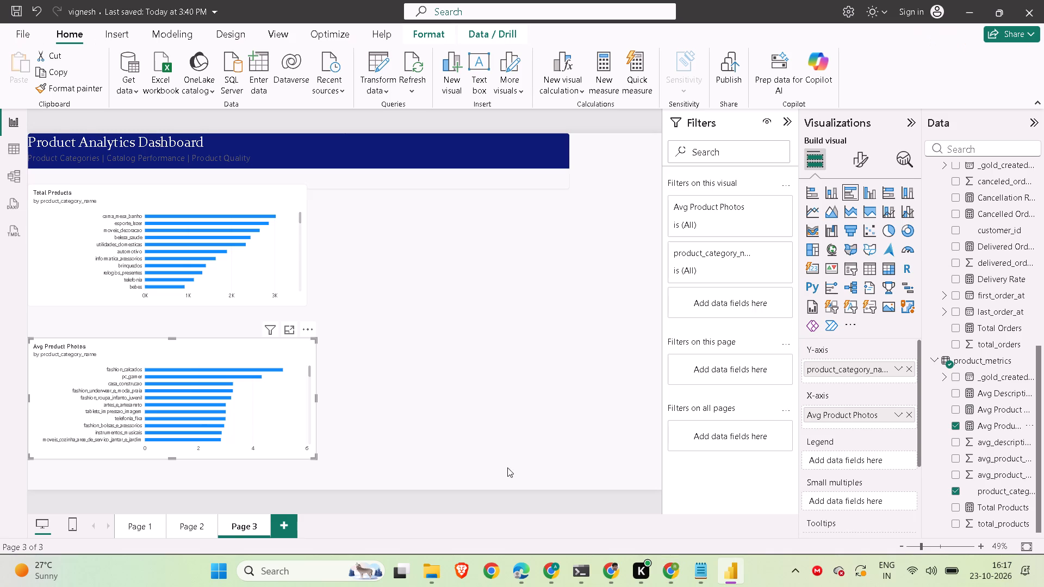
{"action": "left_click", "coordinate": [393, 397]}
Move the Avg Product Photos chart up close beneath the Total Products chart and narrow it to the same width.
{"action": "left_click", "coordinate": [224, 394]}
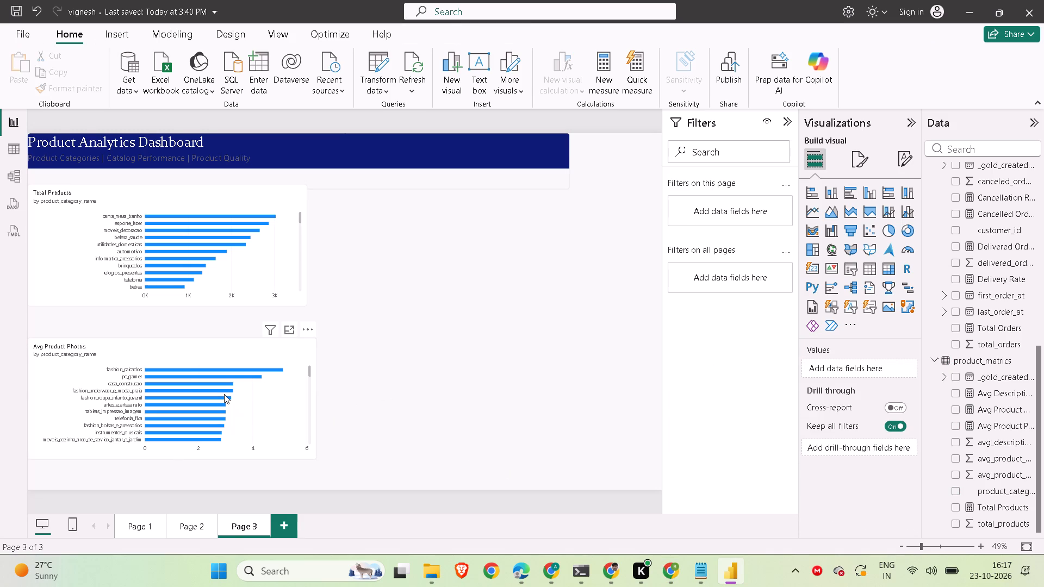
{"action": "left_click_drag", "start_coordinate": [224, 394], "coordinate": [222, 372]}
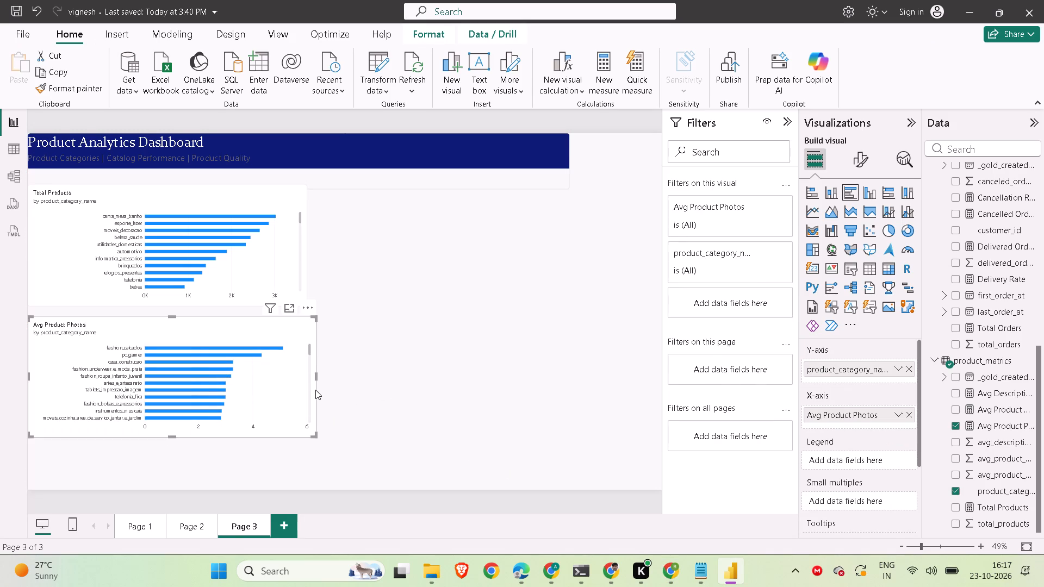
{"action": "left_click_drag", "start_coordinate": [315, 433], "coordinate": [304, 431]}
{"action": "left_click", "coordinate": [378, 422]}
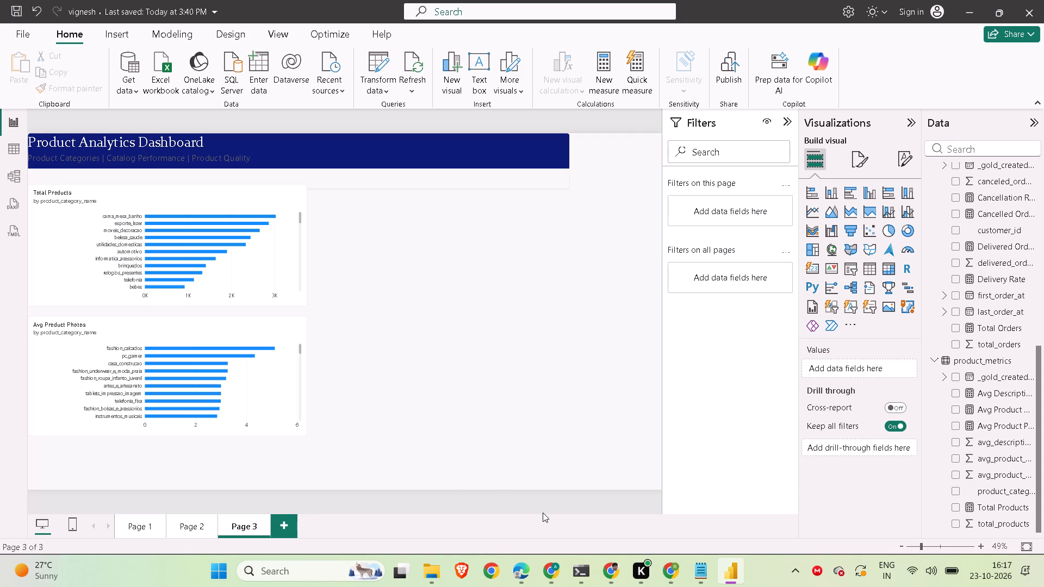
{"action": "left_click", "coordinate": [666, 573]}
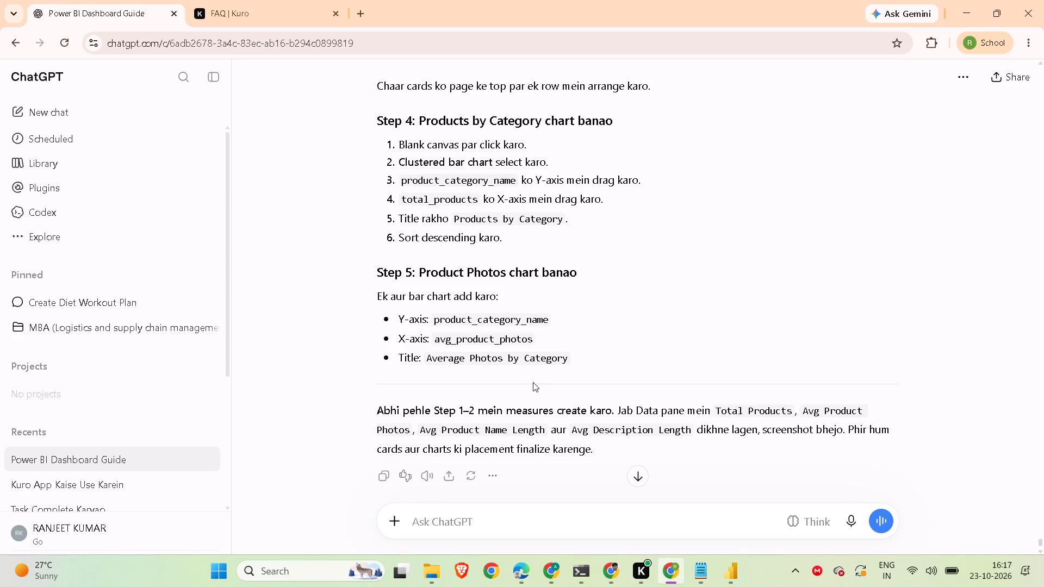
{"action": "scroll", "coordinate": [533, 382], "scroll_direction": "down", "scroll_amount": 2}
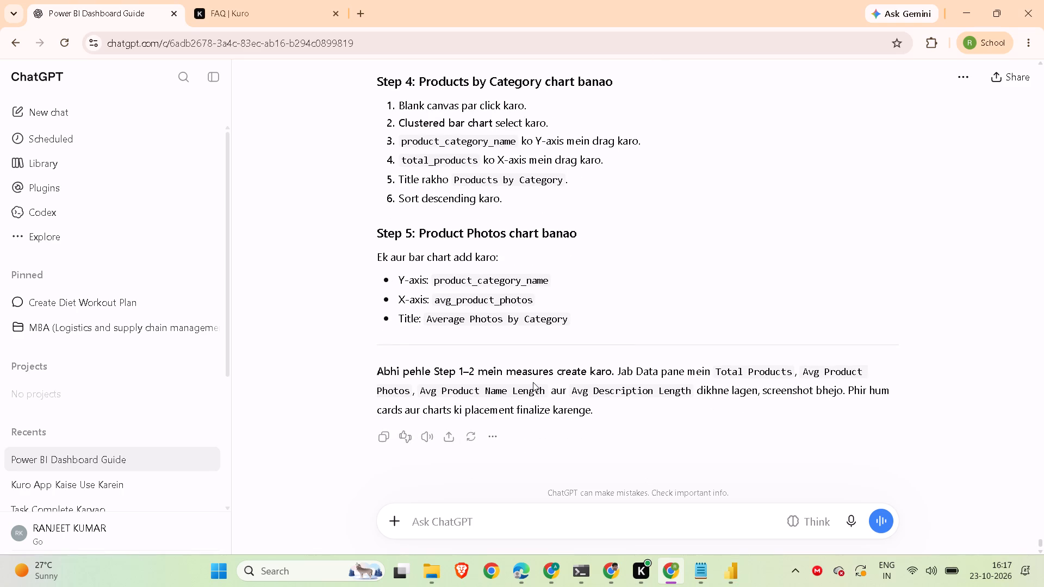
{"action": "left_click", "coordinate": [723, 572]}
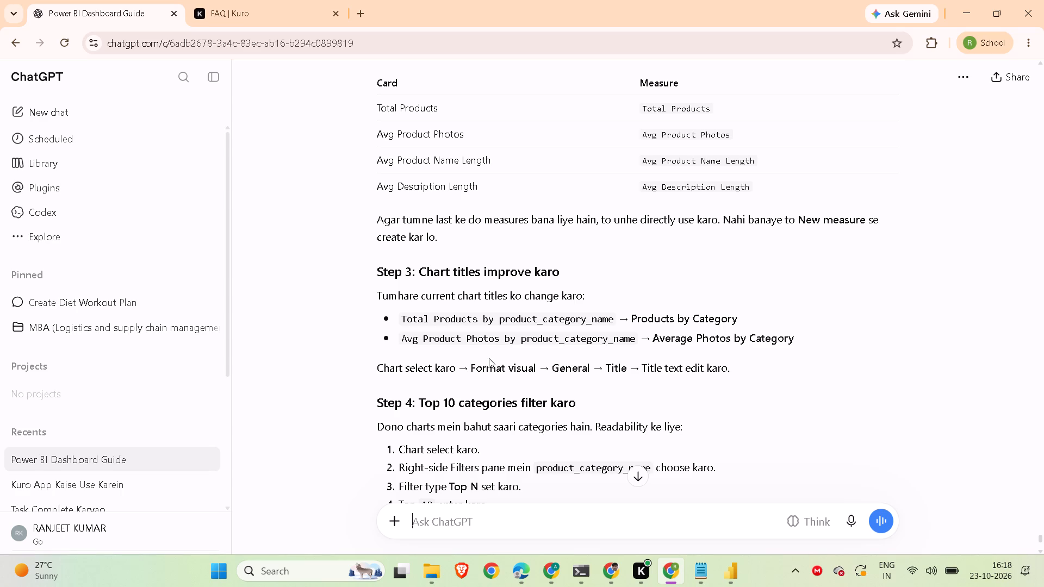
{"action": "scroll", "coordinate": [489, 358], "scroll_direction": "down", "scroll_amount": 5}
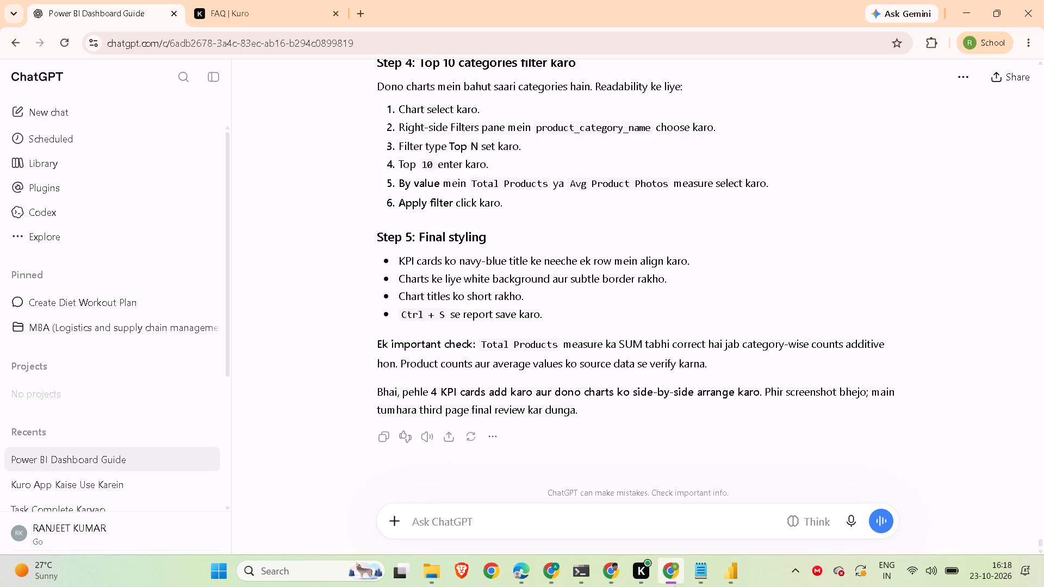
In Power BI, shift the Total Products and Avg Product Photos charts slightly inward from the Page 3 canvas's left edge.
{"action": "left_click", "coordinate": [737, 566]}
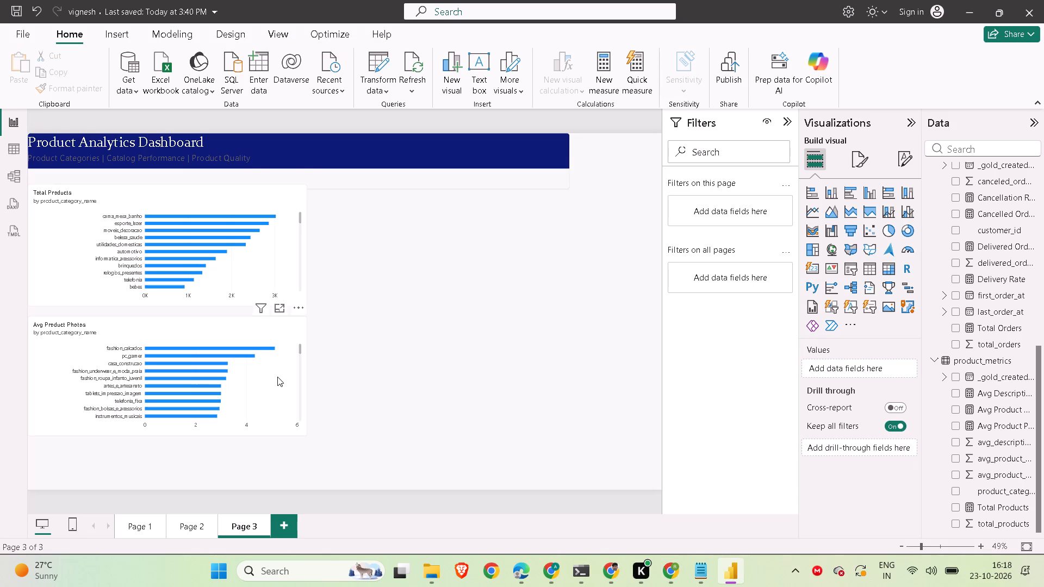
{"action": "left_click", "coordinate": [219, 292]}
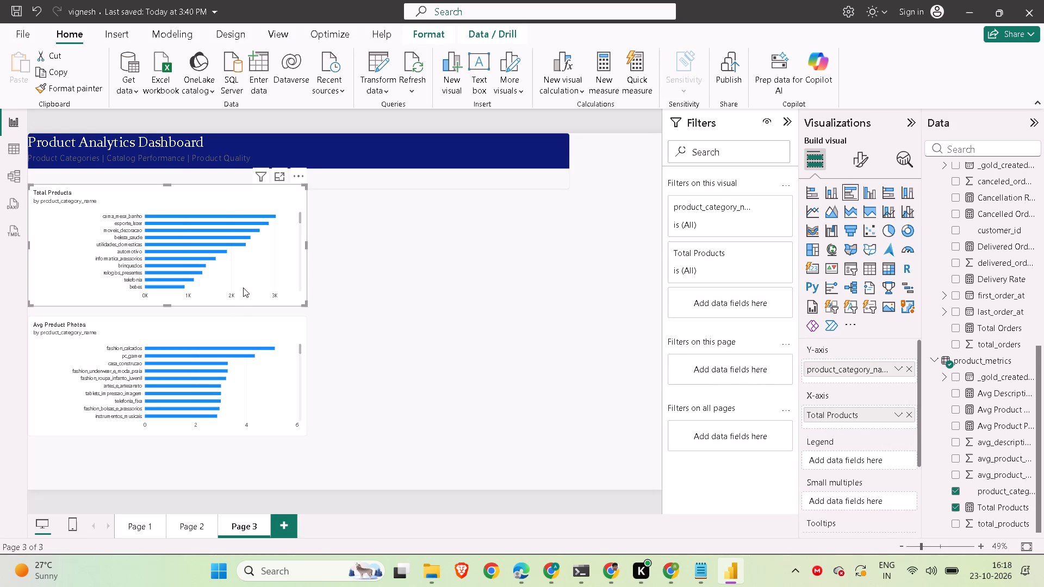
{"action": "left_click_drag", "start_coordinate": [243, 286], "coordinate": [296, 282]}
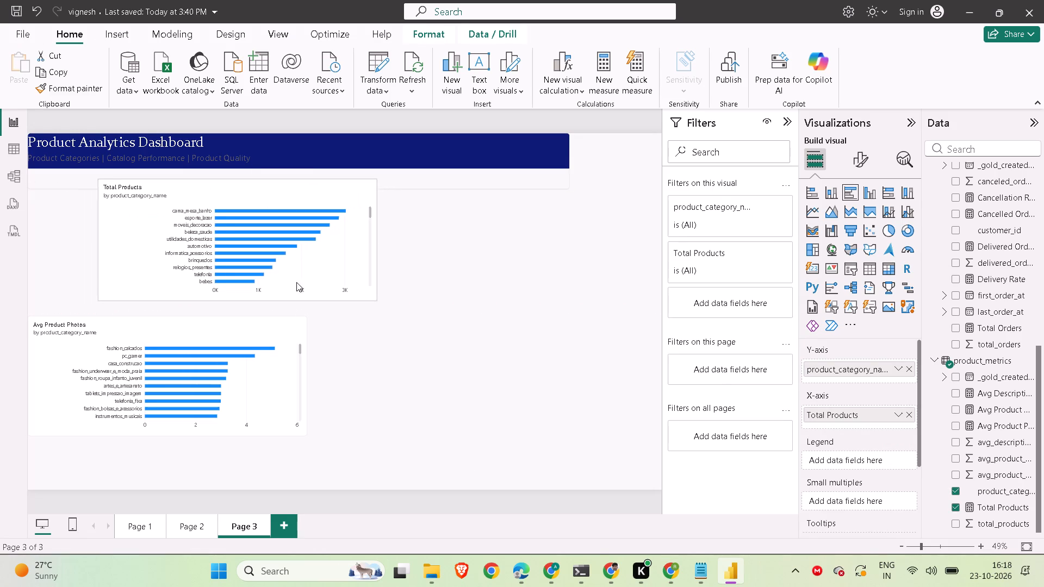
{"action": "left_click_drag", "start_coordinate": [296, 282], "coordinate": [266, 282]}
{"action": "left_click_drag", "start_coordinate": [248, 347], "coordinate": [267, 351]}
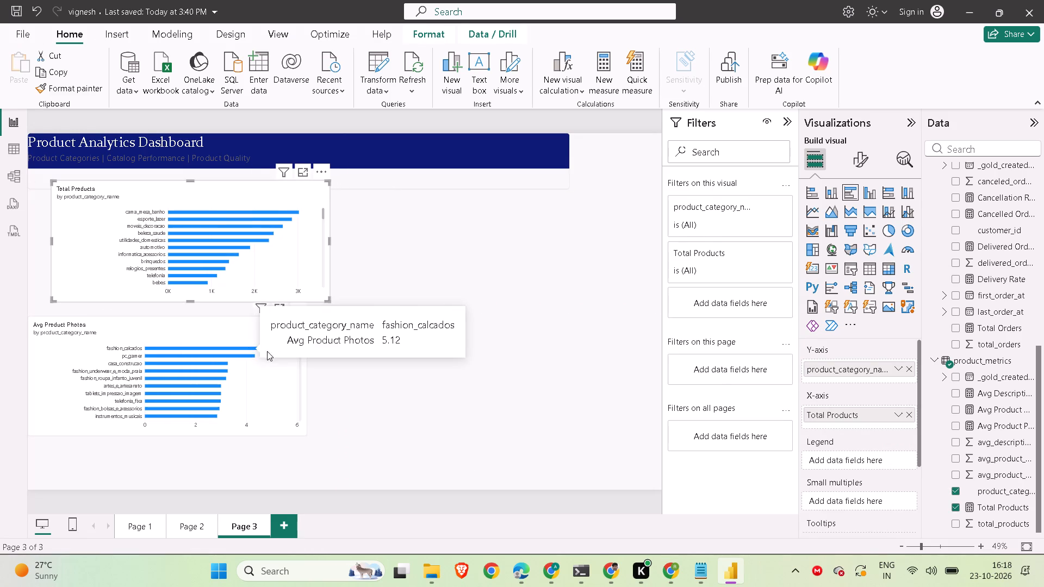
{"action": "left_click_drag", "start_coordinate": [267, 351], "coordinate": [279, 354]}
Following ChatGPT's Step 1, move the Total Products chart to the Page 3 canvas's left edge, just beneath the title banner.
{"action": "left_click", "coordinate": [672, 569]}
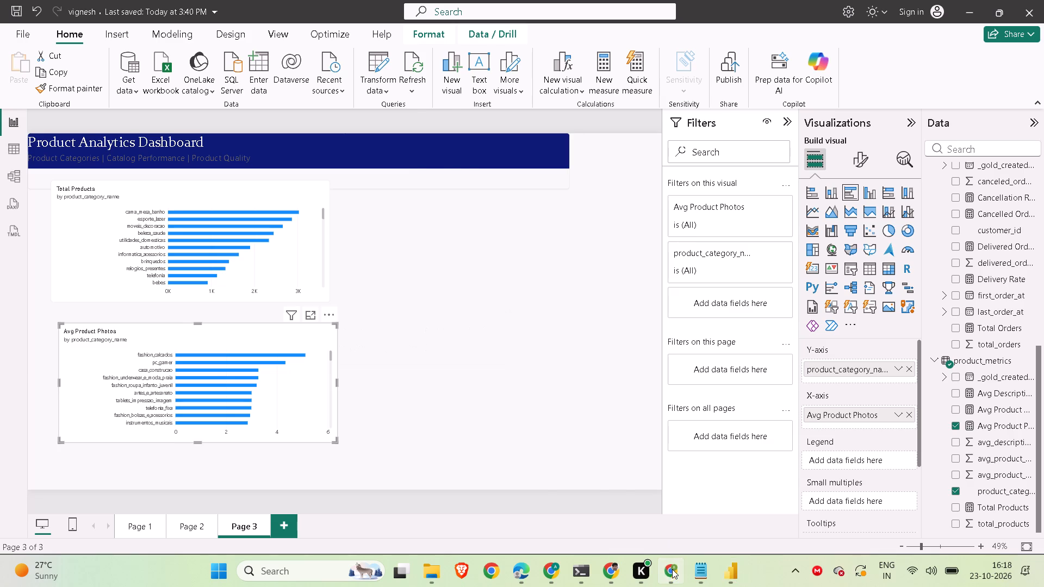
{"action": "scroll", "coordinate": [607, 388], "scroll_direction": "up", "scroll_amount": 6}
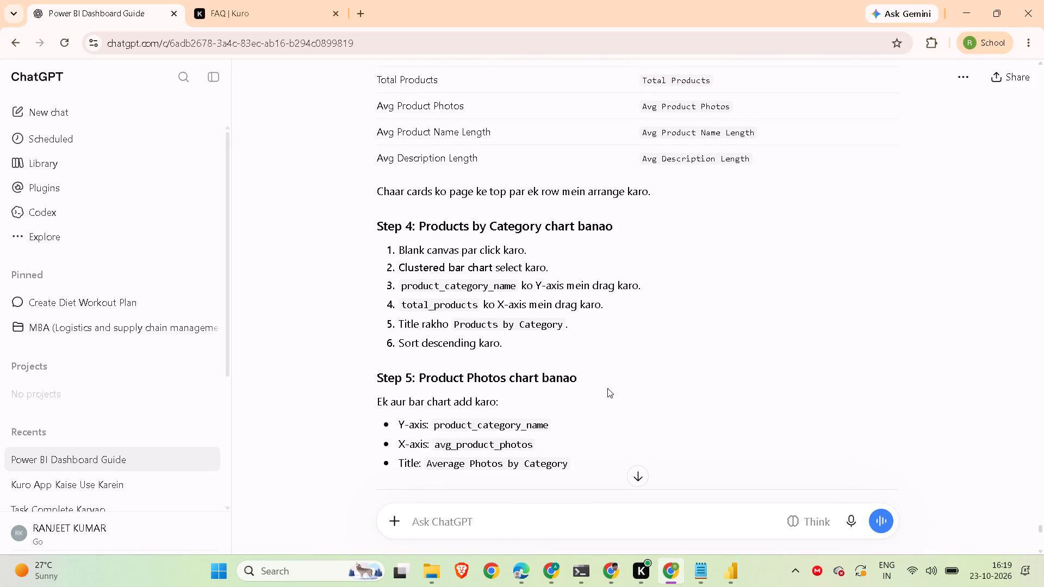
{"action": "scroll", "coordinate": [607, 388], "scroll_direction": "down", "scroll_amount": 3}
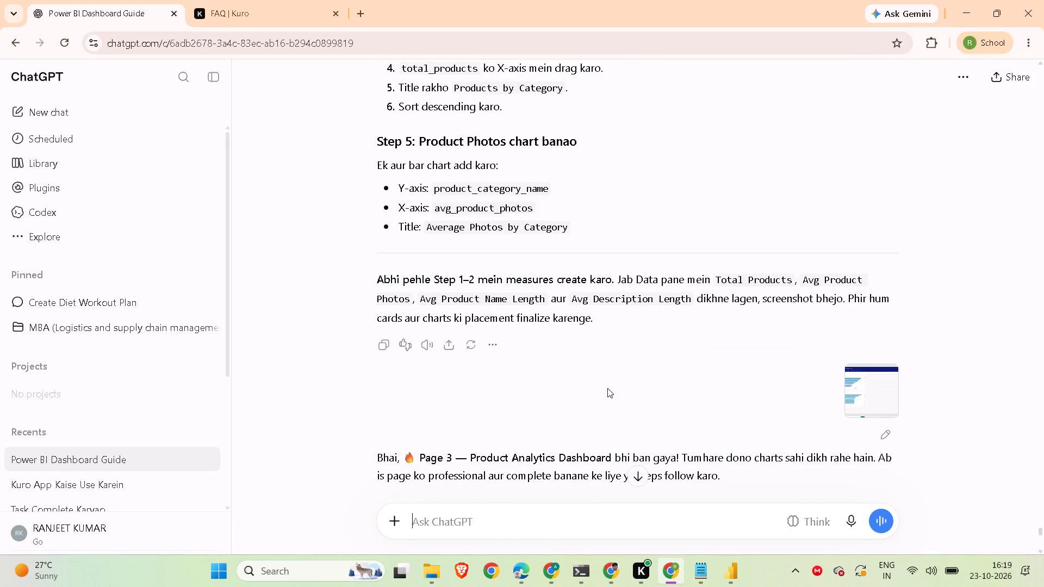
{"action": "scroll", "coordinate": [607, 388], "scroll_direction": "down", "scroll_amount": 2}
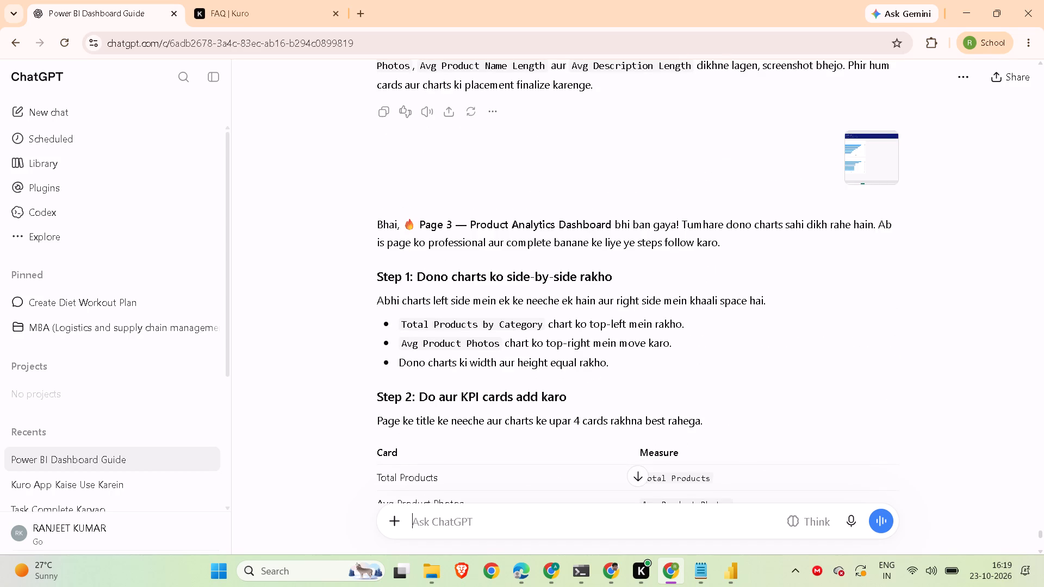
{"action": "left_click", "coordinate": [736, 582]}
{"action": "left_click", "coordinate": [223, 279]}
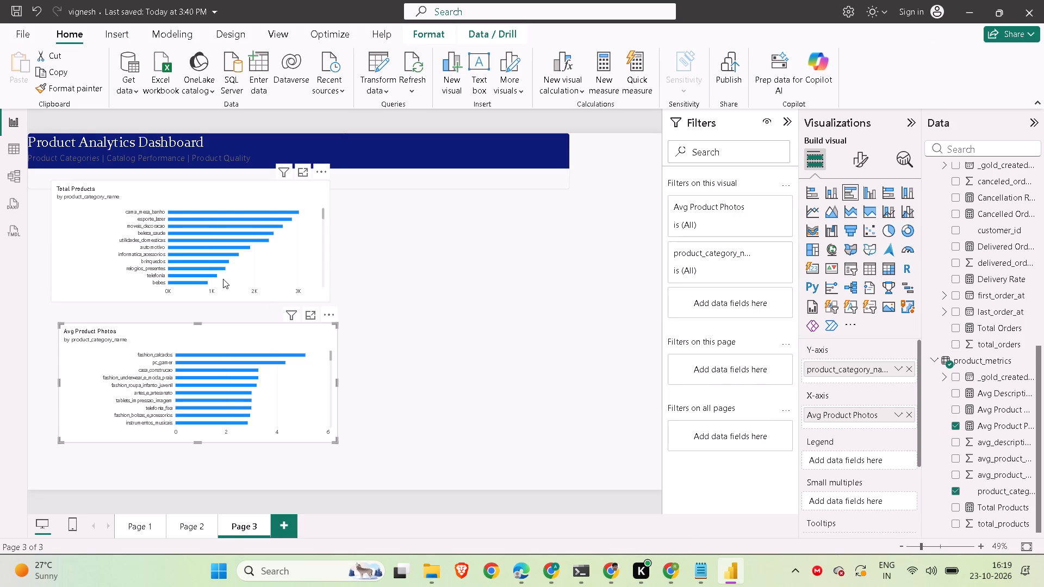
{"action": "left_click_drag", "start_coordinate": [270, 257], "coordinate": [245, 252]}
Move the Avg Product Photos chart beside the Total Products chart, aligning their top edges as ChatGPT's Step 1 advises.
{"action": "left_click", "coordinate": [673, 564]}
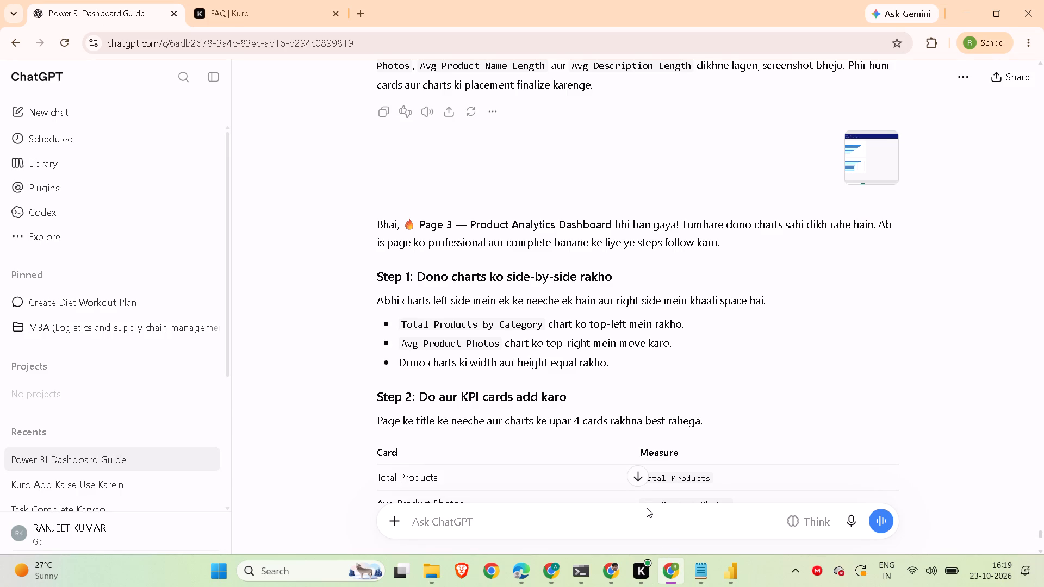
{"action": "left_click", "coordinate": [729, 565]}
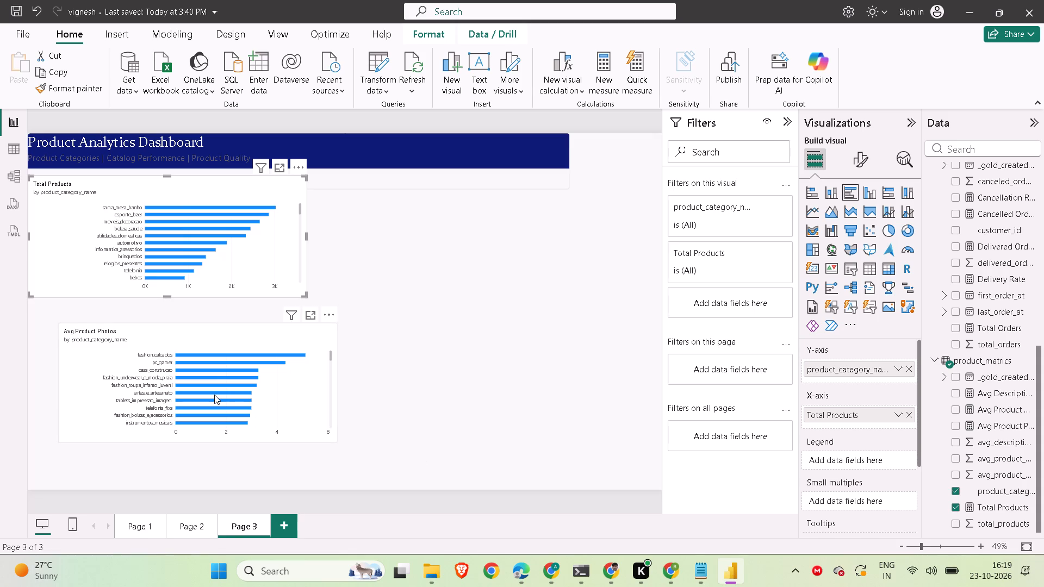
{"action": "left_click", "coordinate": [214, 395]}
{"action": "left_click_drag", "start_coordinate": [214, 395], "coordinate": [478, 245]}
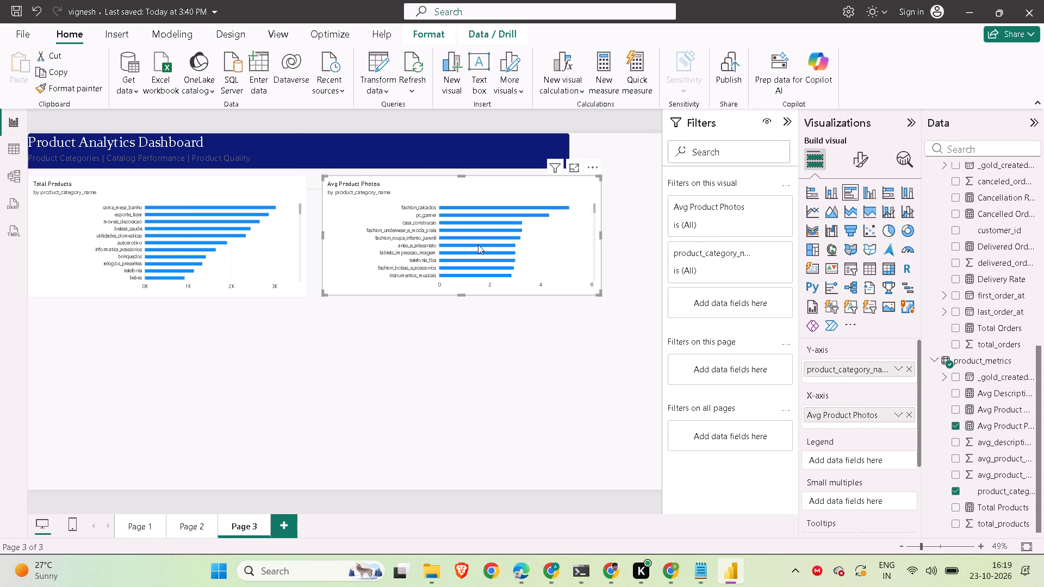
{"action": "left_click", "coordinate": [458, 243]}
{"action": "left_click", "coordinate": [464, 361]}
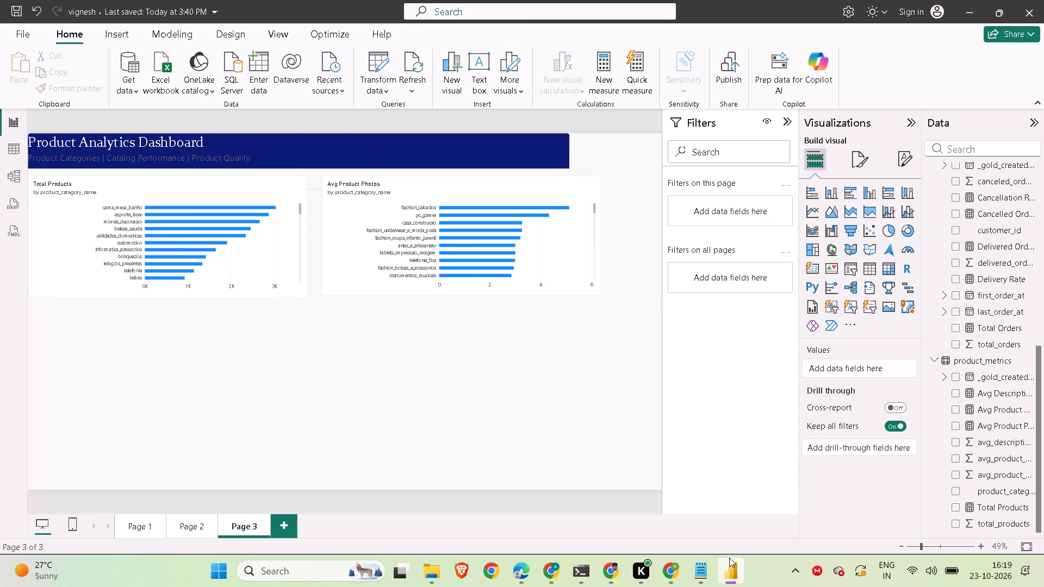
Following ChatGPT's Step 2, add a card showing Total Products below the Total Products chart and narrow it to half the chart's width.
{"action": "left_click", "coordinate": [661, 564]}
{"action": "scroll", "coordinate": [622, 482], "scroll_direction": "down", "scroll_amount": 1}
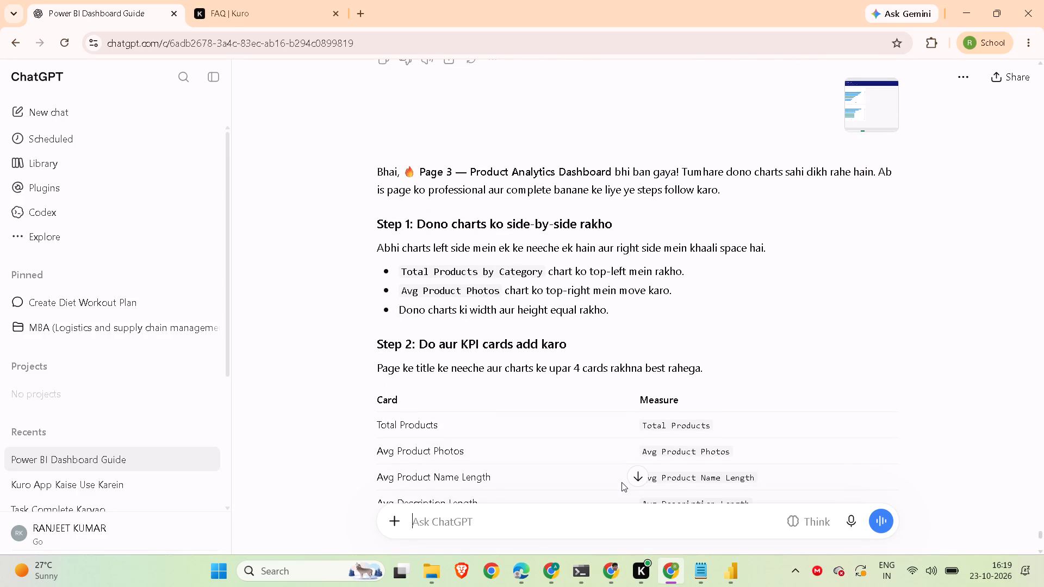
{"action": "scroll", "coordinate": [517, 345], "scroll_direction": "down", "scroll_amount": 1}
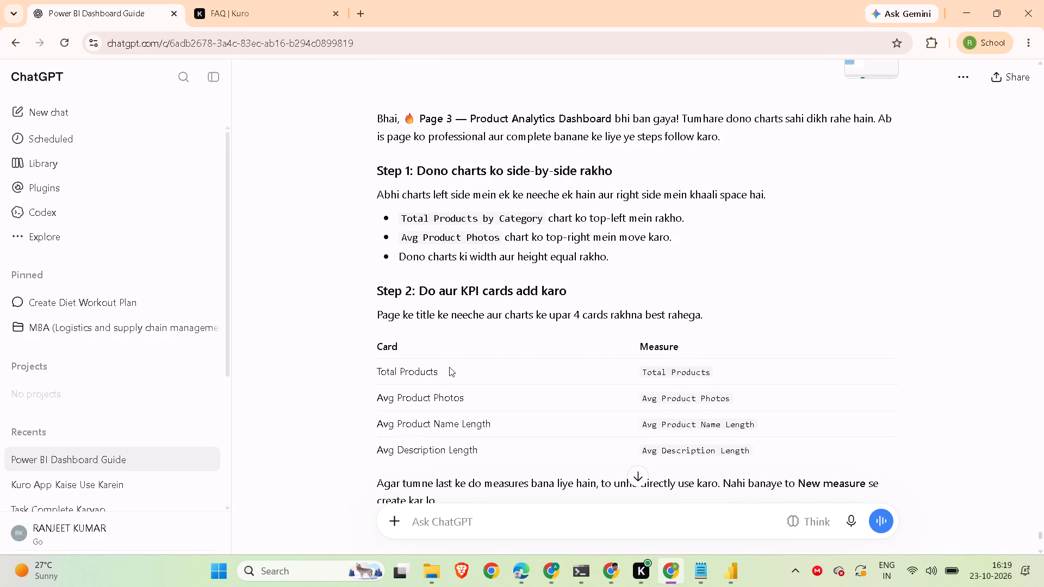
{"action": "left_click", "coordinate": [725, 564]}
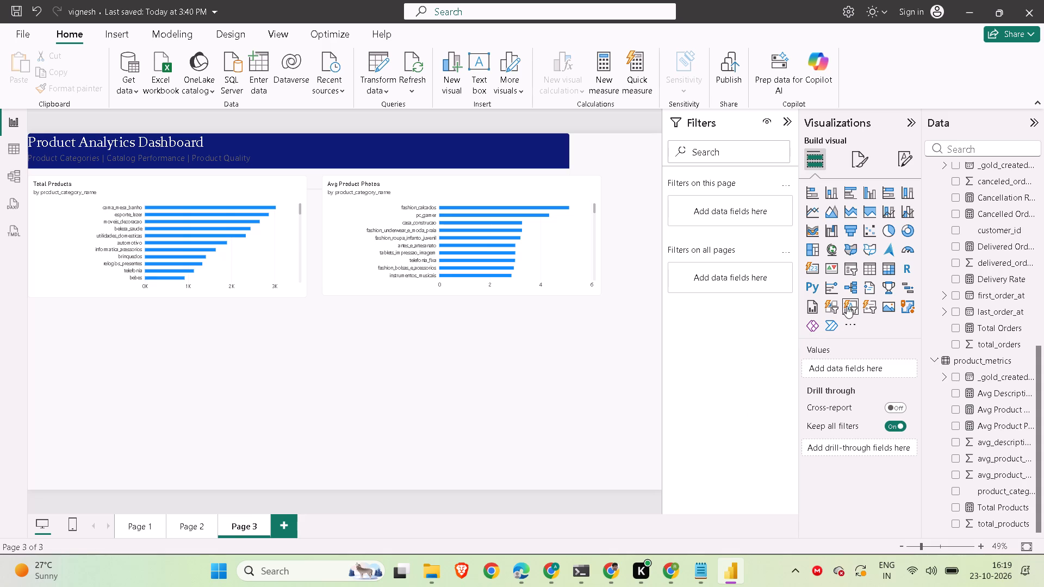
{"action": "left_click", "coordinate": [814, 272]}
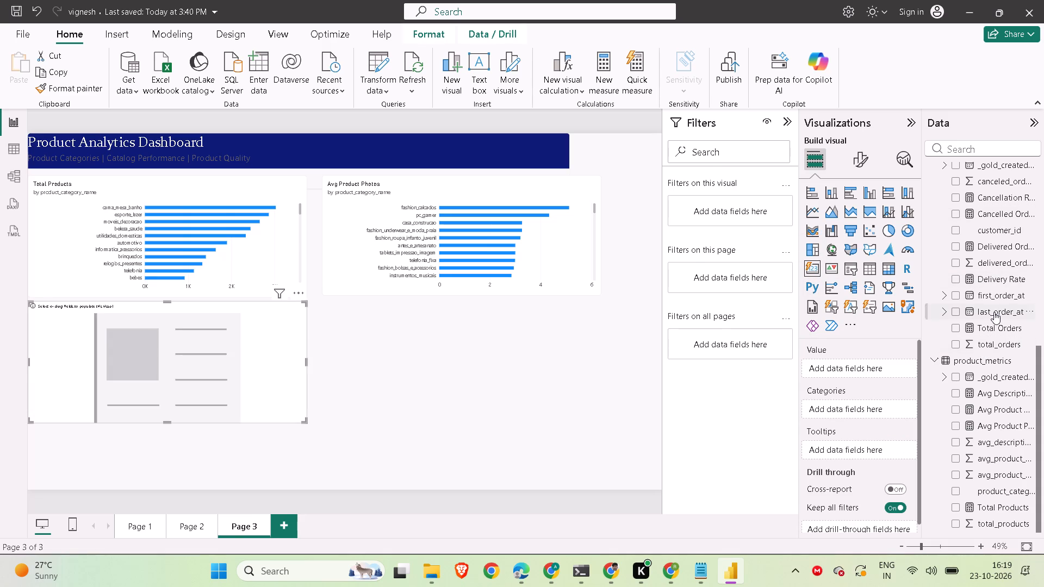
{"action": "scroll", "coordinate": [980, 449], "scroll_direction": "down", "scroll_amount": 2}
{"action": "left_click", "coordinate": [953, 506]}
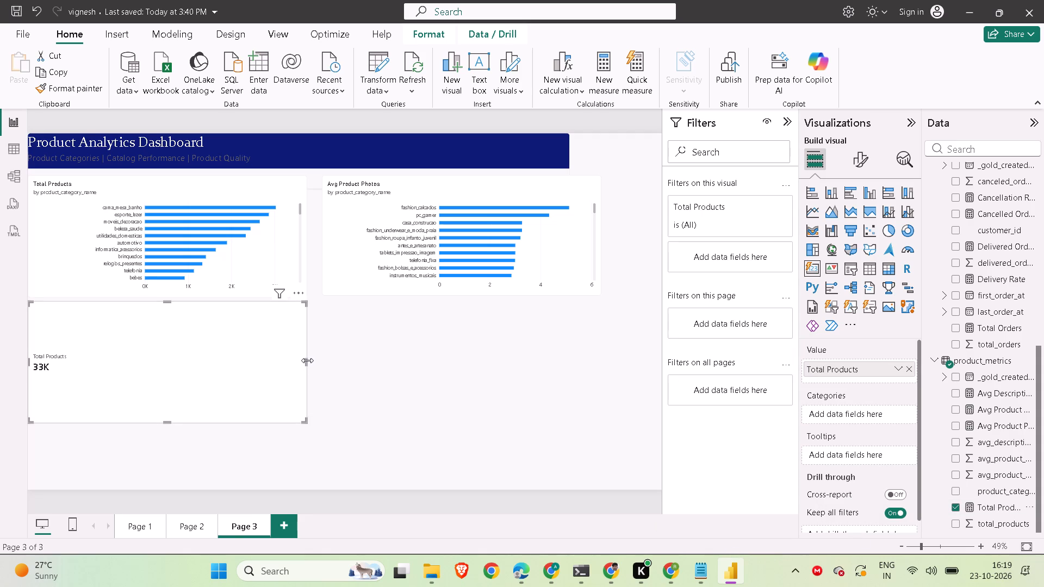
{"action": "left_click_drag", "start_coordinate": [307, 360], "coordinate": [169, 361]}
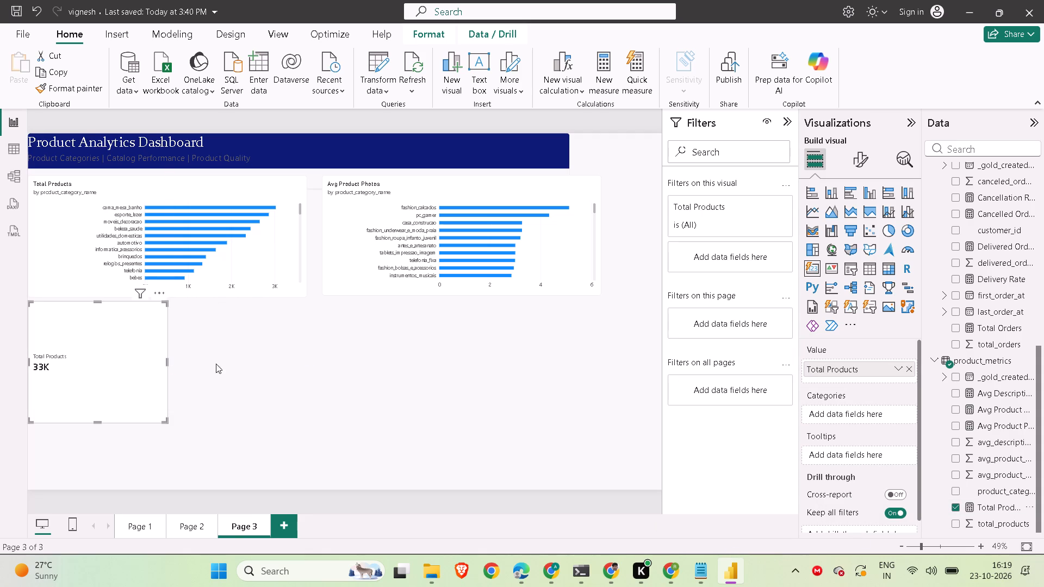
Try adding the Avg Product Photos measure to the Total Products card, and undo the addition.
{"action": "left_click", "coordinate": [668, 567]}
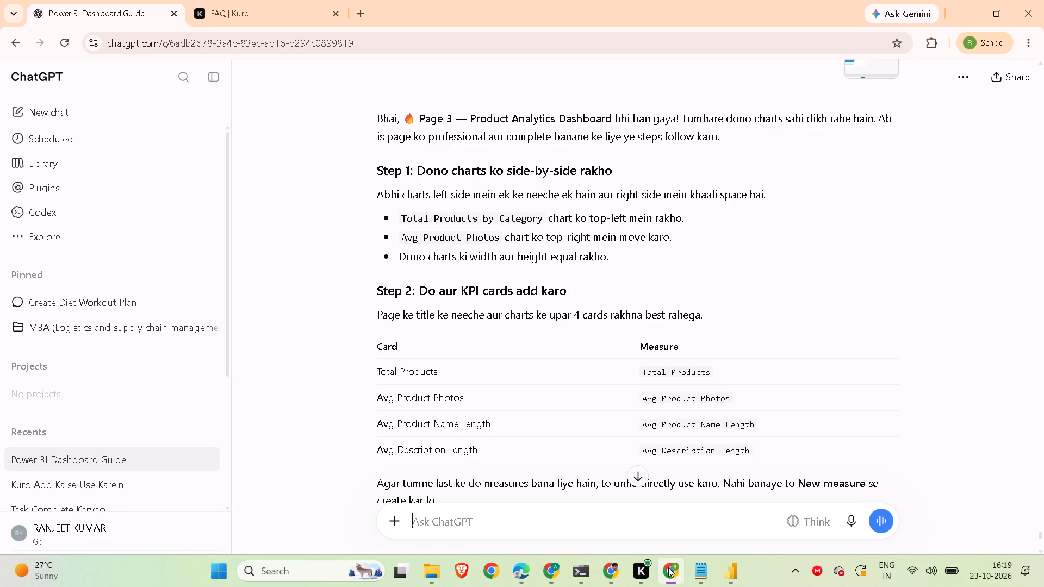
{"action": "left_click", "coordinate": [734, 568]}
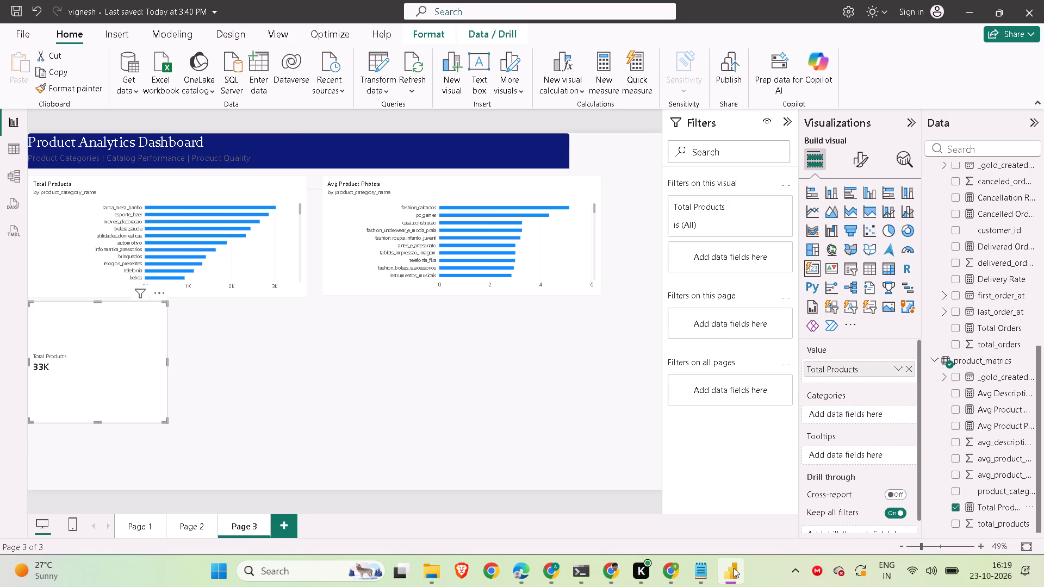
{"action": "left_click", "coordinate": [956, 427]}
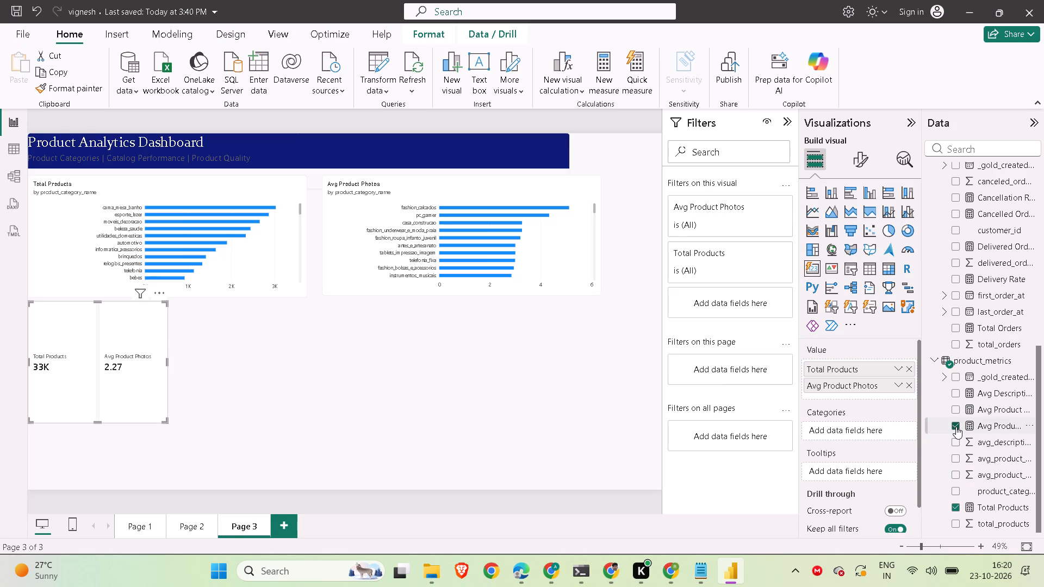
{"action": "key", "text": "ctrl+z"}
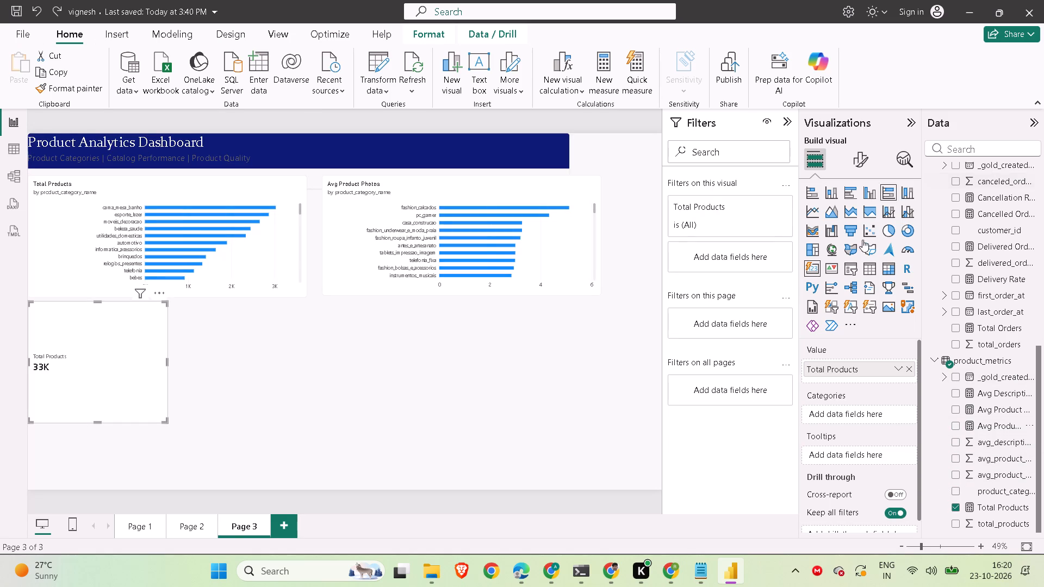
Add a separate card visual to Page 3 showing the Avg Product Photos measure.
{"action": "left_click", "coordinate": [533, 349]}
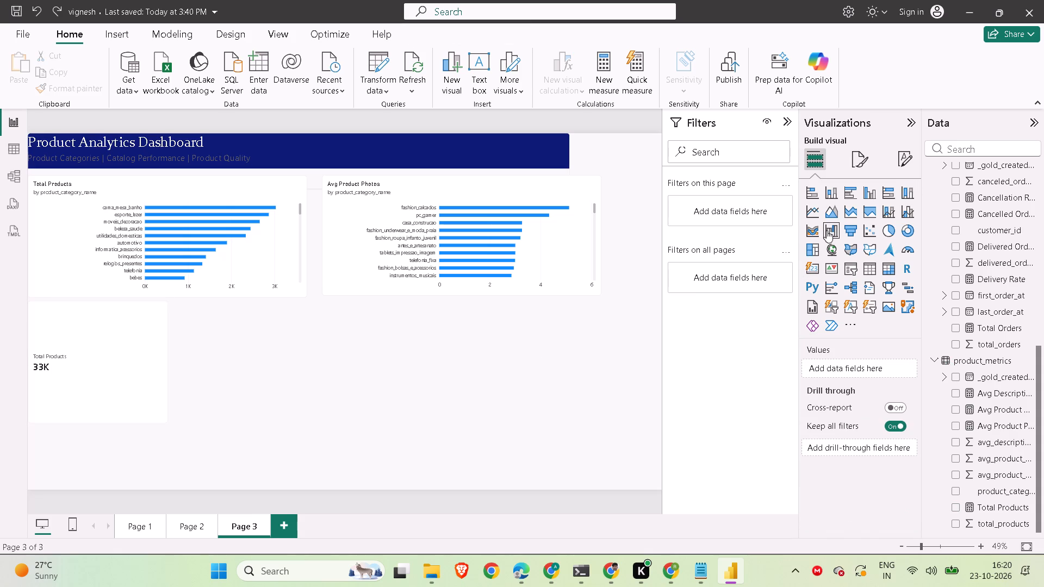
{"action": "left_click", "coordinate": [811, 274]}
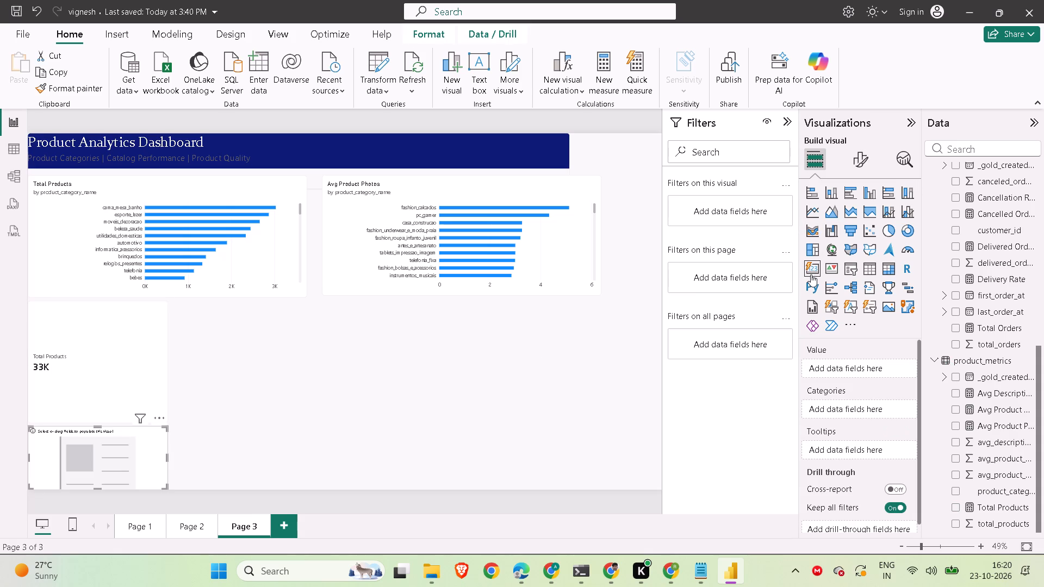
{"action": "left_click", "coordinate": [988, 428]}
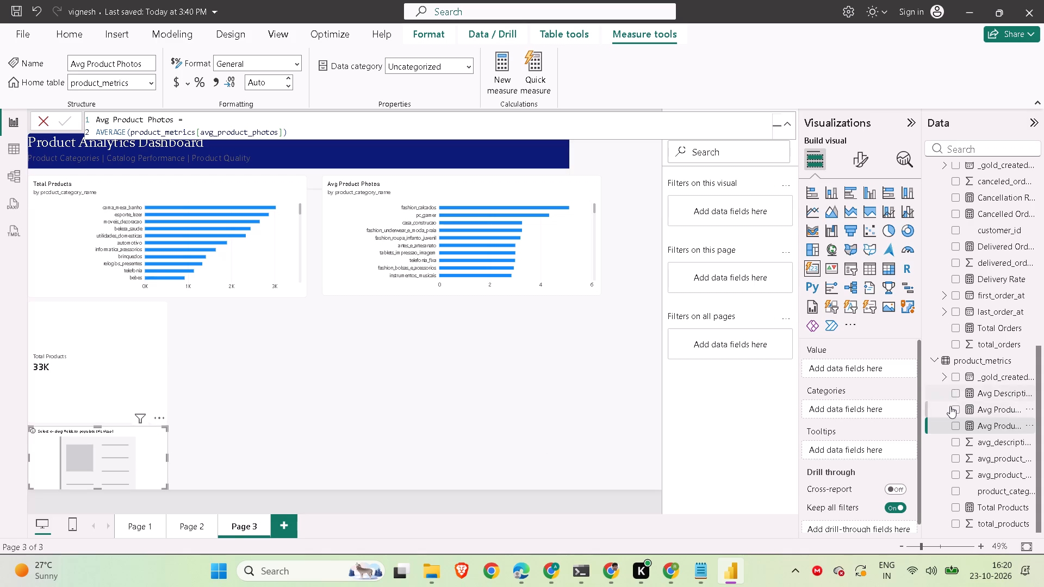
{"action": "left_click", "coordinate": [956, 423]}
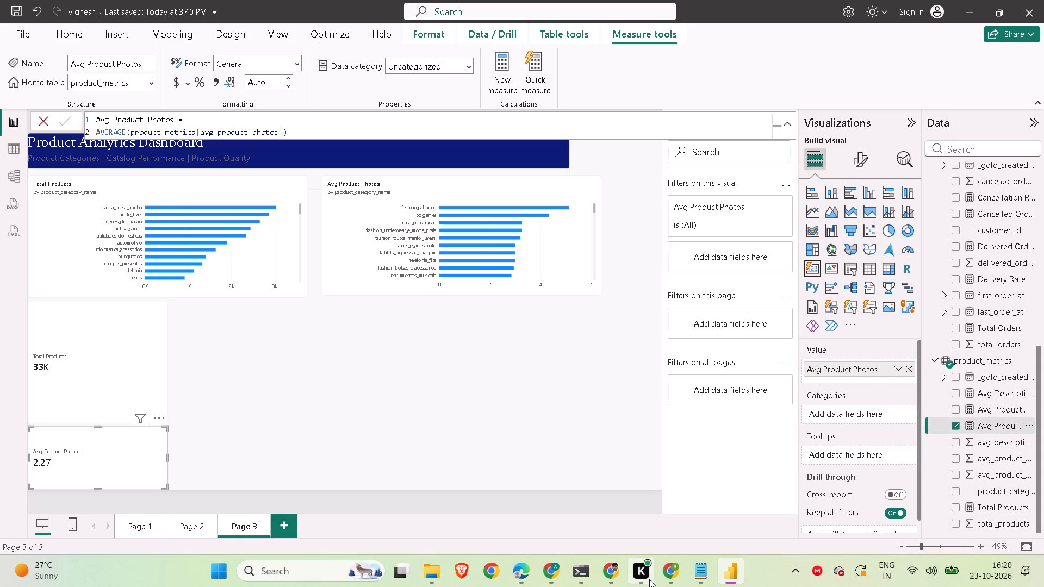
Enlarge the Avg Product Photos card and place it beside the Total Products card with their top edges aligned.
{"action": "left_click", "coordinate": [675, 574]}
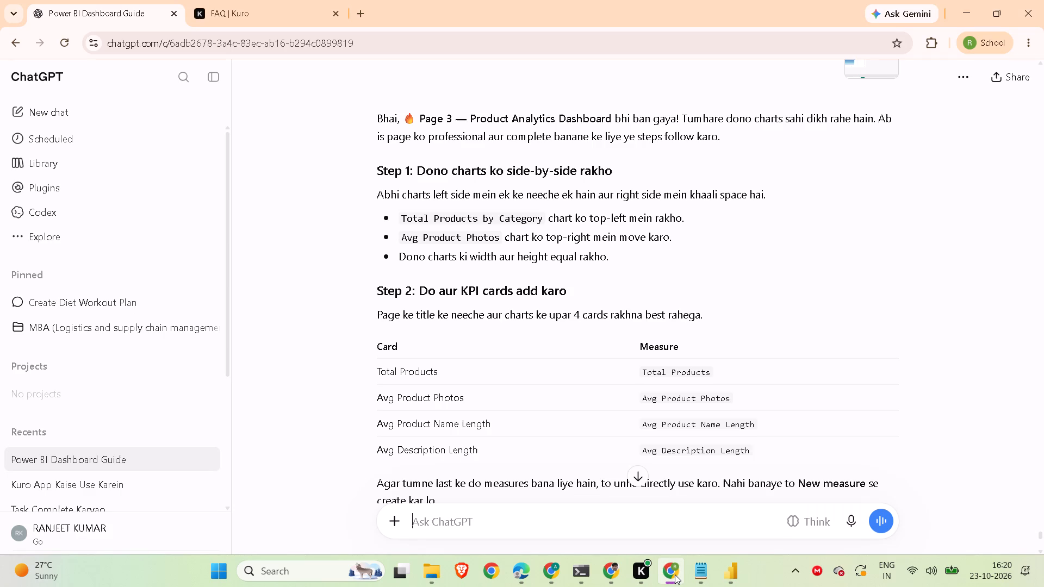
{"action": "left_click", "coordinate": [727, 584]}
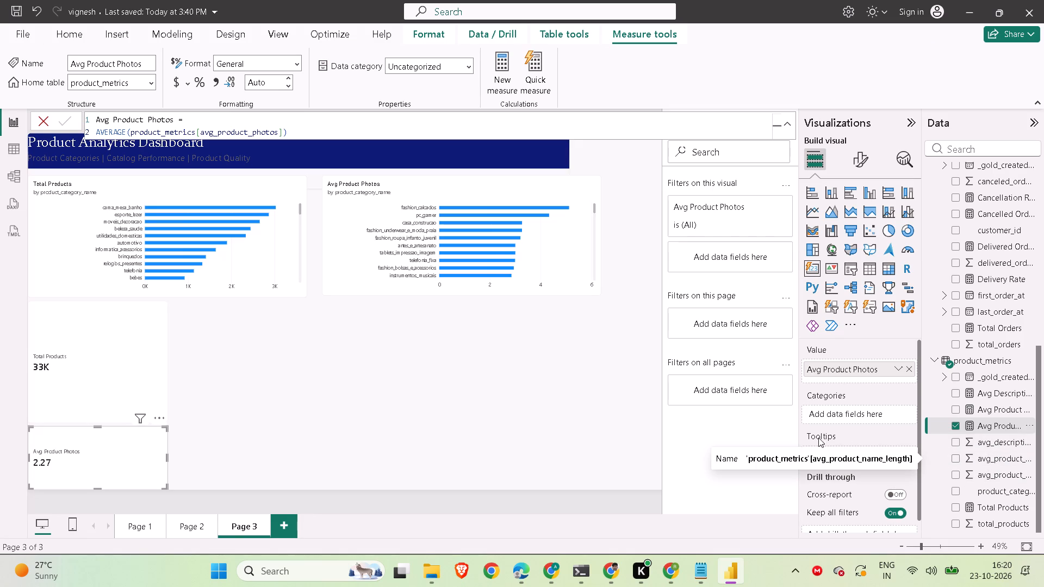
{"action": "left_click", "coordinate": [508, 391]}
{"action": "left_click", "coordinate": [152, 363]}
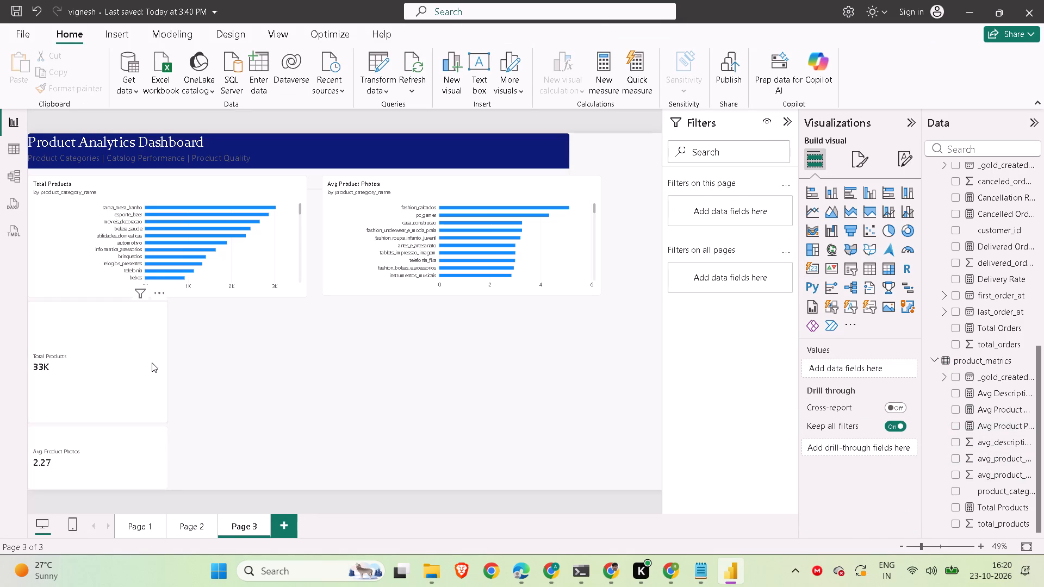
{"action": "left_click", "coordinate": [120, 445]}
{"action": "left_click_drag", "start_coordinate": [120, 445], "coordinate": [277, 357]}
{"action": "left_click_drag", "start_coordinate": [322, 399], "coordinate": [370, 442]}
{"action": "left_click", "coordinate": [367, 390]}
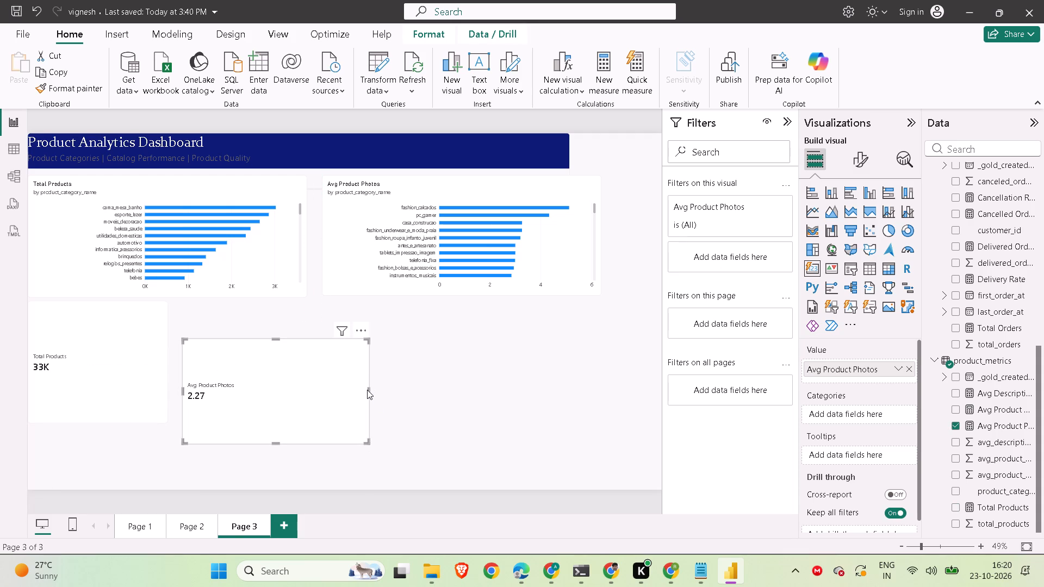
{"action": "left_click_drag", "start_coordinate": [369, 390], "coordinate": [347, 385]}
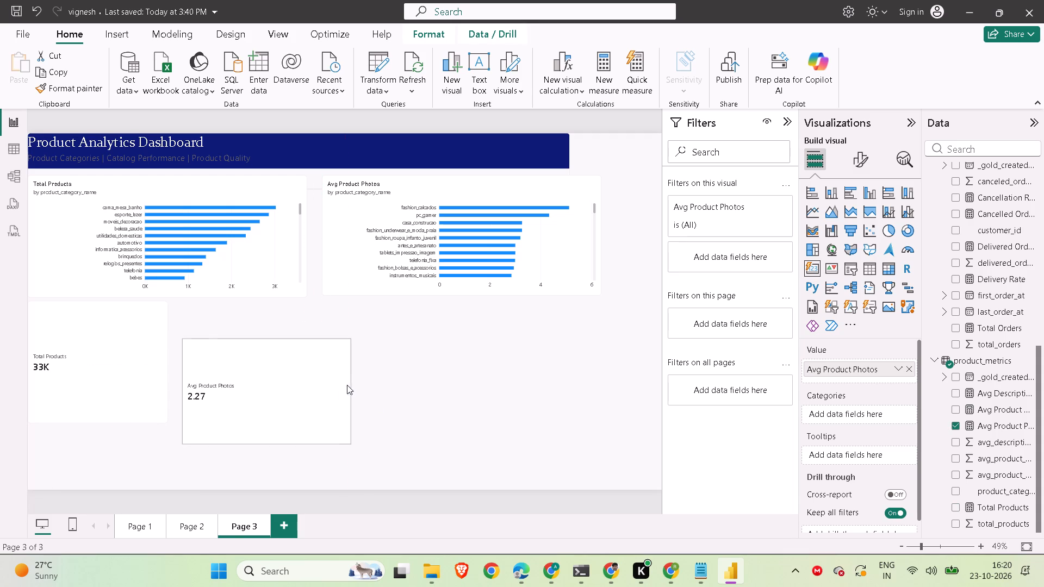
{"action": "left_click_drag", "start_coordinate": [347, 385], "coordinate": [340, 383]}
{"action": "left_click_drag", "start_coordinate": [265, 382], "coordinate": [256, 344]}
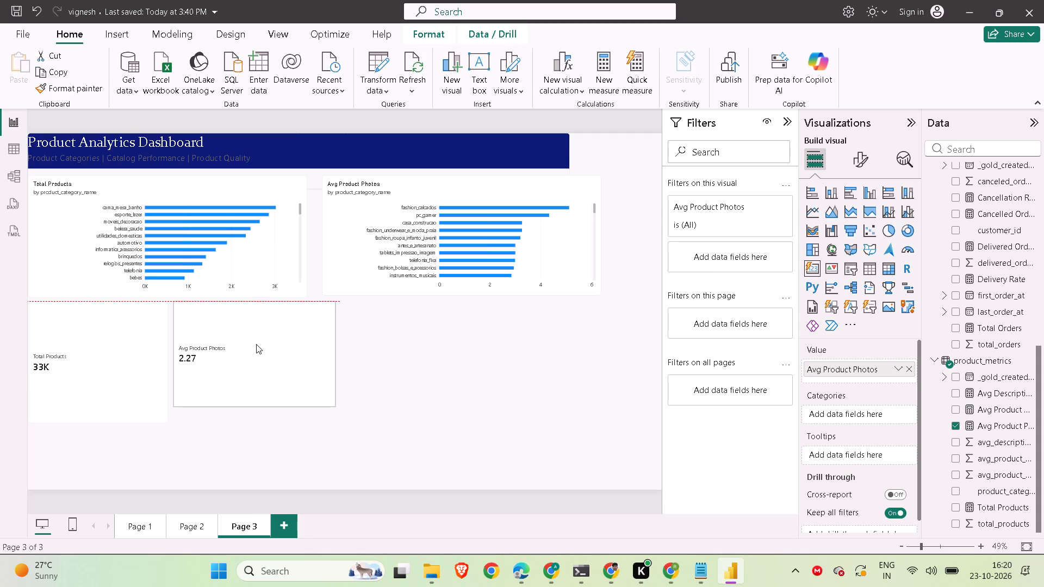
{"action": "left_click_drag", "start_coordinate": [256, 344], "coordinate": [256, 347]}
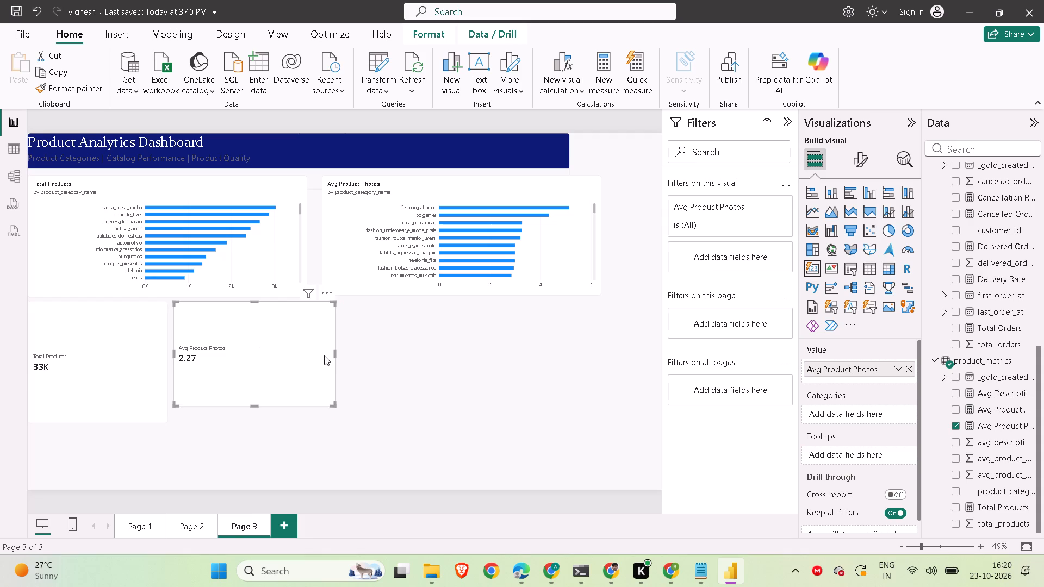
Extend the Avg Product Photos card downward to match the height of the Total Products card.
{"action": "left_click_drag", "start_coordinate": [254, 404], "coordinate": [253, 405]}
{"action": "left_click_drag", "start_coordinate": [253, 405], "coordinate": [253, 416]}
{"action": "left_click", "coordinate": [326, 459]}
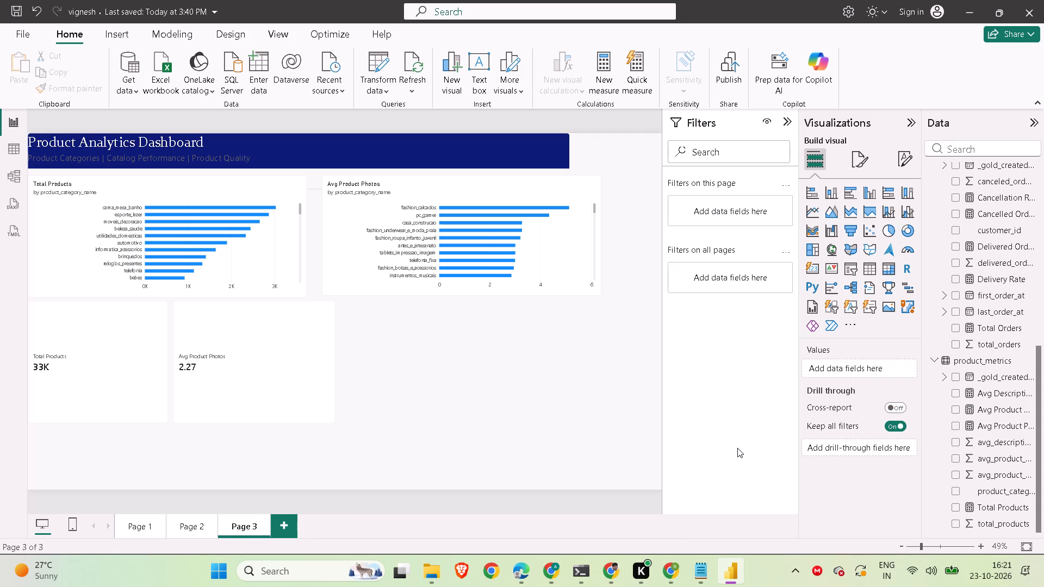
Check ChatGPT's KPI card list, then place a third blank card beside the Avg Product Photos card, matching its top edge and height.
{"action": "left_click", "coordinate": [680, 569]}
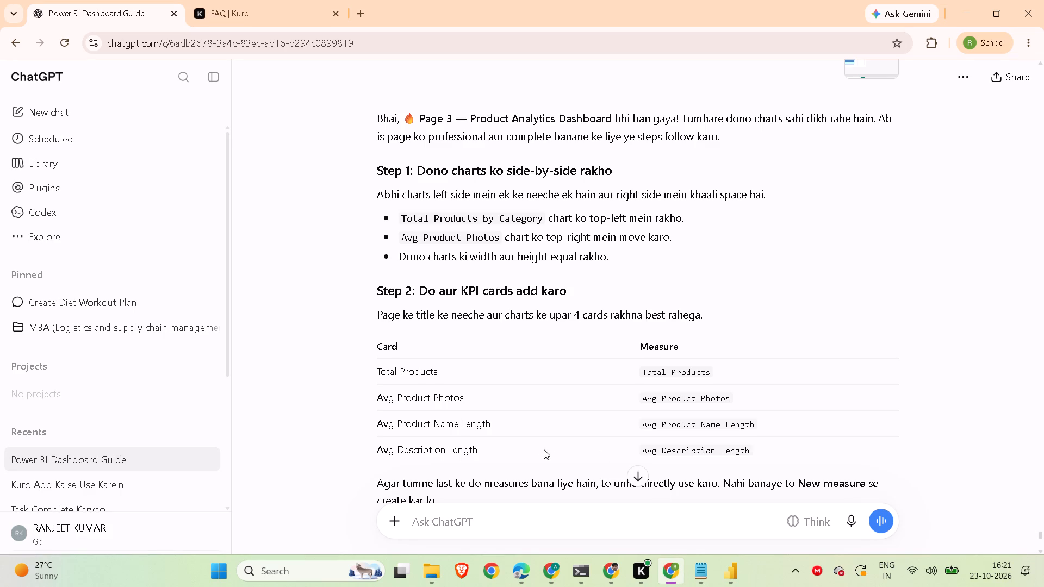
{"action": "left_click", "coordinate": [729, 576]}
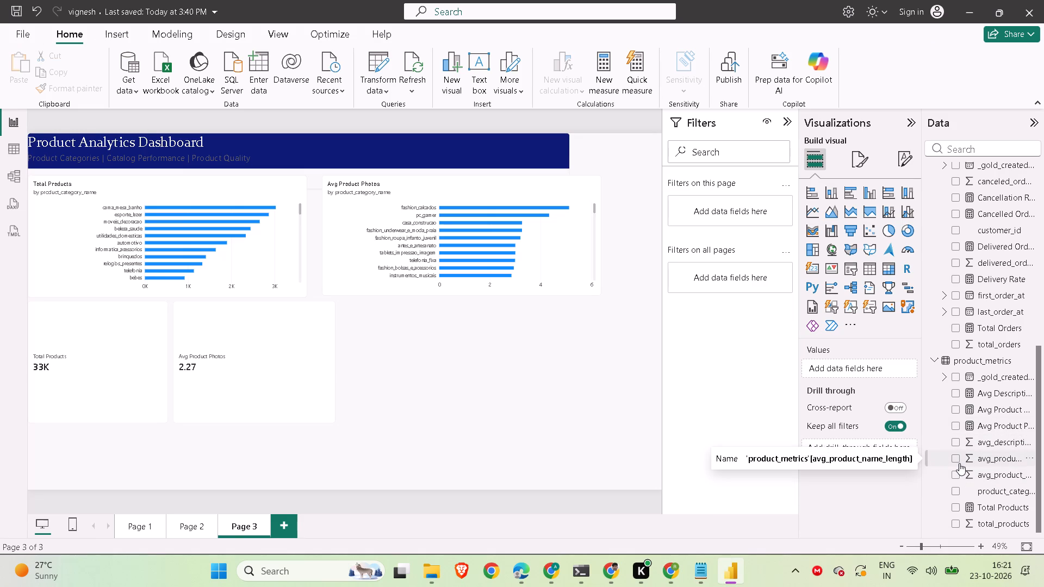
{"action": "left_click", "coordinate": [582, 391]}
{"action": "left_click", "coordinate": [812, 268]}
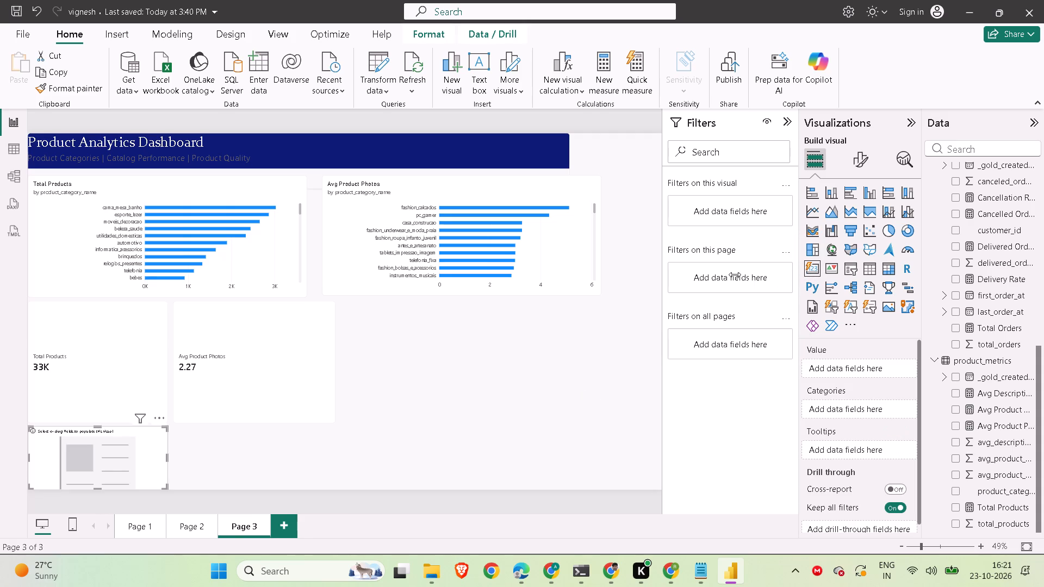
{"action": "left_click_drag", "start_coordinate": [139, 452], "coordinate": [486, 308]}
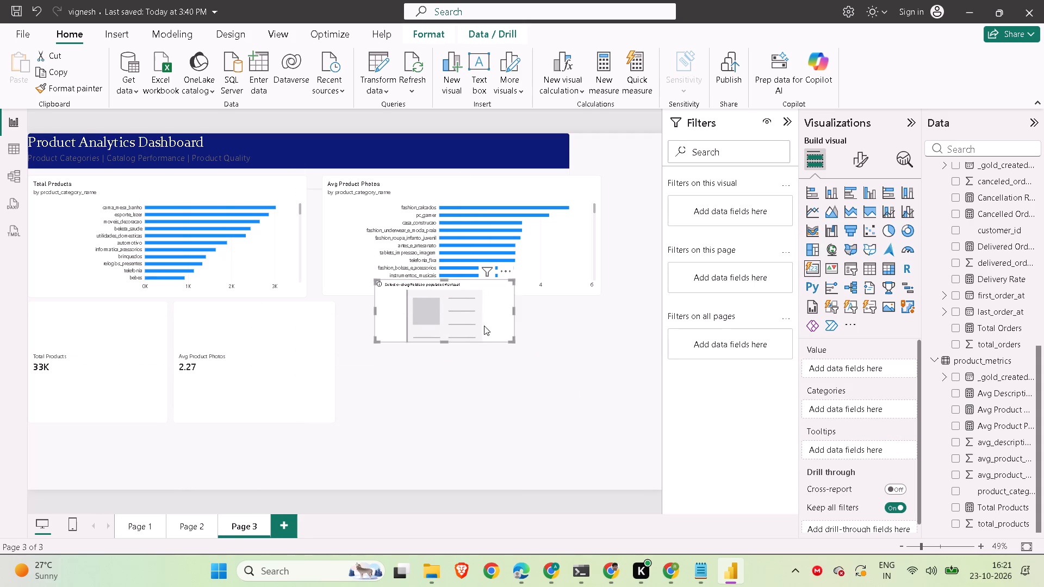
{"action": "left_click_drag", "start_coordinate": [445, 344], "coordinate": [444, 357]}
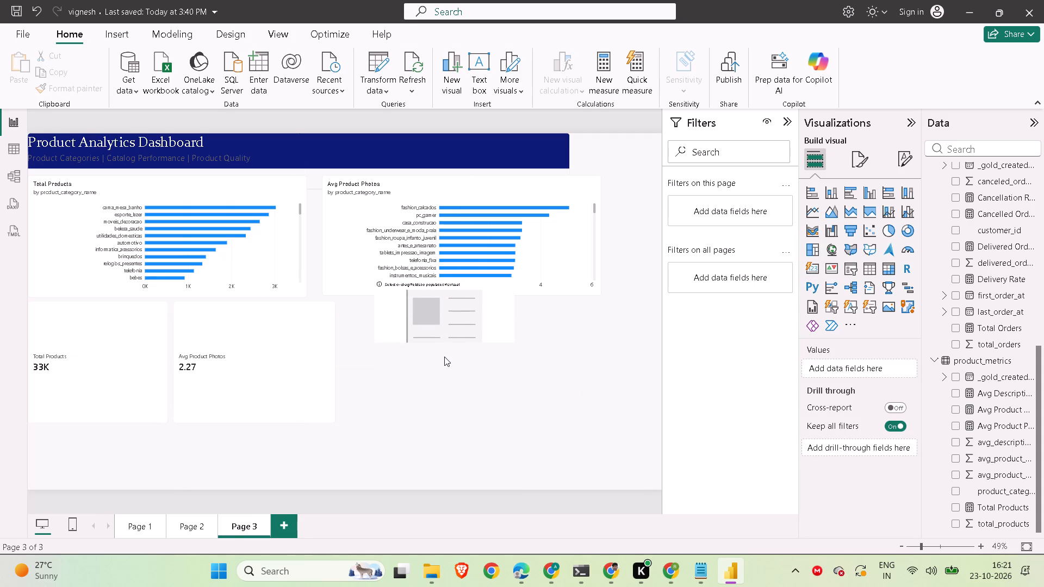
{"action": "left_click", "coordinate": [444, 310]}
{"action": "left_click_drag", "start_coordinate": [444, 310], "coordinate": [439, 346]}
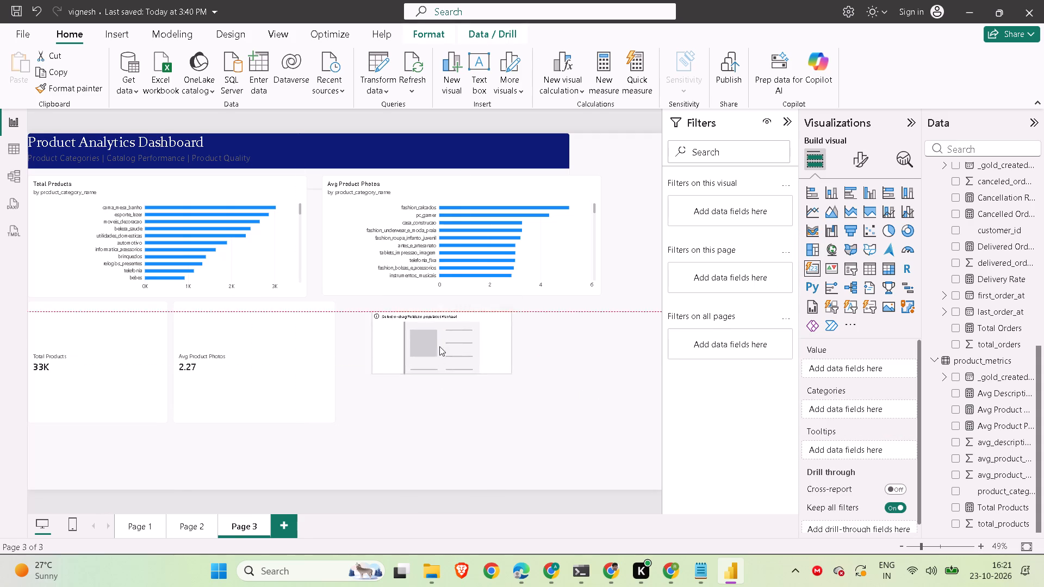
{"action": "left_click_drag", "start_coordinate": [439, 346], "coordinate": [424, 334]}
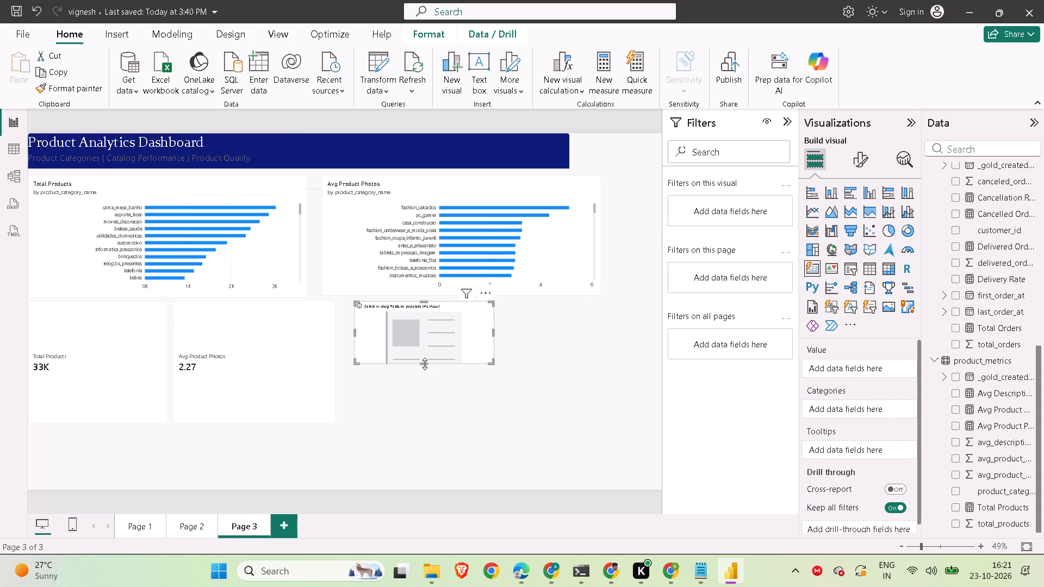
{"action": "left_click_drag", "start_coordinate": [425, 364], "coordinate": [415, 405]}
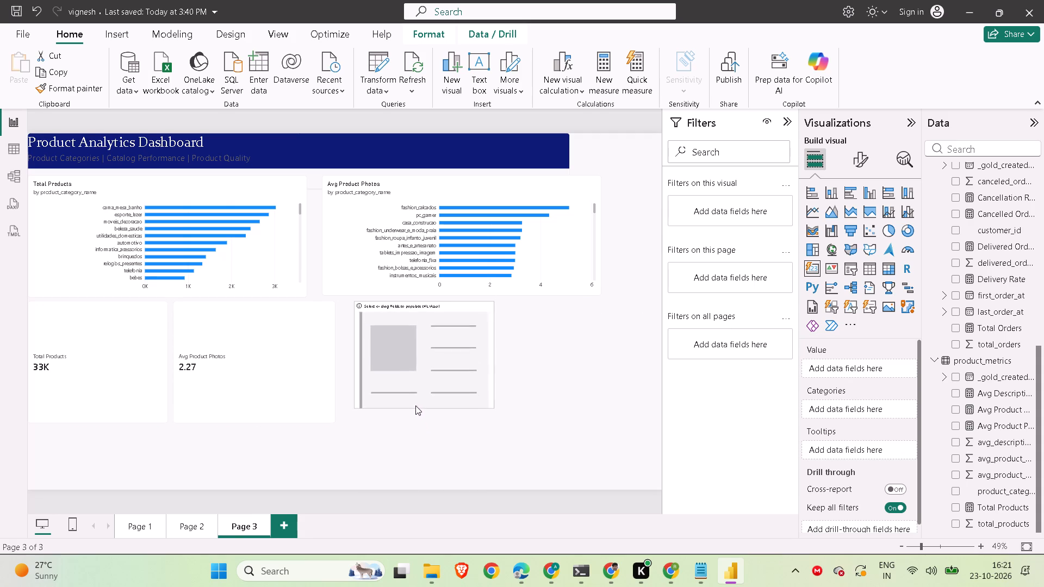
{"action": "left_click_drag", "start_coordinate": [415, 405], "coordinate": [416, 389]}
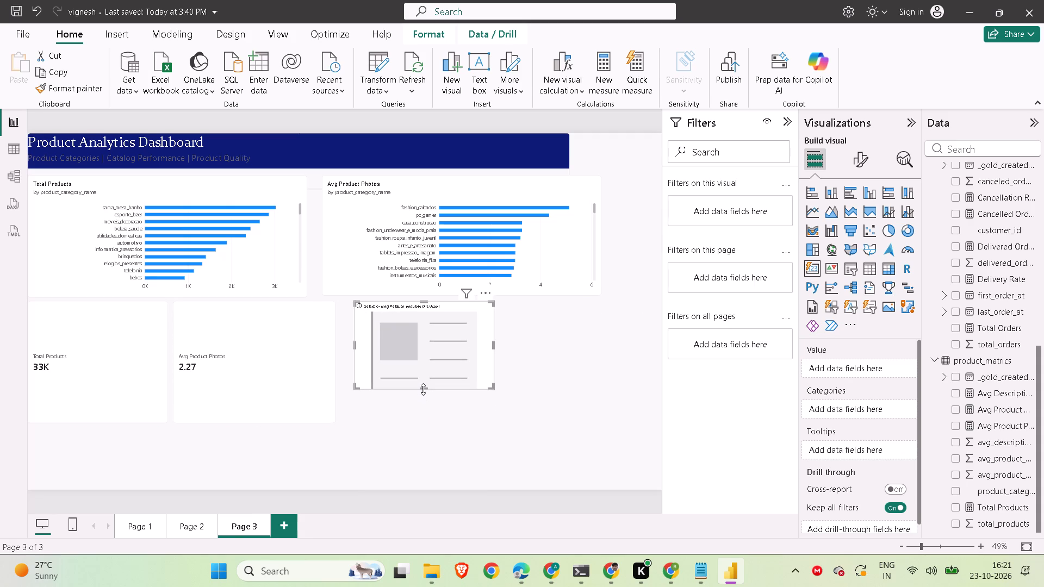
{"action": "left_click_drag", "start_coordinate": [423, 389], "coordinate": [422, 404]}
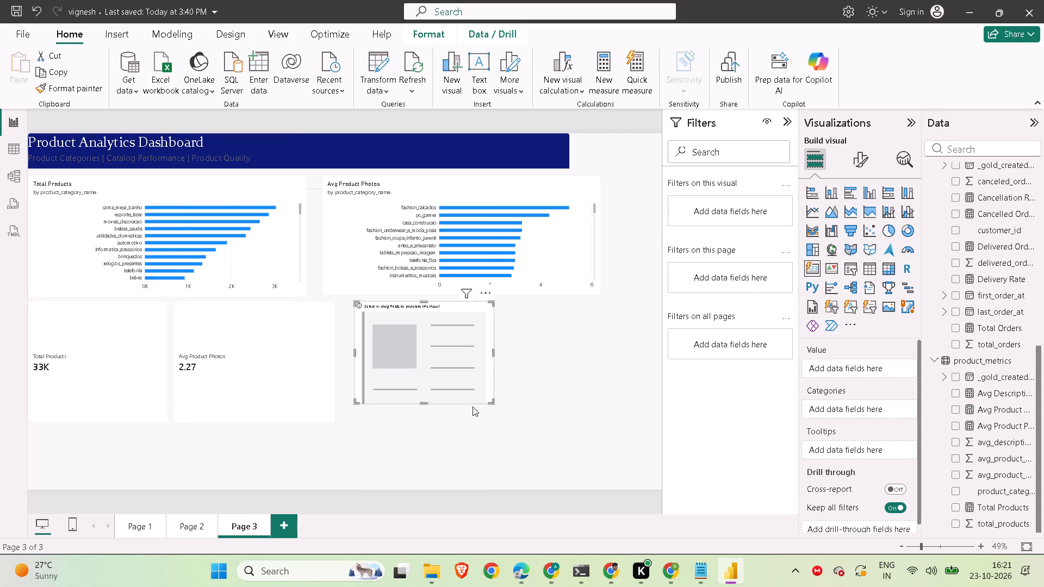
{"action": "left_click_drag", "start_coordinate": [494, 400], "coordinate": [508, 417]}
{"action": "left_click_drag", "start_coordinate": [428, 364], "coordinate": [421, 364]}
{"action": "left_click", "coordinate": [540, 386]}
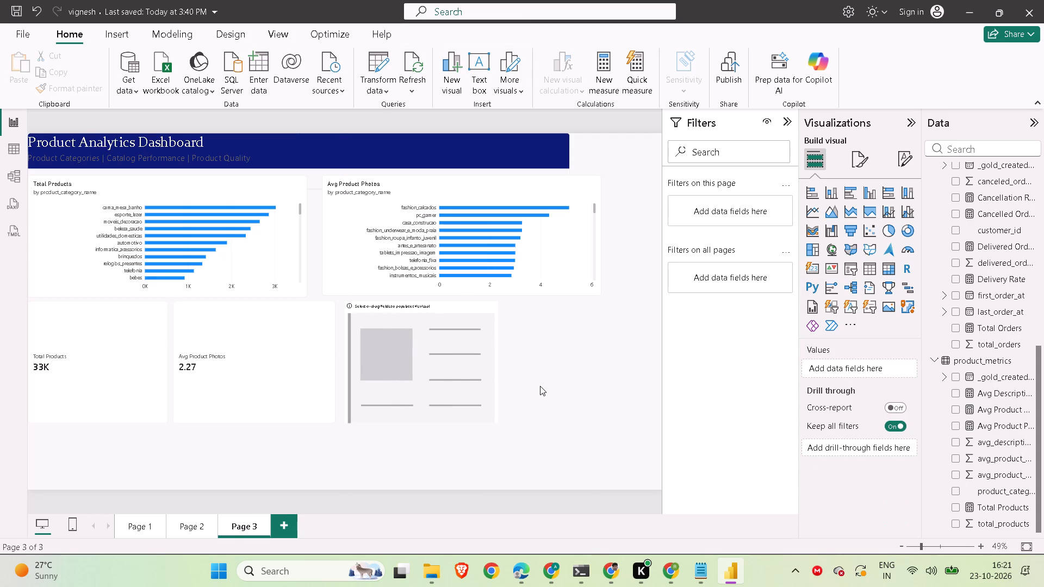
Fill the third card with the avg_product_name_length field from product_metrics.
{"action": "left_click", "coordinate": [437, 374]}
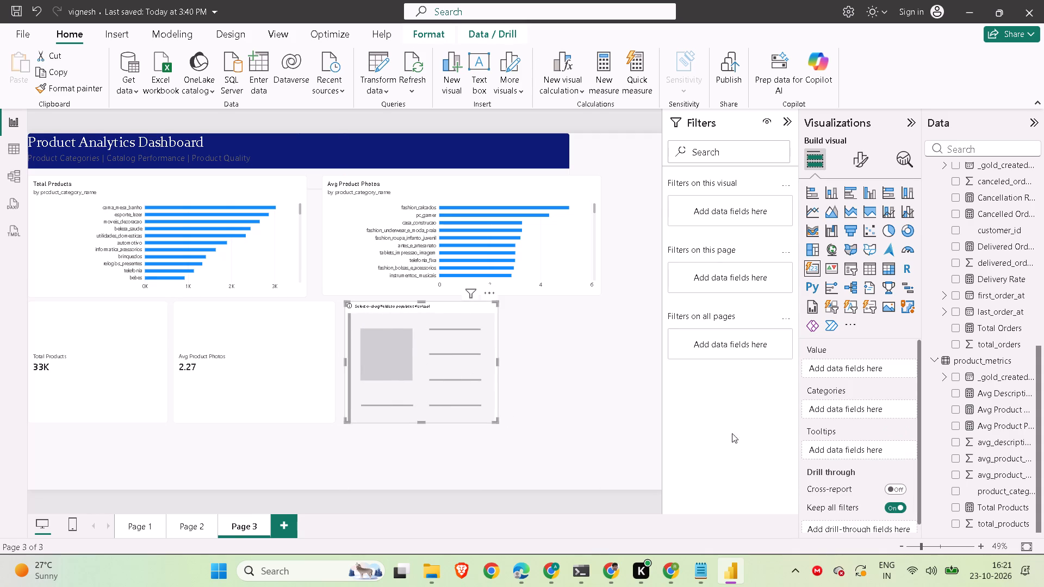
{"action": "left_click", "coordinate": [953, 459]}
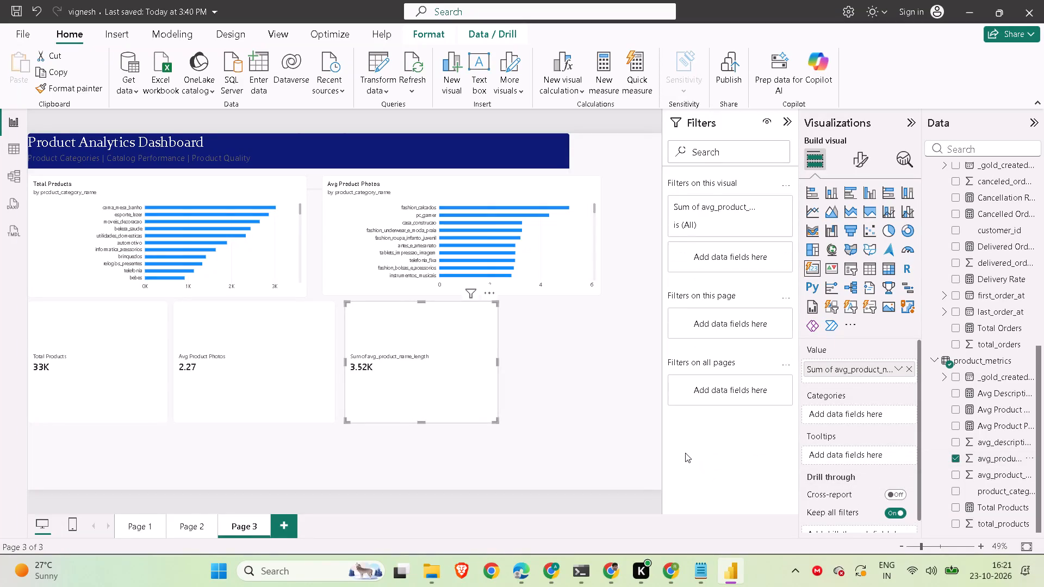
{"action": "left_click", "coordinate": [581, 421]}
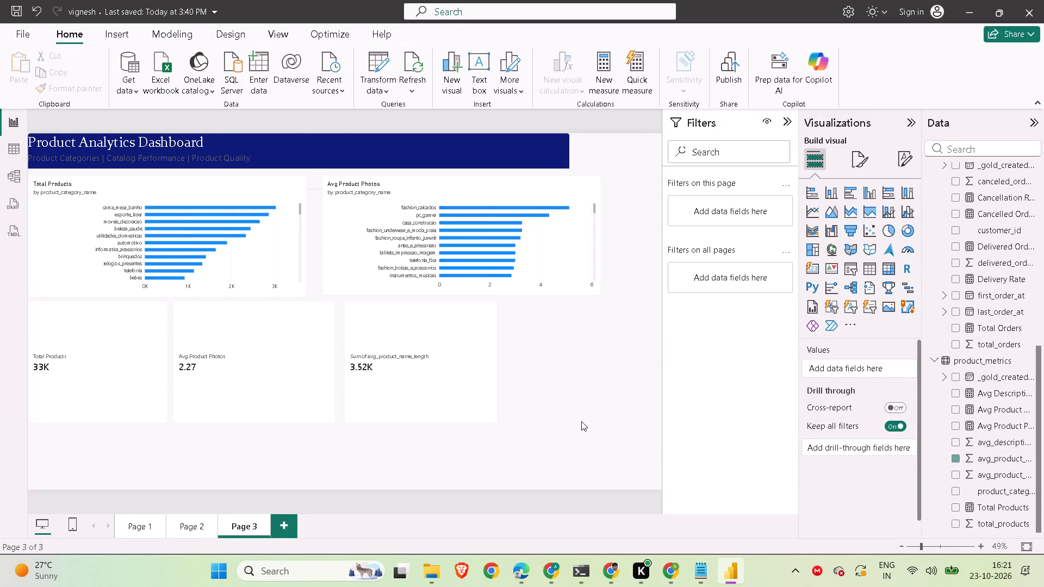
Add a fourth blank card beside the avg_product_name_length card and match its top edge and height.
{"action": "left_click", "coordinate": [819, 268]}
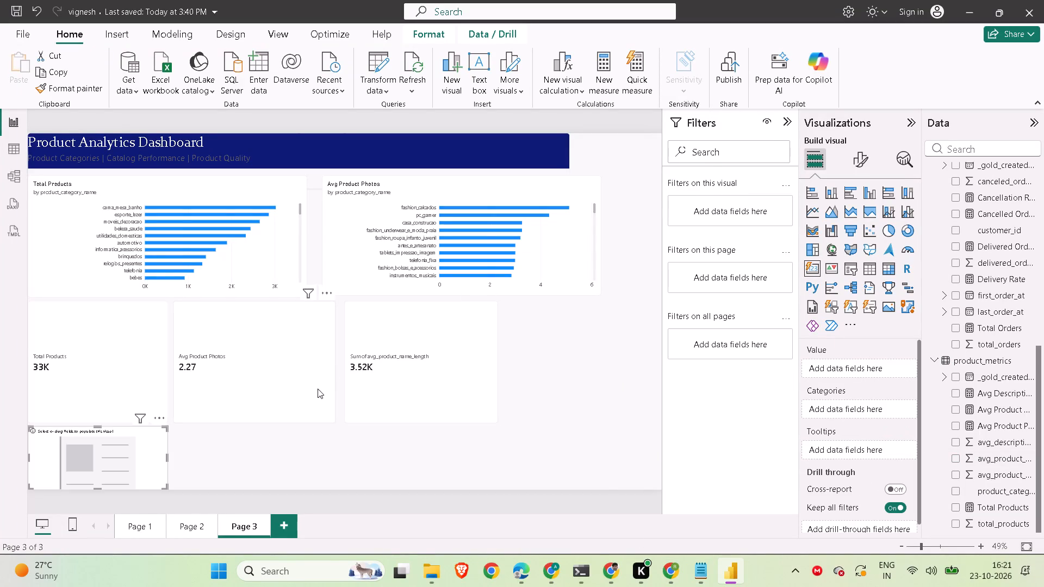
{"action": "left_click_drag", "start_coordinate": [129, 459], "coordinate": [542, 355]}
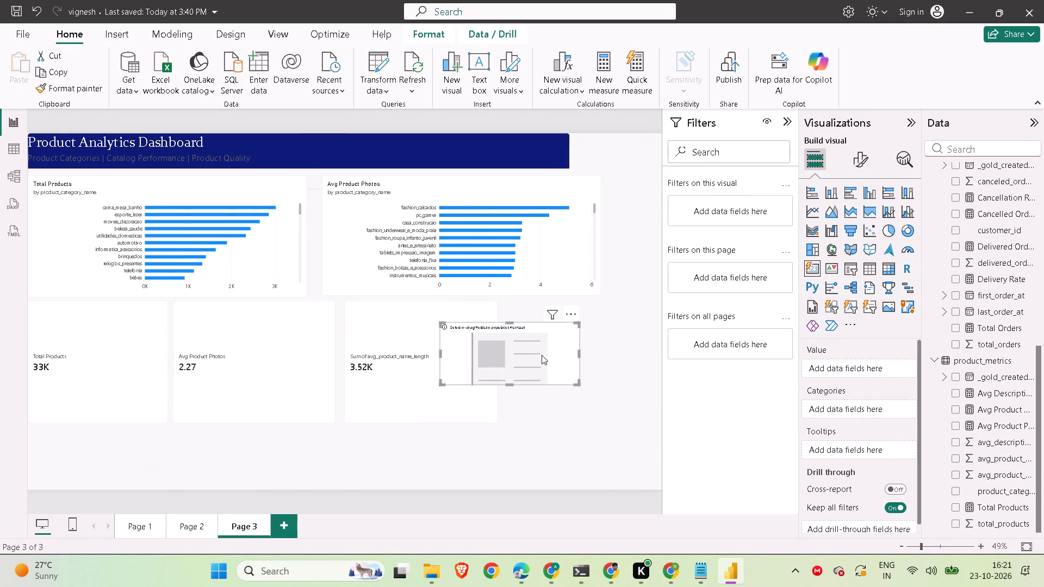
{"action": "left_click_drag", "start_coordinate": [519, 354], "coordinate": [589, 335]}
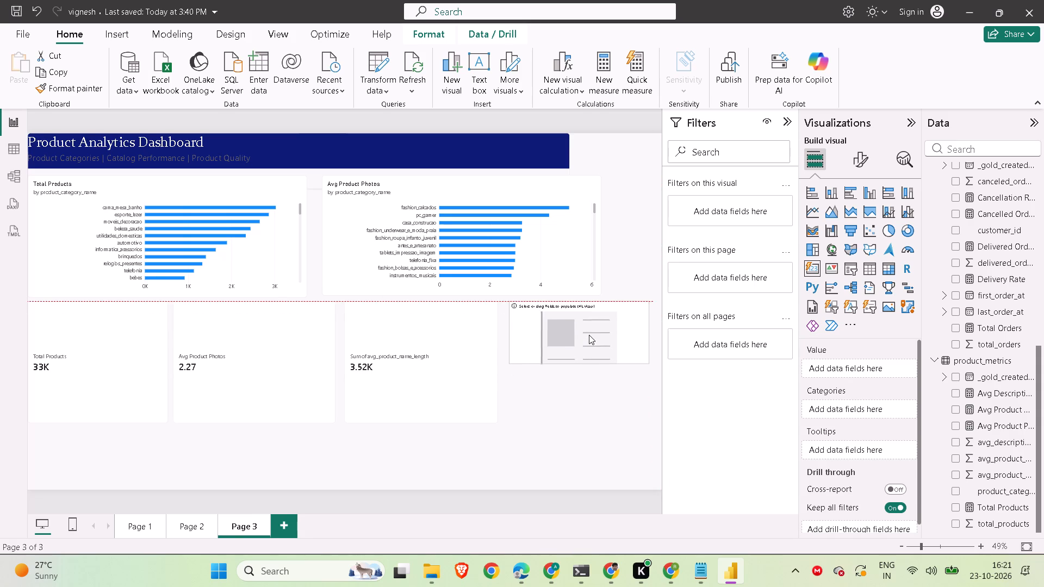
{"action": "left_click_drag", "start_coordinate": [589, 335], "coordinate": [589, 334]}
{"action": "left_click_drag", "start_coordinate": [580, 361], "coordinate": [582, 414]}
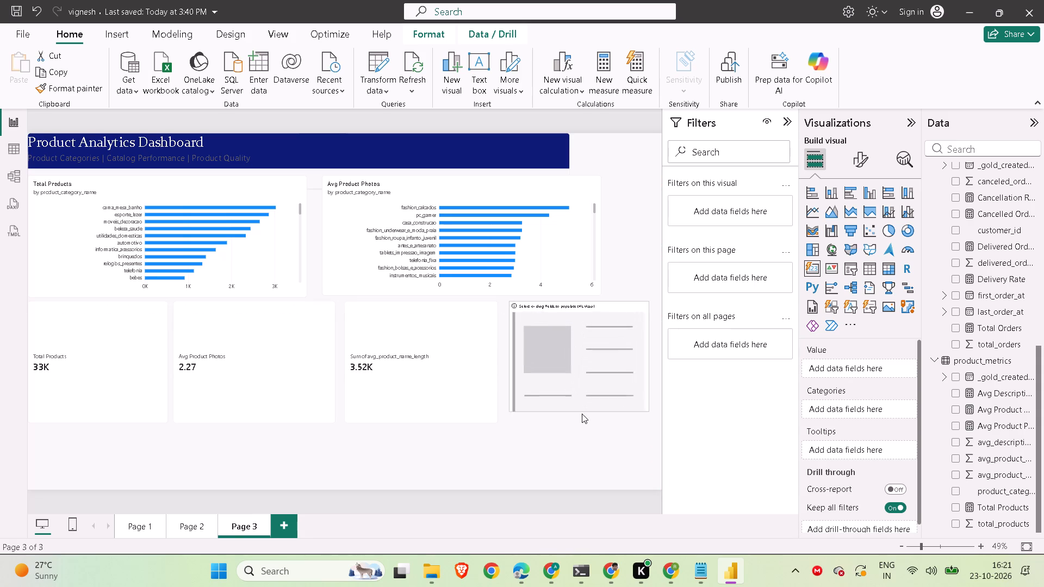
{"action": "left_click_drag", "start_coordinate": [582, 414], "coordinate": [582, 418]}
{"action": "left_click", "coordinate": [518, 472]}
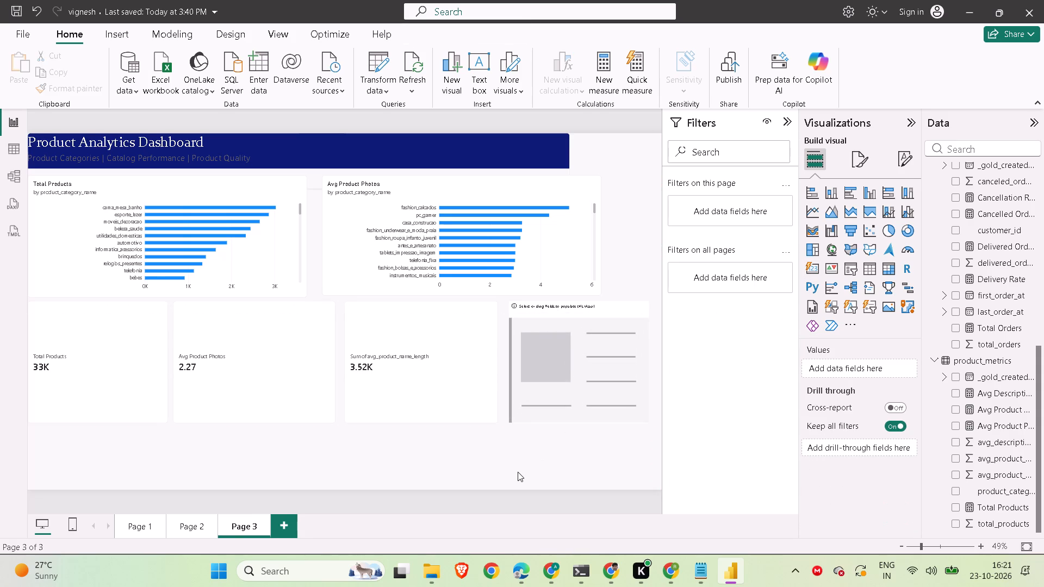
Check ChatGPT's card list and fill the fourth card with the avg_description_length field, deleting any stray chart created from it.
{"action": "left_click", "coordinate": [675, 574]}
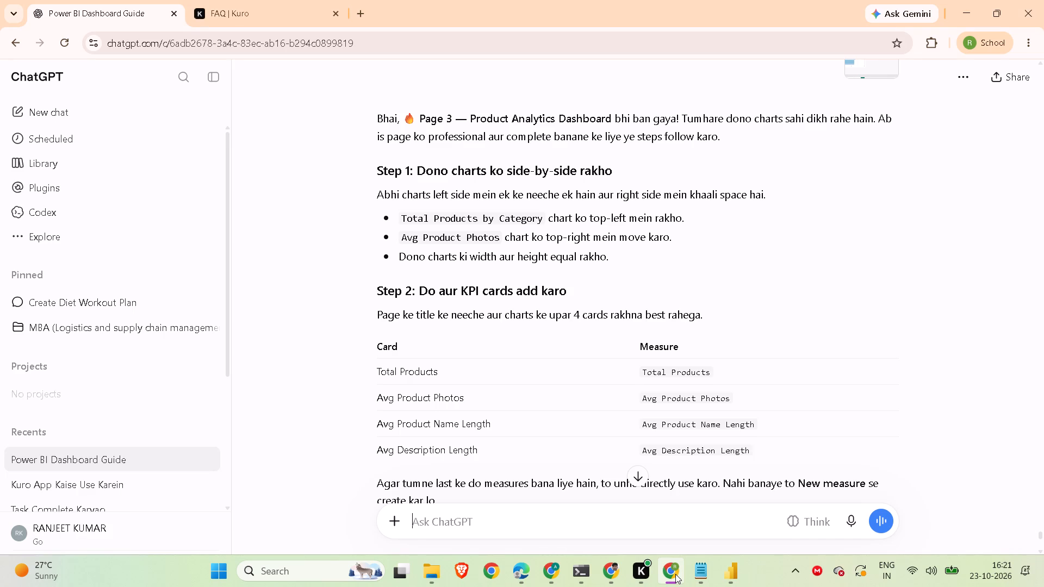
{"action": "left_click", "coordinate": [731, 569]}
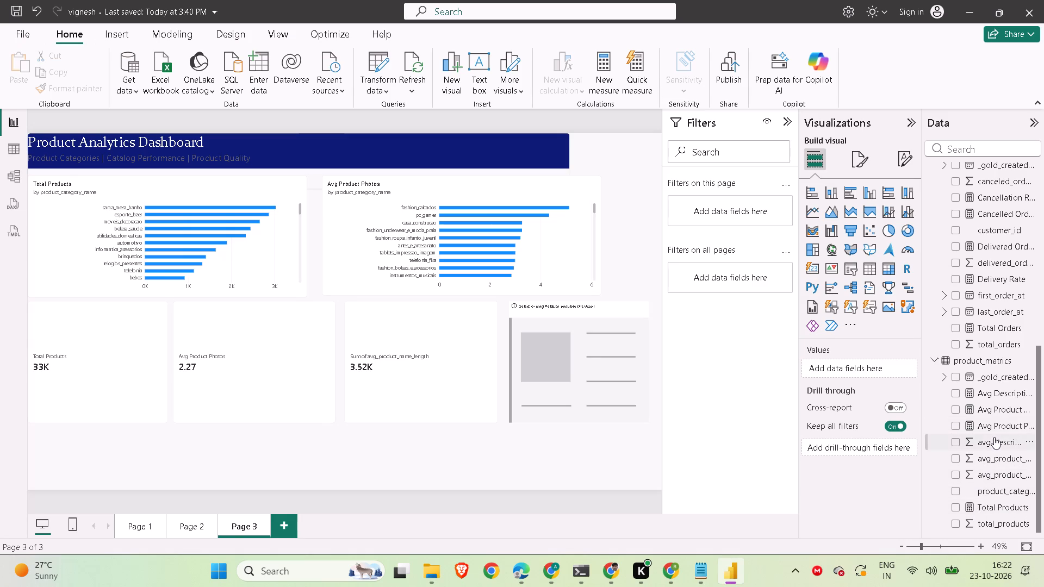
{"action": "left_click", "coordinate": [958, 442]}
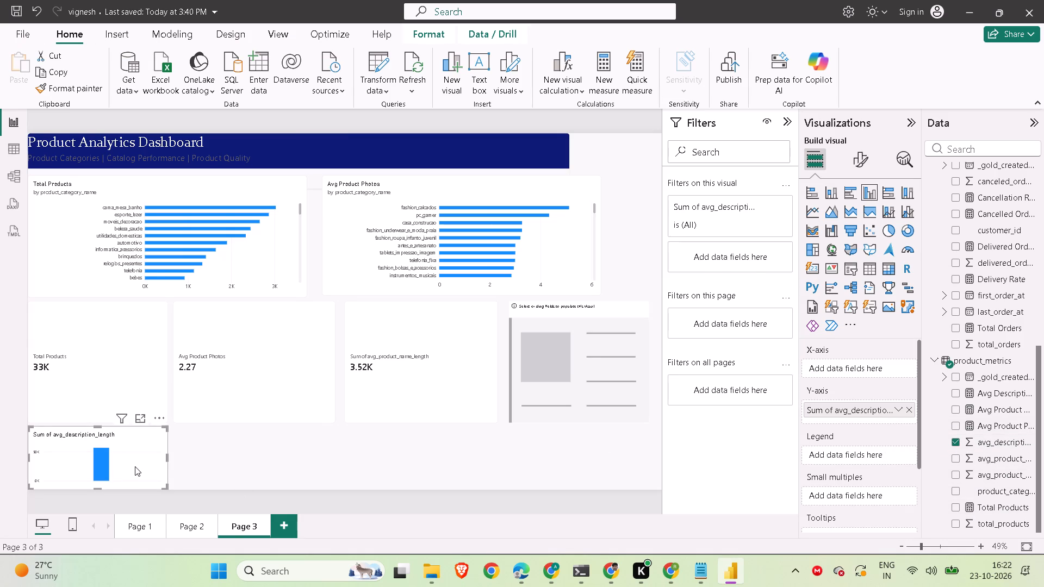
{"action": "key", "text": "Delete"}
{"action": "left_click", "coordinate": [550, 373]}
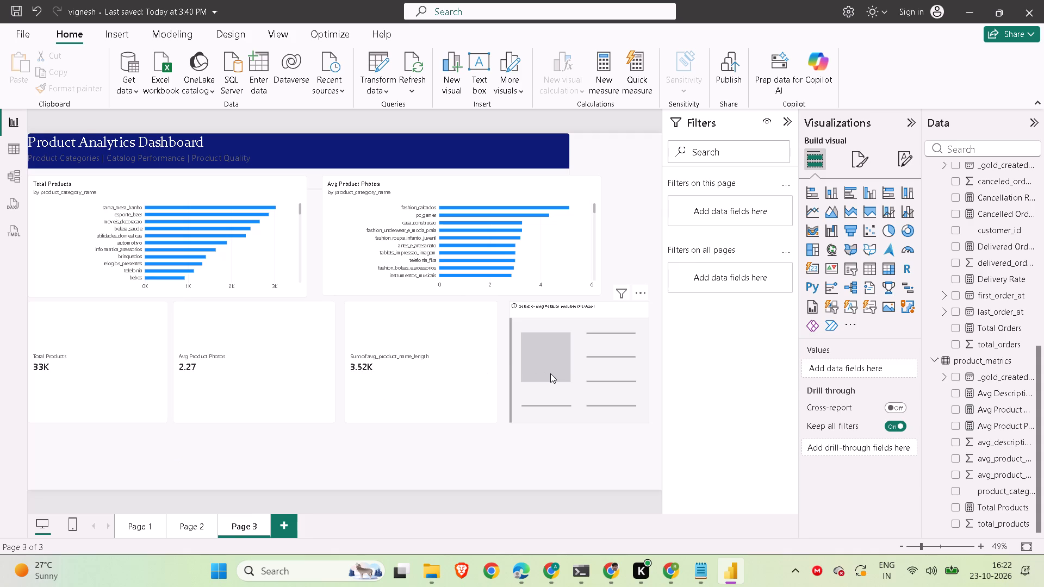
{"action": "left_click", "coordinate": [953, 440]}
{"action": "left_click", "coordinate": [577, 474]}
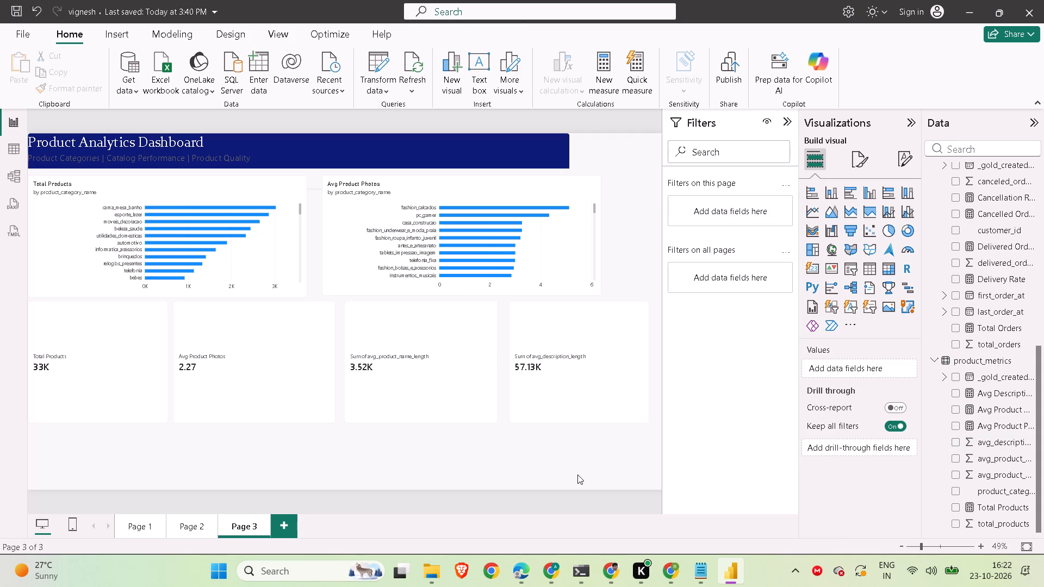
Check ChatGPT's remaining Page 3 instructions, then turn on the Total Products card's callout background and colour it light purple.
{"action": "left_click", "coordinate": [668, 578]}
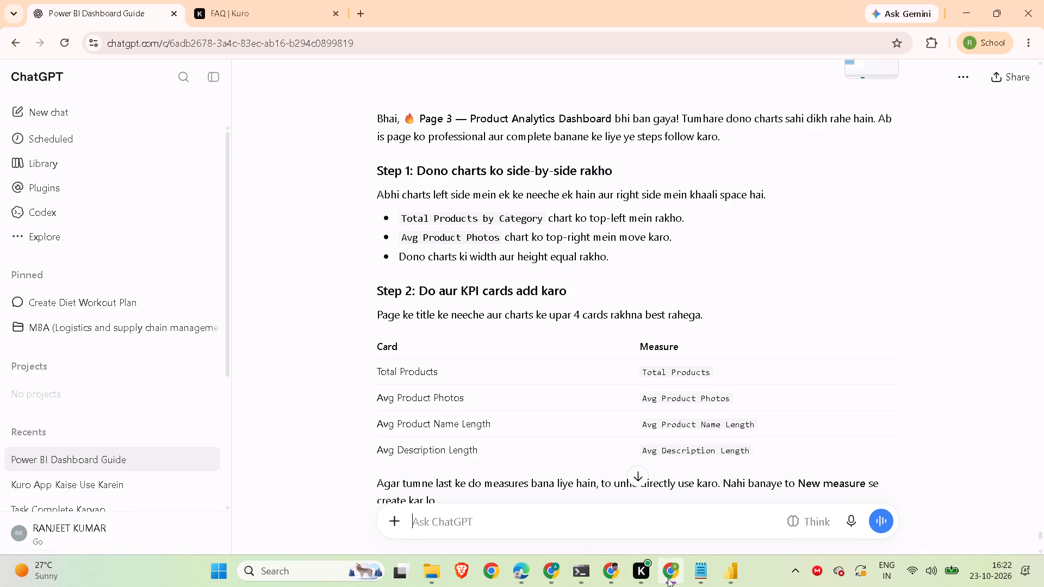
{"action": "scroll", "coordinate": [583, 453], "scroll_direction": "down", "scroll_amount": 3}
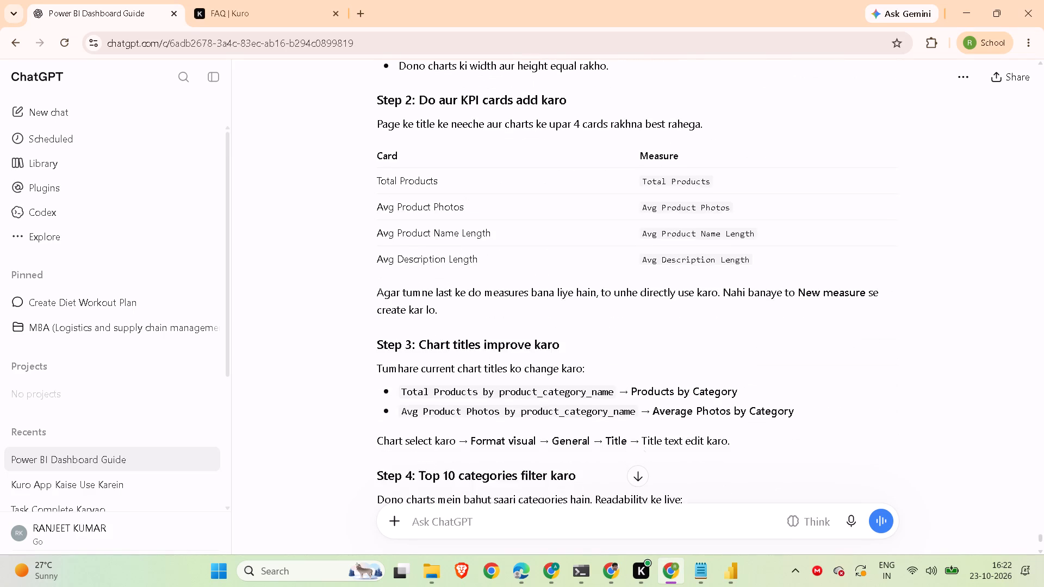
{"action": "scroll", "coordinate": [583, 453], "scroll_direction": "down", "scroll_amount": 3}
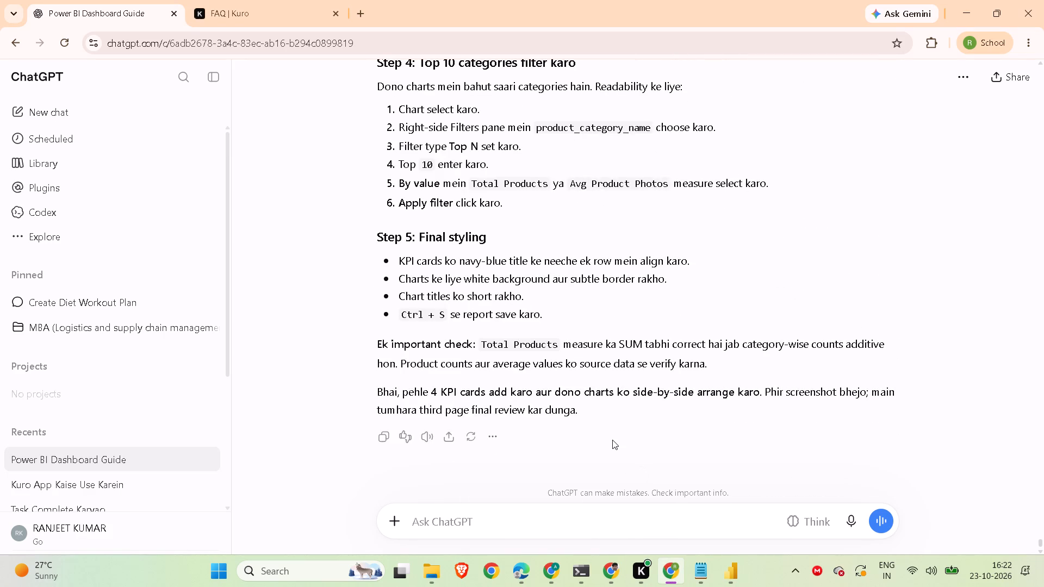
{"action": "left_click", "coordinate": [737, 585]}
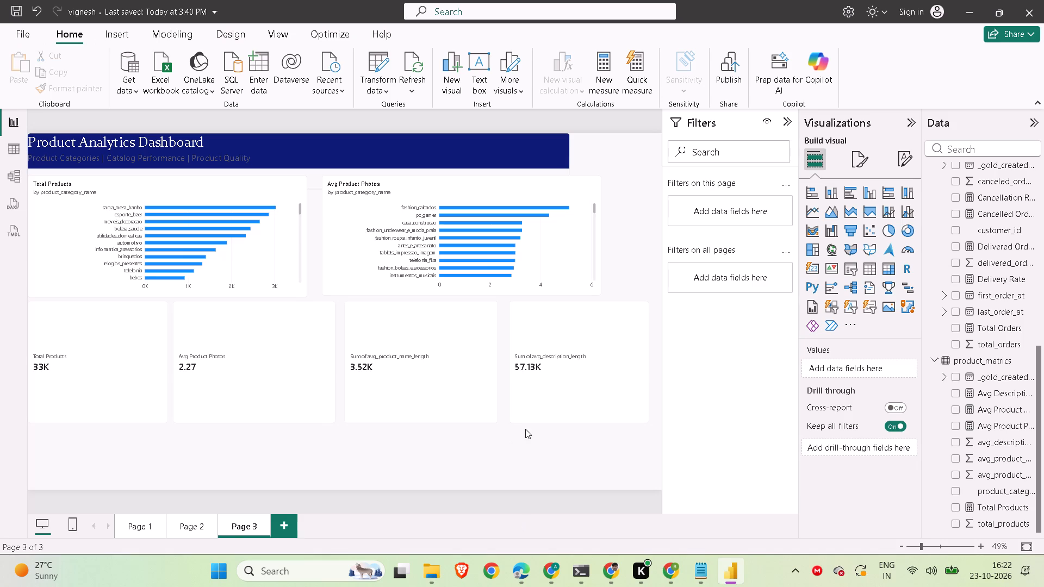
{"action": "left_click", "coordinate": [92, 361]}
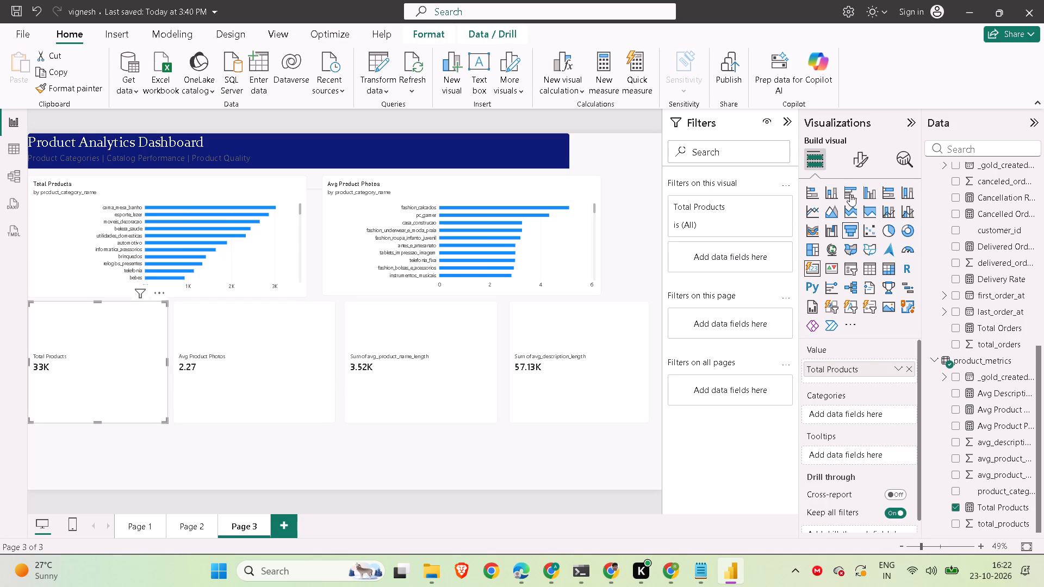
{"action": "left_click", "coordinate": [867, 153]}
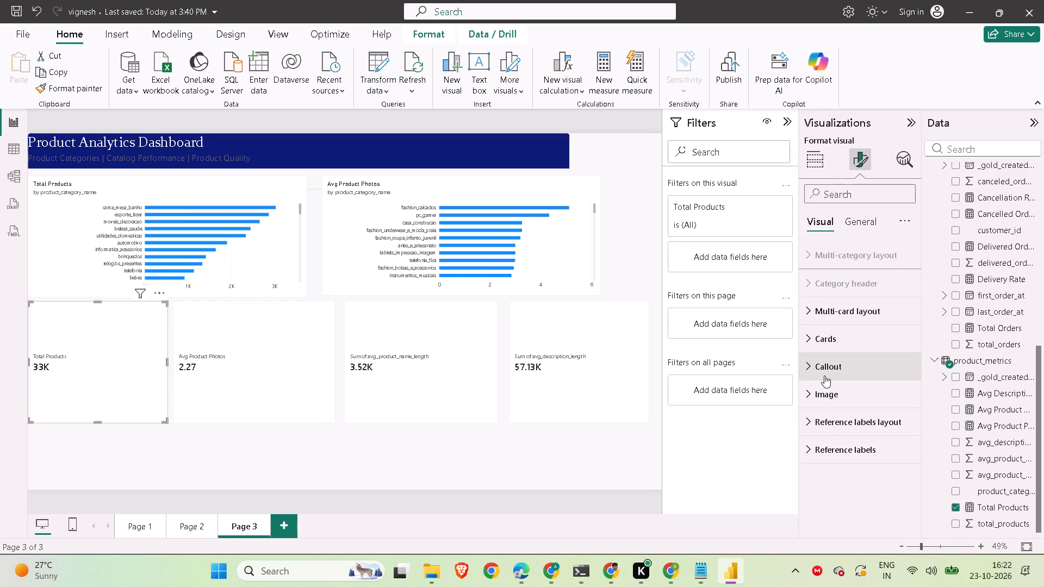
{"action": "left_click", "coordinate": [815, 367]}
{"action": "scroll", "coordinate": [846, 469], "scroll_direction": "down", "scroll_amount": 2}
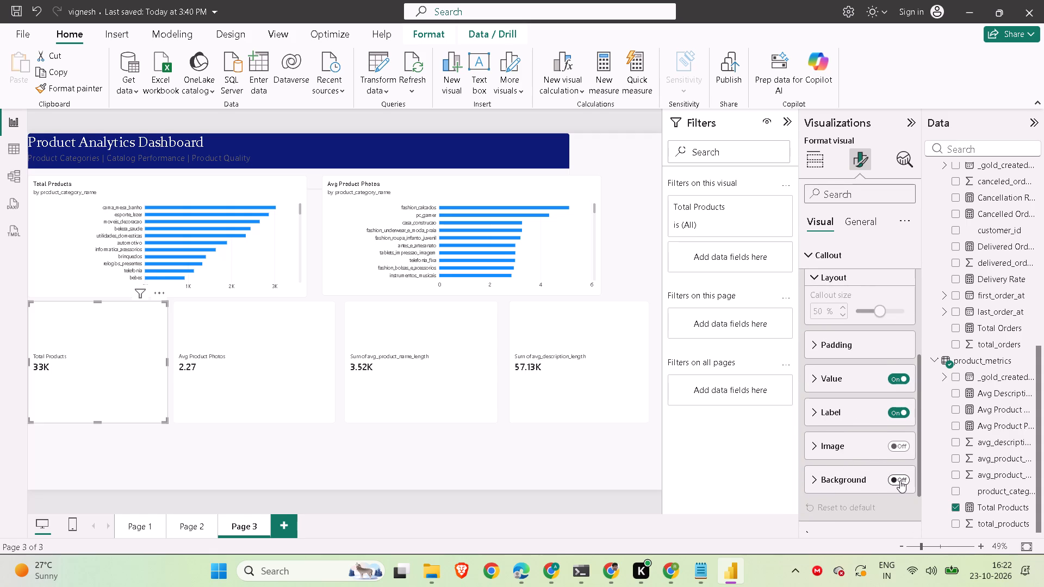
{"action": "left_click", "coordinate": [900, 480]}
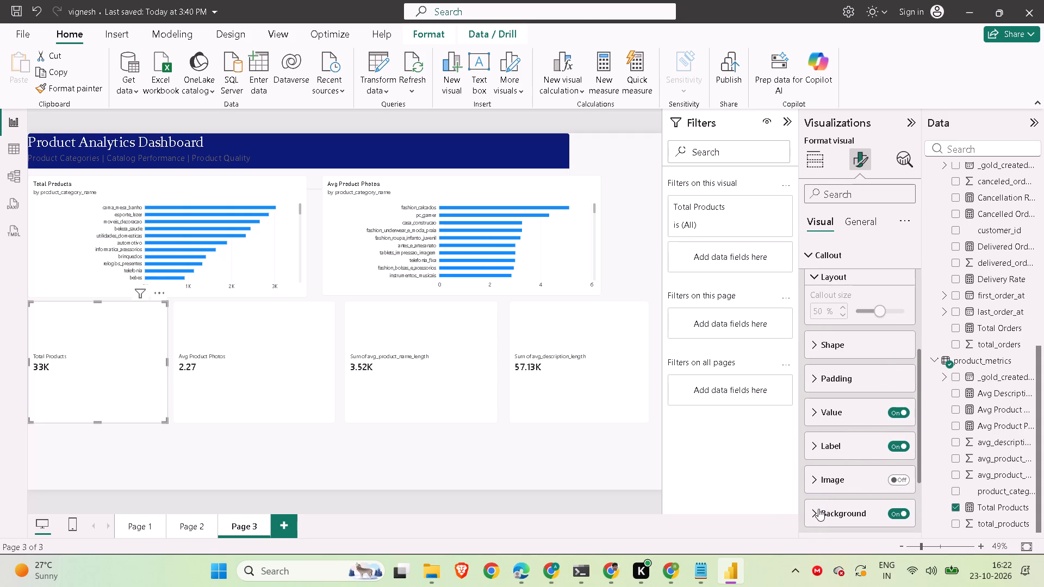
{"action": "left_click", "coordinate": [818, 509]}
{"action": "scroll", "coordinate": [836, 509], "scroll_direction": "down", "scroll_amount": 2}
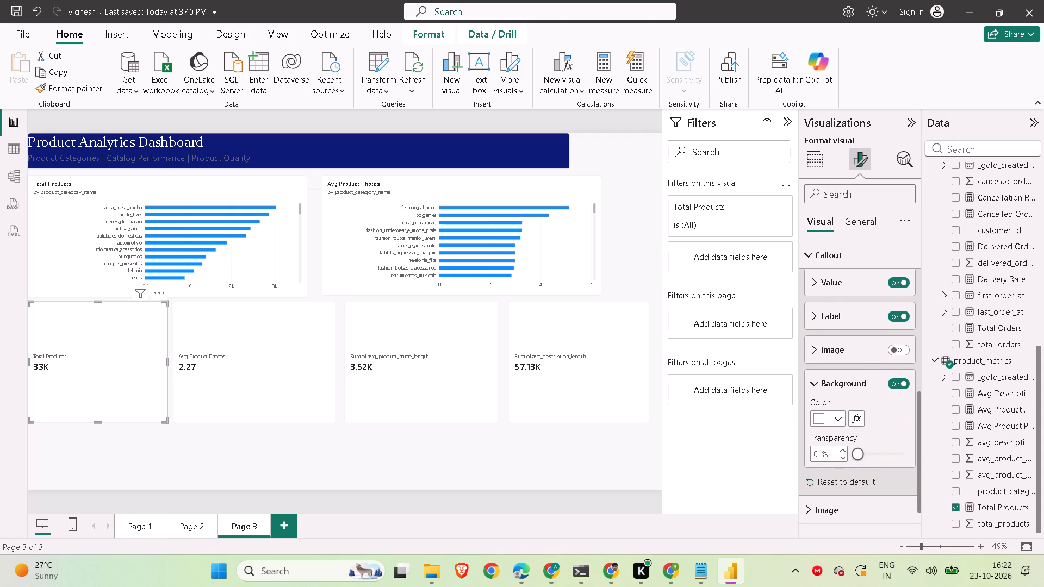
{"action": "left_click", "coordinate": [841, 423]}
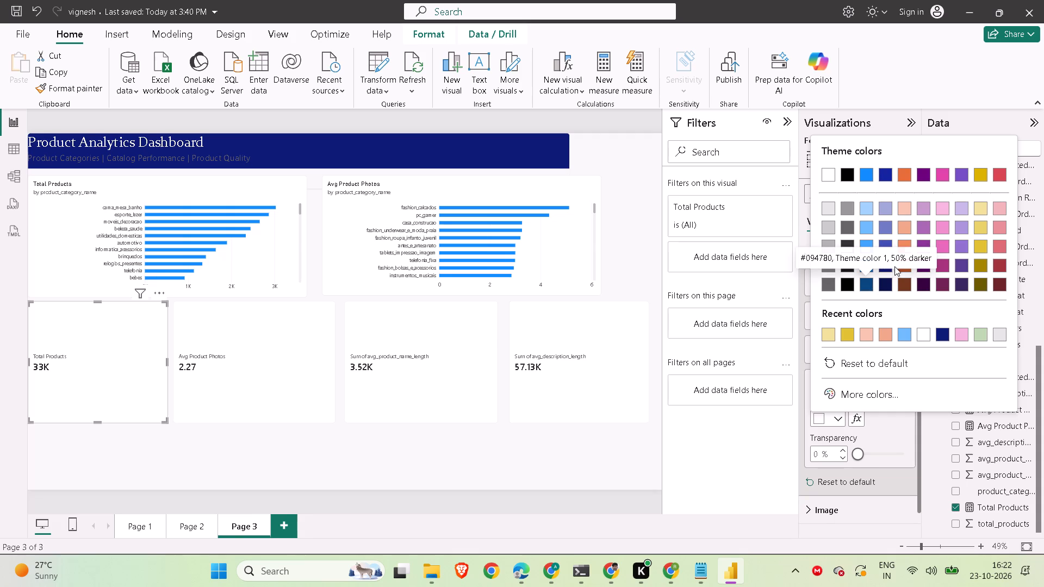
{"action": "left_click", "coordinate": [921, 213]}
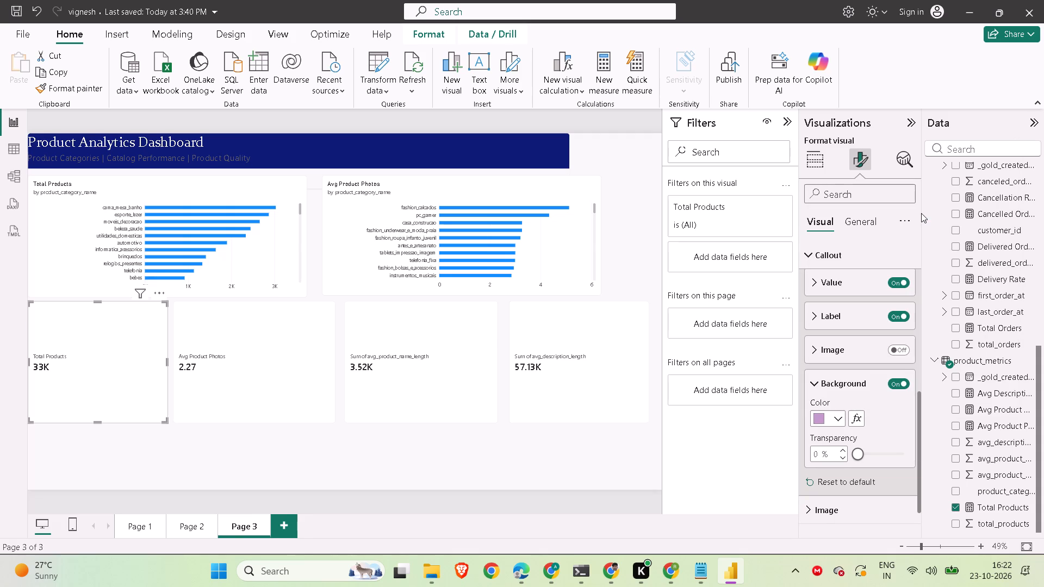
Turn on the callout background of the Avg Product Photos card and colour it light red.
{"action": "left_click", "coordinate": [297, 383]}
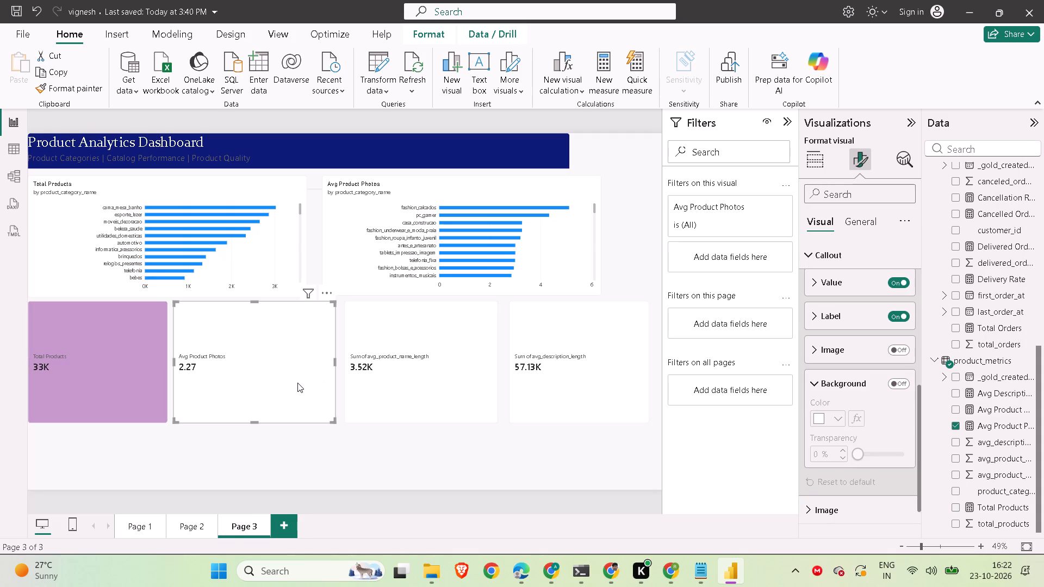
{"action": "left_click", "coordinate": [840, 421]}
{"action": "left_click", "coordinate": [908, 381]}
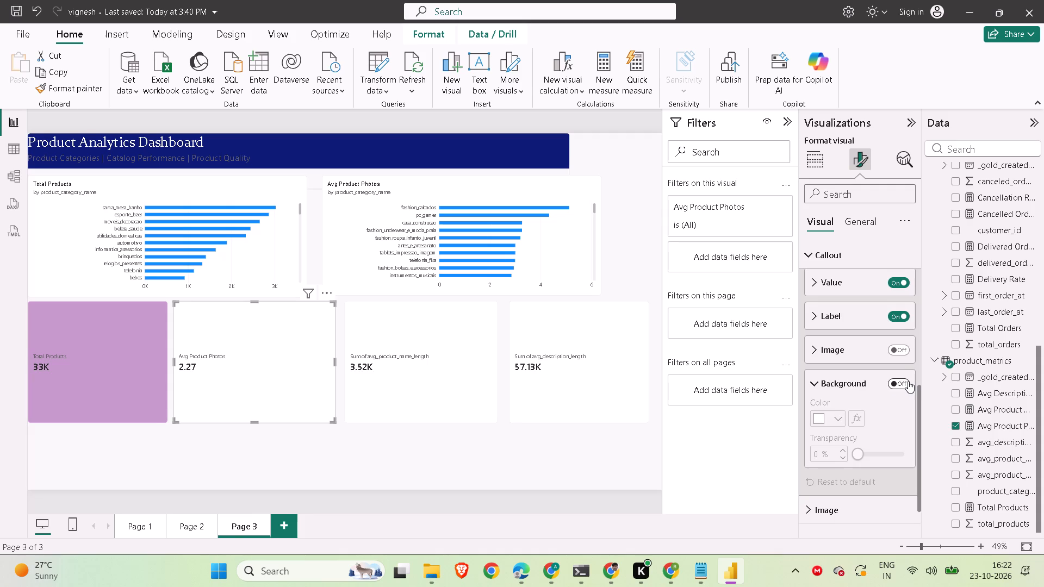
{"action": "left_click", "coordinate": [840, 421]}
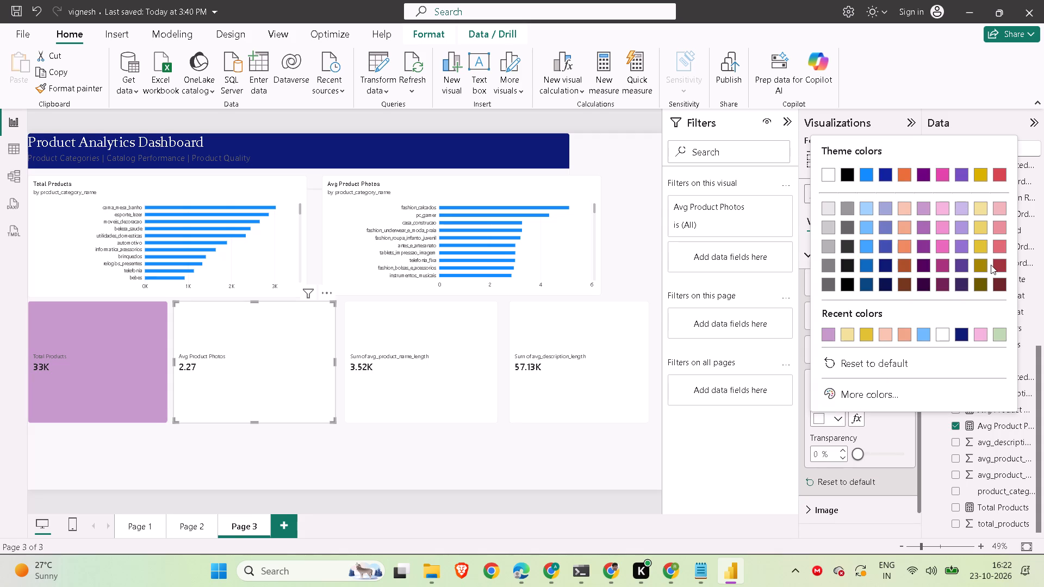
{"action": "left_click", "coordinate": [997, 225]}
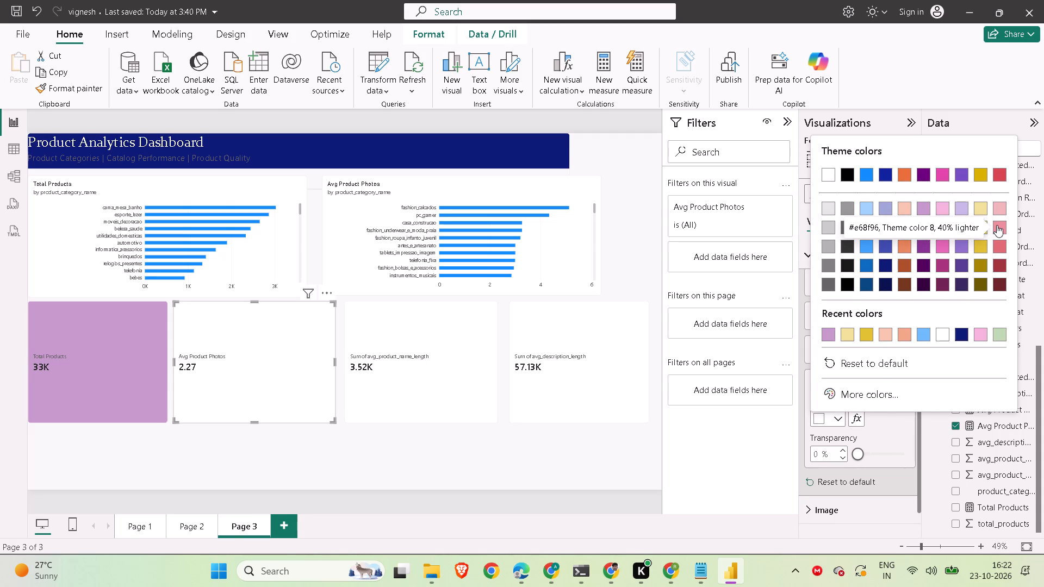
{"action": "left_click", "coordinate": [842, 422]}
{"action": "left_click", "coordinate": [564, 432]}
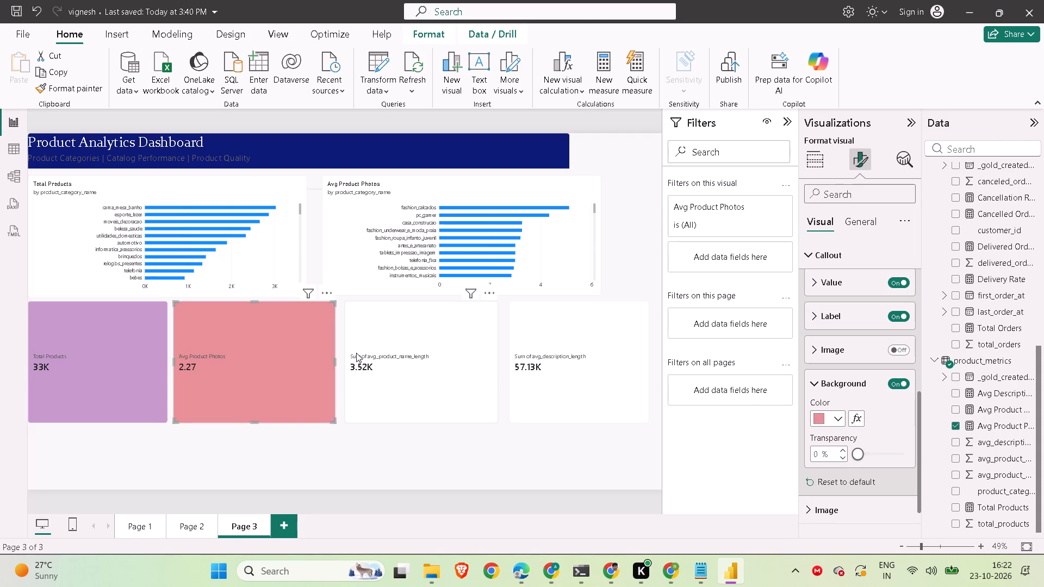
Turn on the callout background of the avg_product_name_length card and colour it medium indigo blue.
{"action": "left_click", "coordinate": [356, 353]}
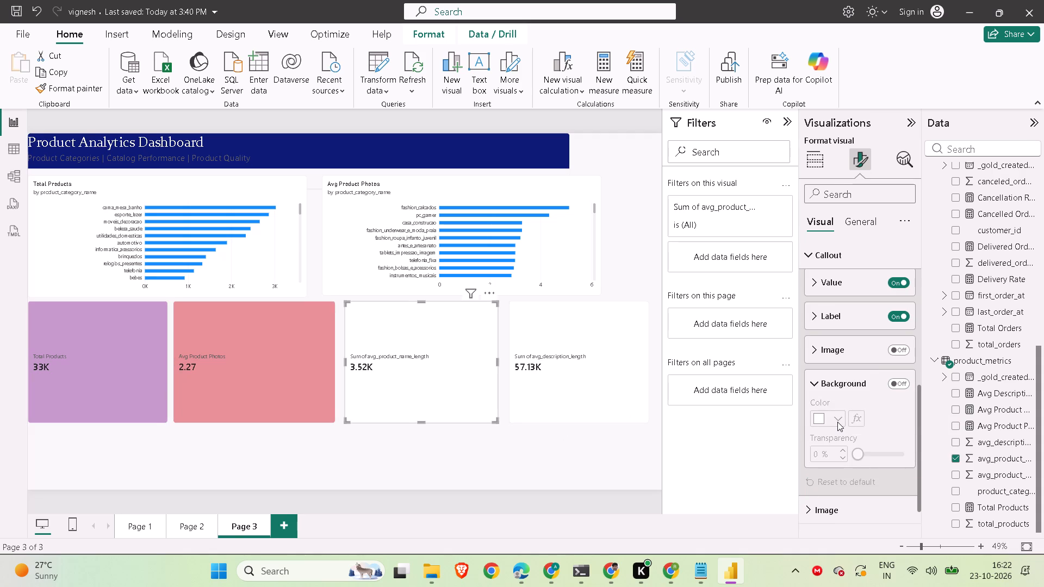
{"action": "left_click", "coordinate": [837, 422]}
{"action": "left_click", "coordinate": [840, 414]}
{"action": "left_click", "coordinate": [905, 382]}
{"action": "left_click", "coordinate": [835, 419]}
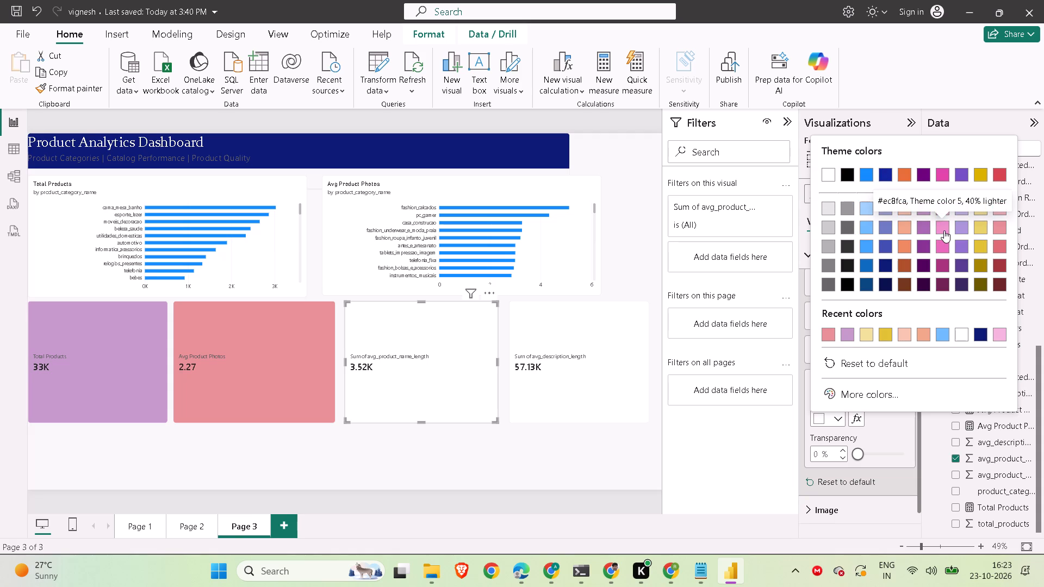
{"action": "left_click", "coordinate": [888, 226]}
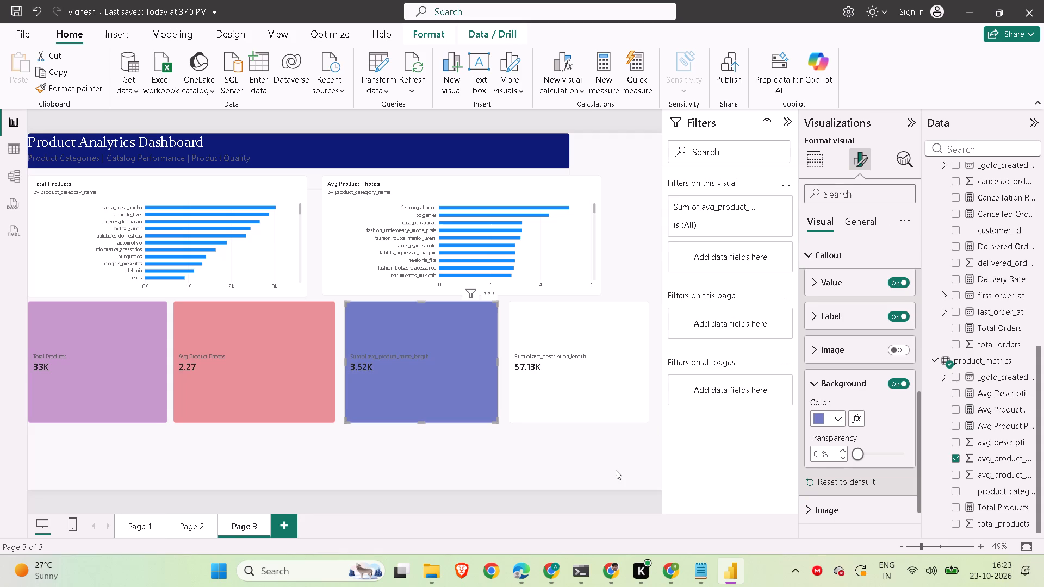
Turn on the callout background of the avg_description_length card and colour it grey.
{"action": "left_click", "coordinate": [529, 395]}
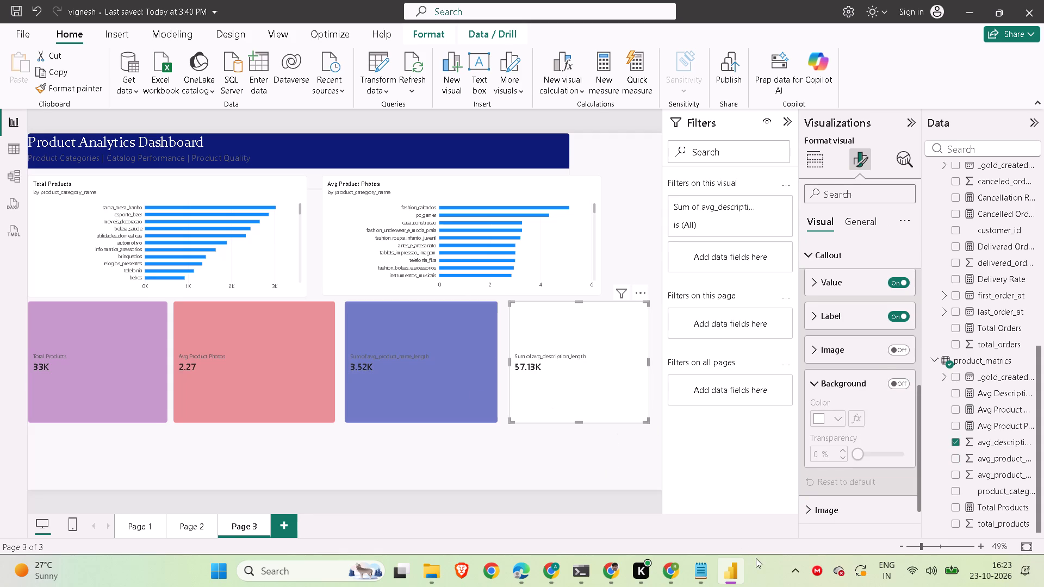
{"action": "left_click", "coordinate": [897, 380]}
{"action": "left_click", "coordinate": [841, 423]}
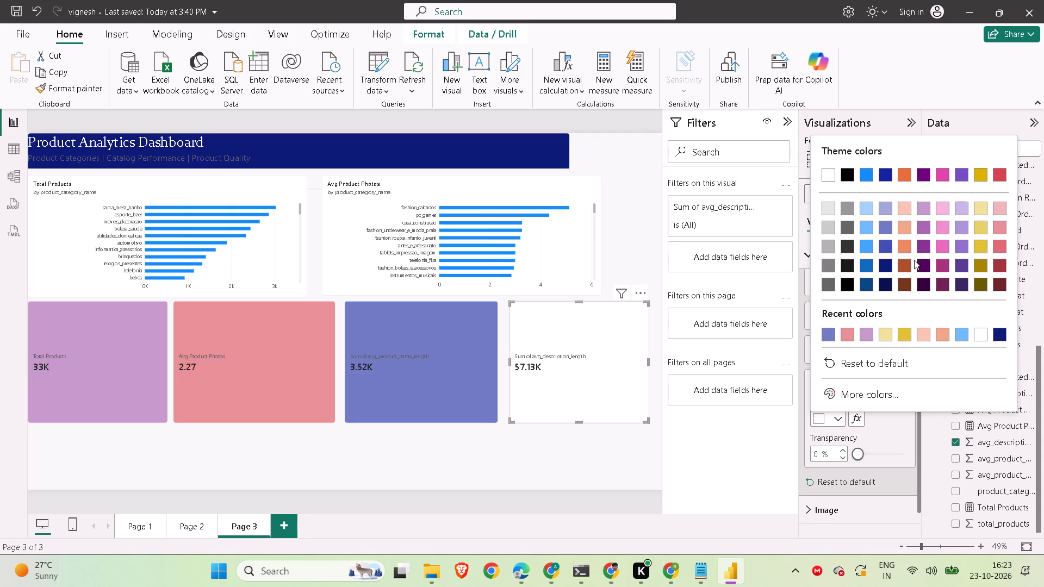
{"action": "left_click", "coordinate": [847, 213]}
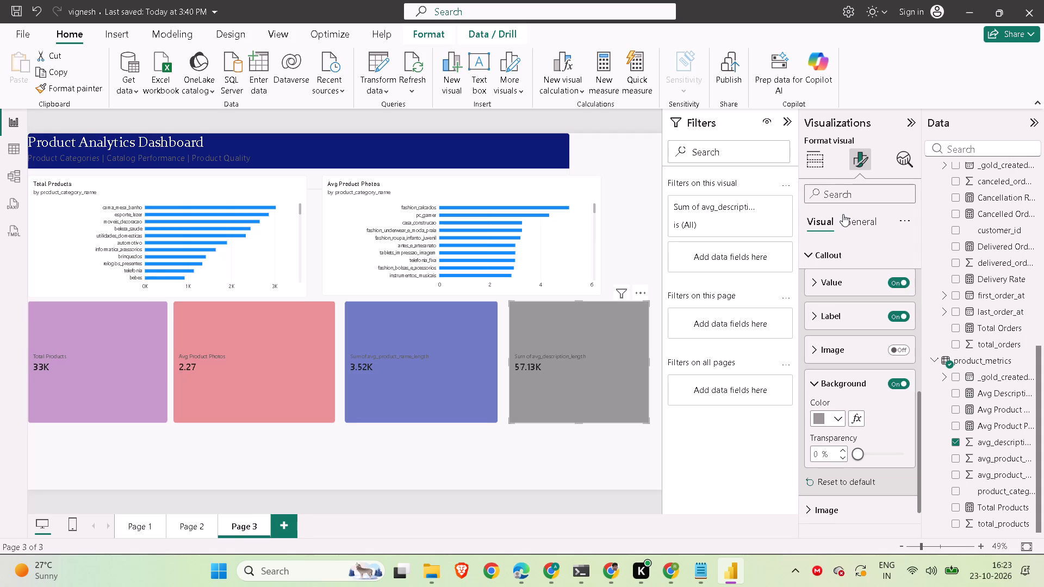
{"action": "left_click", "coordinate": [546, 443]}
{"action": "left_click", "coordinate": [504, 457]}
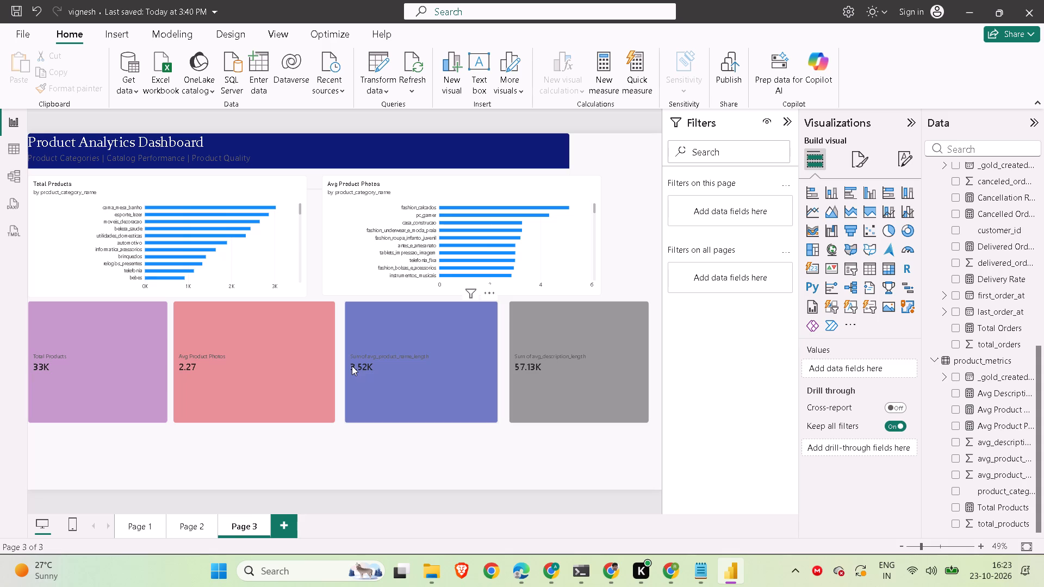
Review the layouts of Page 1 and Page 2, then return to Page 3 for comparison.
{"action": "left_click", "coordinate": [142, 532]}
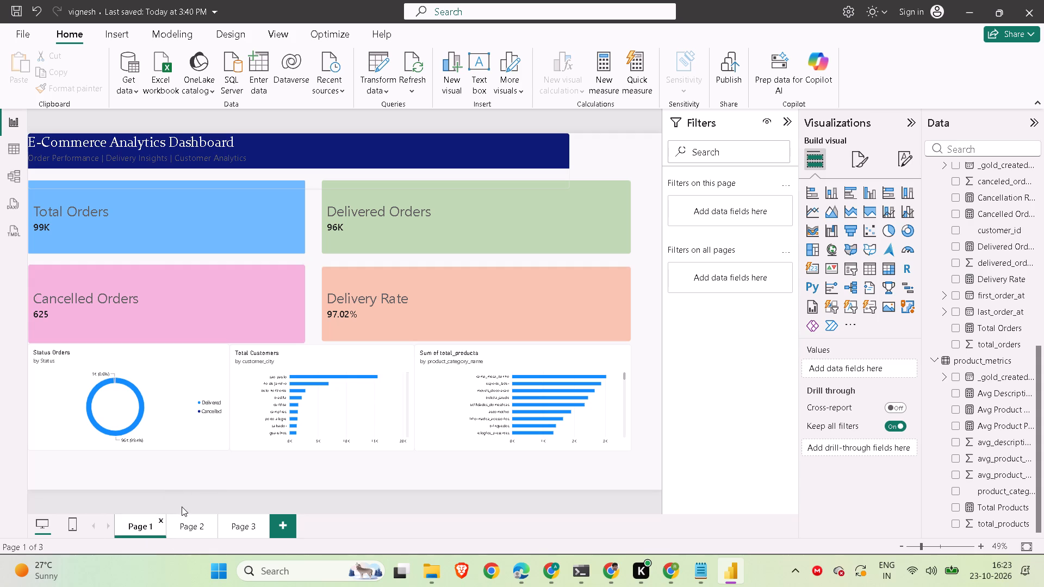
{"action": "left_click", "coordinate": [192, 523]}
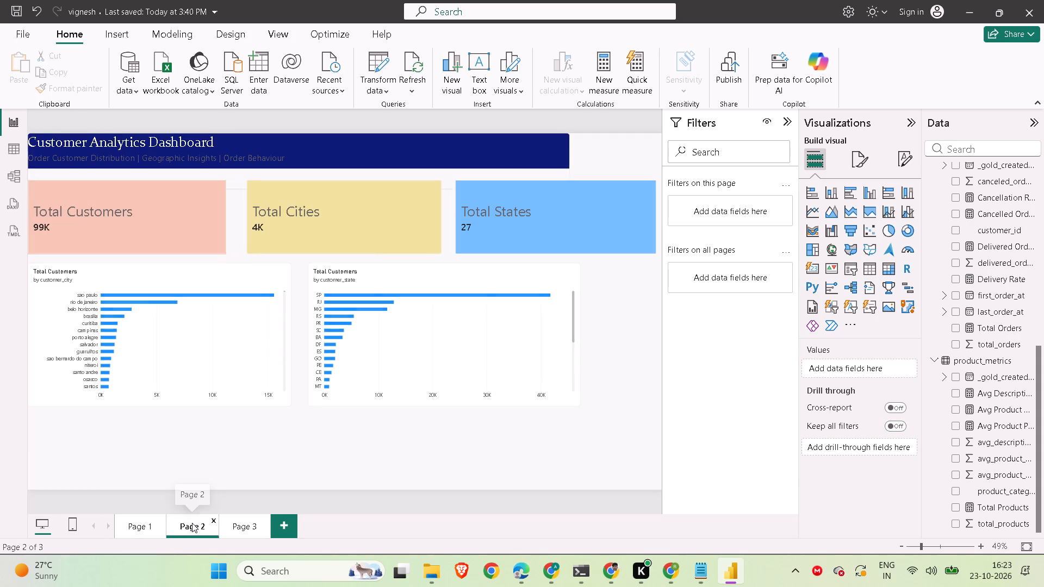